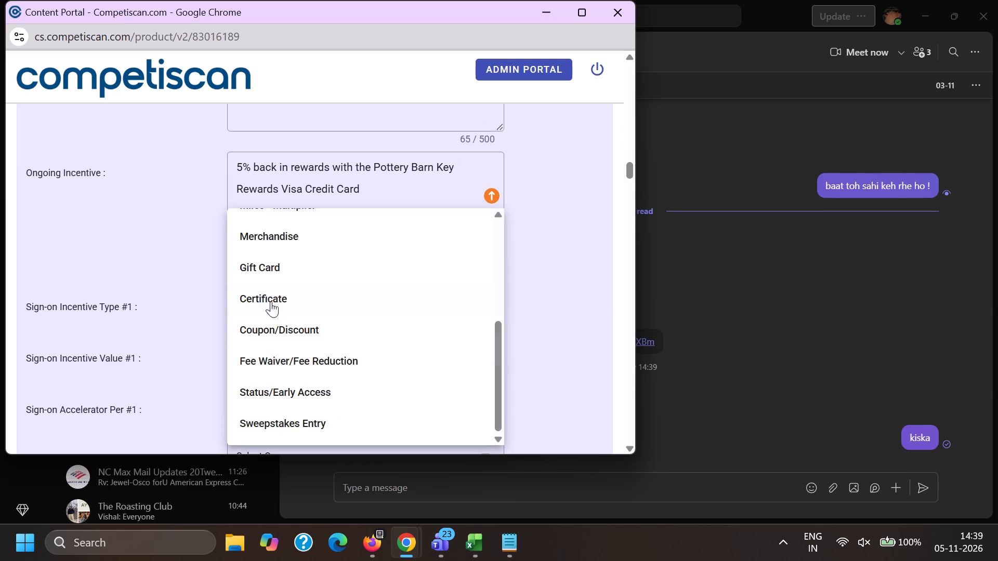
Set Sign-on Incentive Type #1 to Coupon/Discount, with an incentive value of 10.00 and a max award of 10.00.
click(308, 338)
drag(139, 316, 164, 325)
click(273, 357)
key(1)
key(0)
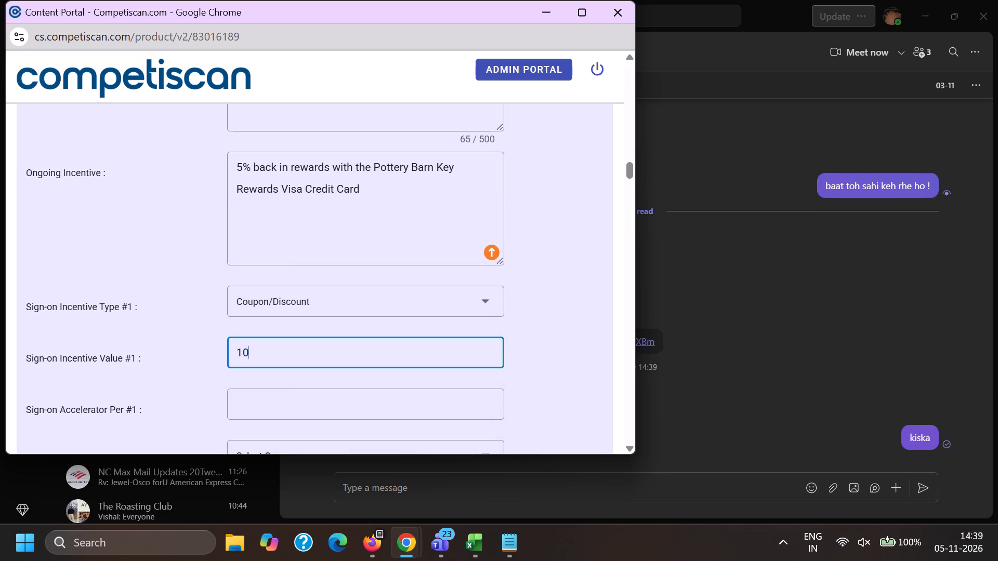
key(period)
key(0)
key(0)
key(Tab)
key(Tab)
key(Tab)
text(10)
key(period)
key(0)
key(0)
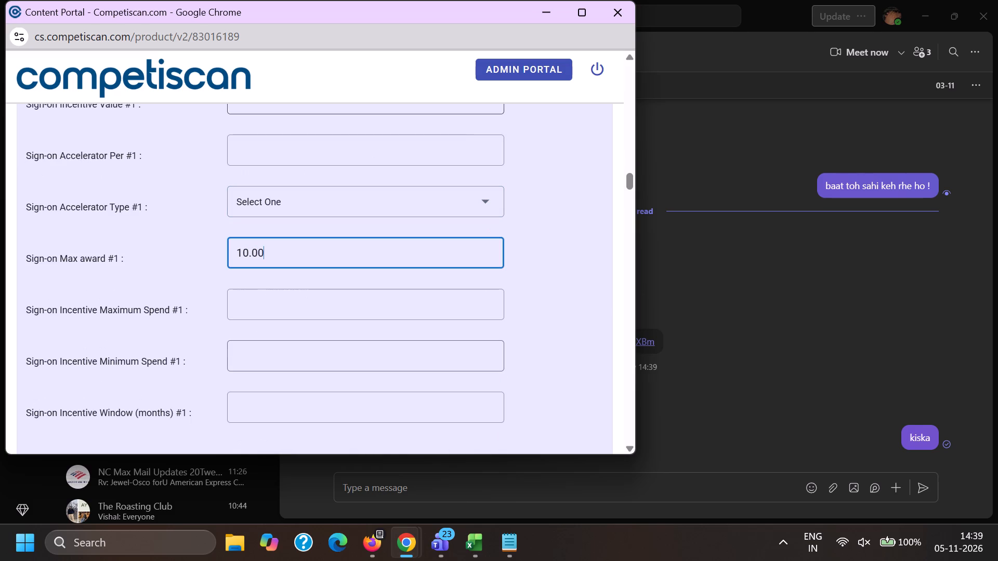
Set the Sign-on Incentive Window #1 to 1 month and mark Sign-on Fixed date #1 as Yes.
key(Tab)
key(Tab)
key(Tab)
key(1)
scroll(278, 349, down, 2)
click(259, 359)
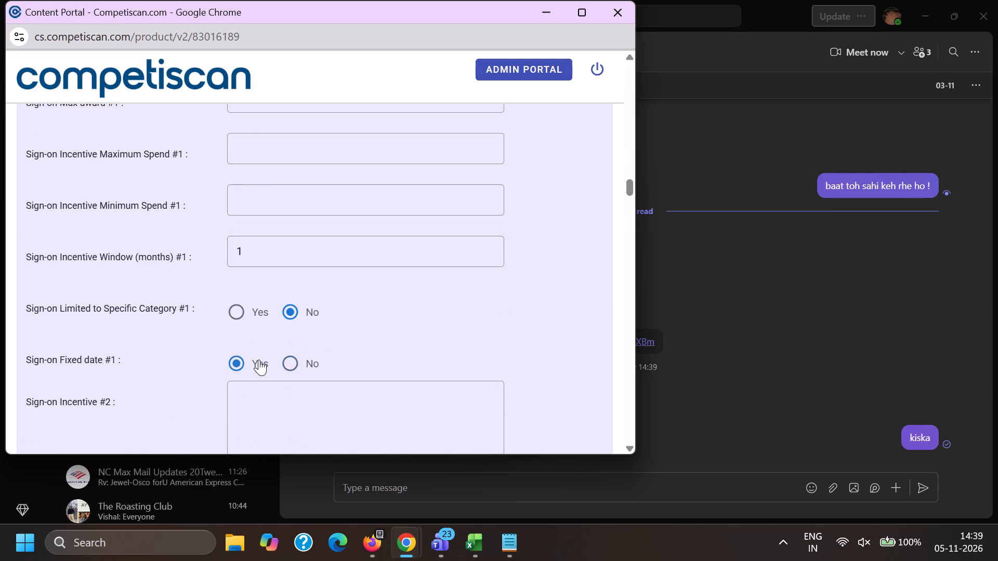
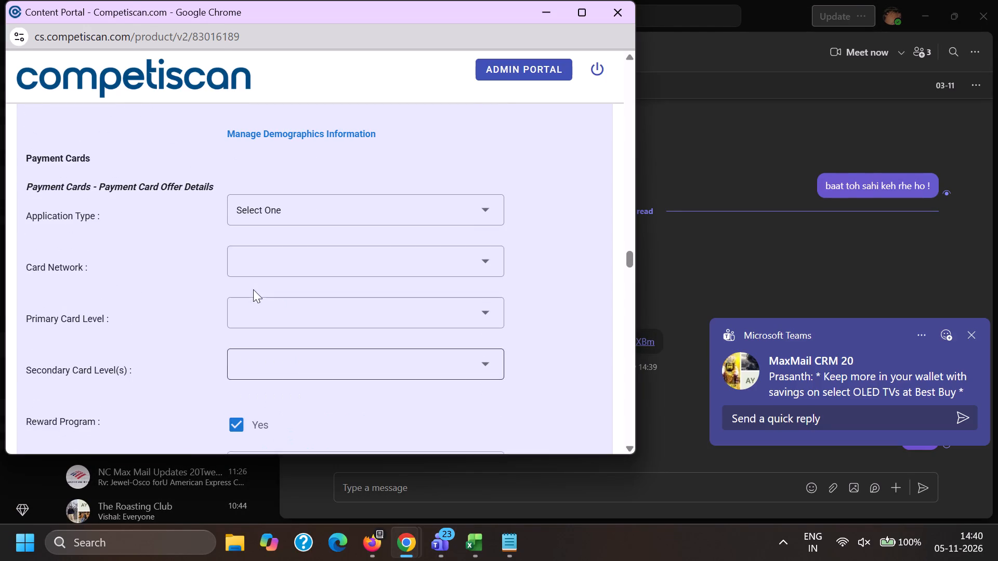
Set the payment card offer's Application Type to Invitation to Apply and its Card Network to Visa.
click(266, 219)
scroll(277, 125, down, 1)
click(291, 188)
click(188, 217)
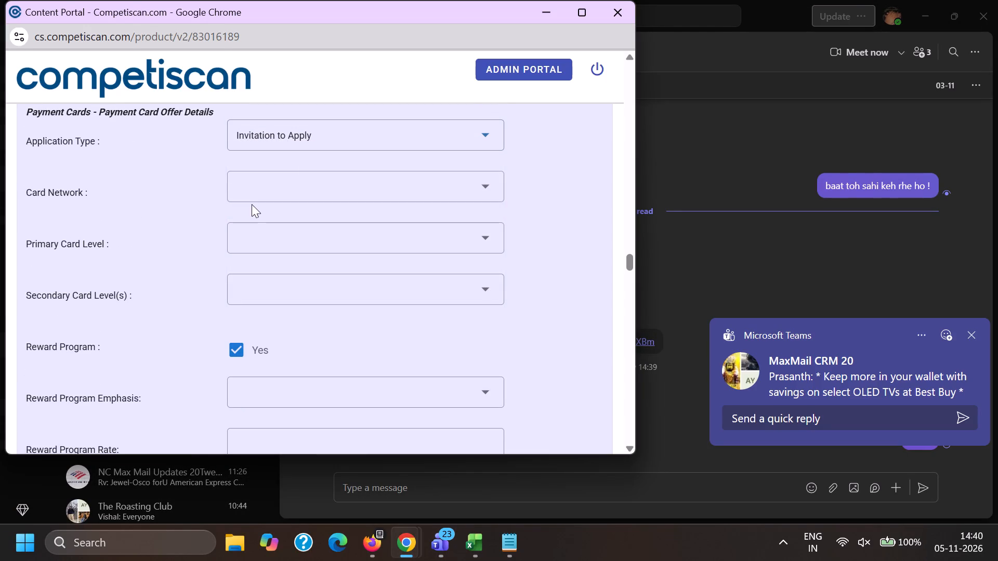
click(256, 190)
click(288, 340)
drag(115, 302, 141, 302)
click(275, 224)
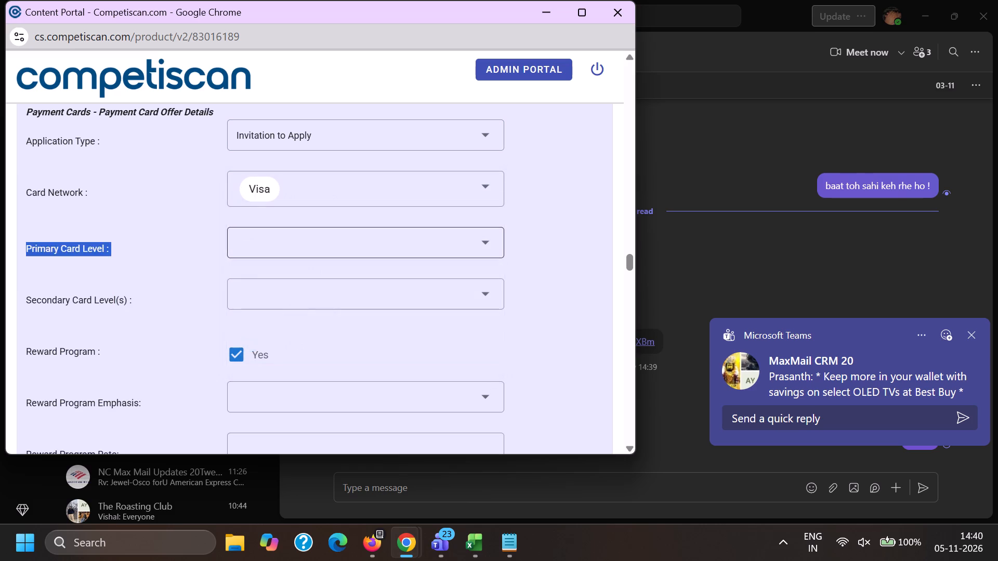
Set the Primary Card Level of the payment card offer to Visa Signature.
click(267, 253)
scroll(293, 191, down, 8)
click(311, 318)
click(155, 291)
click(189, 292)
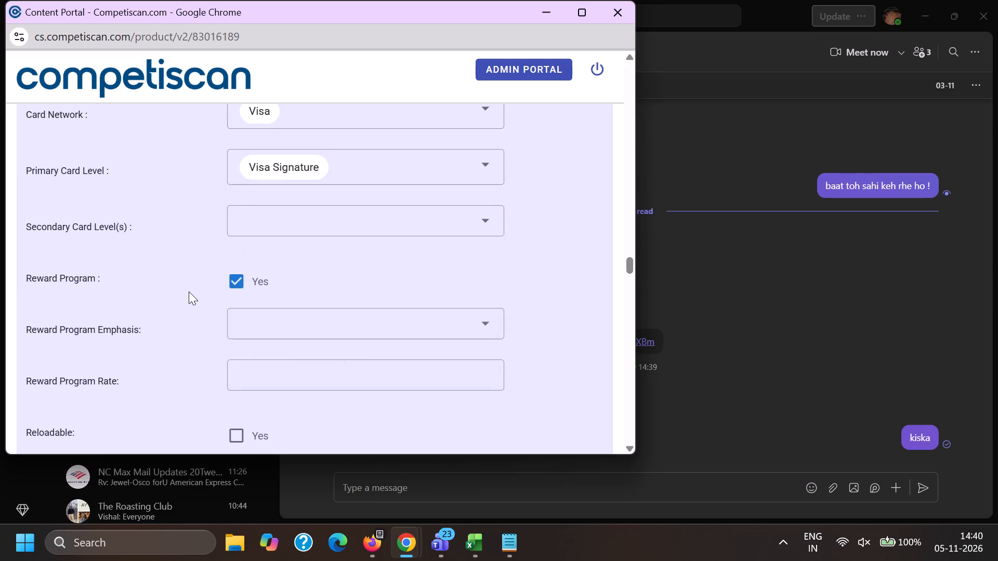
Mark Credit Card Mentioned in the Non-Profit/Consumer Services/Retail credit section.
key(End)
click(241, 203)
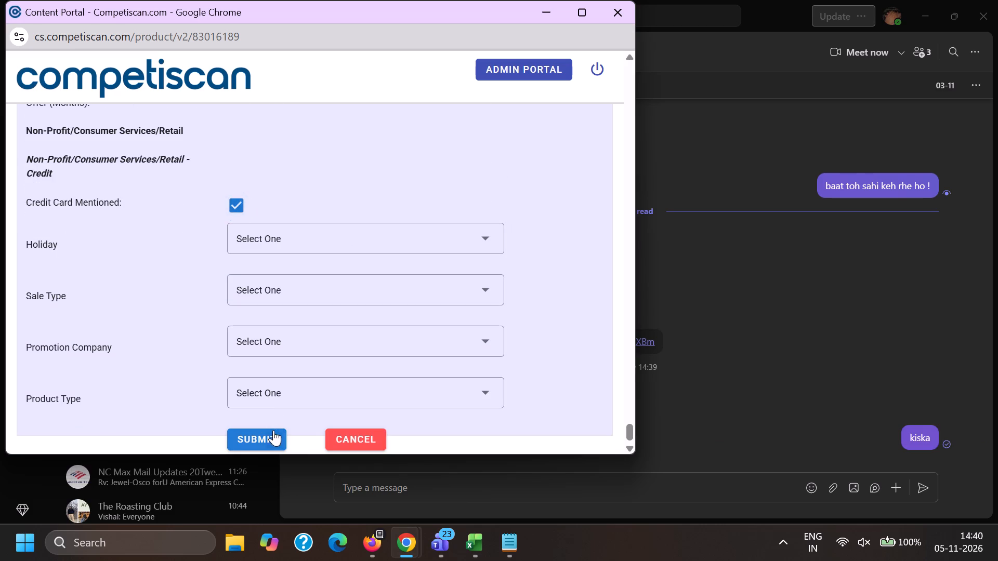
Add a Mortgage & Loan sector entry with the Unsecured category to the product's sector and category classification.
scroll(293, 389, up, 20)
scroll(293, 389, up, 20)
scroll(293, 389, up, 18)
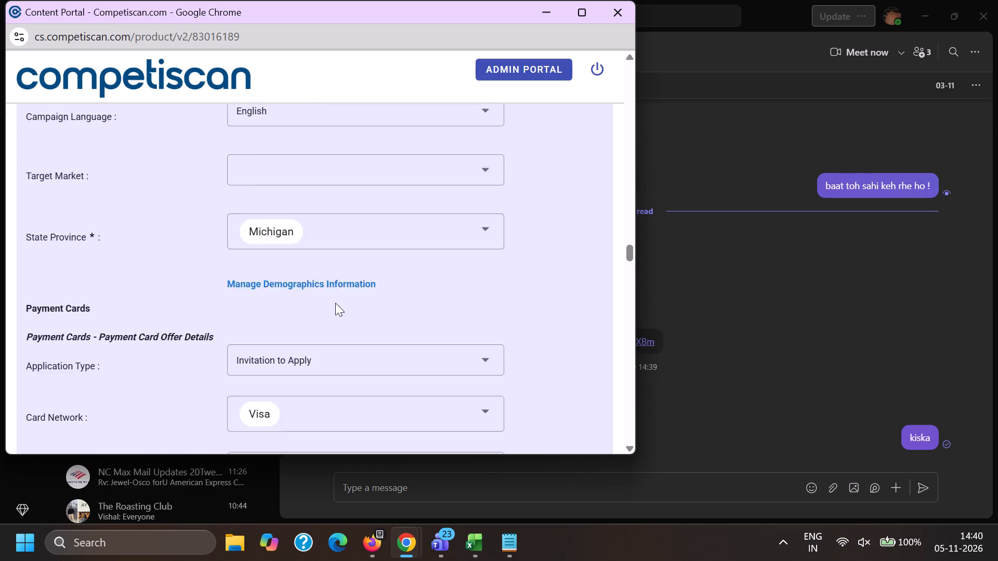
scroll(335, 303, up, 3)
scroll(334, 301, up, 20)
scroll(334, 301, up, 15)
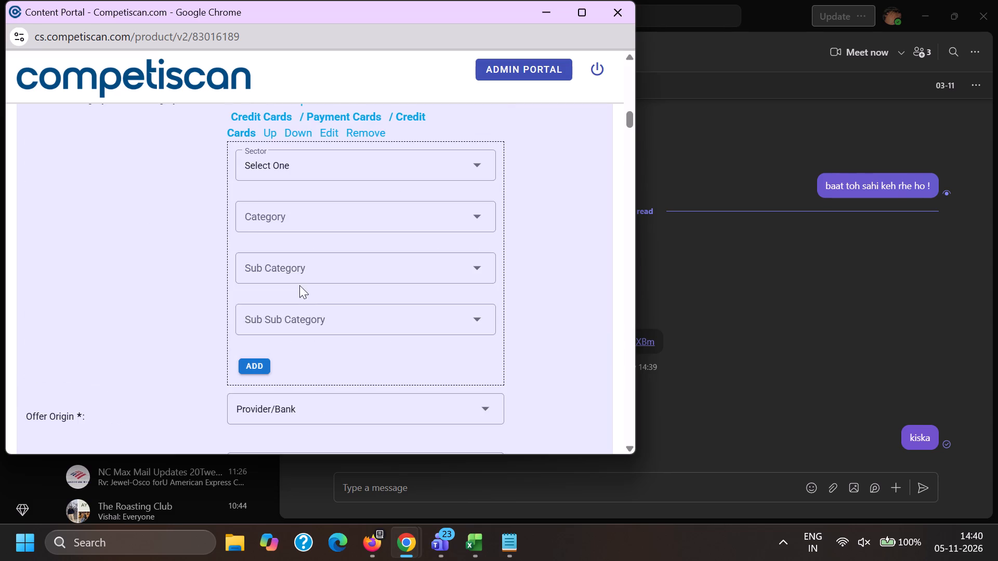
scroll(294, 279, up, 2)
click(282, 314)
scroll(282, 313, down, 3)
click(286, 272)
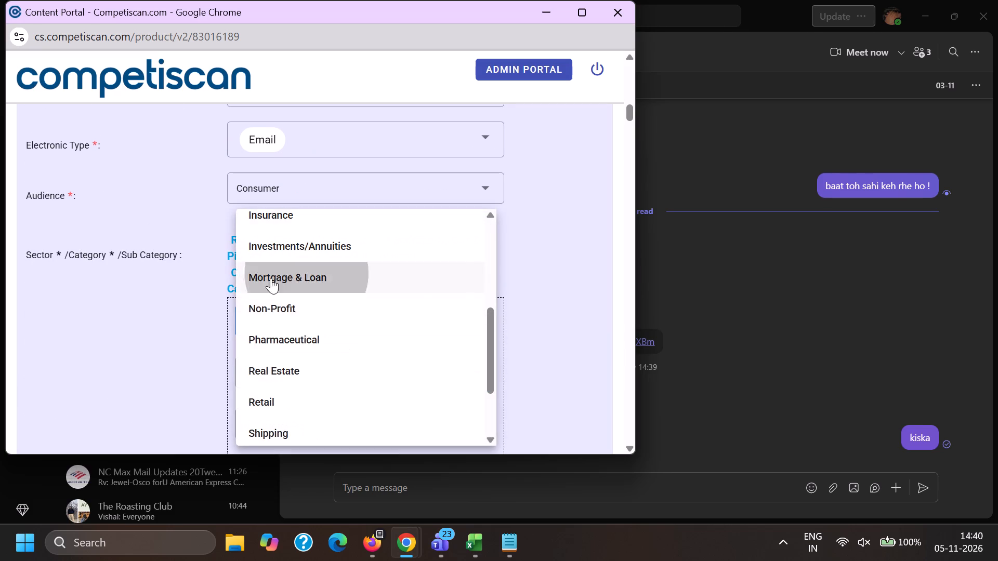
drag(217, 295, 217, 300)
click(279, 367)
scroll(276, 251, down, 2)
click(295, 285)
click(282, 266)
scroll(294, 157, down, 2)
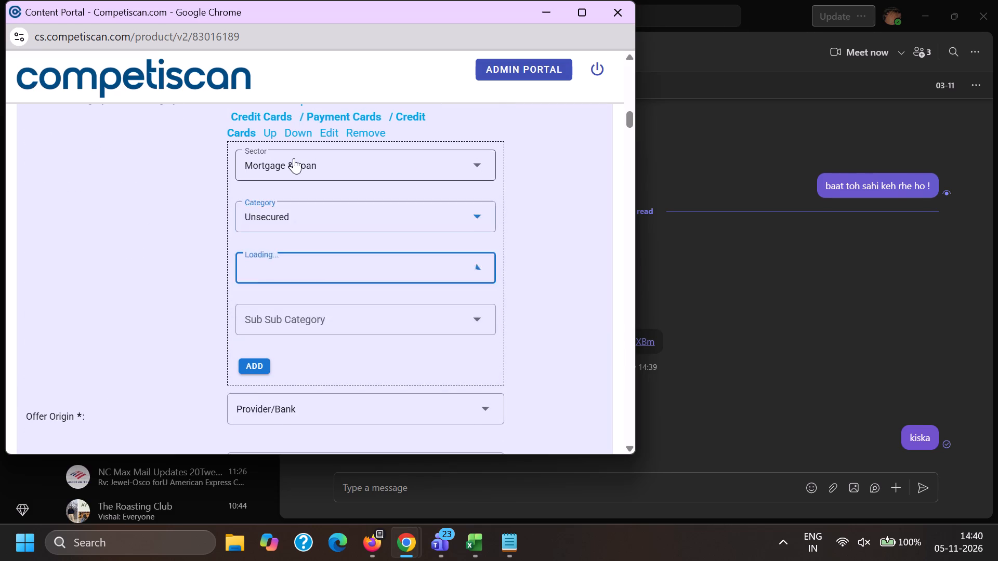
scroll(310, 266, down, 7)
click(318, 316)
click(189, 277)
click(252, 212)
double_click(200, 256)
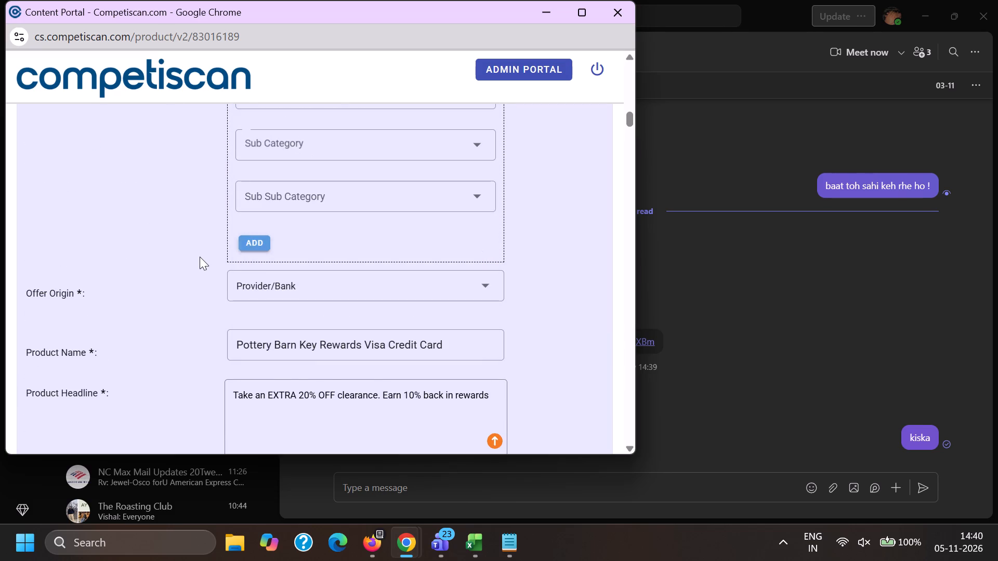
In the Mortgage & Loan regular pricing details, set the Upper APR to 36 and the Lower APR to 0.
key(End)
scroll(314, 218, down, 7)
scroll(307, 327, down, 4)
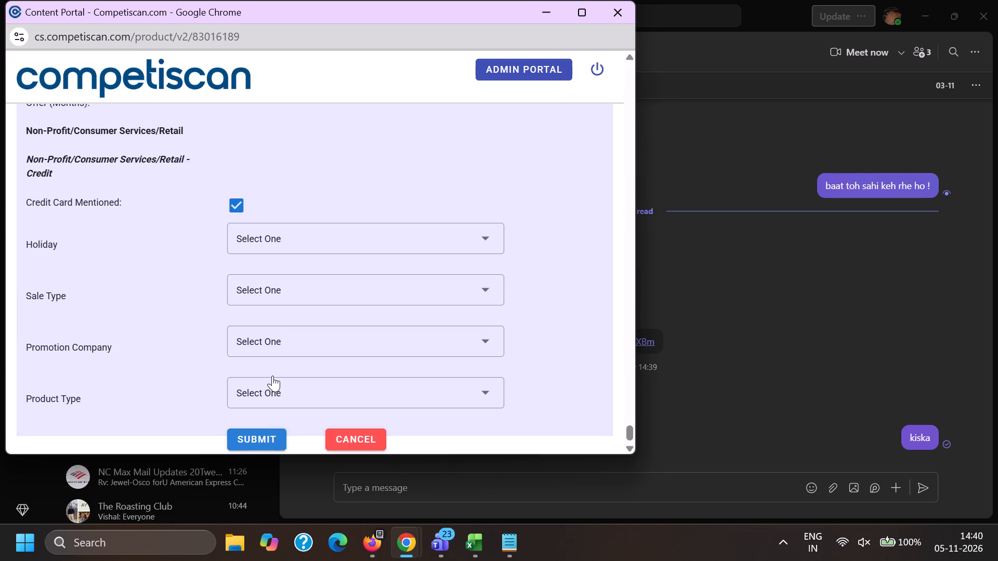
scroll(275, 363, up, 20)
scroll(275, 363, up, 20)
scroll(275, 363, up, 3)
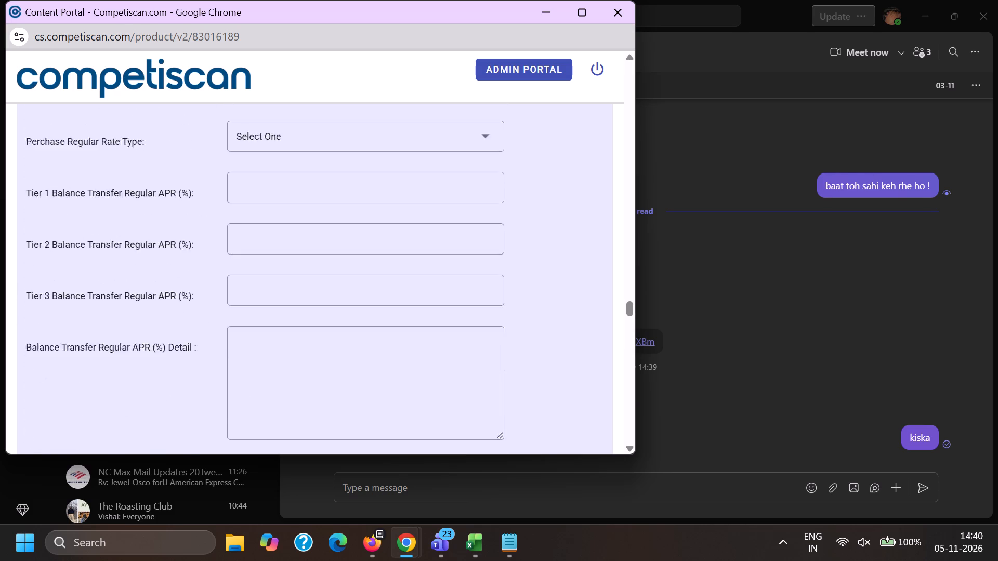
scroll(299, 335, up, 12)
scroll(299, 336, down, 20)
scroll(299, 336, down, 13)
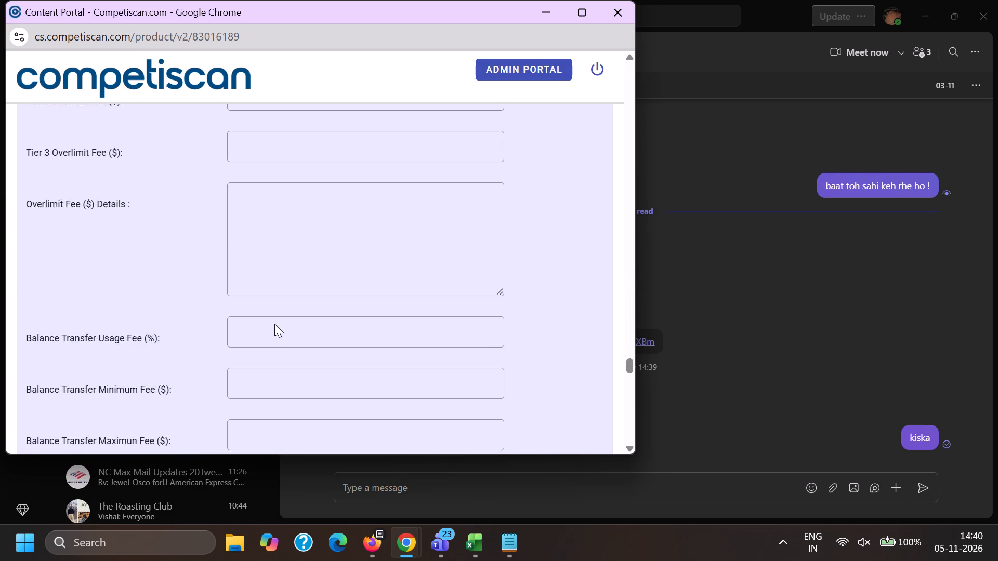
scroll(274, 324, down, 10)
scroll(269, 336, up, 20)
scroll(269, 336, up, 4)
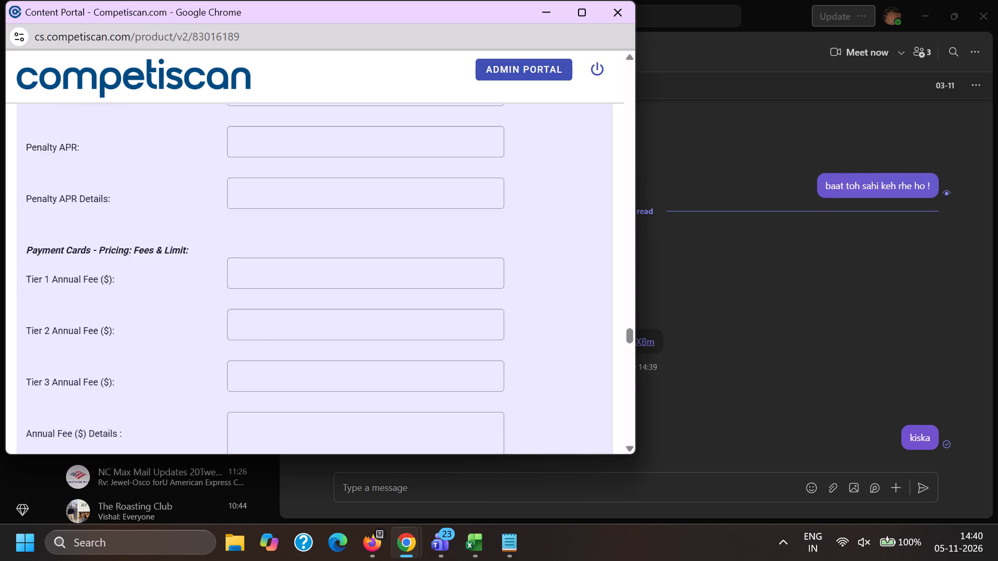
scroll(269, 317, up, 20)
scroll(269, 317, up, 2)
click(275, 248)
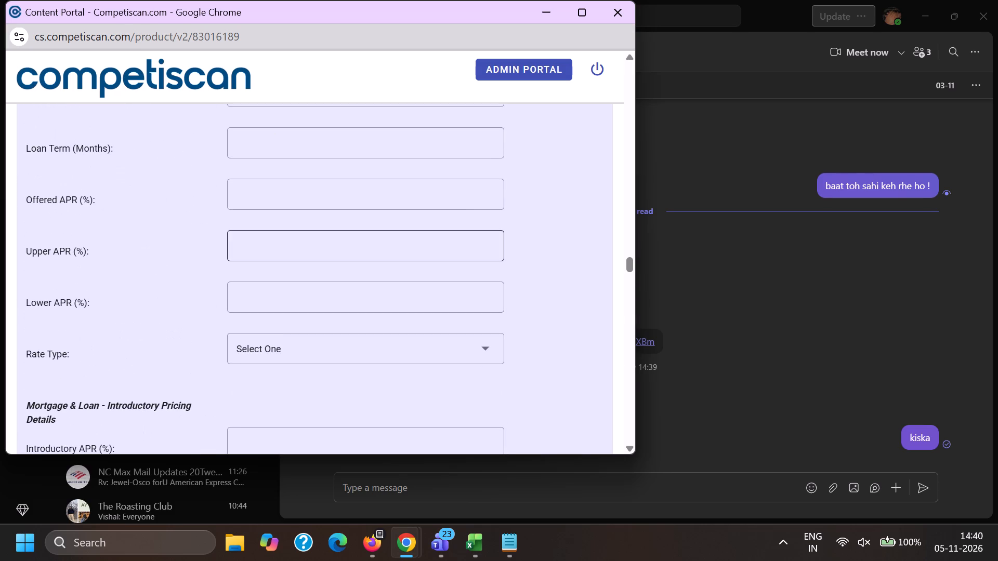
text(36)
key(Tab)
key(0)
scroll(273, 256, up, 5)
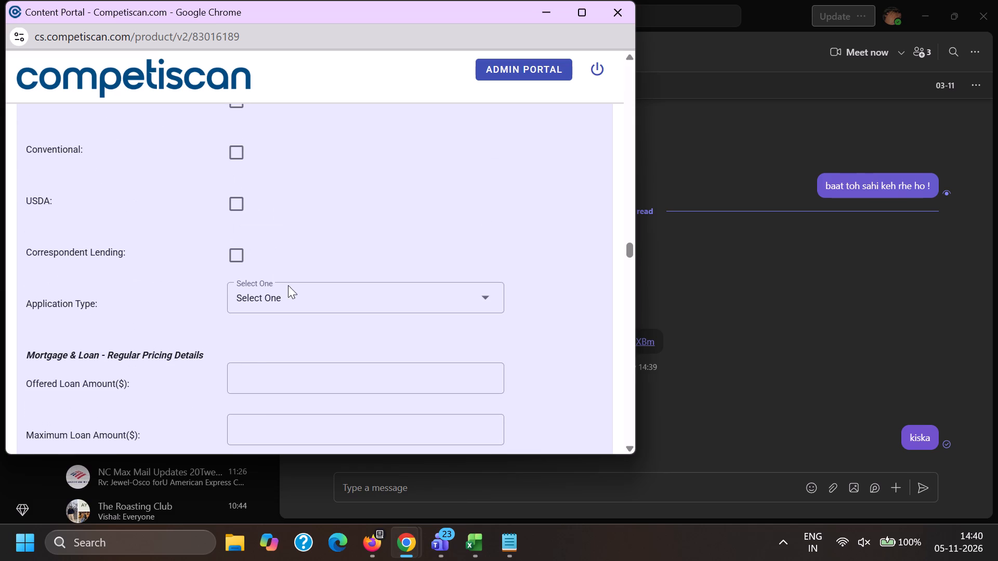
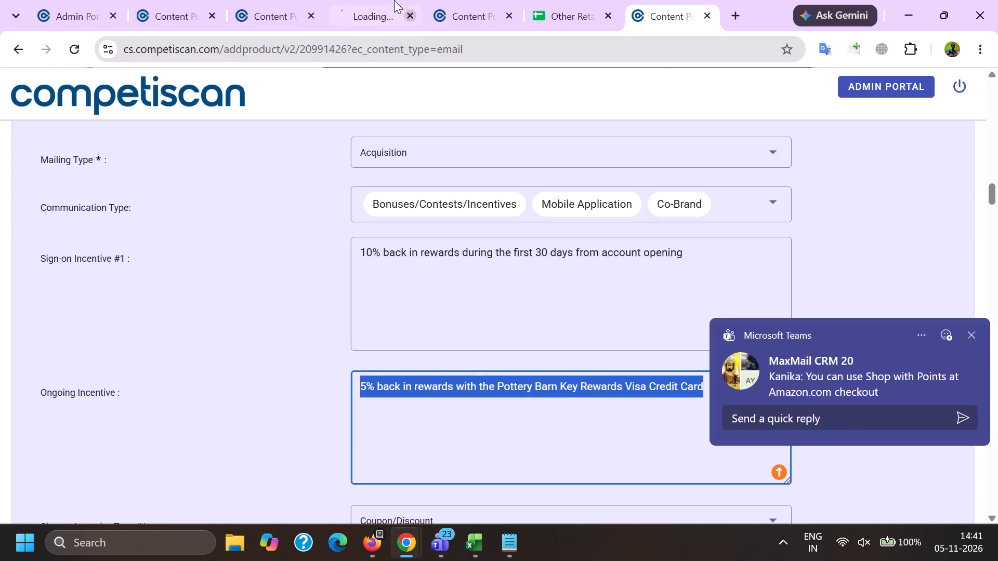
Close the stalled loading page and reopen the processed PDF of email 83017981.
click(384, 0)
scroll(326, 281, up, 10)
click(451, 0)
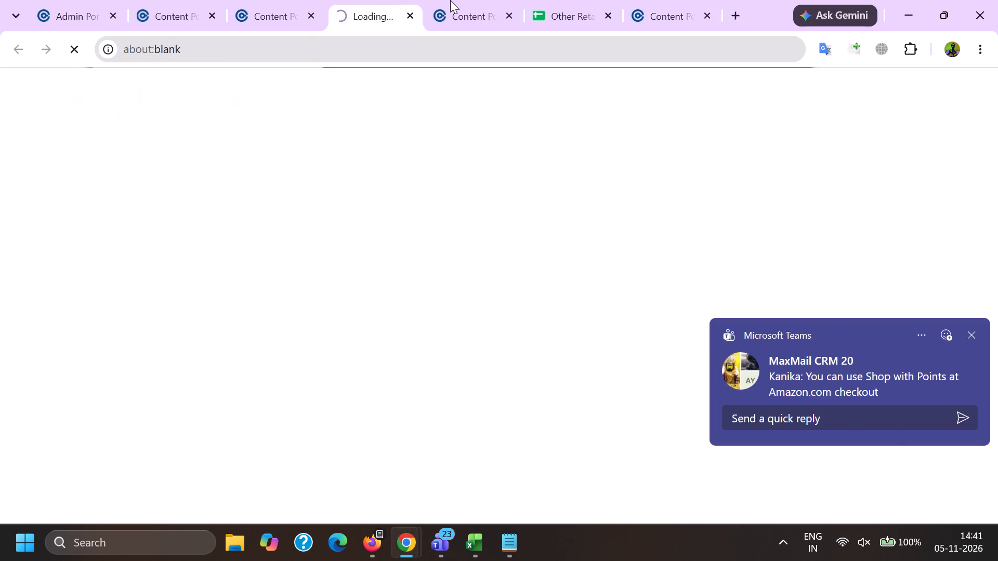
click(362, 0)
click(412, 17)
click(281, 0)
scroll(350, 210, up, 7)
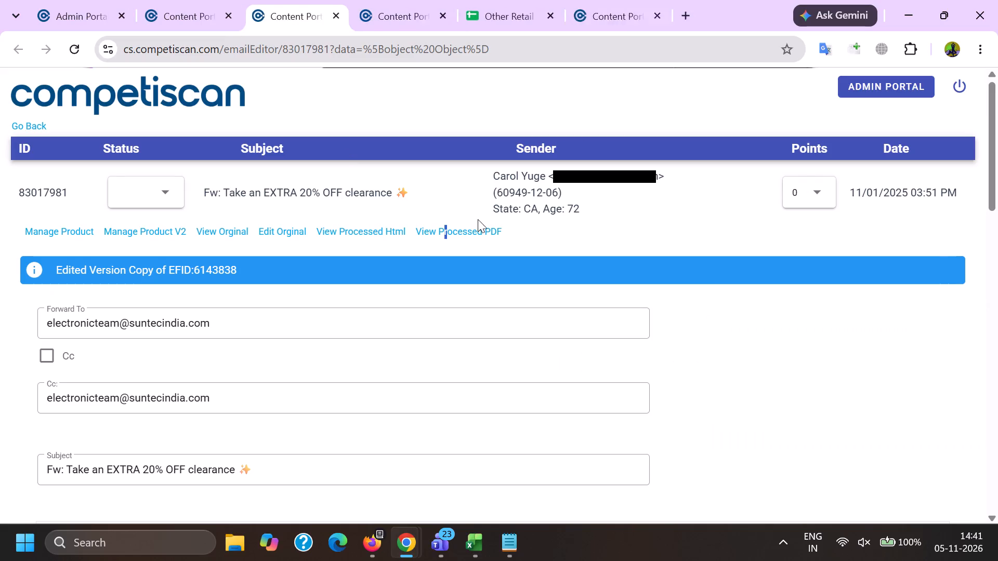
ctrl+click(466, 236)
For email 83016189, enable Cc and replace the Forward To and Cc addresses with the team address kept in the Notepad notes.
click(471, 27)
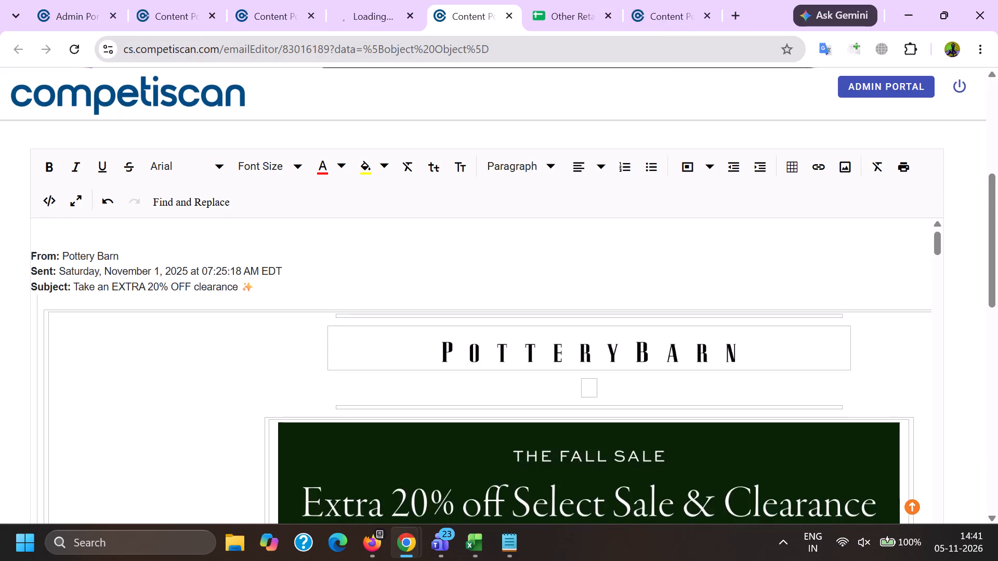
click(527, 543)
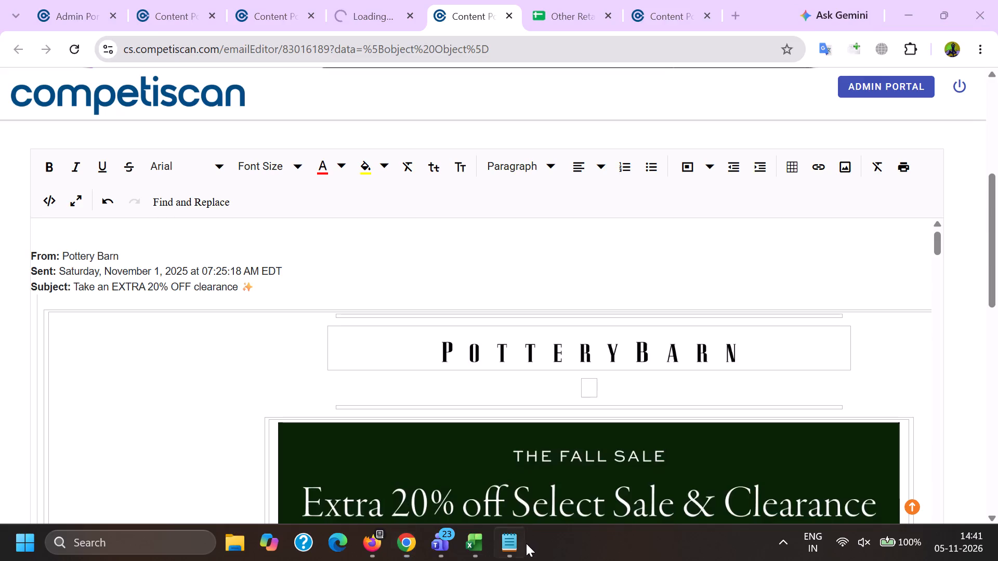
click(522, 543)
click(167, 142)
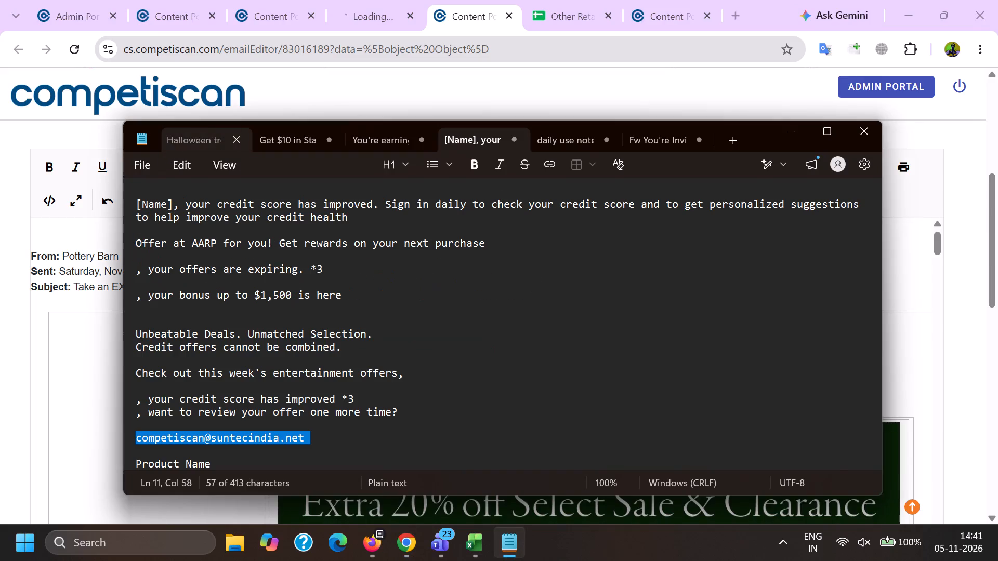
key(ctrl+c)
key(alt+Tab)
scroll(193, 281, up, 13)
drag(219, 323, 9, 330)
key(ctrl+v)
click(48, 355)
drag(297, 394, 4, 399)
key(ctrl+v)
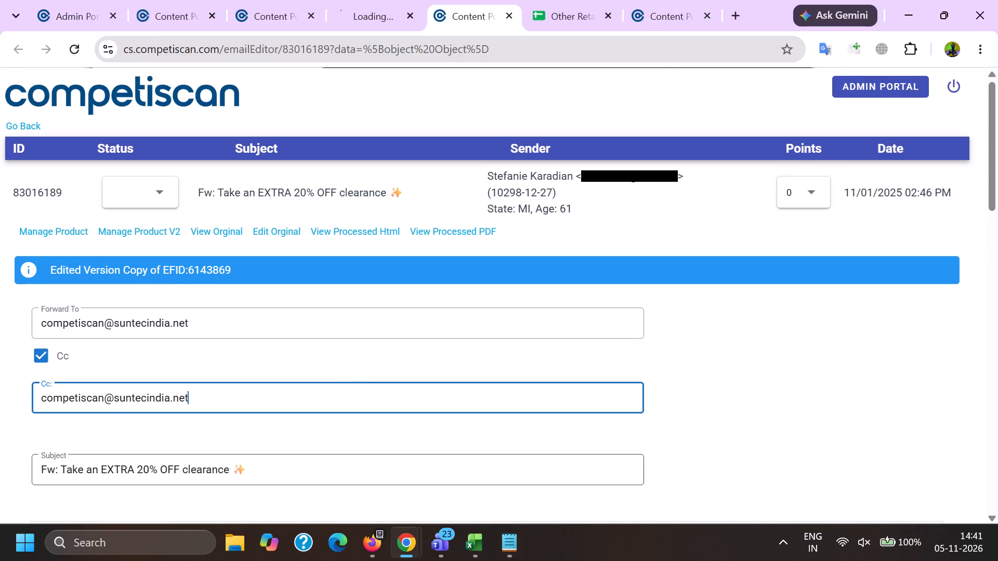
Append ++HP to the subject of the Pottery Barn clearance email.
click(298, 472)
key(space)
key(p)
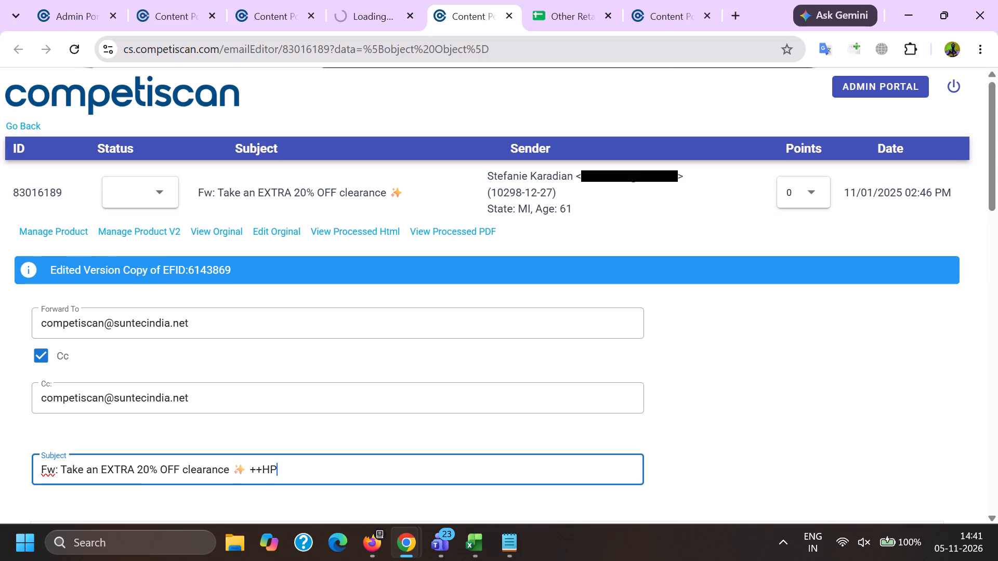
Add the message "fix the alignment !" below the email body, and save and send the email.
scroll(142, 362, down, 20)
click(402, 172)
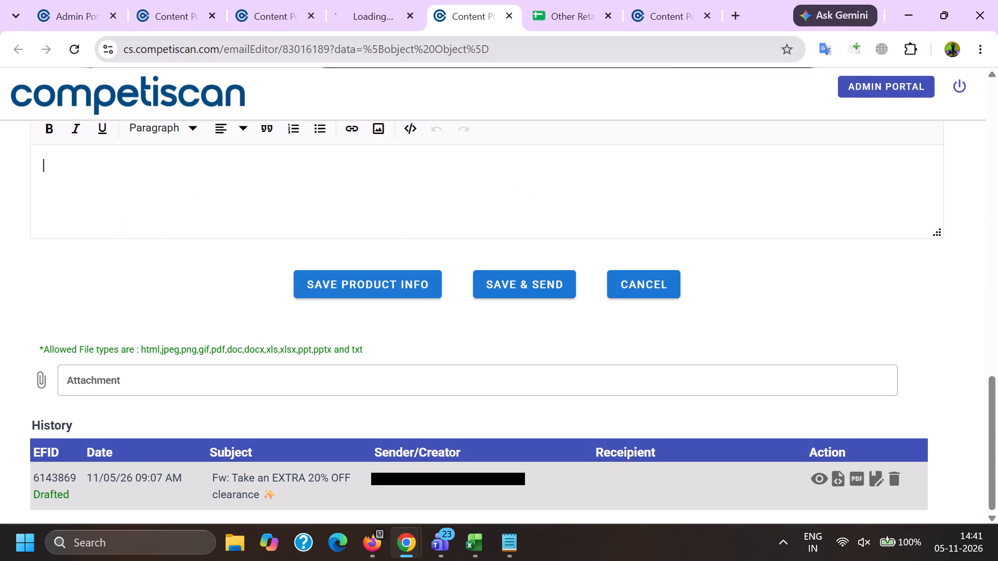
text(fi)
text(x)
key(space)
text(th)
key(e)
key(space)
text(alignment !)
click(544, 278)
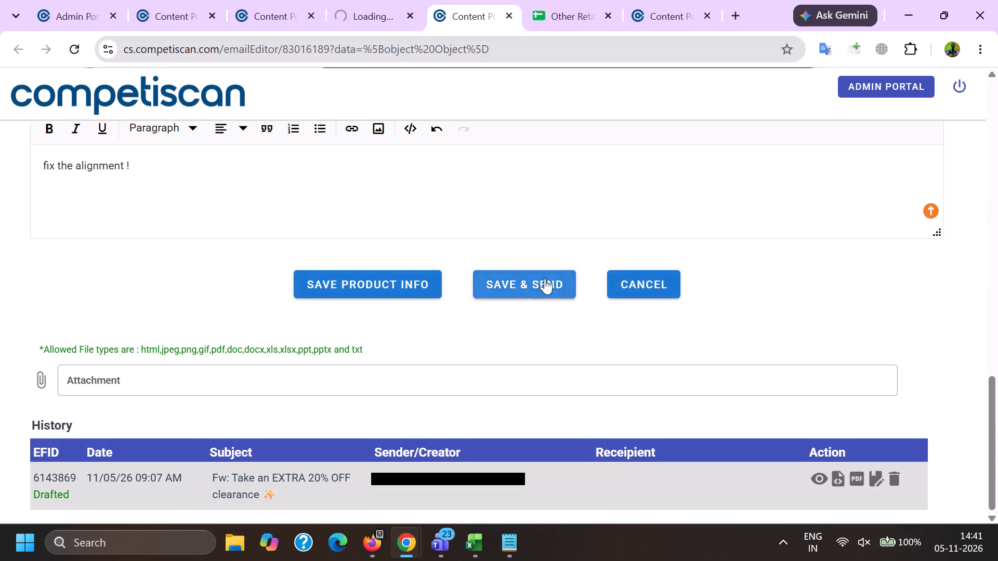
click(517, 329)
Check the loading processed PDF page and switch to the may 26 tracking sheet in Excel.
click(354, 0)
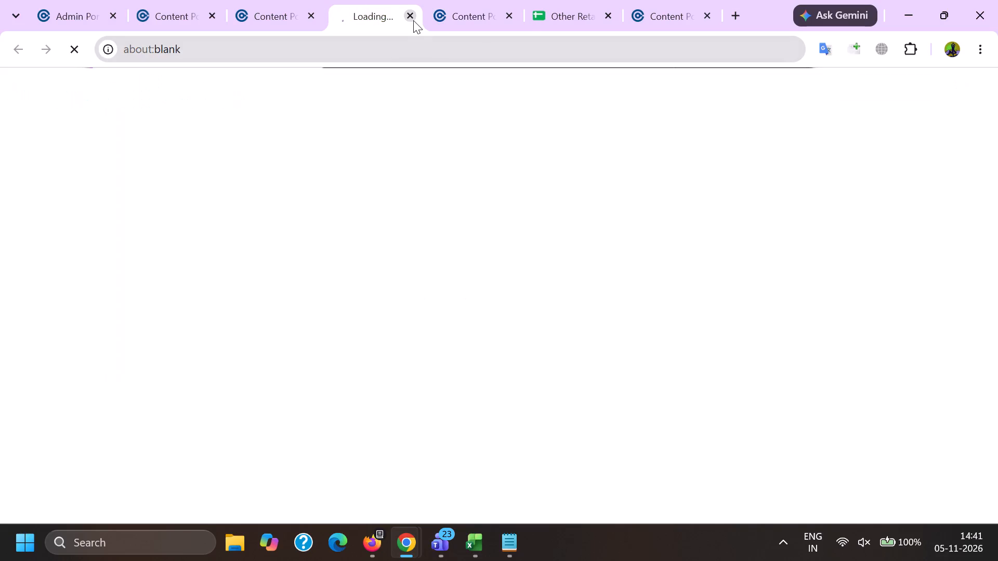
click(477, 19)
click(462, 560)
click(624, 487)
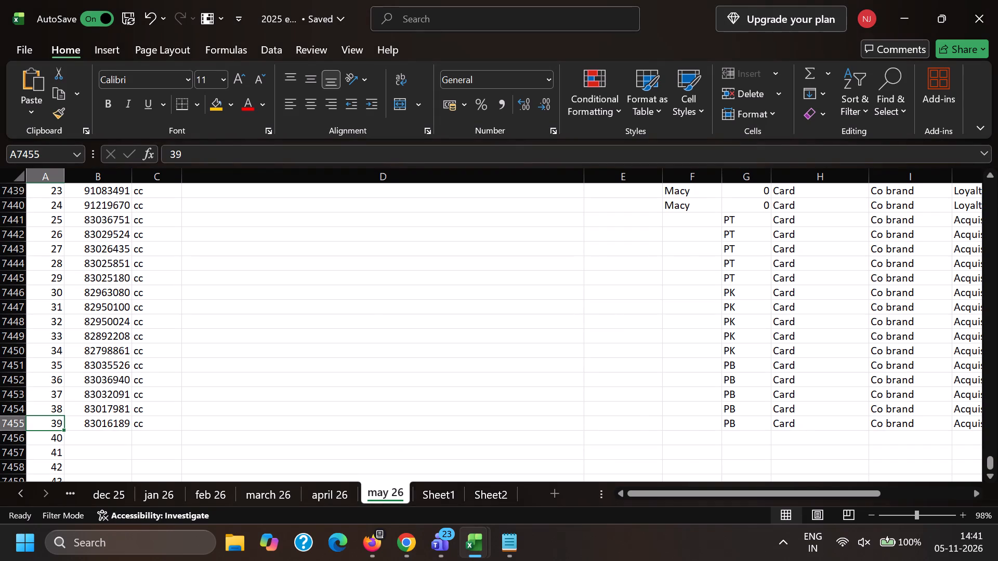
Enter "em sent" in the EM SENT column of the 83016189 row.
click(636, 424)
text(em)
key(space)
text(se)
key(n)
key(t)
key(Return)
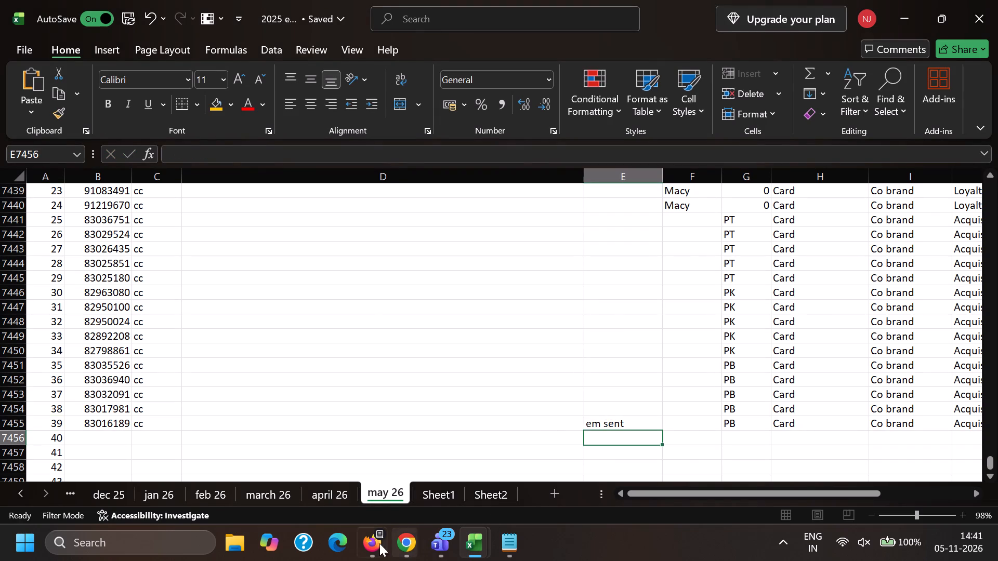
Close the three open Original profile email windows in Firefox.
click(369, 546)
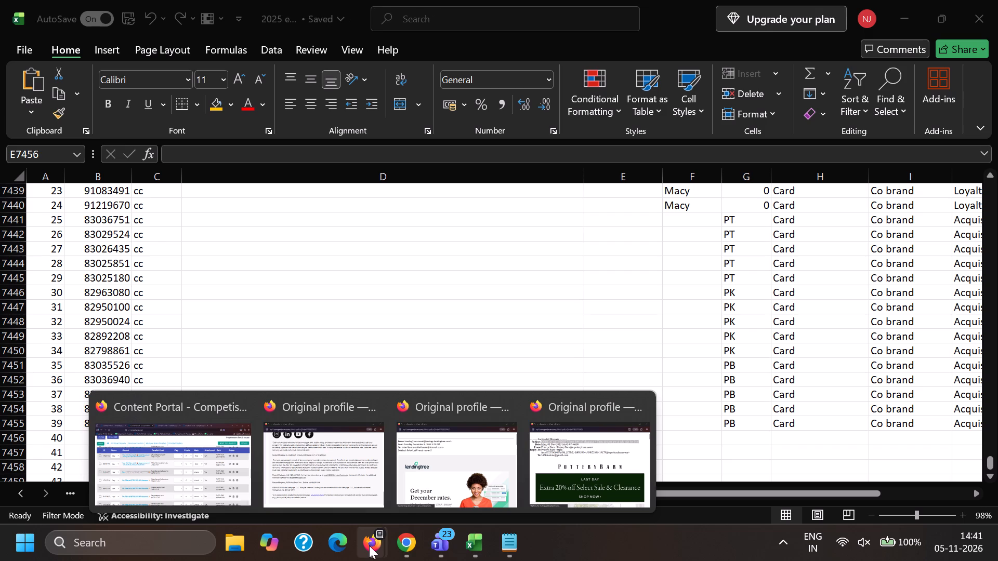
click(369, 405)
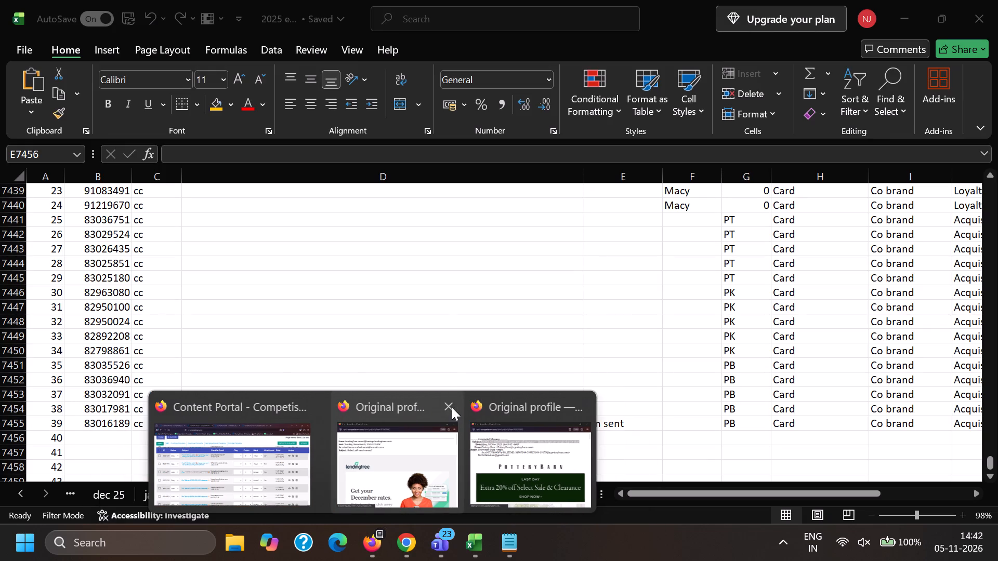
click(444, 406)
click(511, 408)
Refresh the Content Portal email queues in Firefox and check their listed emails.
click(384, 459)
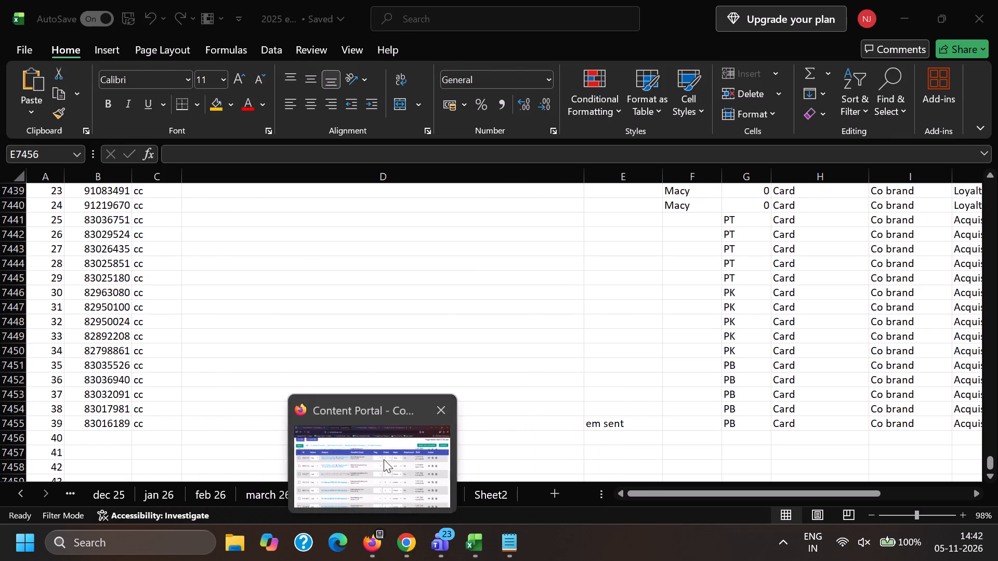
click(133, 0)
click(47, 158)
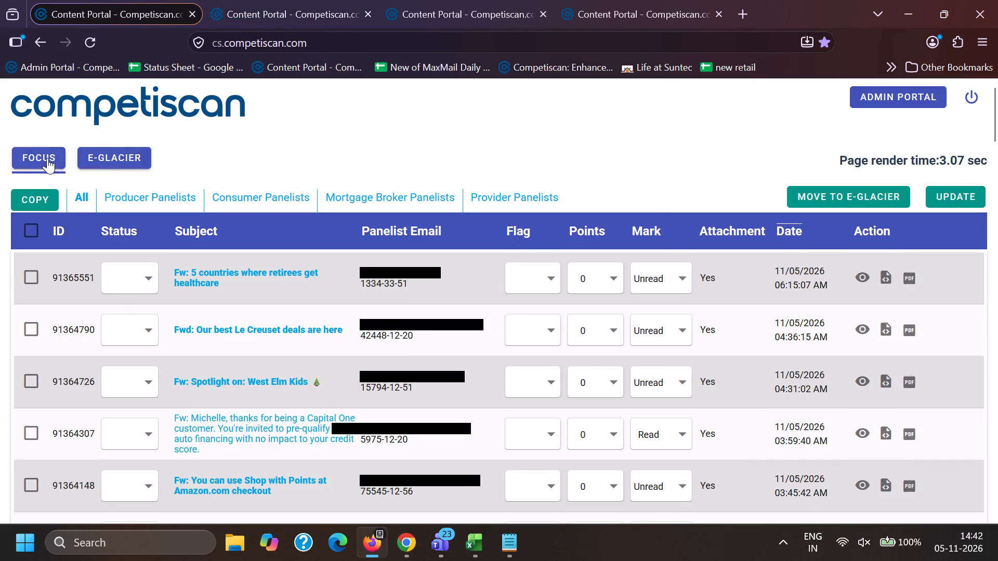
click(350, 0)
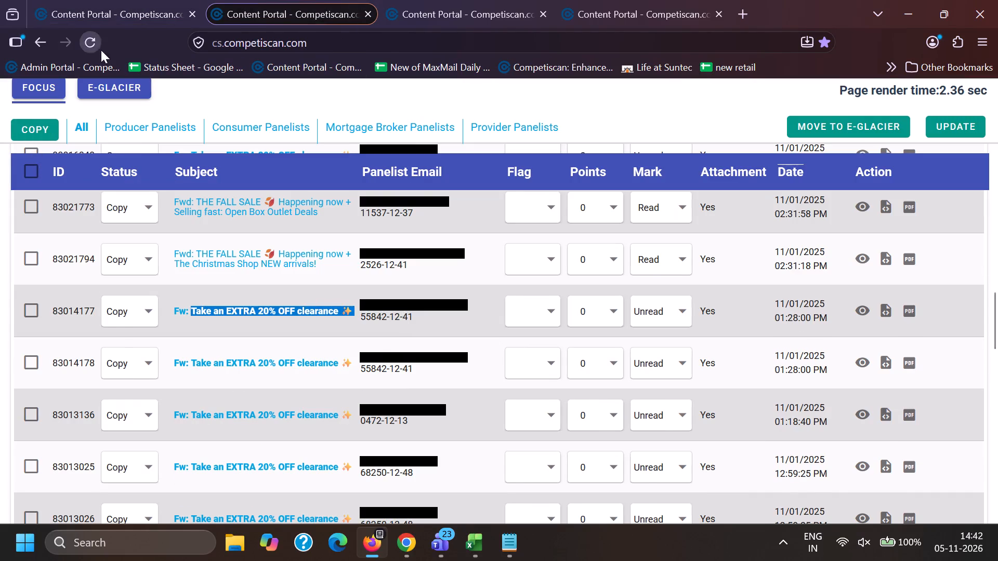
click(98, 47)
click(150, 0)
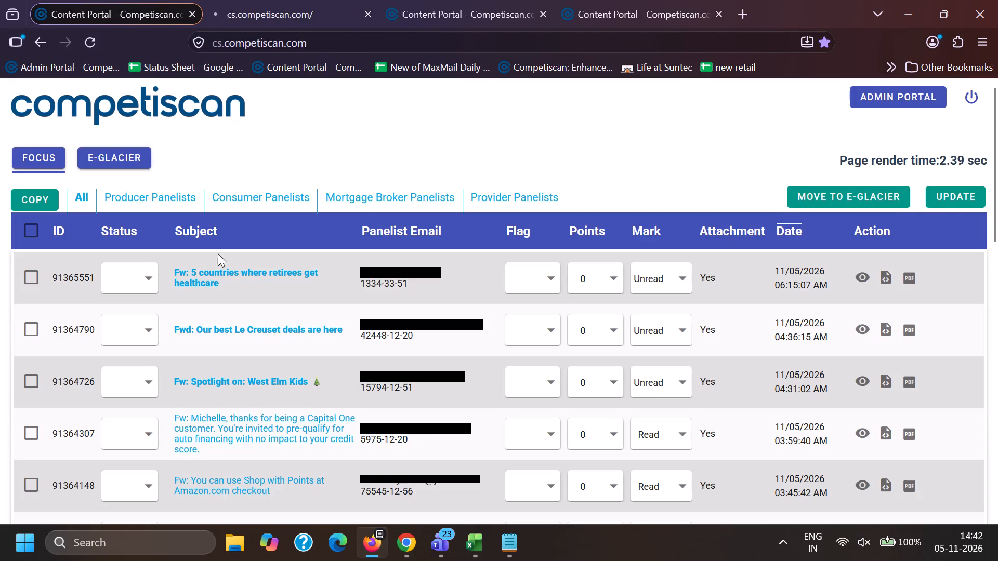
scroll(224, 366, down, 1)
scroll(232, 408, down, 1)
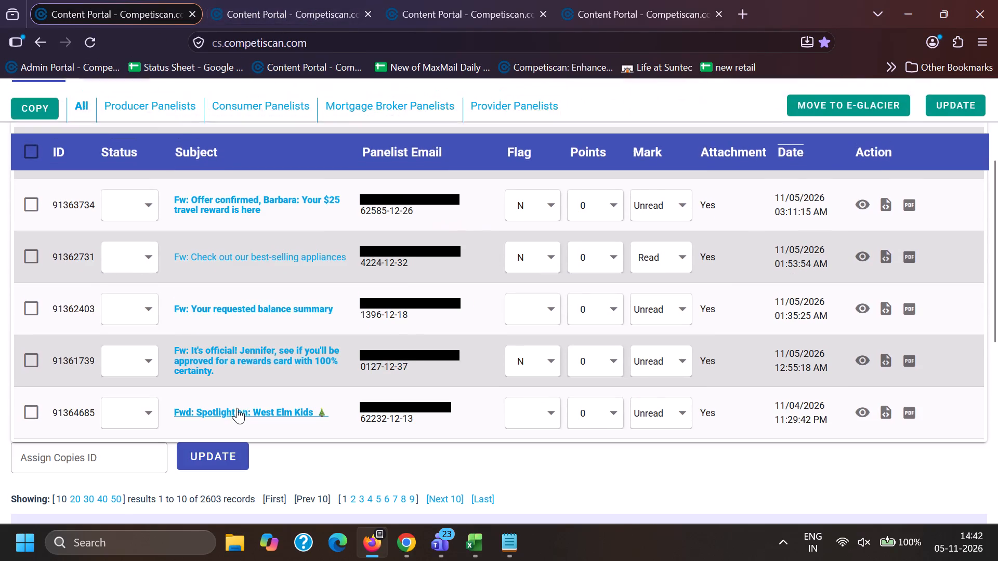
scroll(237, 407, down, 2)
click(318, 0)
click(484, 0)
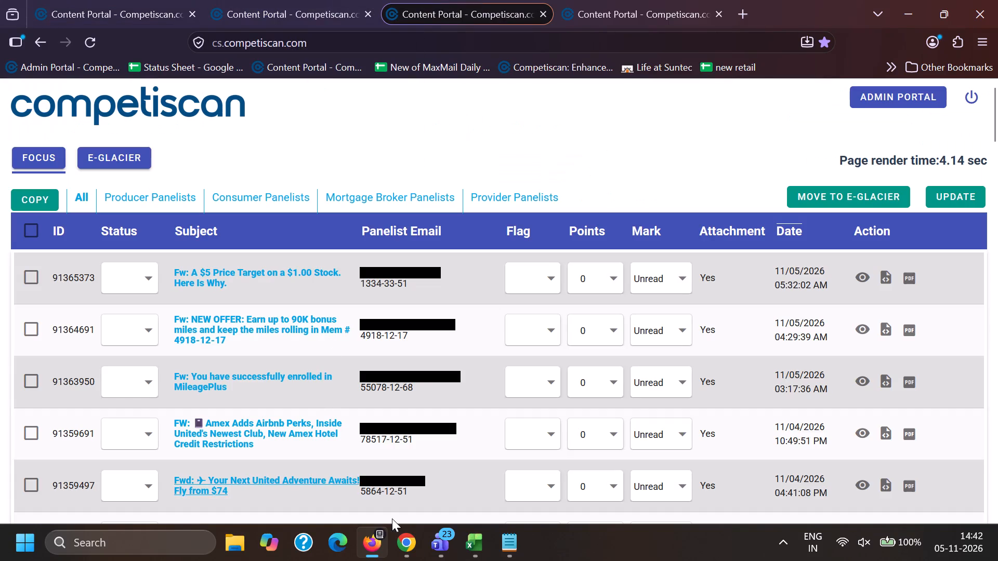
Switch to Chrome and close the 83017981 tab and the extra Content Portal tab beside it.
click(412, 547)
click(358, 483)
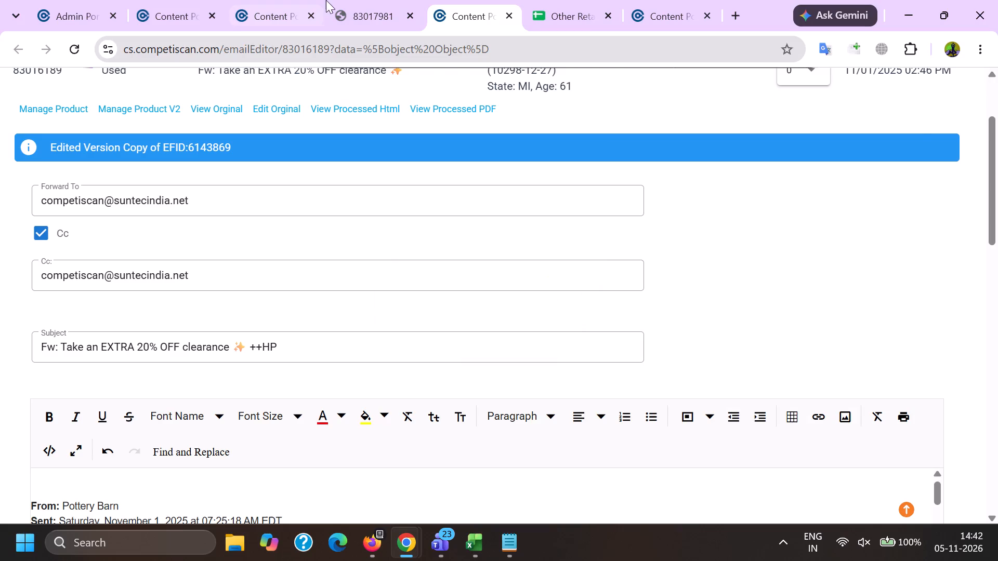
click(326, 0)
click(247, 0)
double_click(311, 17)
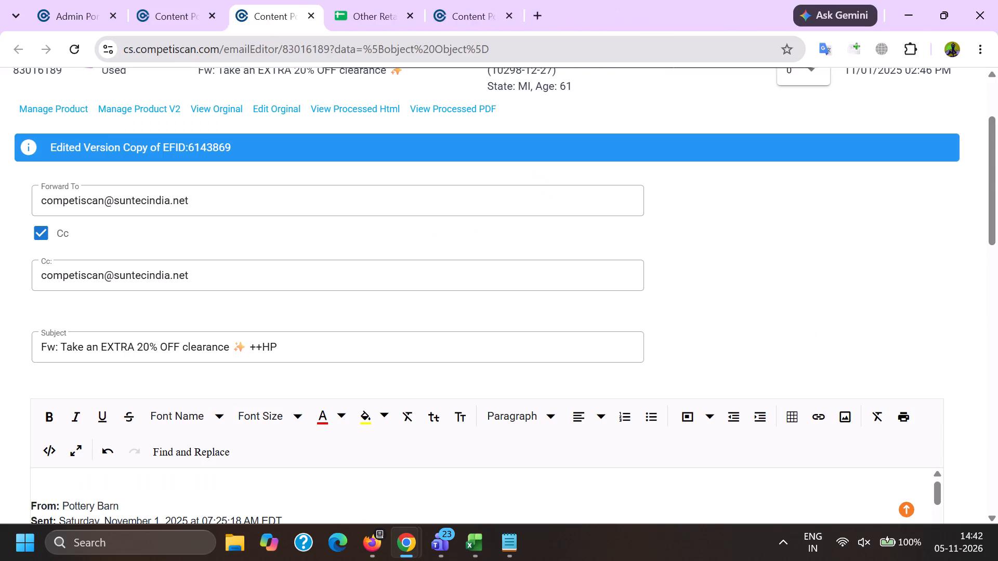
Open the Competiscan Admin Portal in a new incognito window.
click(988, 54)
click(903, 136)
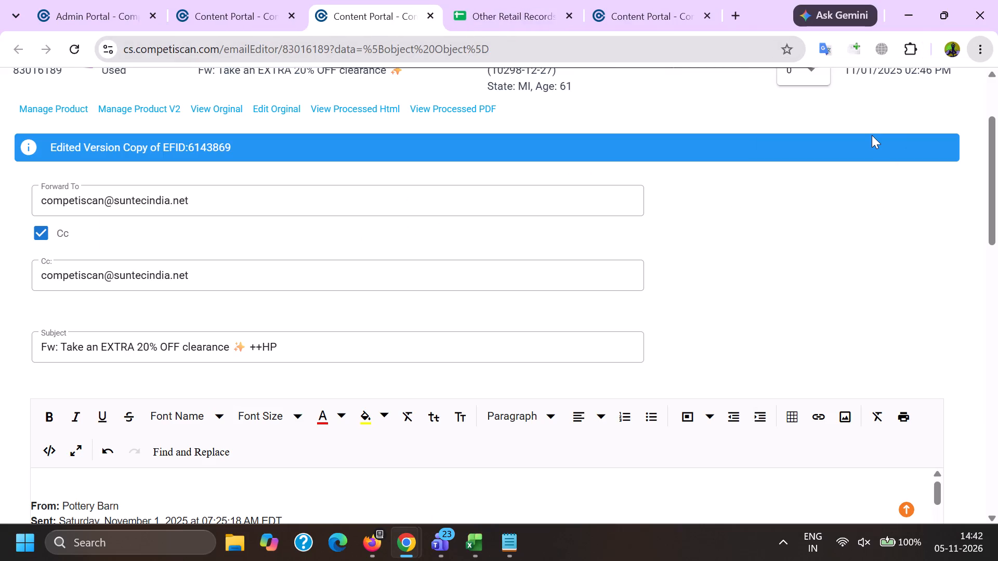
click(77, 79)
Switch to Excel and look through the 05-Nov-26 email log on the may 26 sheet.
click(493, 560)
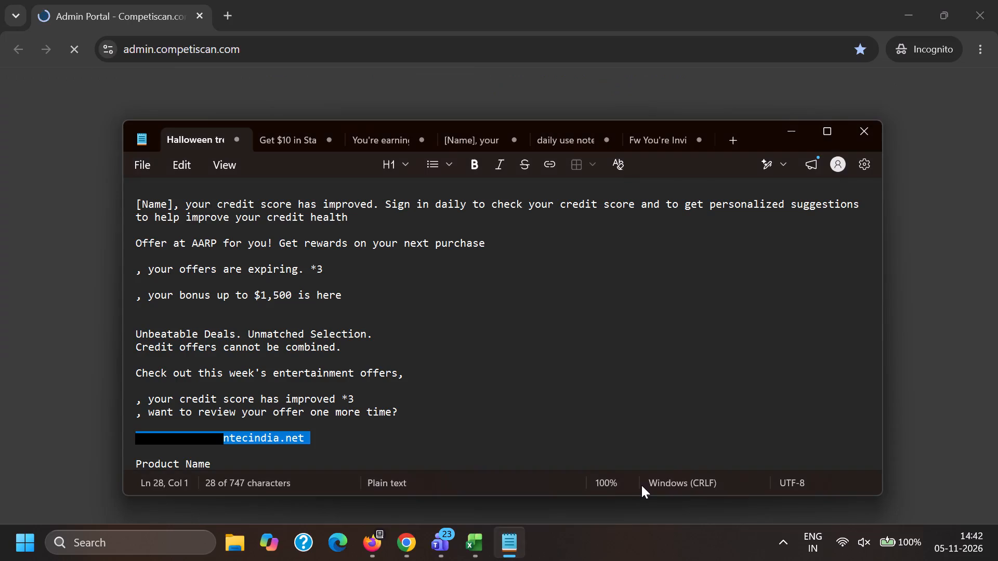
click(481, 545)
click(667, 475)
scroll(227, 320, up, 11)
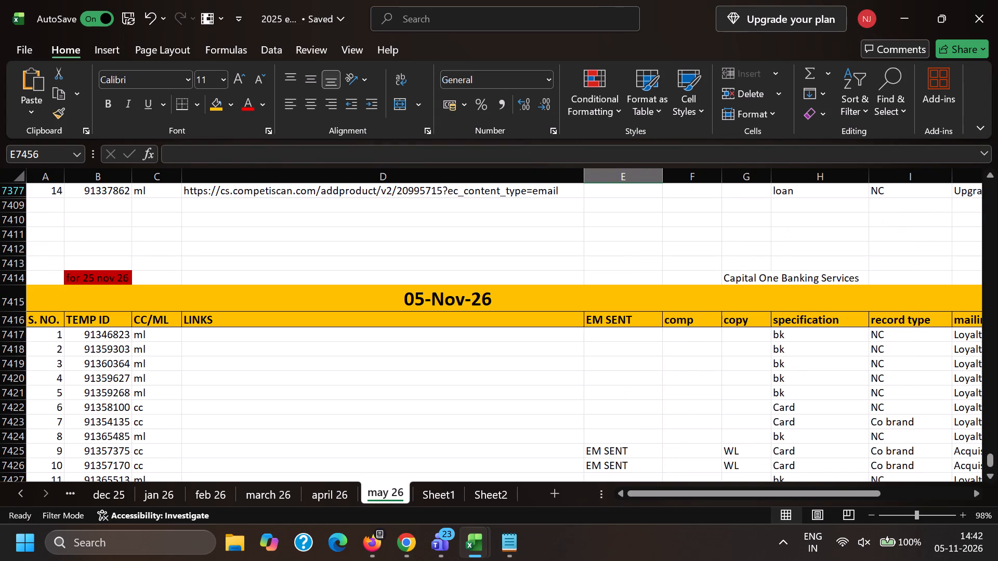
click(321, 331)
scroll(393, 363, down, 8)
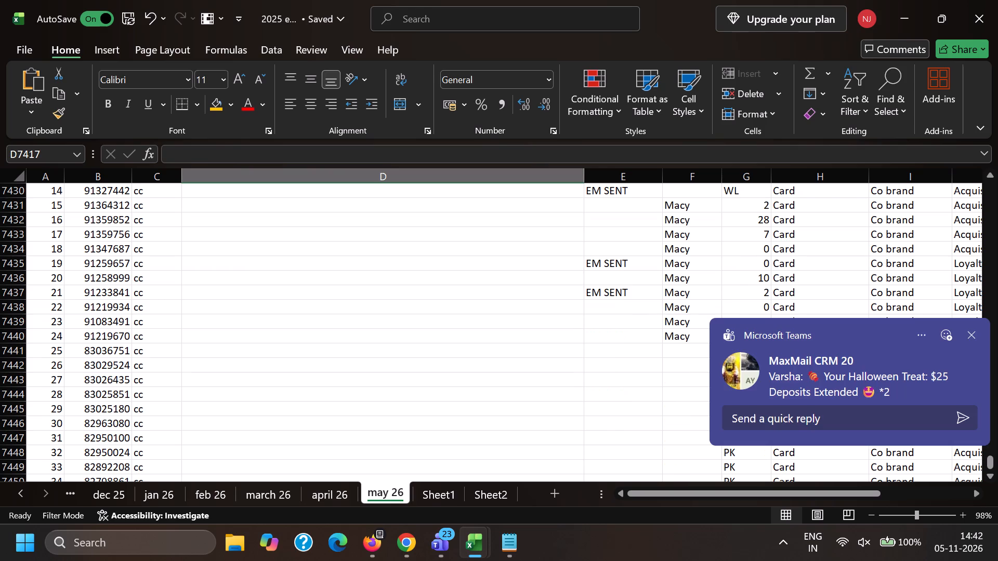
scroll(265, 321, down, 5)
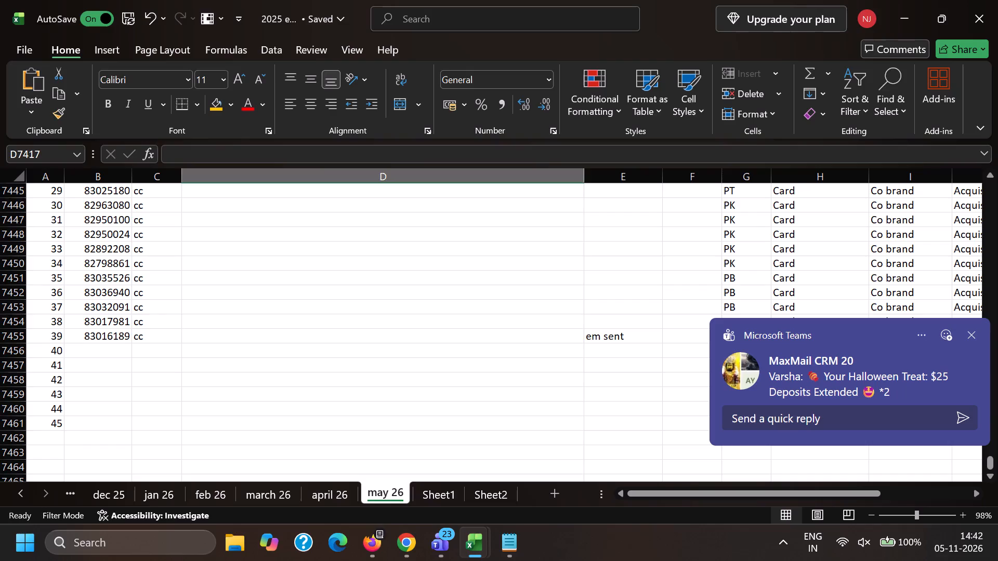
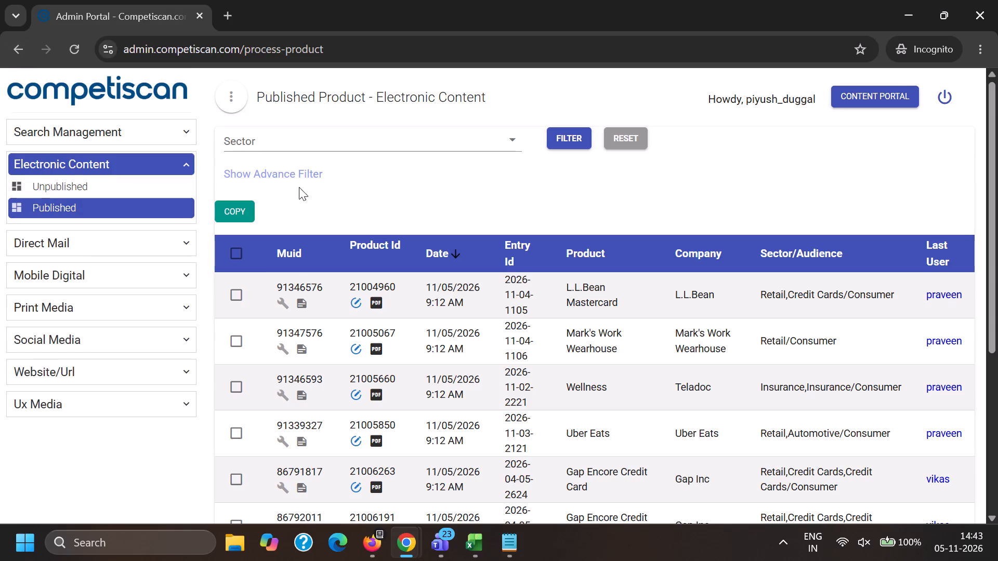
Show the advanced filter and open the unpublished Electronic Content product list in the Admin Portal.
click(274, 176)
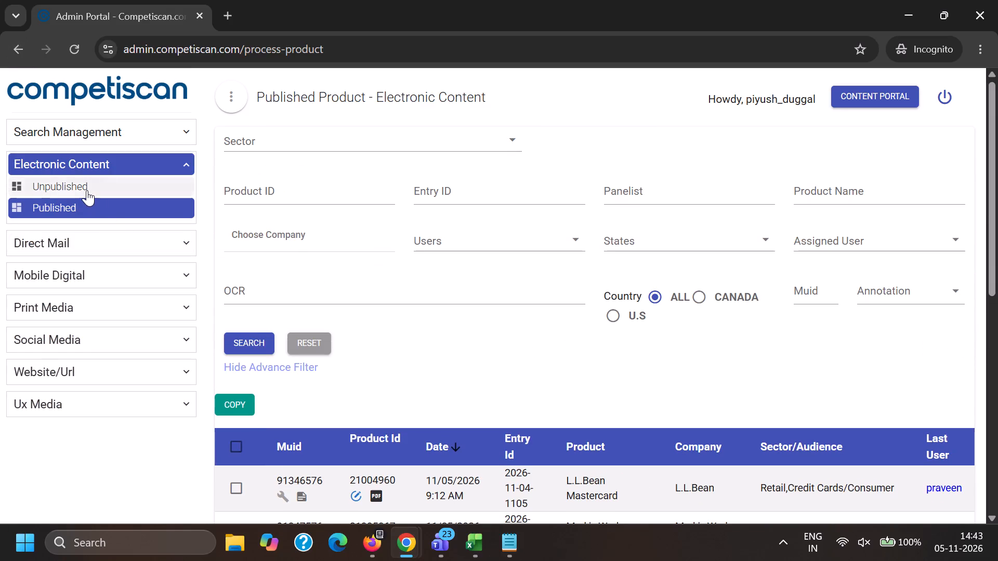
click(87, 190)
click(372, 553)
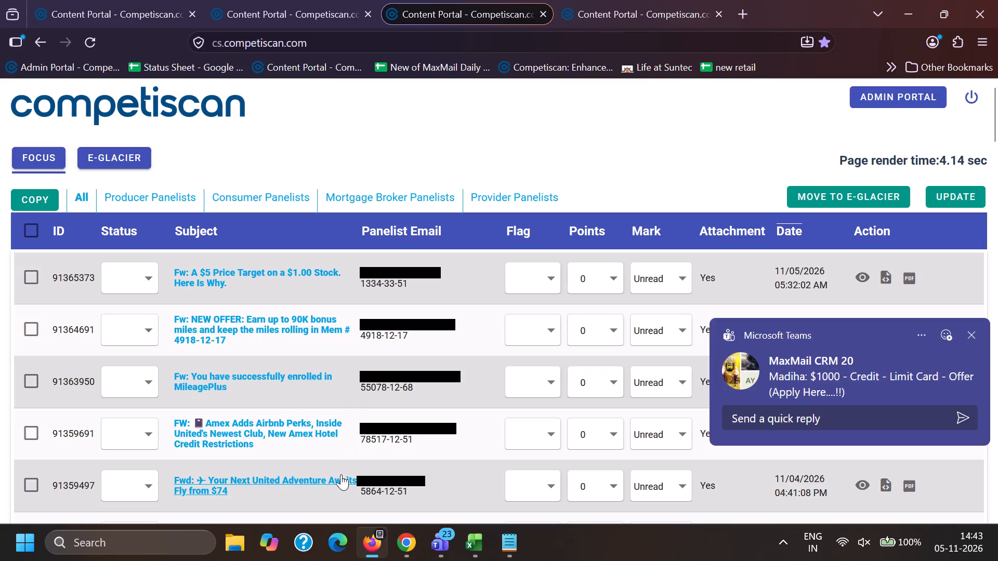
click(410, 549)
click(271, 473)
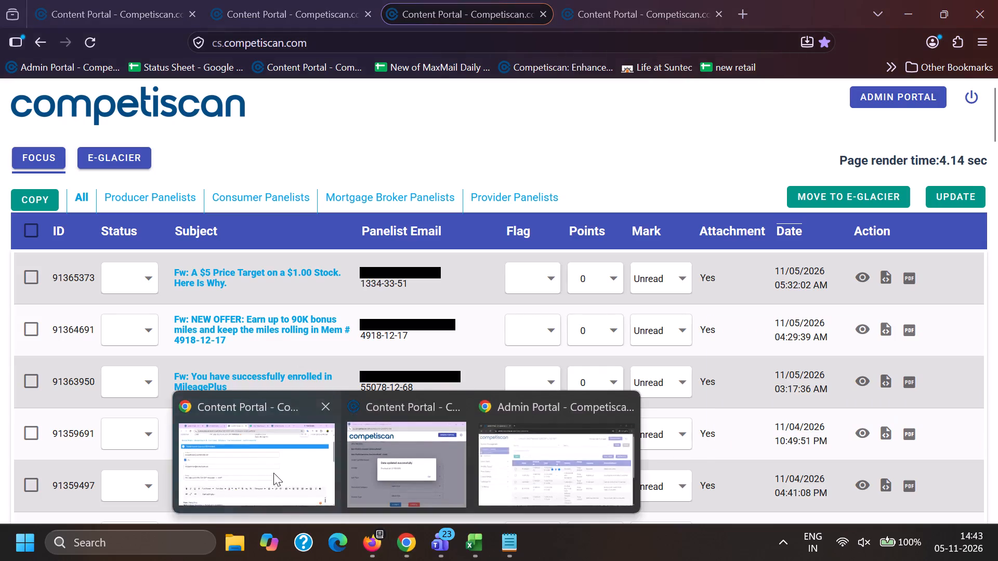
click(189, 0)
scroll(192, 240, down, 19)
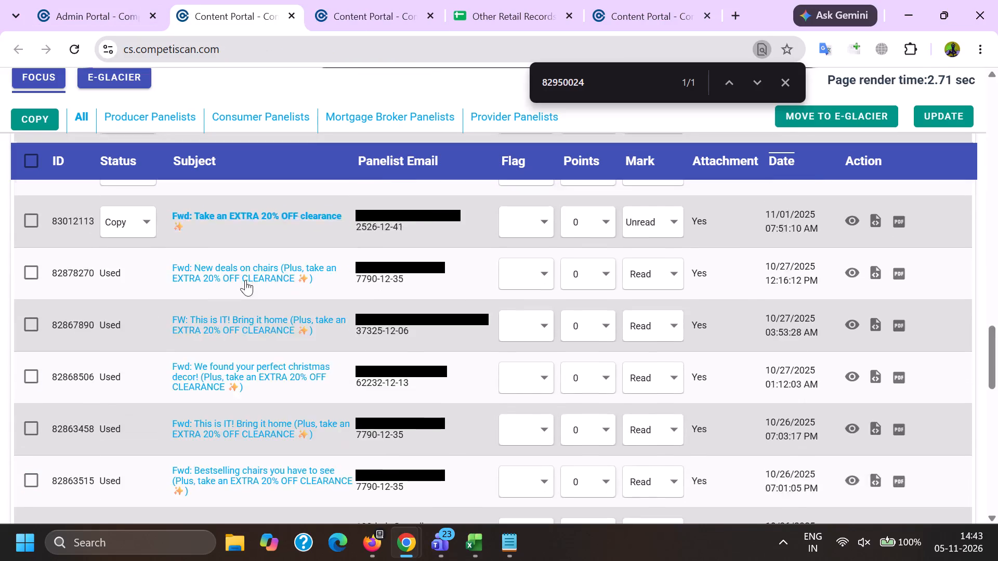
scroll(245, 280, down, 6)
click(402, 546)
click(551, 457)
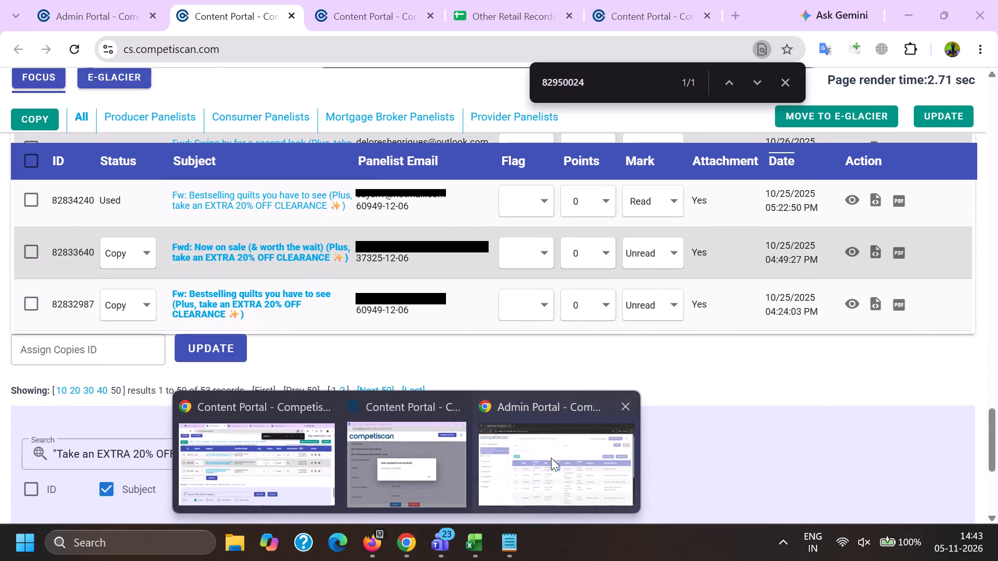
Filter the unpublished Electronic Content products by the signed-in user's own account in the Users filter.
click(291, 172)
click(484, 238)
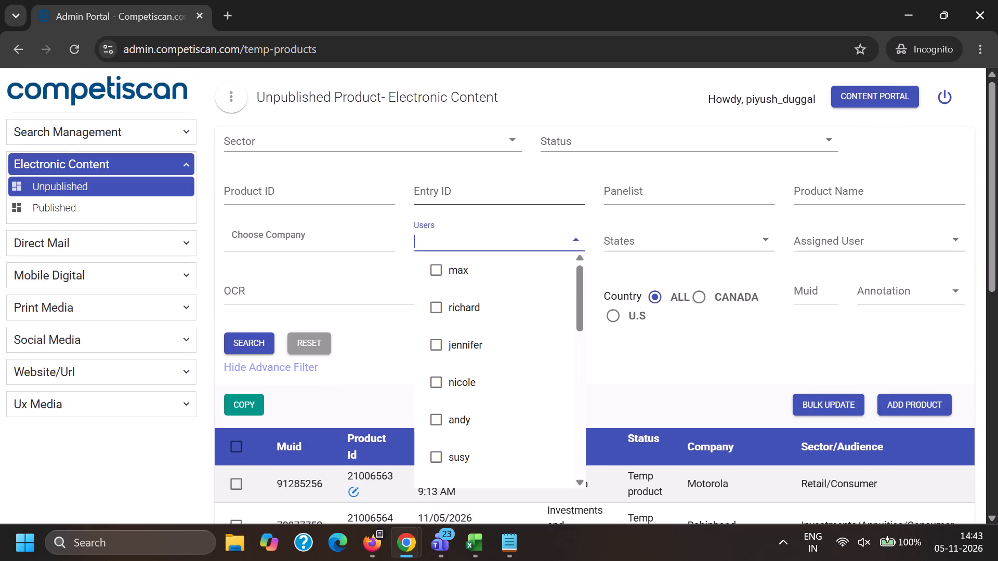
text(piyush)
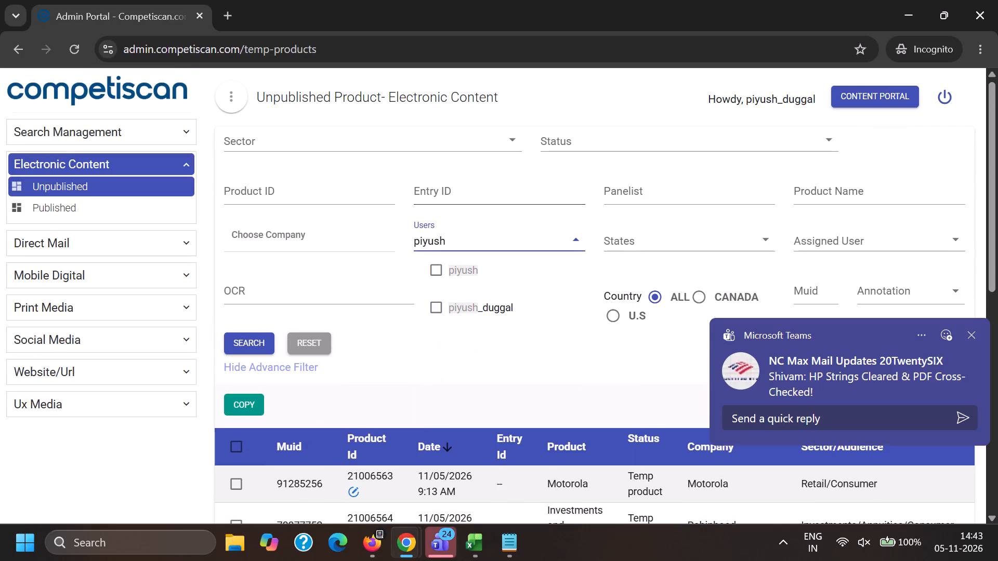
key(Down)
key(Down)
key(Return)
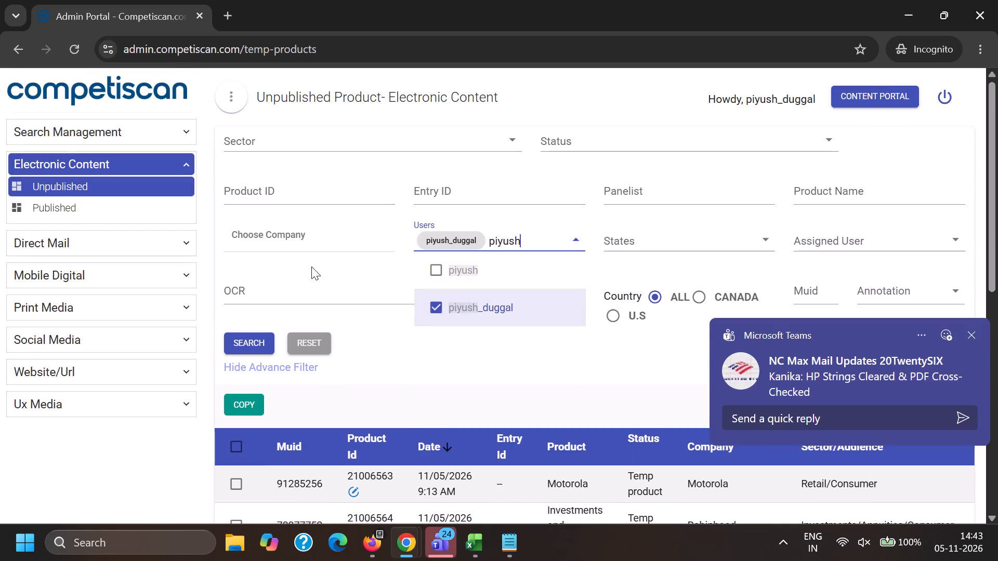
double_click(279, 341)
click(256, 345)
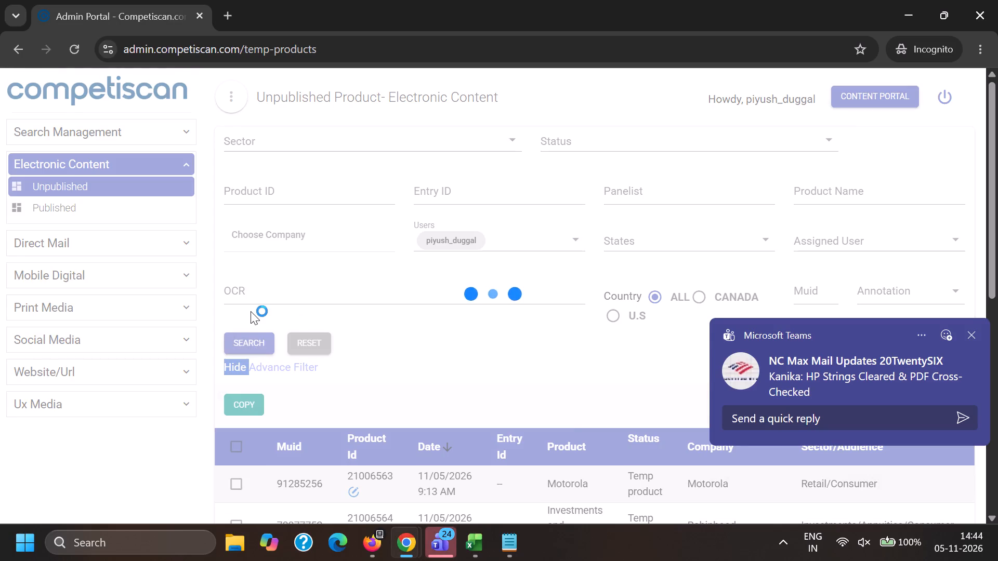
Find the first temp IDs of the 05-Nov-26 Excel log on results page 4 and open products 21001807, 21001925 and 21001985 for editing.
scroll(251, 309, down, 20)
scroll(251, 309, down, 7)
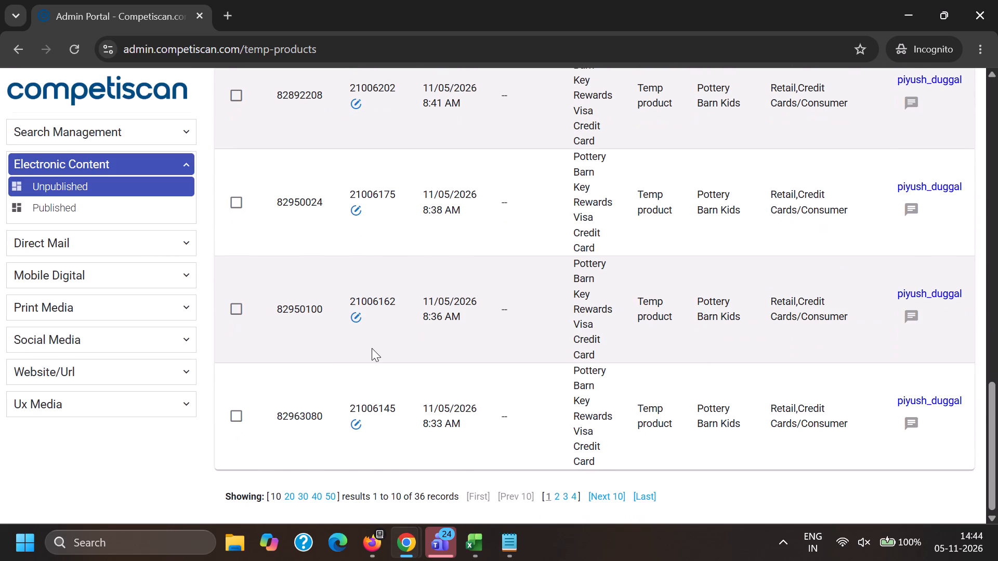
click(573, 497)
click(473, 544)
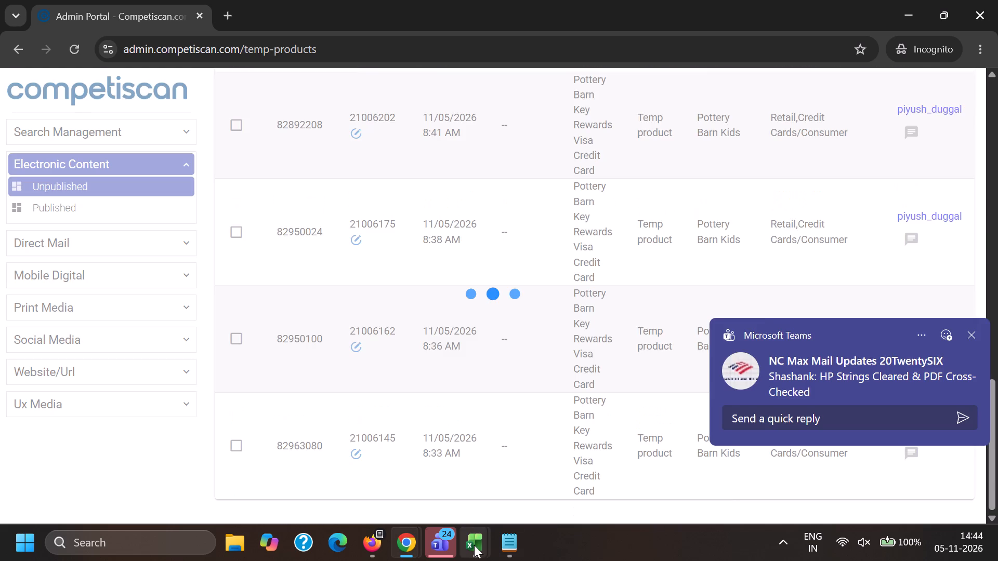
click(618, 485)
scroll(326, 375, up, 8)
scroll(233, 312, up, 3)
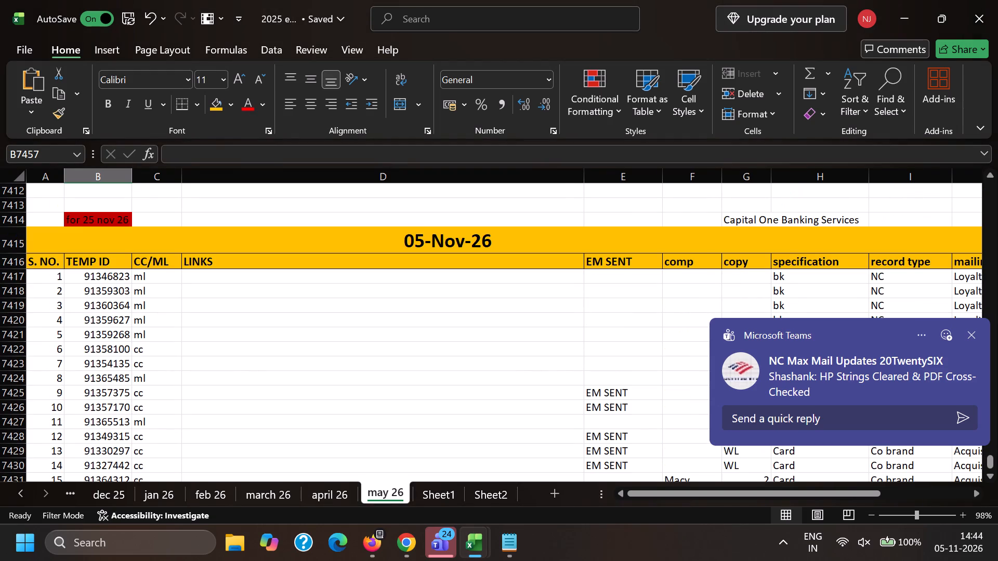
click(208, 273)
key(alt+Tab)
scroll(406, 347, up, 3)
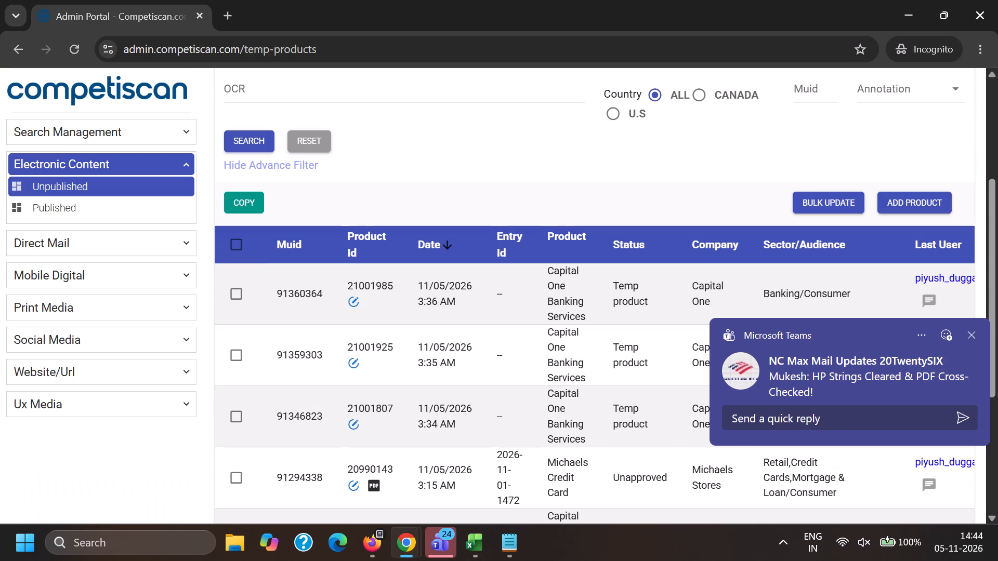
ctrl+click(350, 424)
ctrl+click(351, 365)
ctrl+click(357, 299)
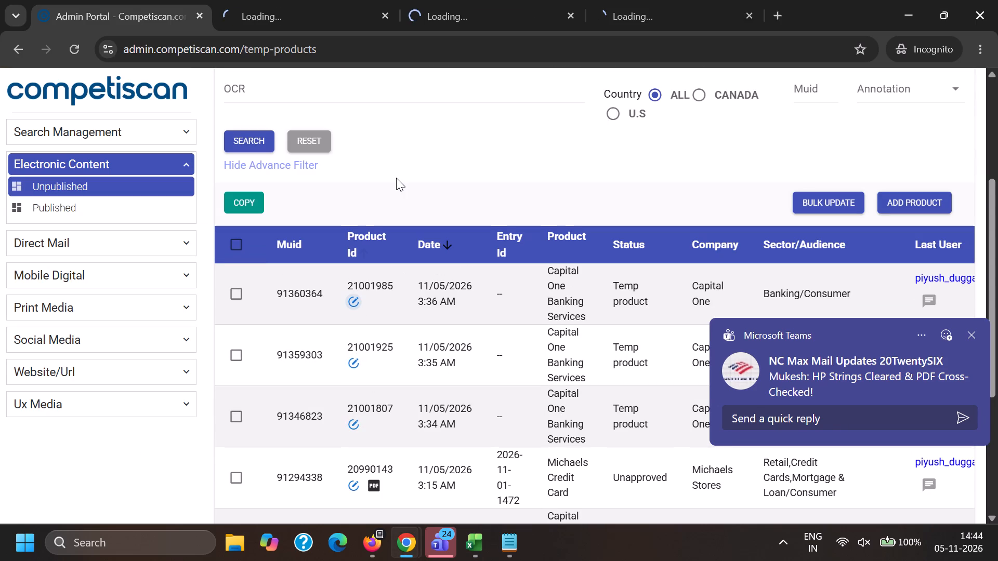
Copy the address of product page 21001807 into the LINKS cell for temp ID 91346823 in Excel.
click(308, 0)
triple_click(337, 58)
key(ctrl+c)
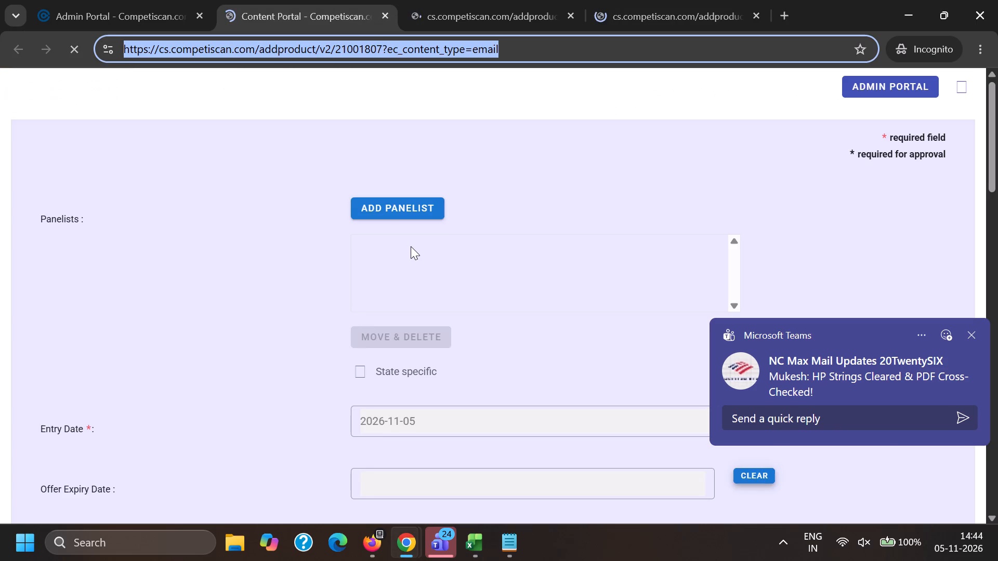
key(alt+Tab)
key(Tab)
click(356, 279)
key(ctrl+v)
click(338, 294)
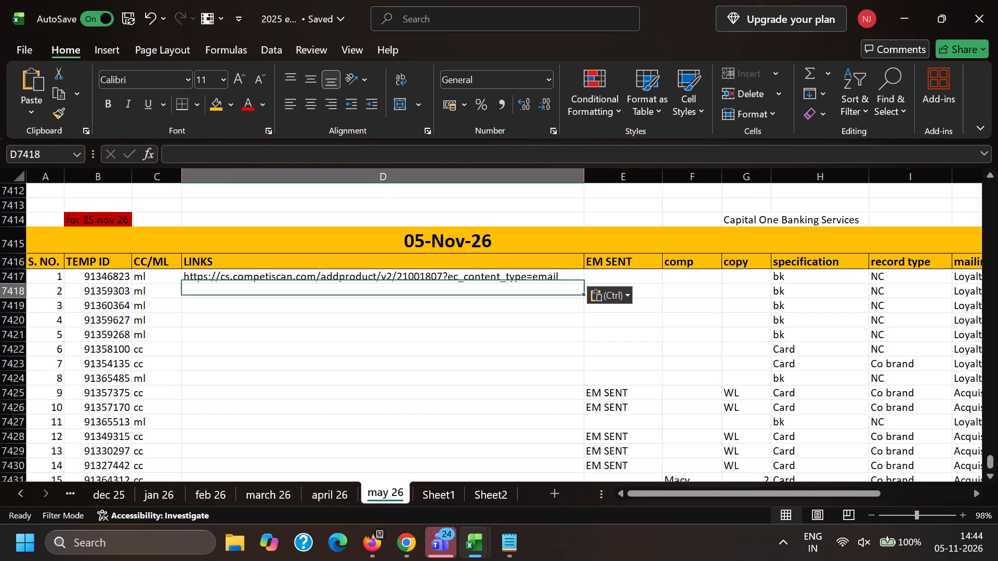
Copy the address of product page 21001925 into the LINKS cell for temp ID 91359303 in Excel.
key(alt+Tab)
drag(467, 0, 467, 8)
triple_click(409, 60)
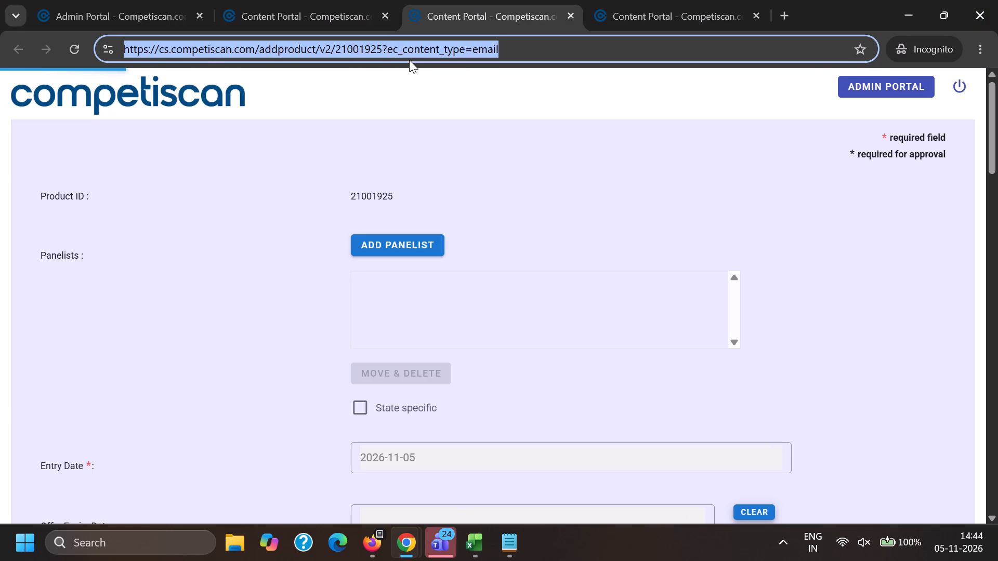
key(ctrl+c)
key(alt+Tab)
key(ctrl+v)
click(264, 310)
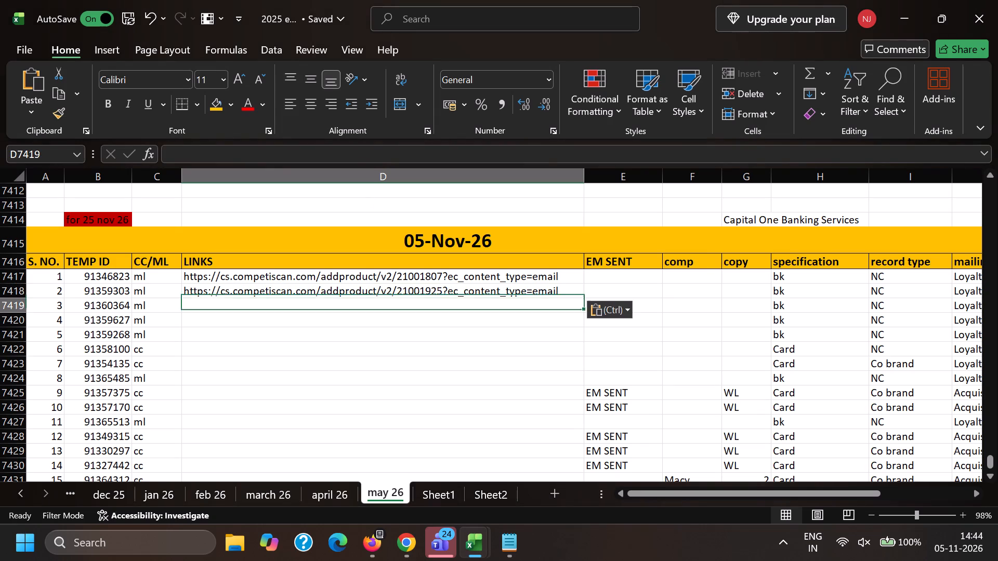
Copy the address of product page 21001985 into the LINKS cell for temp ID 91360364 in Excel.
key(alt+Tab)
click(654, 0)
triple_click(643, 46)
key(ctrl+c)
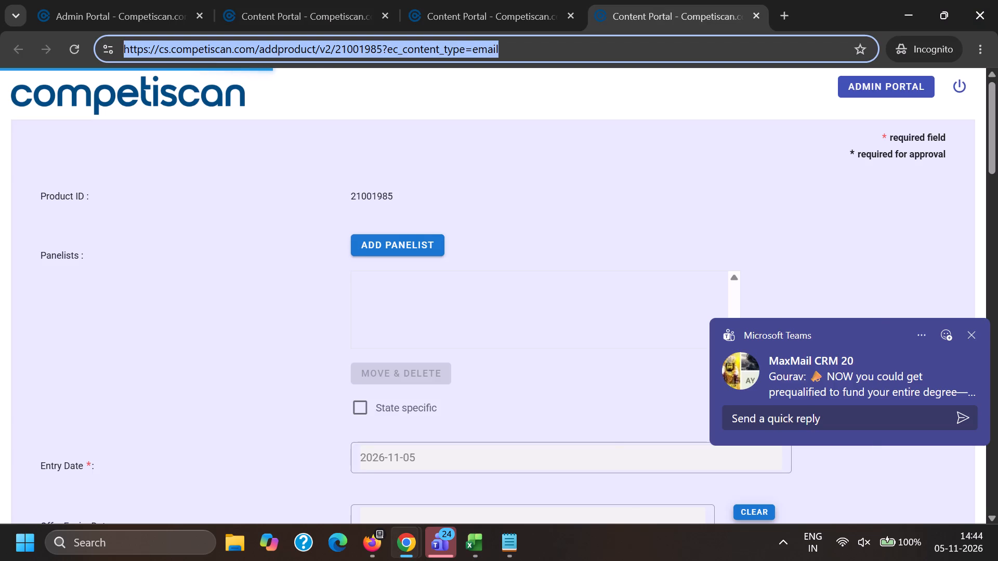
key(alt+Tab)
key(ctrl+v)
click(274, 321)
Look through product pages 21001807, 21001925 and 21001985 and open their linked pages in new tabs to check.
key(alt+Tab)
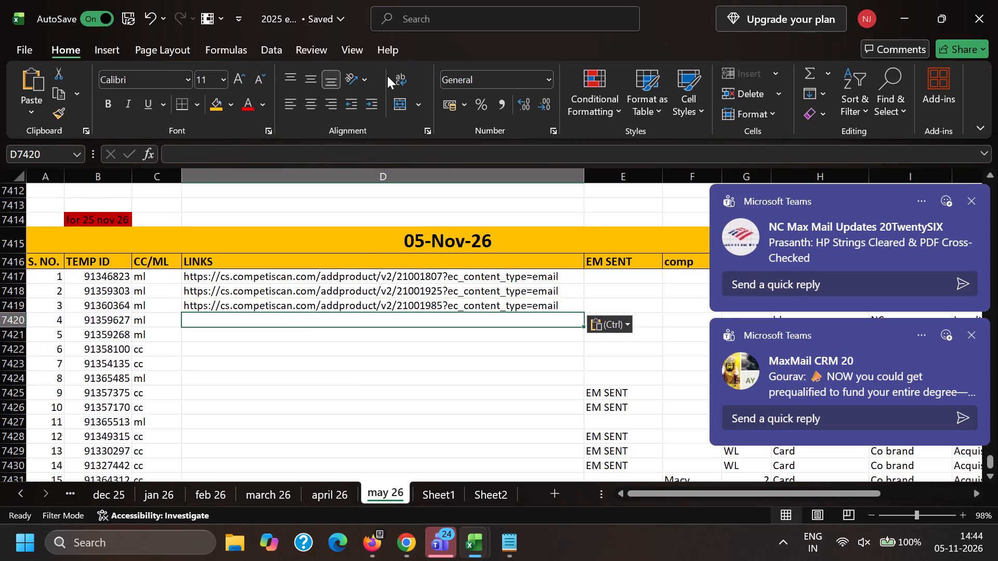
click(331, 0)
scroll(561, 162, down, 5)
scroll(600, 195, down, 2)
scroll(623, 261, up, 3)
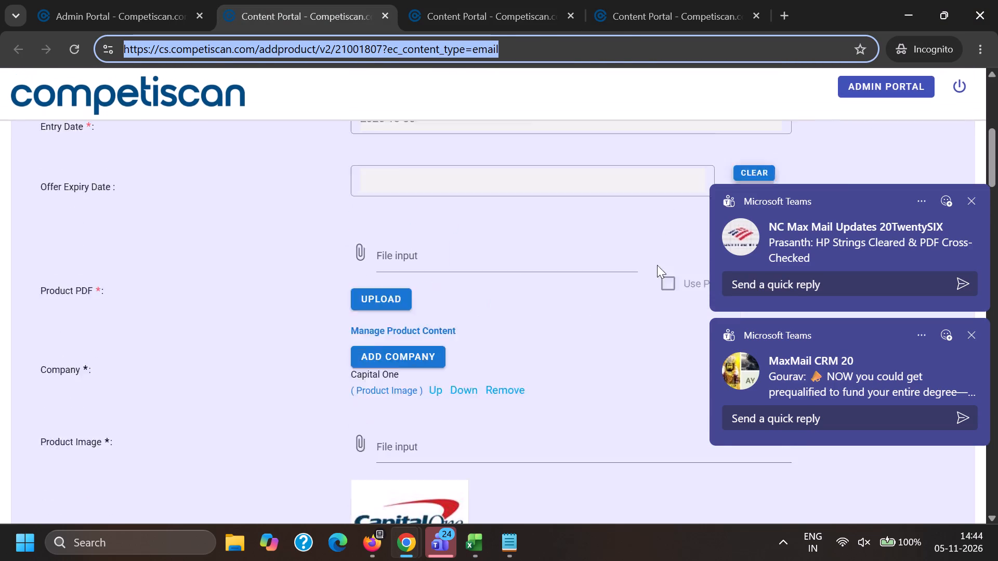
scroll(654, 298, down, 2)
ctrl+click(780, 176)
key(ctrl+Tab)
key(ctrl+Tab)
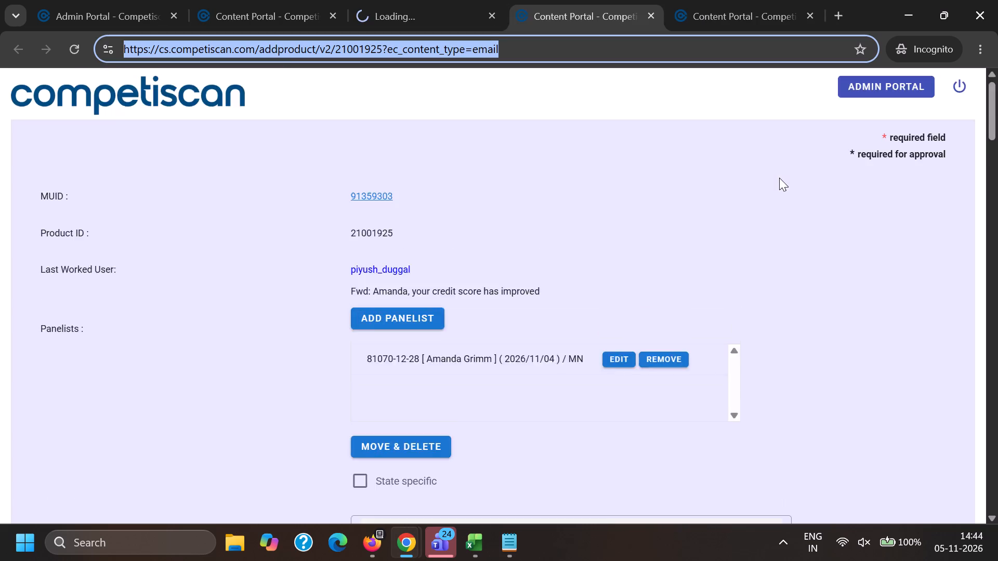
scroll(779, 177, down, 5)
ctrl+click(781, 255)
key(ctrl+Tab)
key(ctrl+Tab)
scroll(769, 237, down, 4)
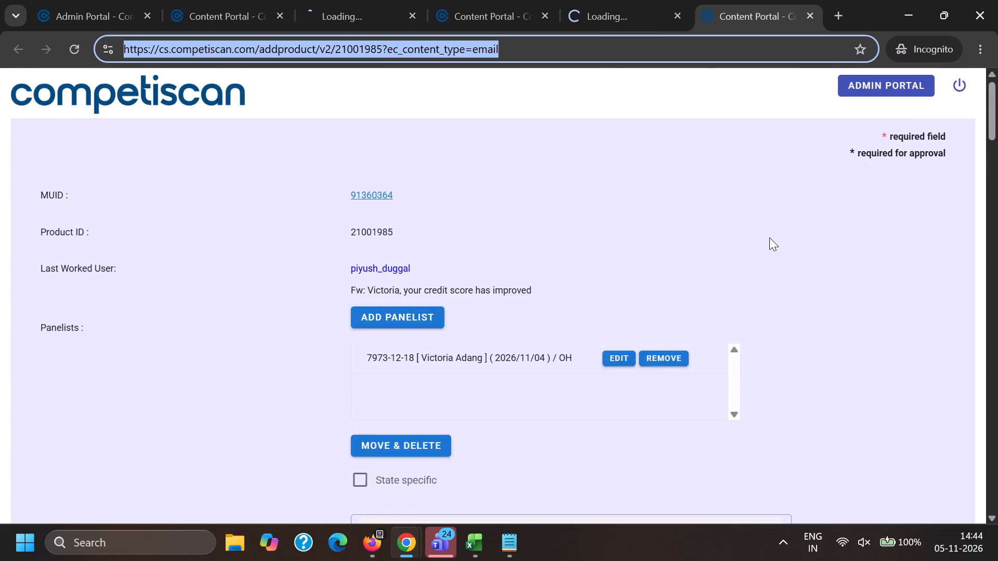
scroll(769, 237, down, 1)
ctrl+click(773, 254)
click(316, 0)
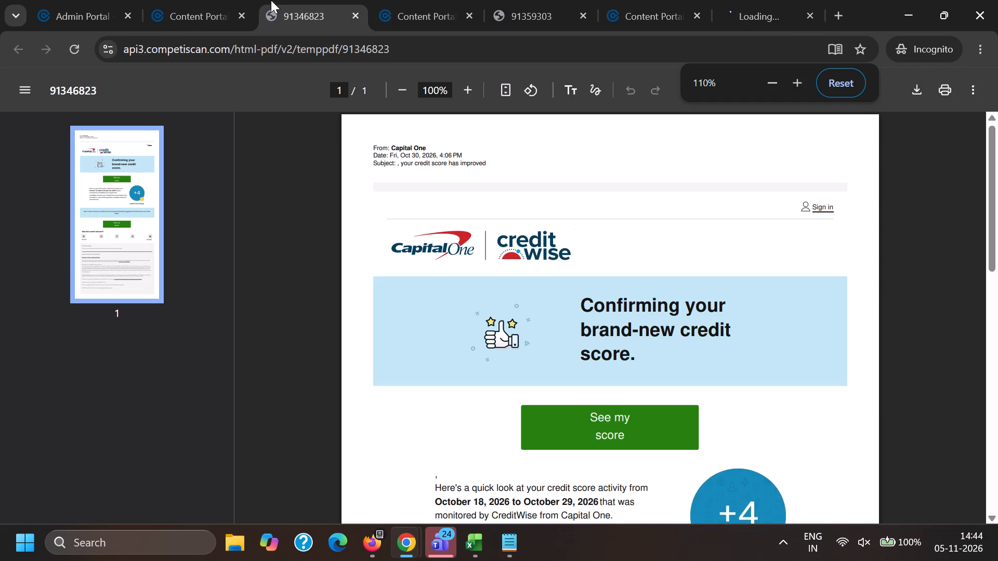
Enable Use Process PDF on product page 21001807 and mark the product as approved.
click(231, 0)
click(677, 181)
click(638, 270)
key(End)
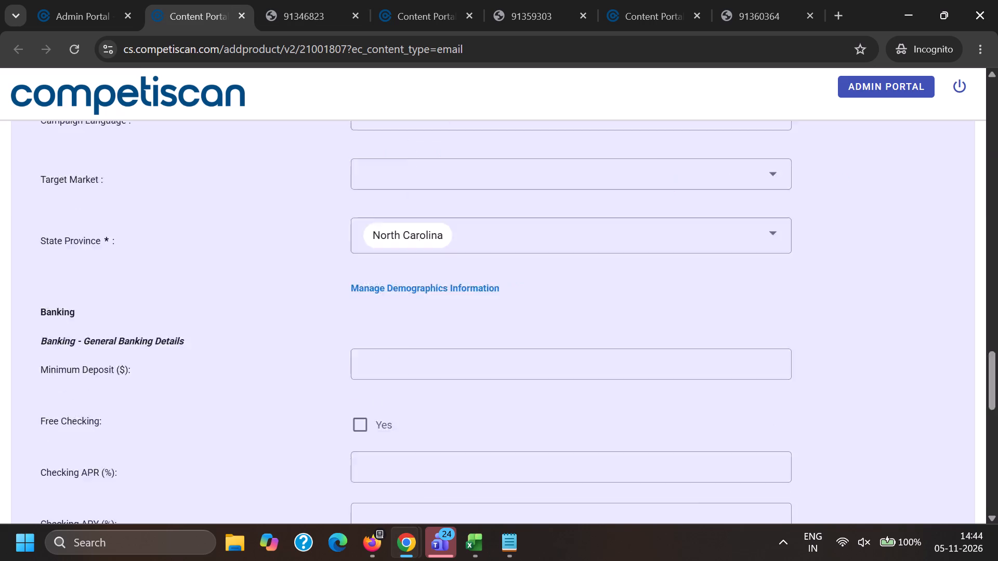
scroll(563, 320, down, 6)
click(420, 516)
Check the processed PDF of email 91359303, enable Use Process PDF on product page 21001925 and approve the product.
click(539, 0)
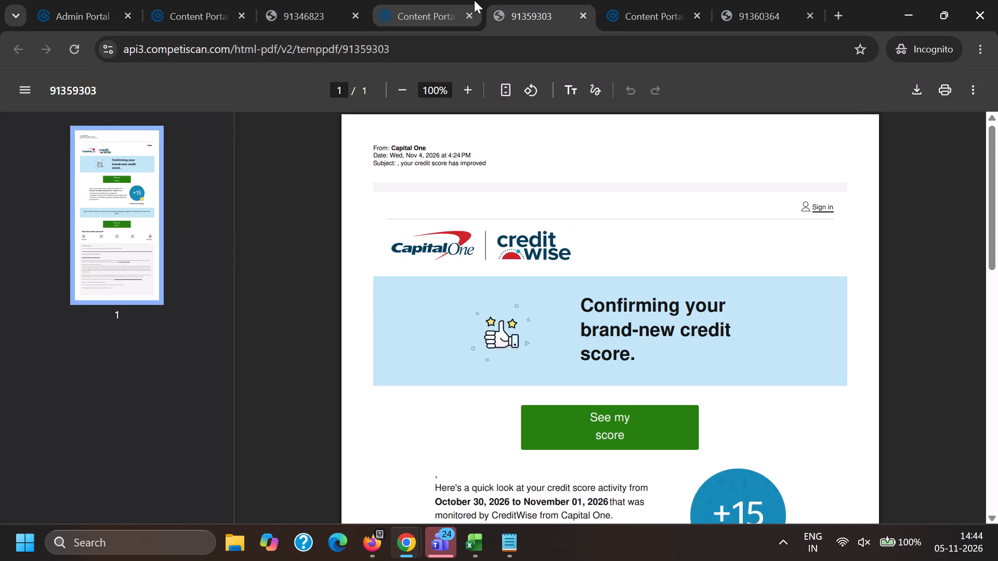
click(474, 0)
click(676, 254)
key(End)
scroll(496, 400, down, 6)
click(411, 507)
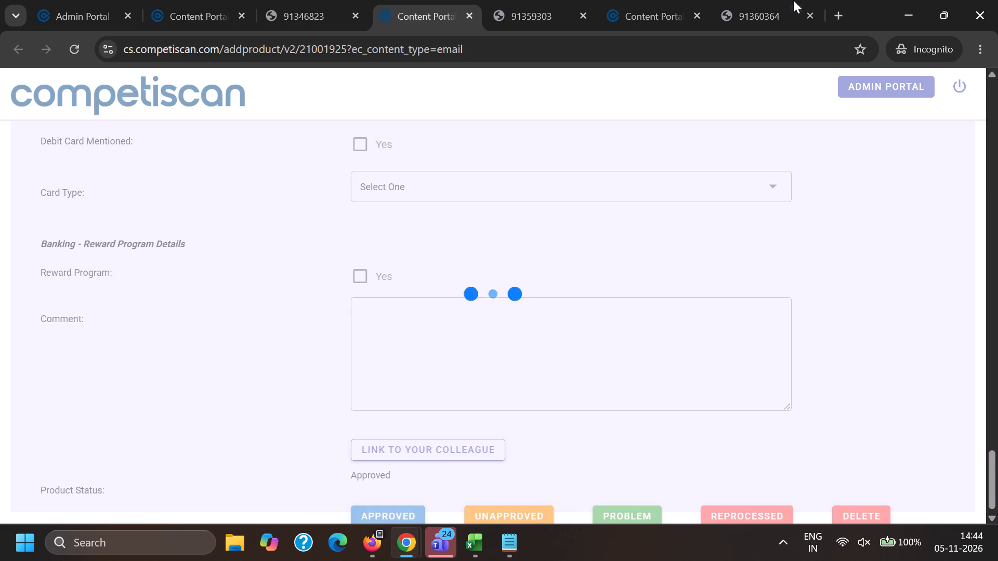
Copy the MUID 91360364 from product page 21001985 and open that email in the email editor in the other Chrome window.
click(794, 0)
click(714, 0)
click(662, 0)
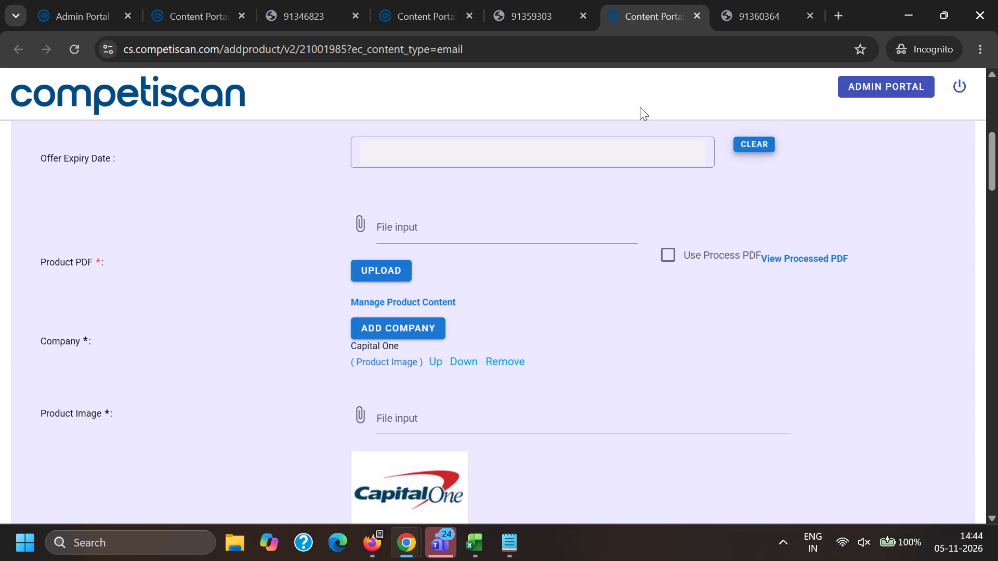
scroll(445, 318, up, 12)
drag(347, 206, 437, 210)
shift+click(409, 210)
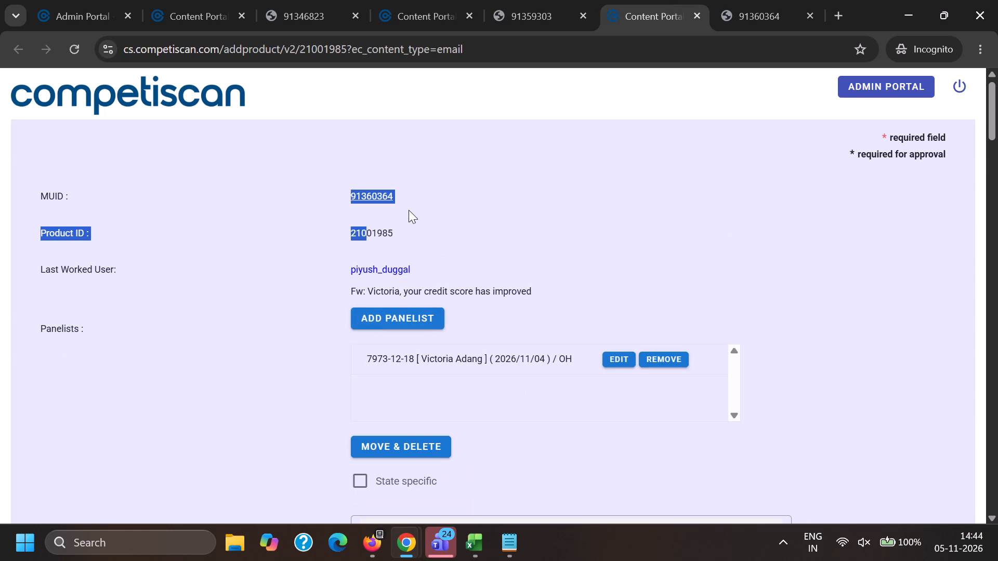
shift+click(402, 186)
key(ctrl+c)
click(411, 544)
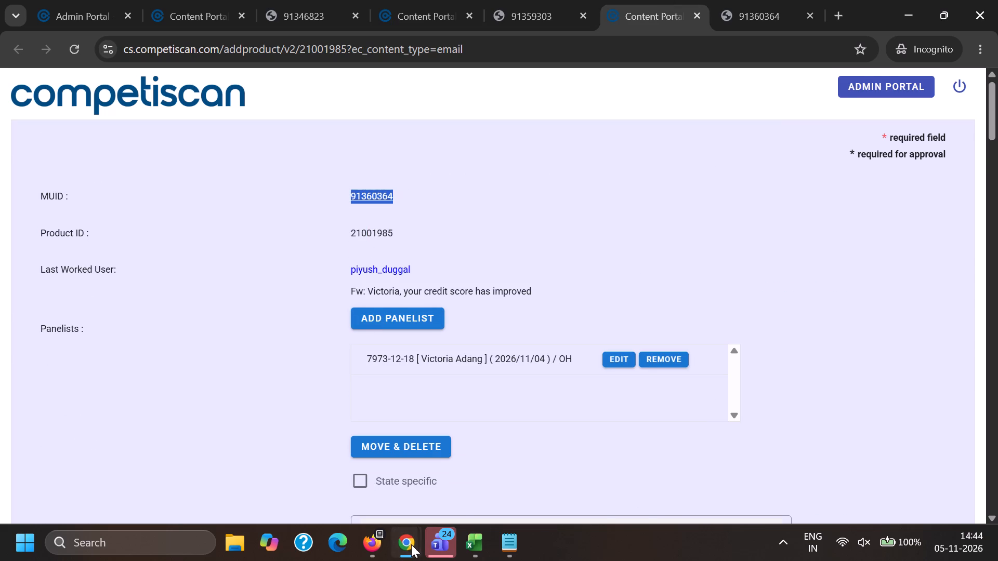
click(288, 455)
click(443, 0)
double_click(312, 44)
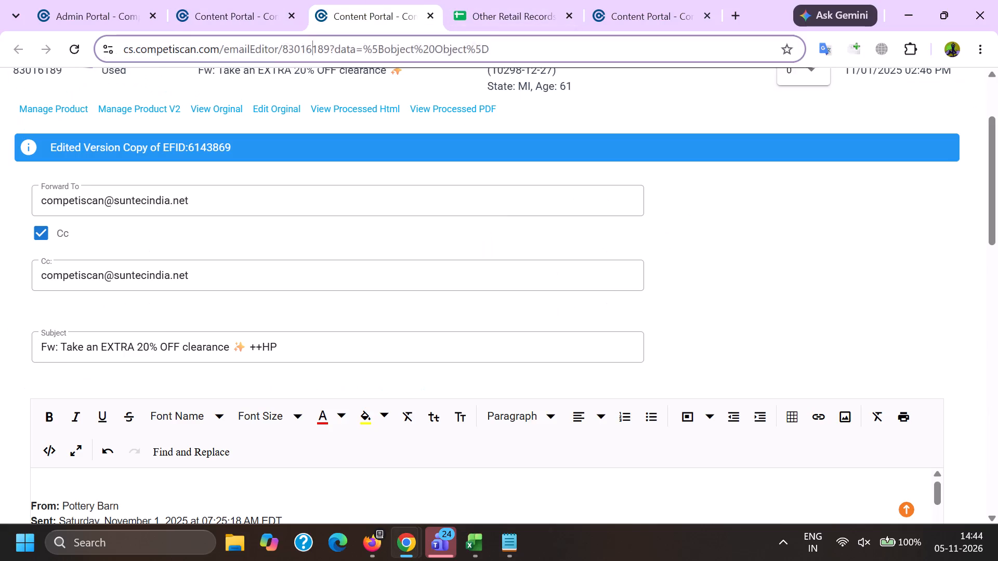
key(ctrl+v)
key(Return)
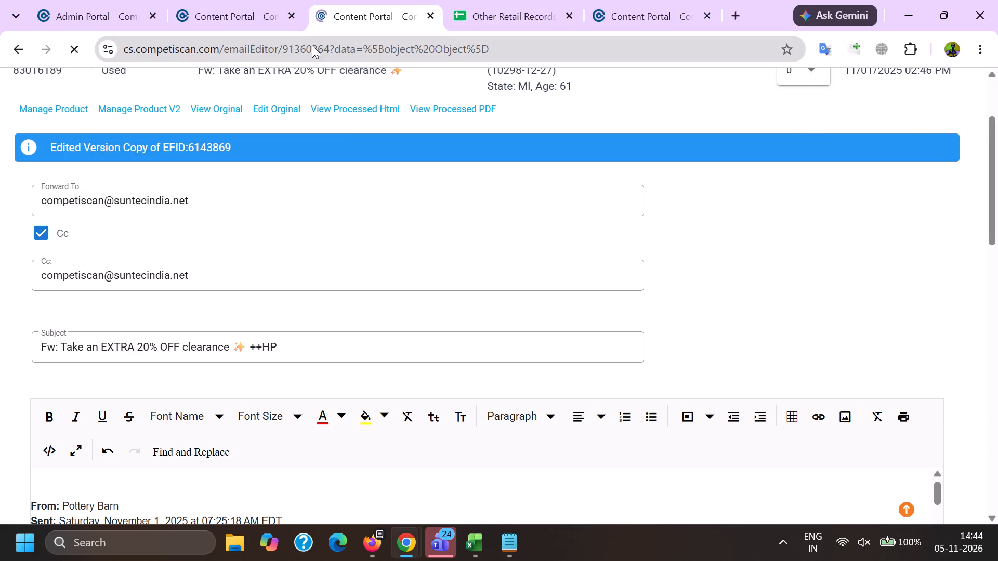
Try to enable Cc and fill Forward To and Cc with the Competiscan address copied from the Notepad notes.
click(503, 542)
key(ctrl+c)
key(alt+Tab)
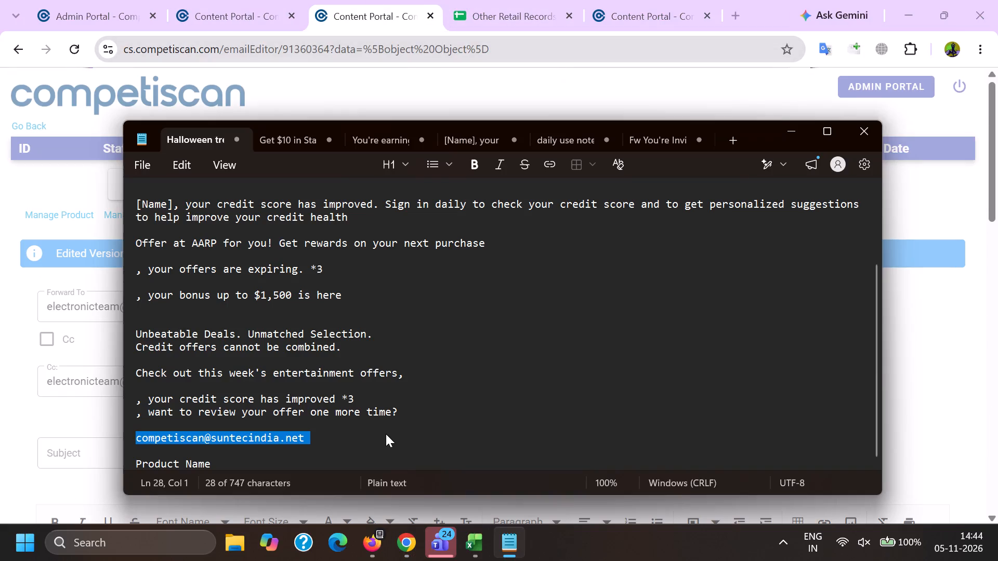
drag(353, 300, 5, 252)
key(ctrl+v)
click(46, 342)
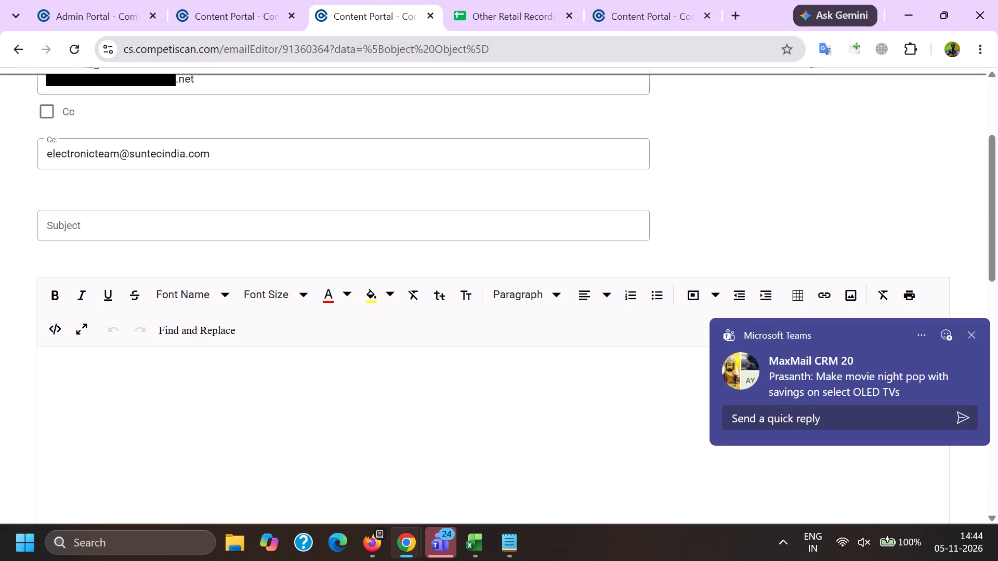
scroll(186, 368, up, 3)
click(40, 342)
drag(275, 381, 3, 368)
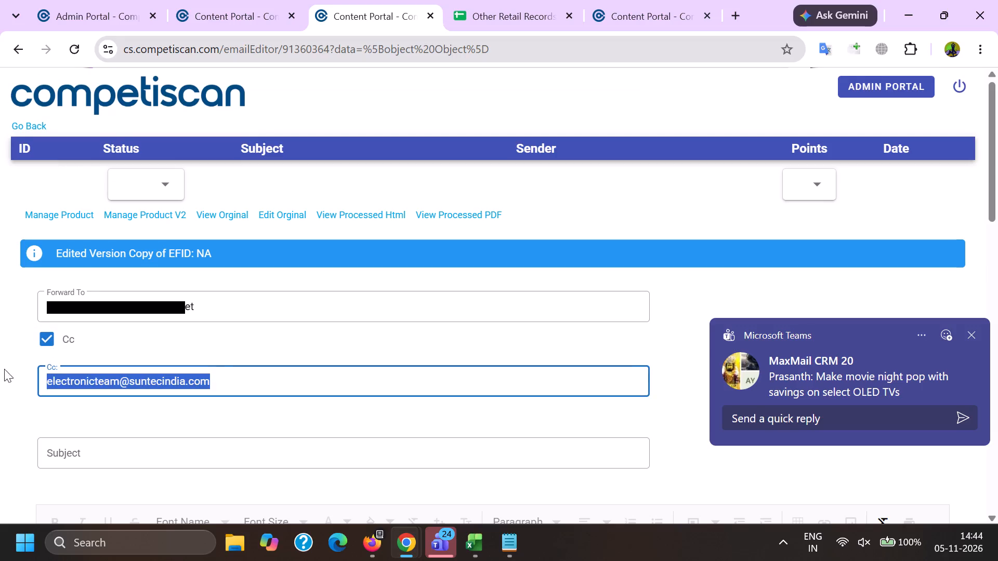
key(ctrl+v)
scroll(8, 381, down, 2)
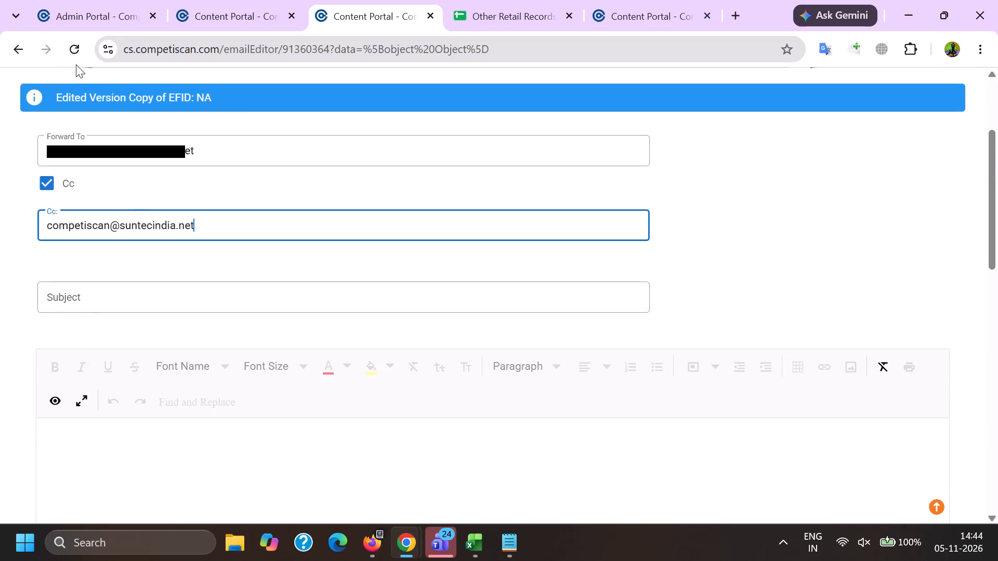
Reload the email editor page for email 91360364.
click(76, 56)
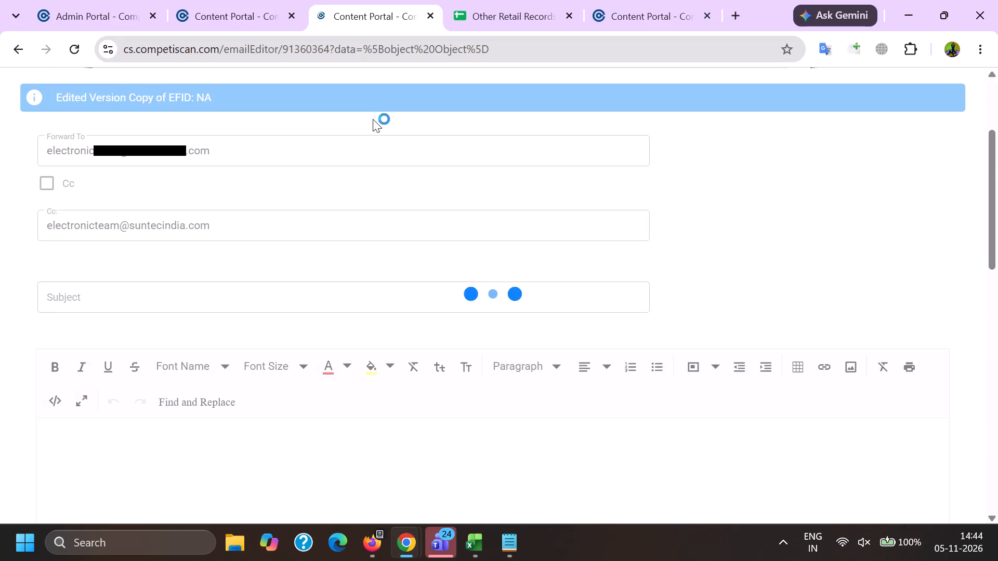
click(569, 15)
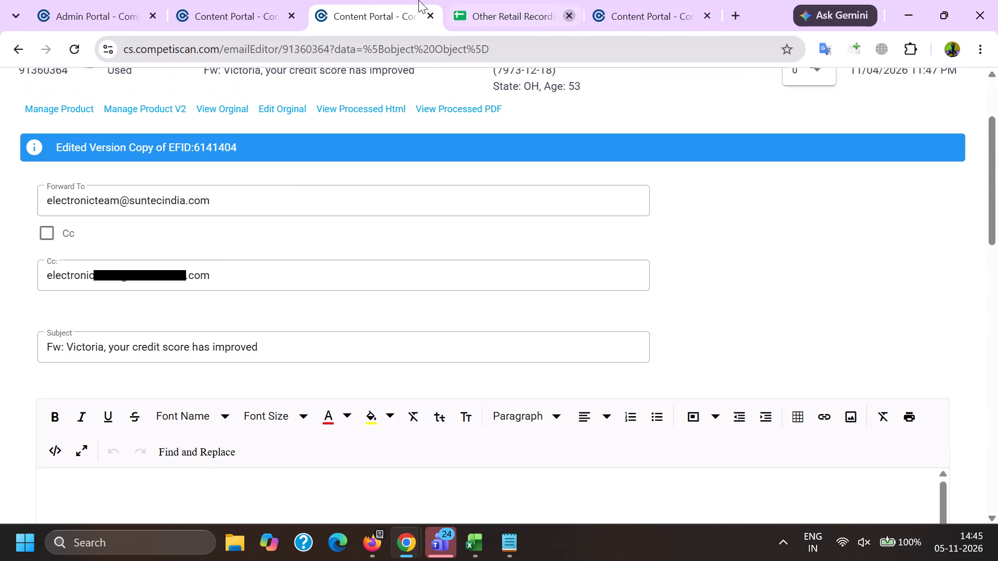
Replace the forwarding and Cc addresses on email 91360364, enable Cc, append "++HP" to the subject, and send it.
scroll(229, 250, down, 3)
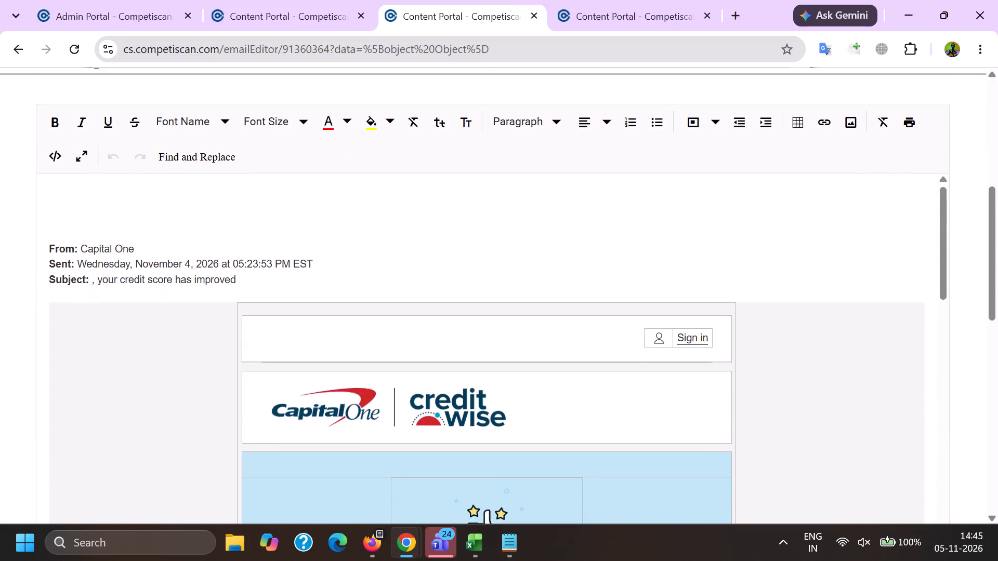
scroll(252, 259, up, 6)
drag(233, 323, 1, 244)
key(ctrl+v)
click(50, 366)
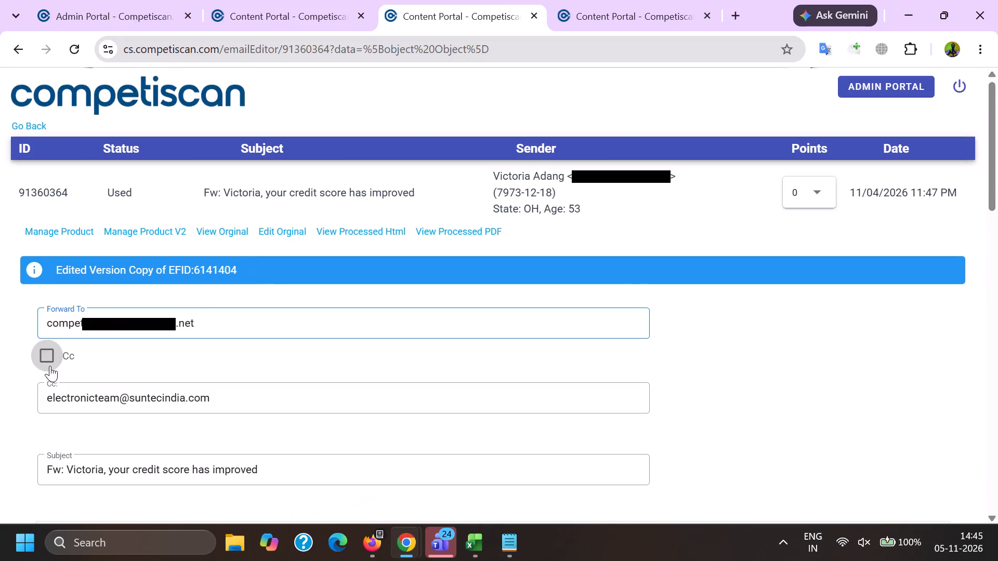
drag(250, 399, 11, 343)
key(ctrl+v)
click(318, 474)
key(space)
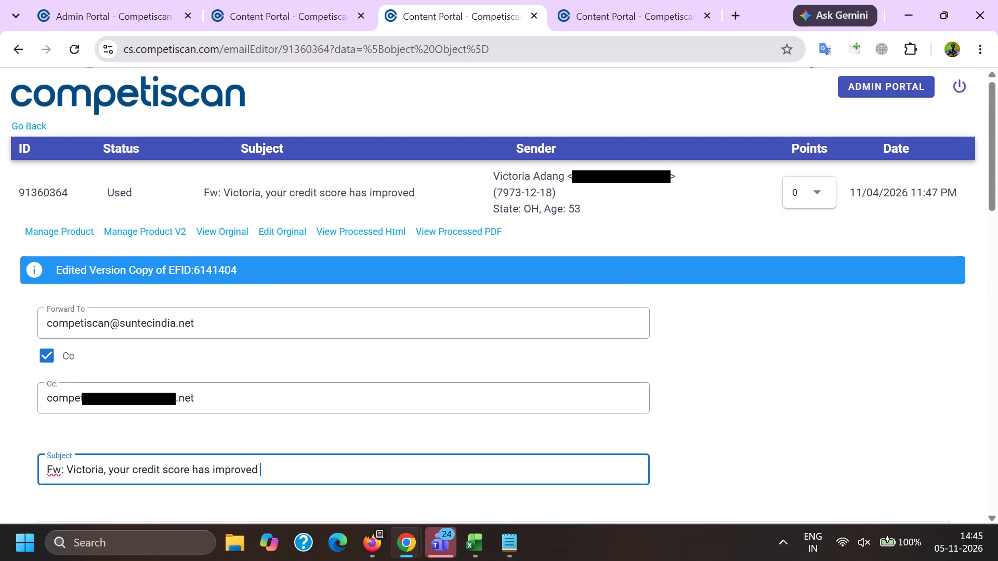
scroll(321, 461, down, 15)
click(495, 297)
click(506, 312)
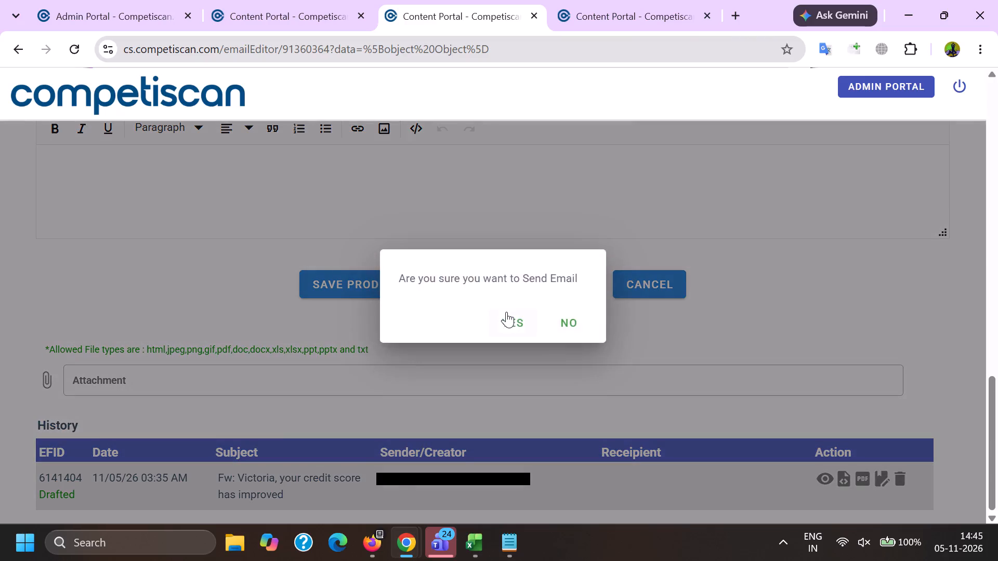
click(474, 560)
click(638, 501)
click(608, 301)
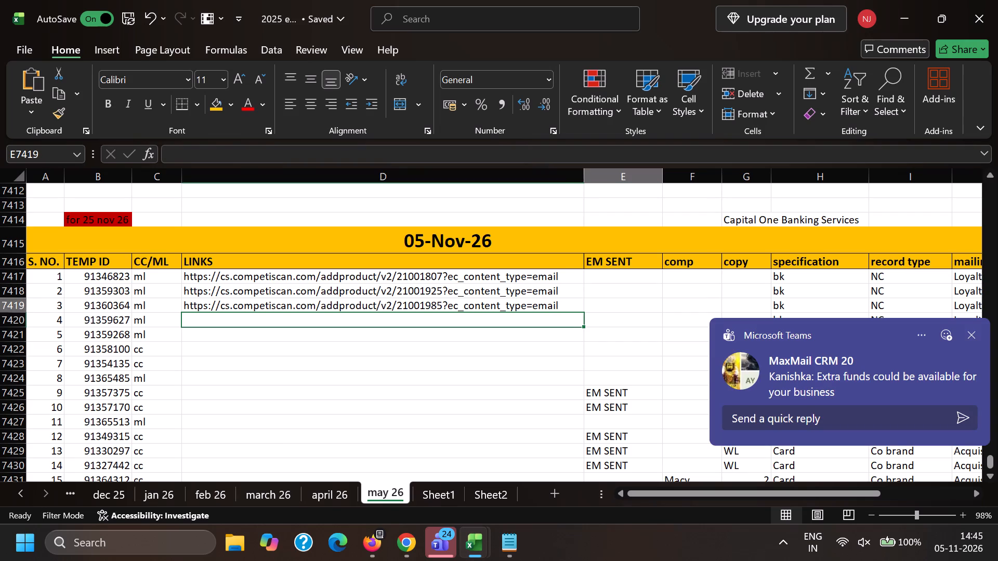
text(em)
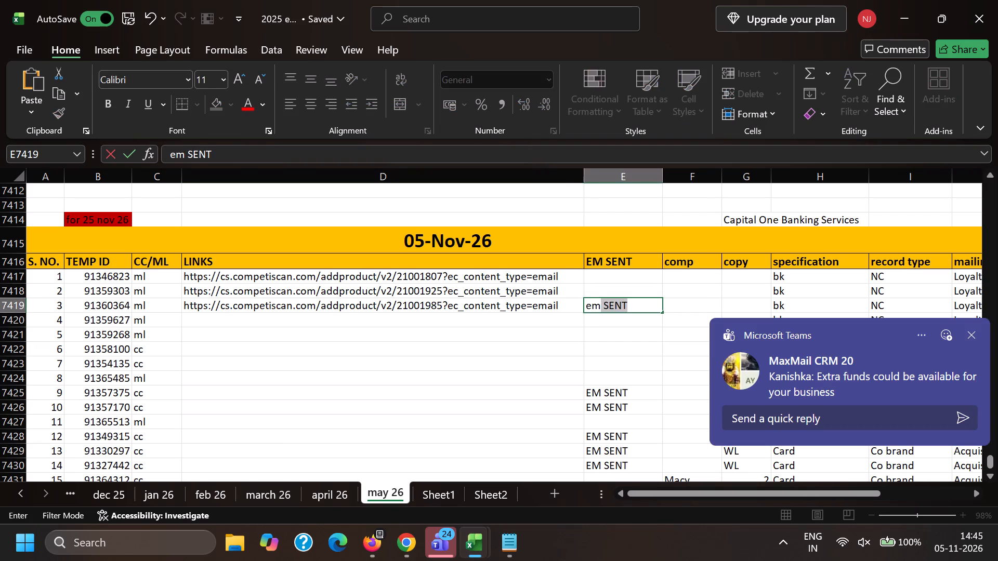
key(Return)
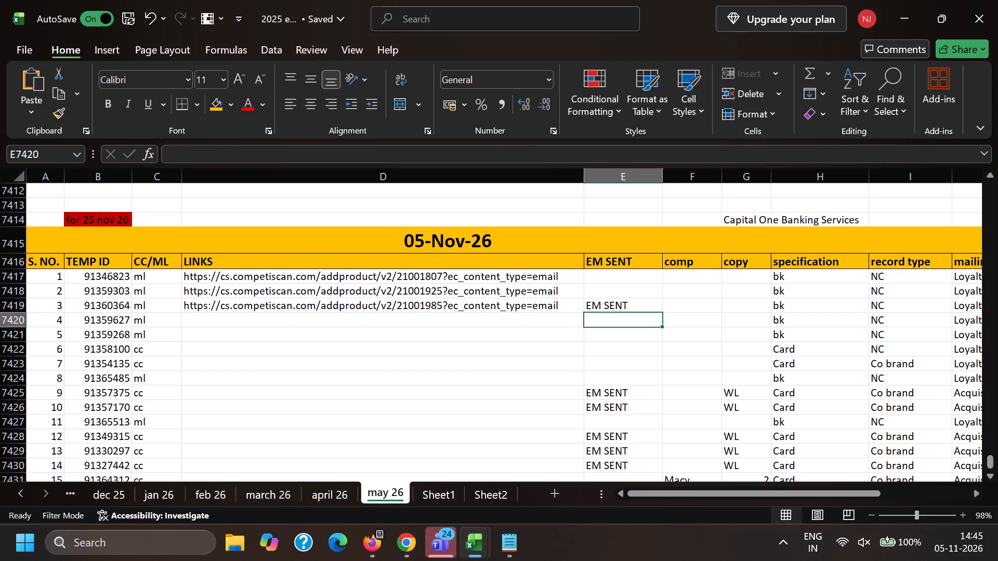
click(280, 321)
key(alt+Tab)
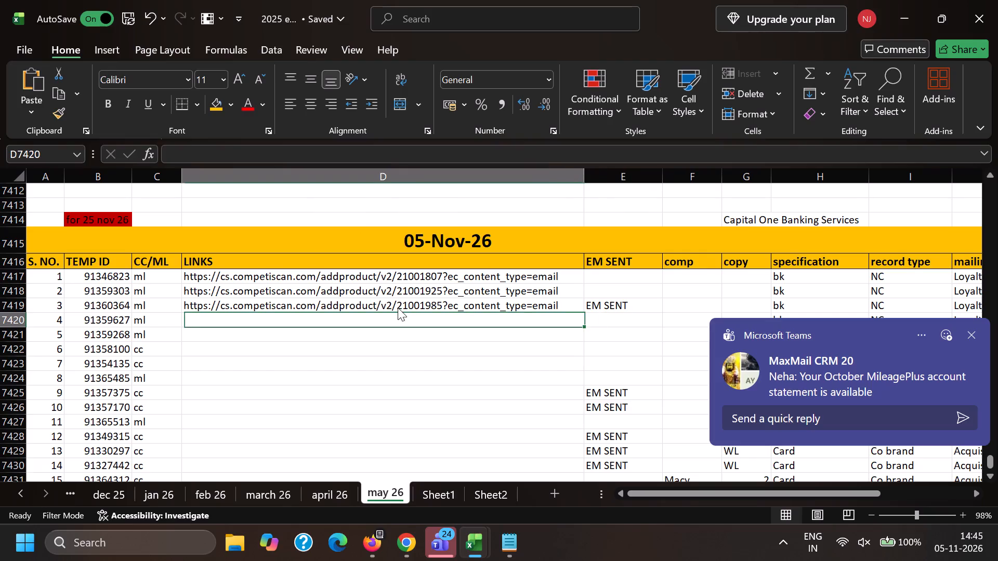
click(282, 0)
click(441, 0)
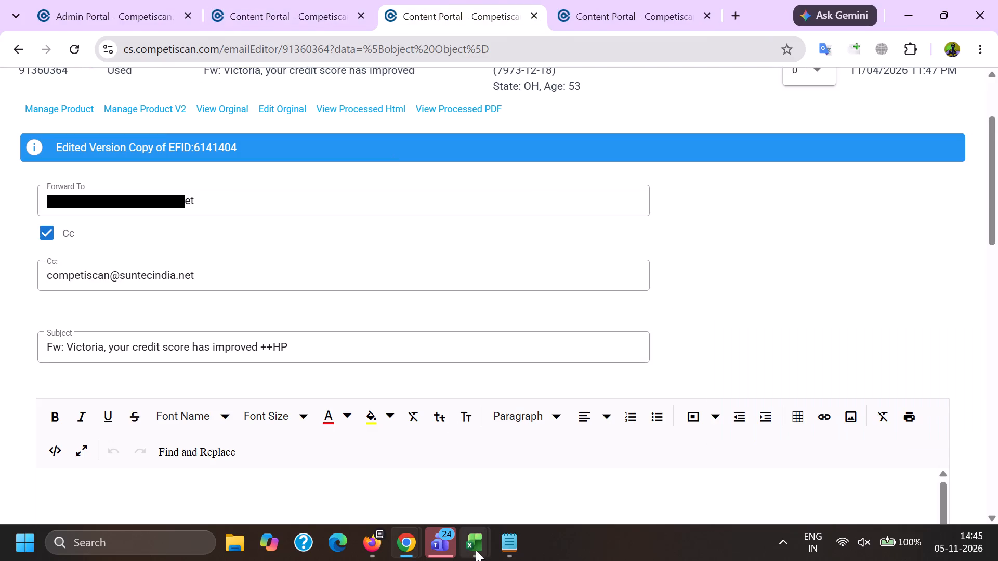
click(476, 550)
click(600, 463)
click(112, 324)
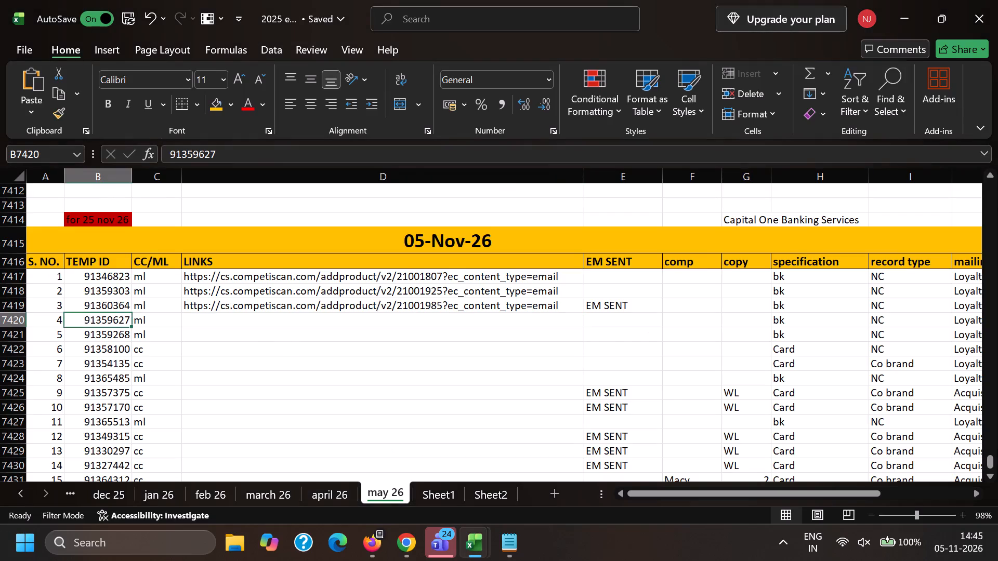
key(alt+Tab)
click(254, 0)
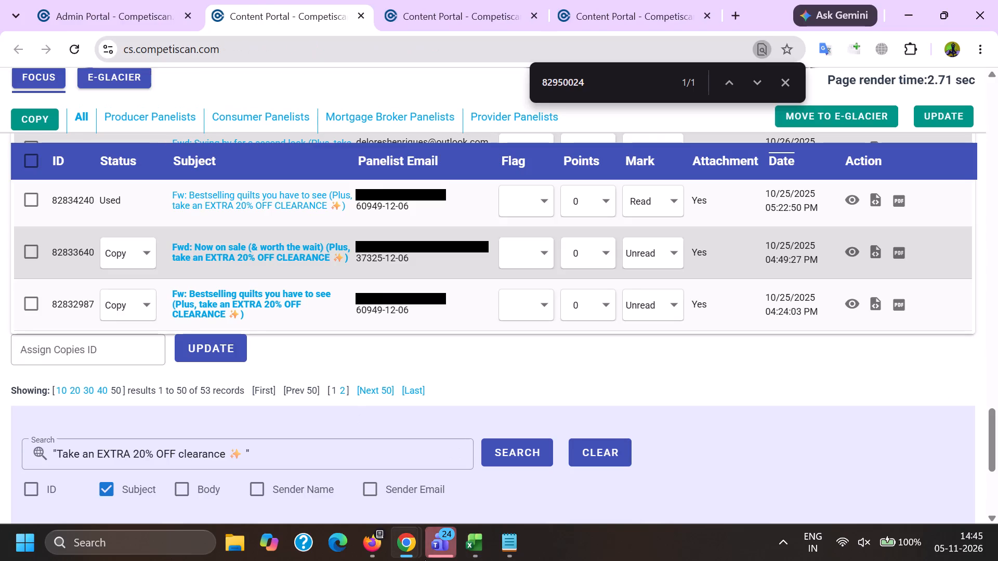
Acknowledge the update notice for product 21001807 and close the finished product pages and email PDFs, leaving the Admin Portal open.
click(409, 555)
click(548, 463)
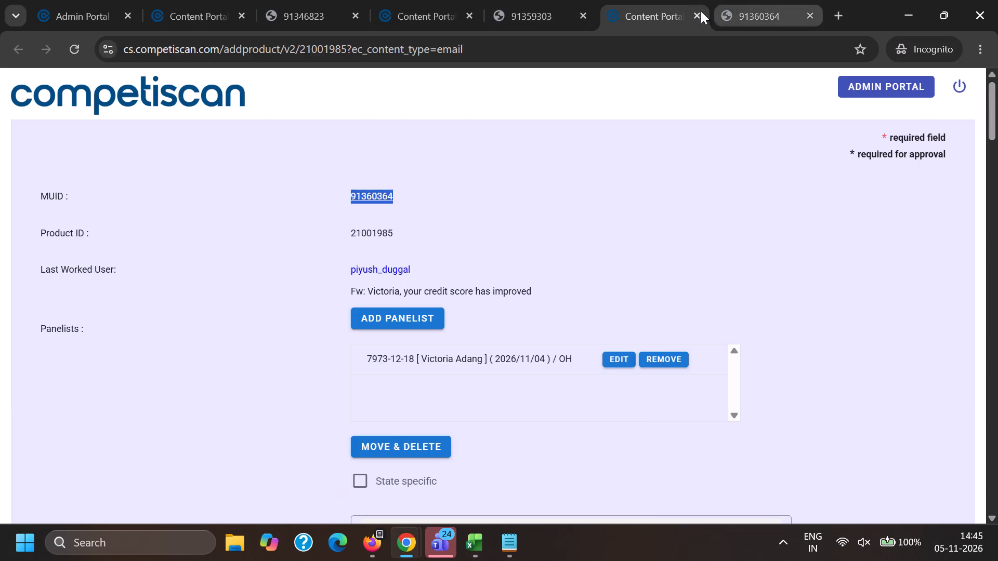
click(693, 14)
click(693, 15)
click(326, 0)
click(269, 0)
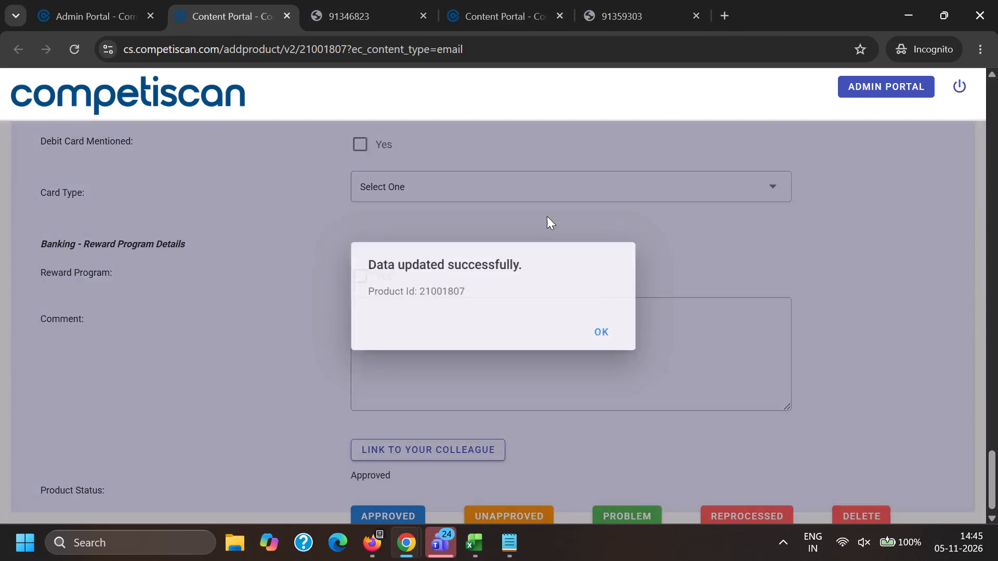
click(609, 329)
click(527, 0)
double_click(574, 16)
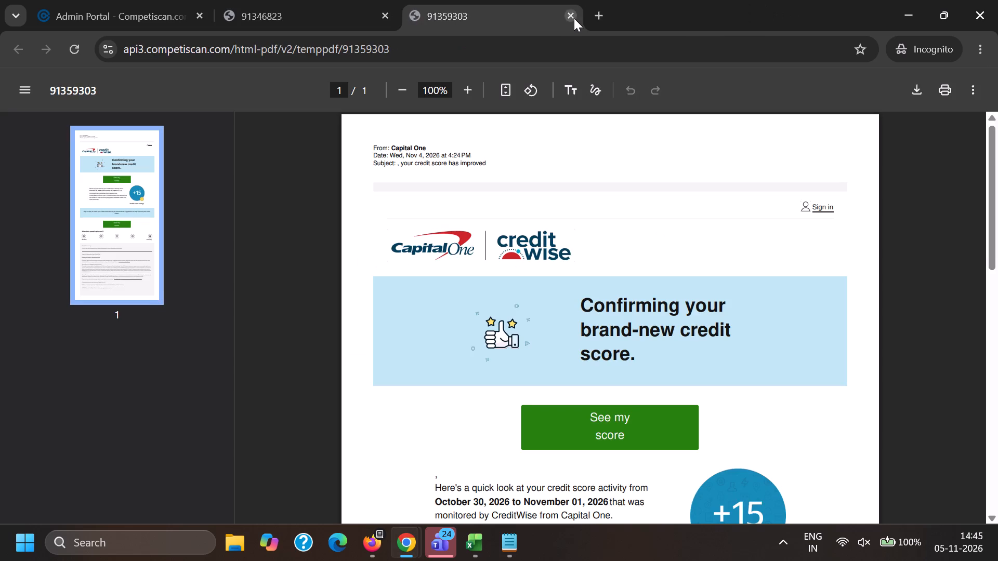
click(313, 0)
click(384, 22)
On page 3 of the Unpublished list, open the edit pages of all ten products from 21002076 up to 21005340.
scroll(219, 295, up, 3)
scroll(210, 303, down, 3)
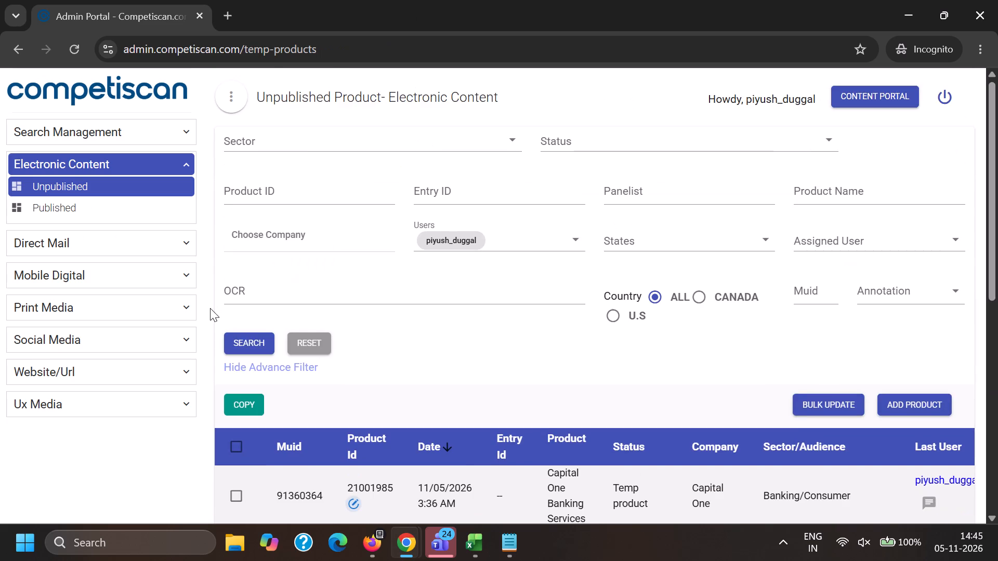
scroll(210, 308, down, 12)
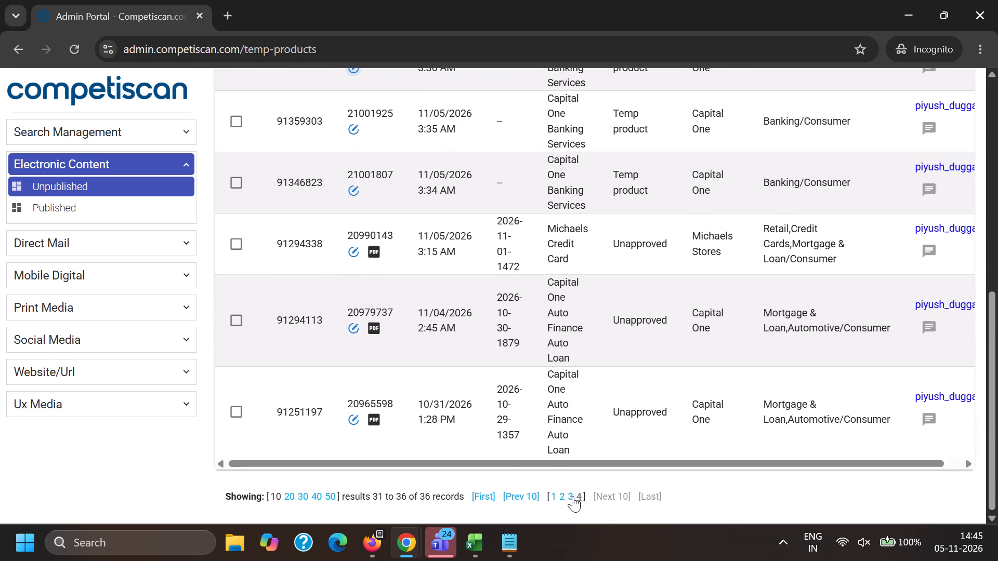
click(573, 496)
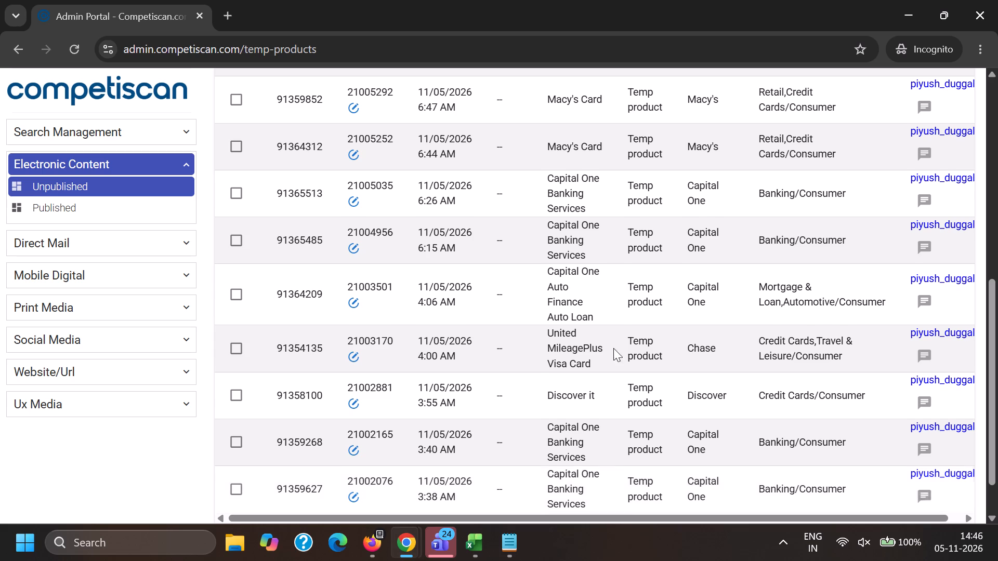
scroll(562, 328, down, 6)
ctrl+click(354, 441)
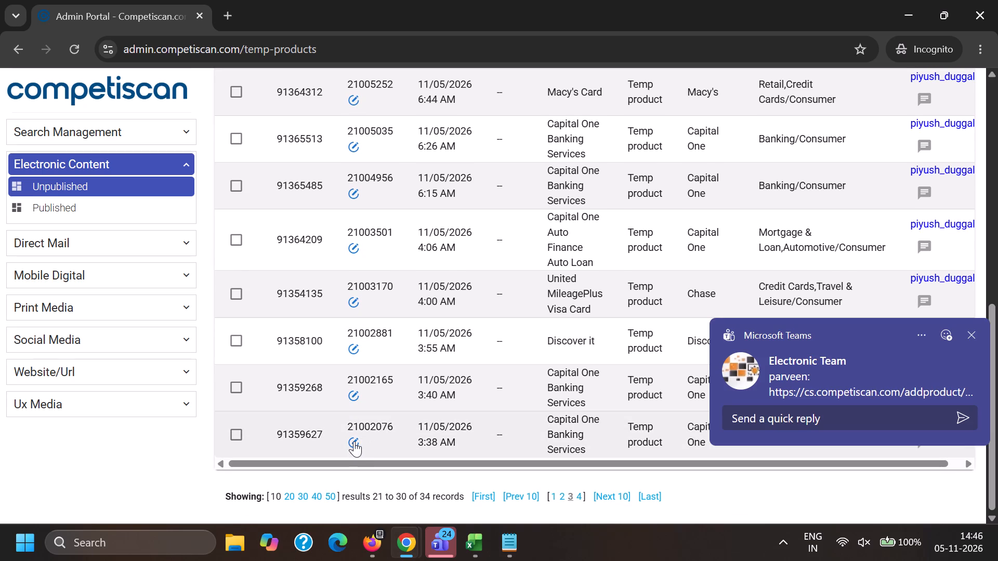
ctrl+click(355, 397)
ctrl+click(359, 347)
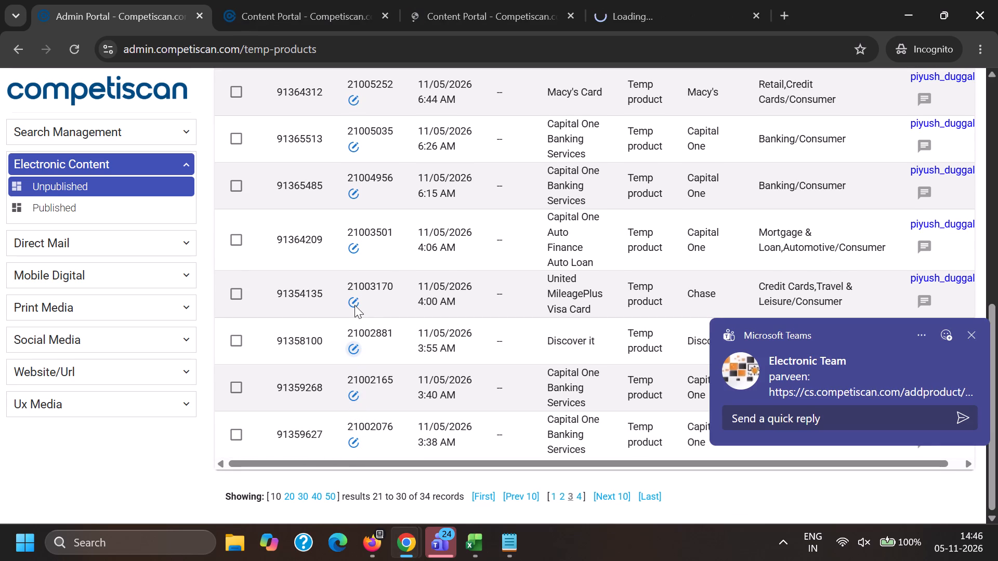
ctrl+click(354, 304)
ctrl+click(349, 249)
ctrl+click(356, 195)
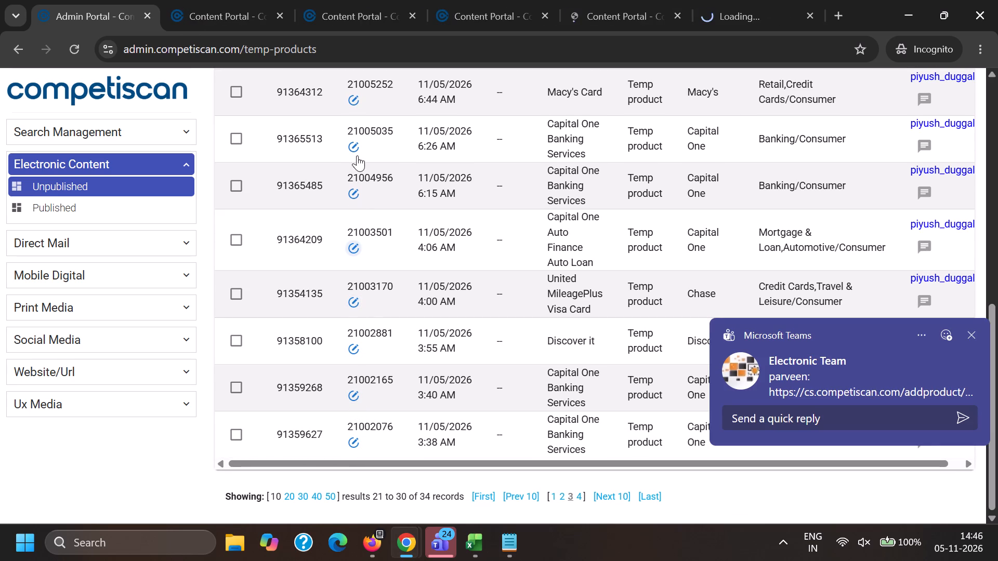
ctrl+click(354, 146)
scroll(311, 311, up, 4)
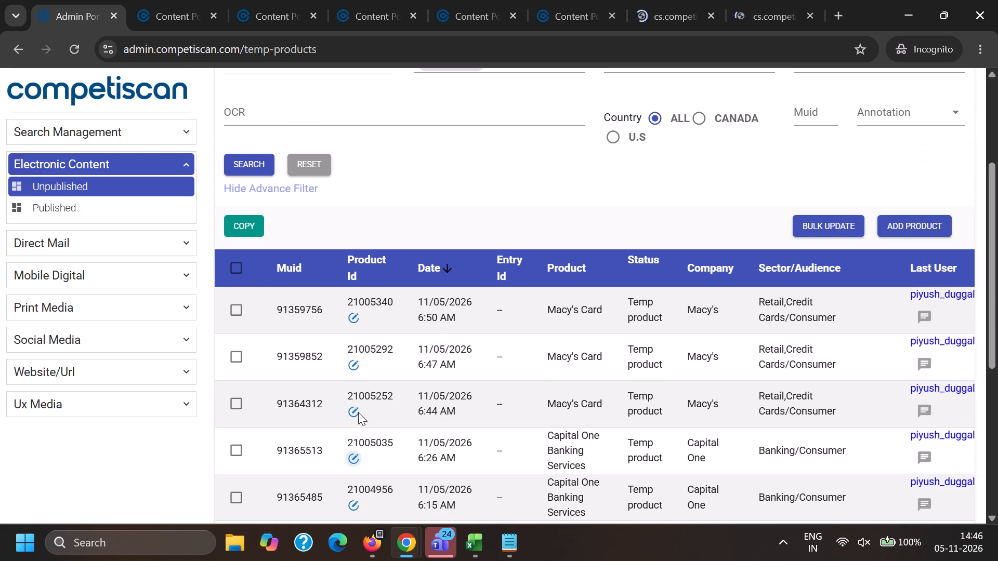
ctrl+click(357, 411)
ctrl+click(354, 363)
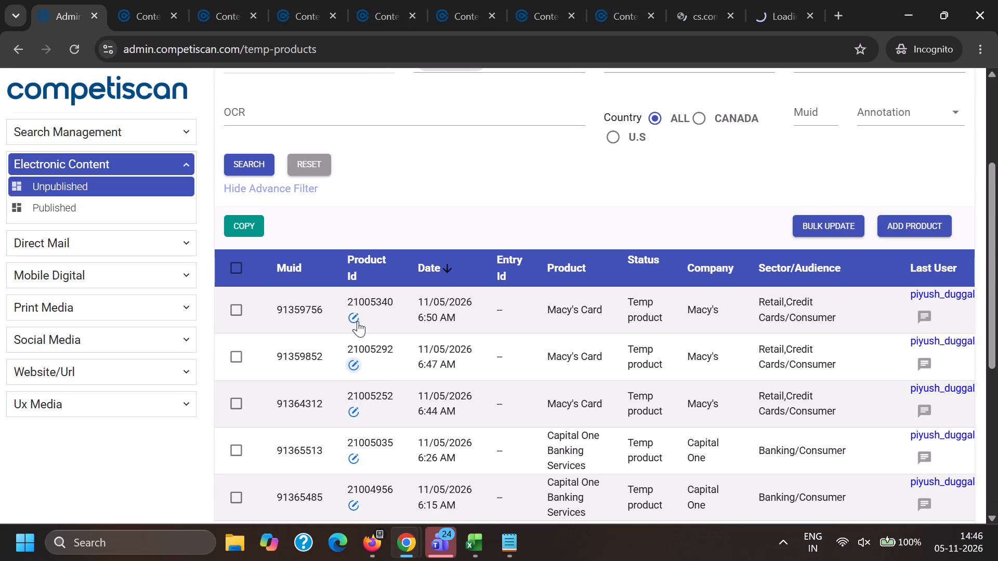
ctrl+click(357, 318)
Copy the address of product page 21002076 into the LINKS cell for temp ID 91359627 in the 2025 excel workbook.
click(122, 0)
triple_click(225, 45)
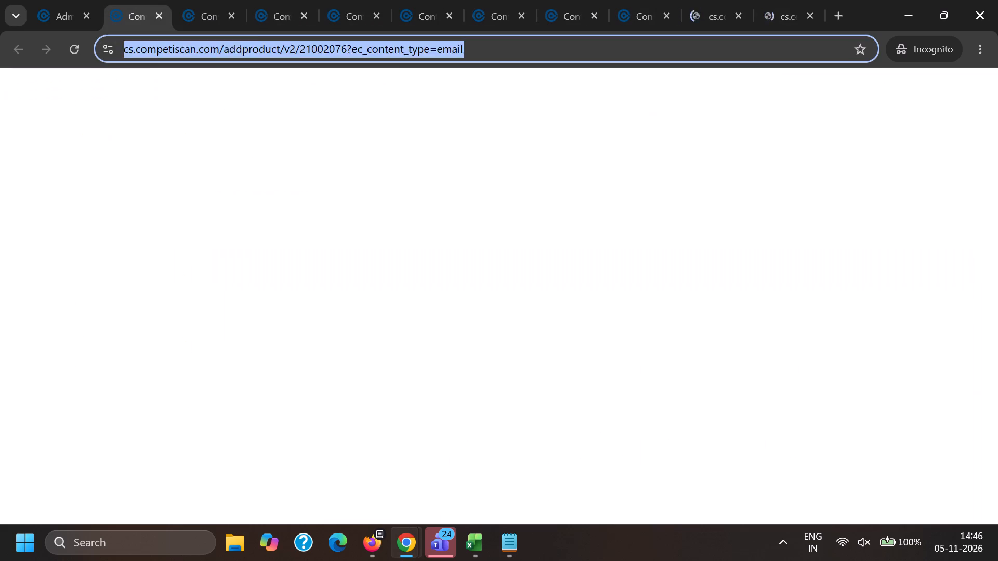
key(ctrl+c)
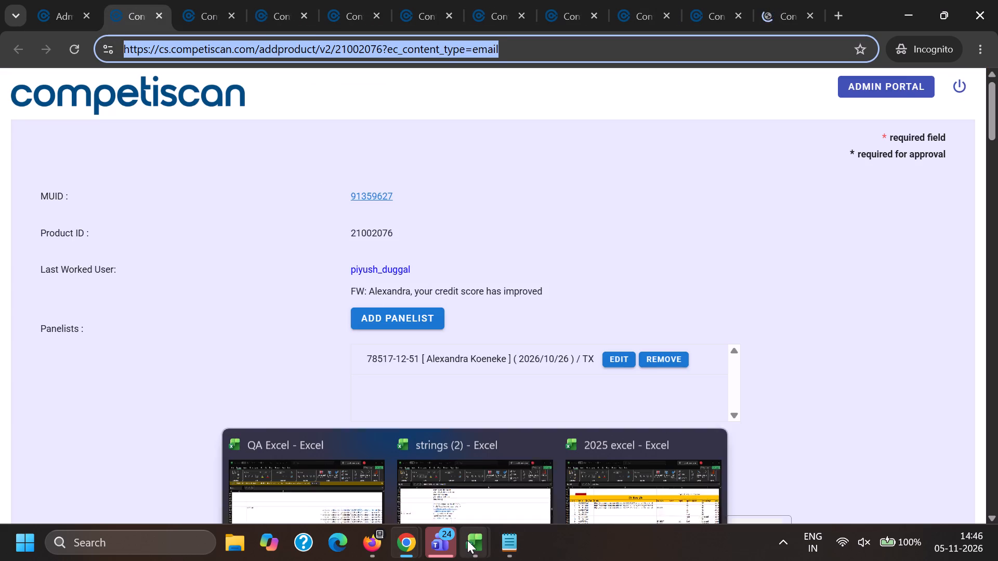
click(471, 540)
click(626, 464)
click(327, 317)
key(ctrl+v)
Copy the address of product page 21002165 into the LINKS cell for temp ID 91359268 in Excel.
click(325, 333)
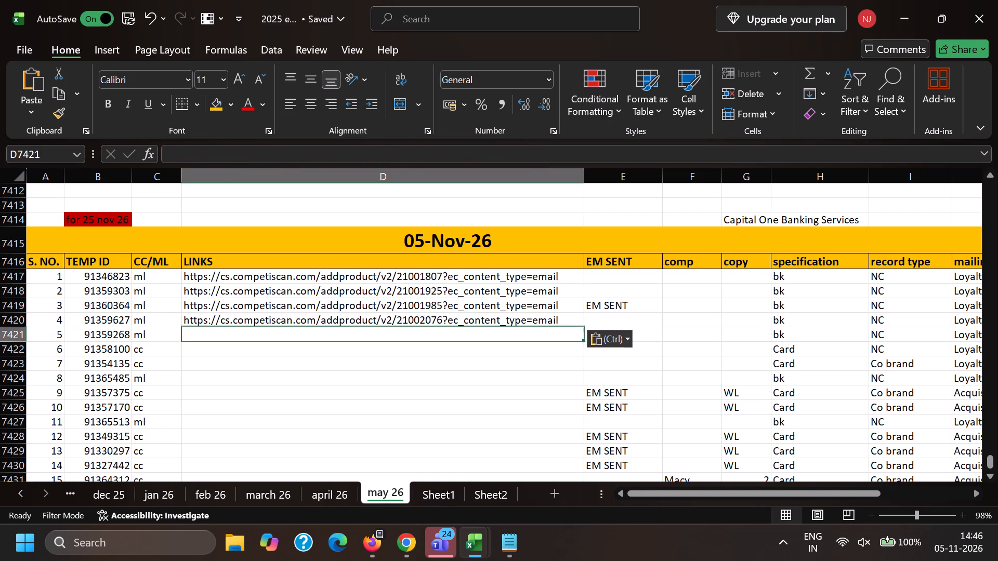
key(alt+Tab)
click(222, 0)
double_click(229, 25)
triple_click(234, 49)
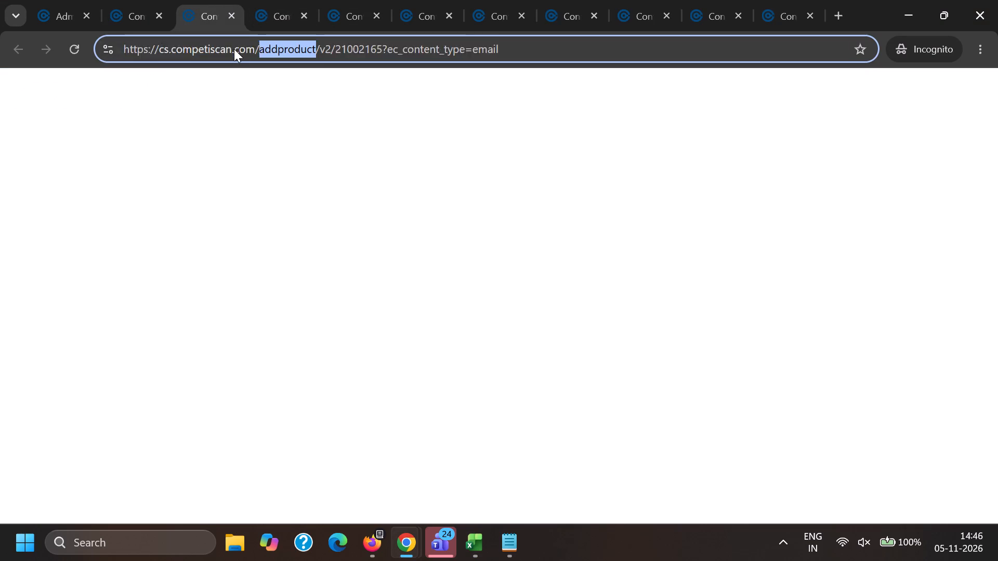
key(ctrl+c)
key(alt+Tab)
key(ctrl+v)
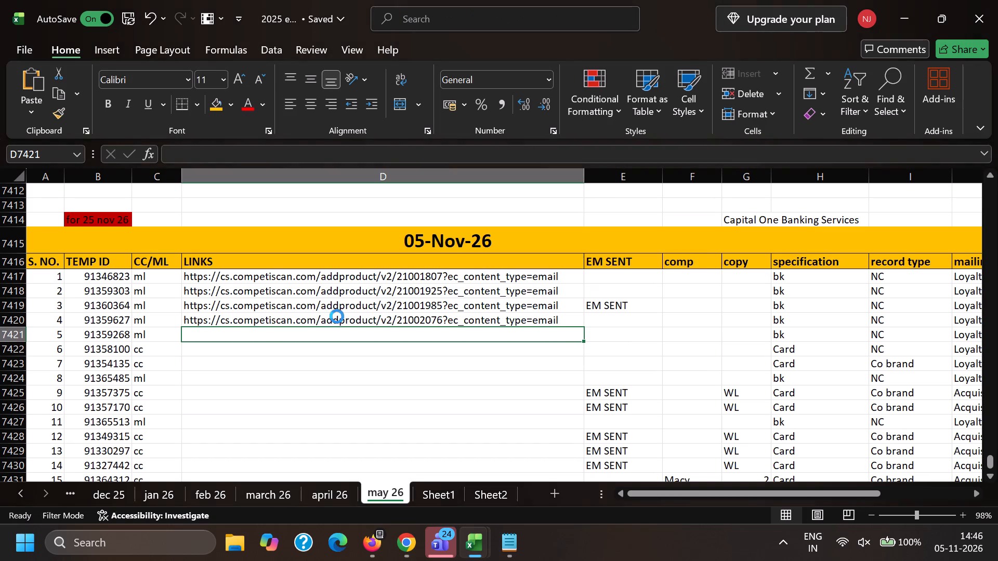
Copy the address of product page 21002881 into the LINKS cell for temp ID 91358100 in Excel.
click(239, 350)
key(alt+Tab)
click(283, 0)
triple_click(286, 44)
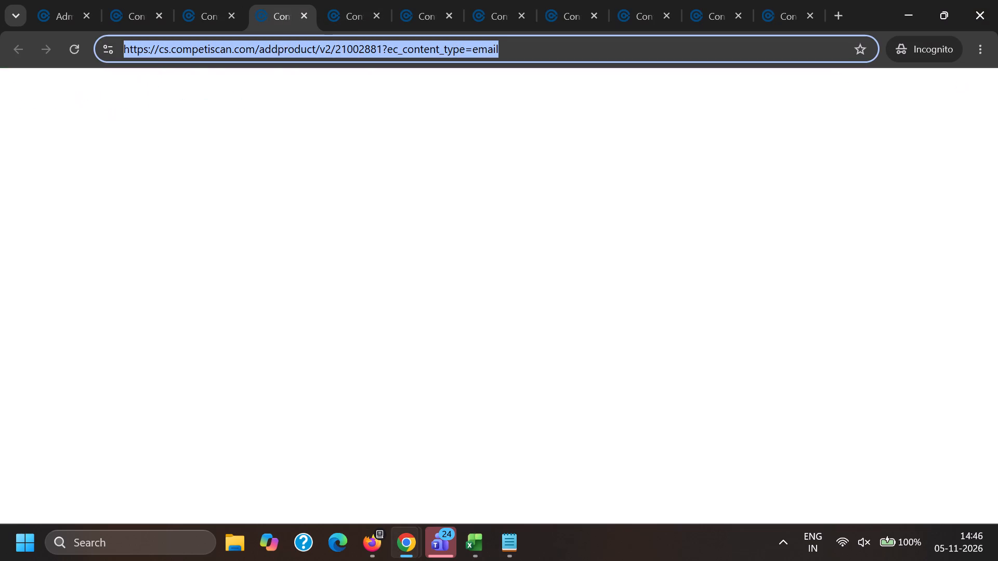
key(ctrl+c)
key(alt+Tab)
key(ctrl+v)
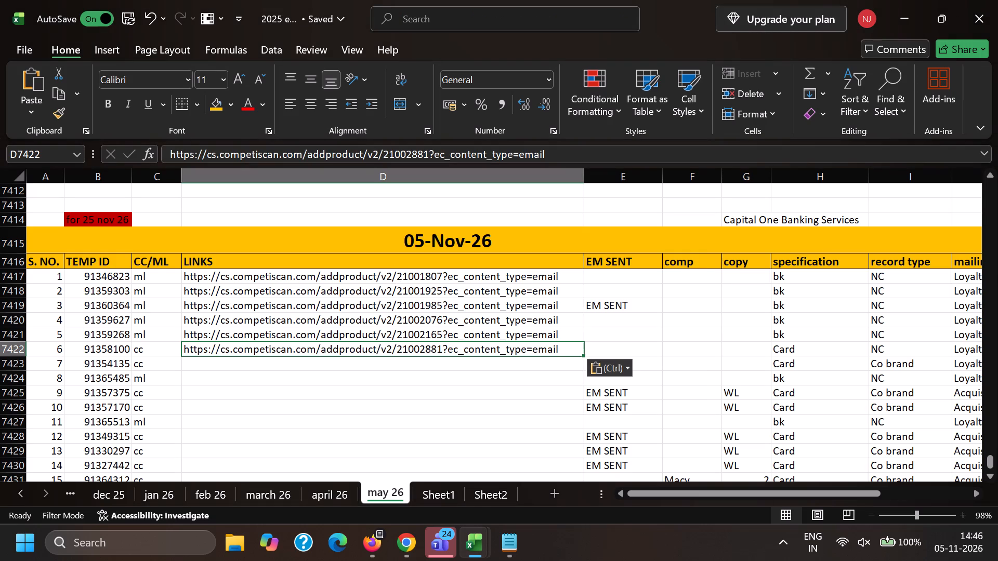
Copy the address of product page 21003170 into the LINKS cell for temp ID 91354135 in Excel.
click(354, 363)
key(alt+Tab)
click(362, 0)
triple_click(364, 41)
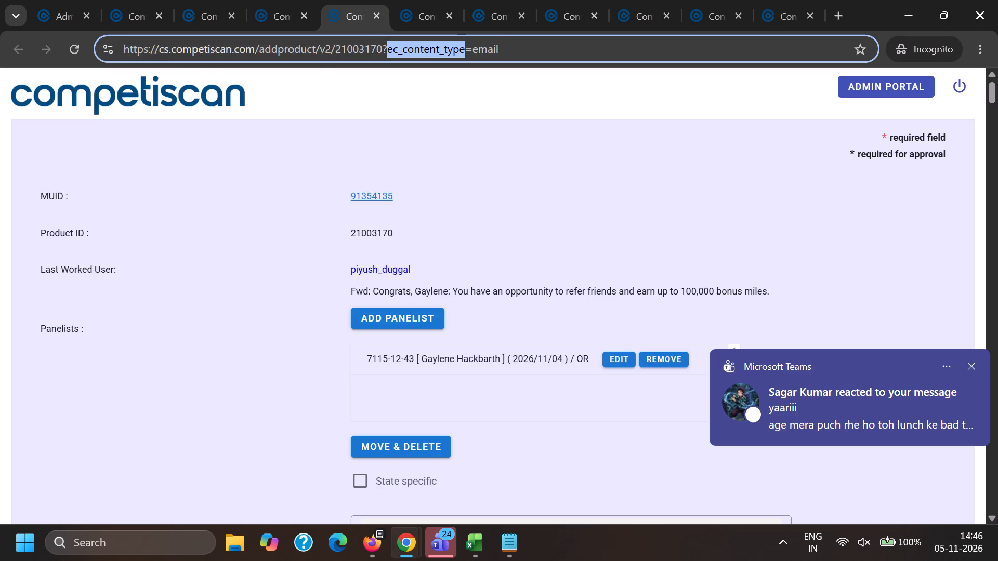
key(ctrl+c)
key(alt+Tab)
key(ctrl+v)
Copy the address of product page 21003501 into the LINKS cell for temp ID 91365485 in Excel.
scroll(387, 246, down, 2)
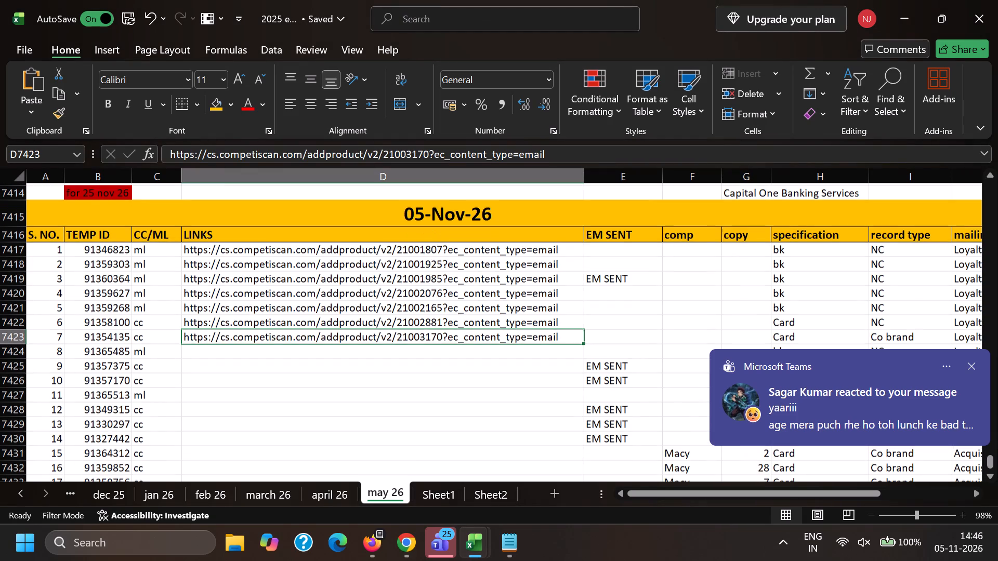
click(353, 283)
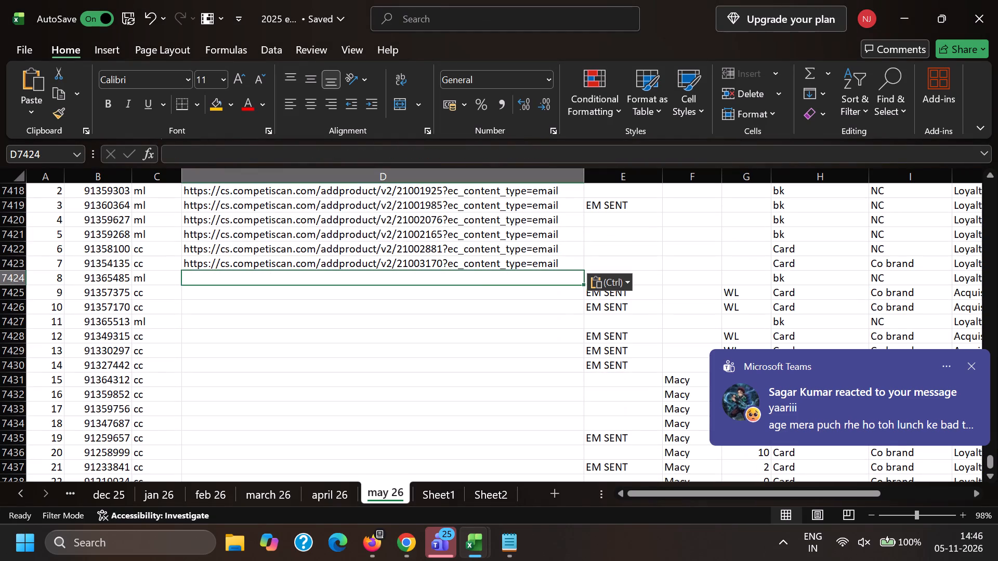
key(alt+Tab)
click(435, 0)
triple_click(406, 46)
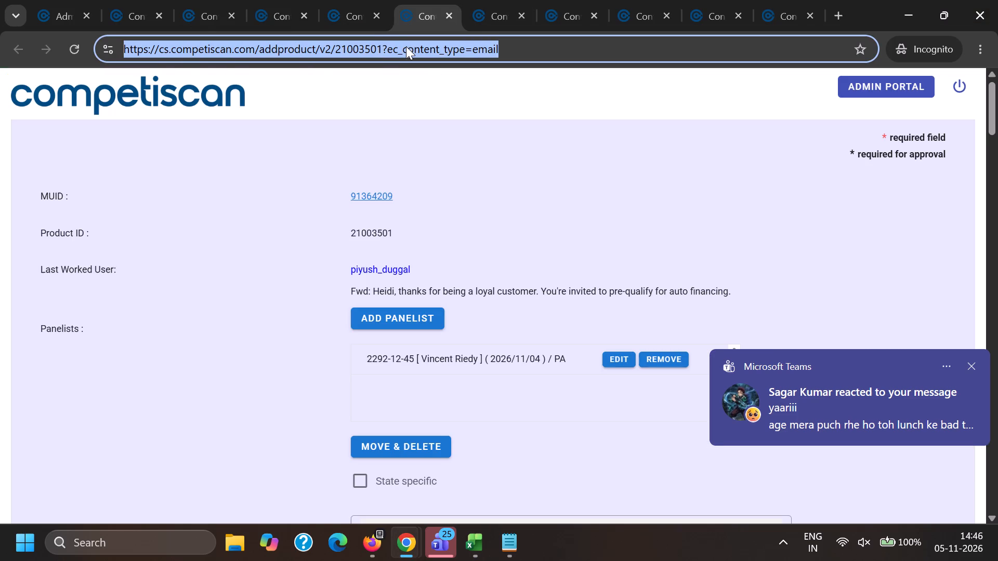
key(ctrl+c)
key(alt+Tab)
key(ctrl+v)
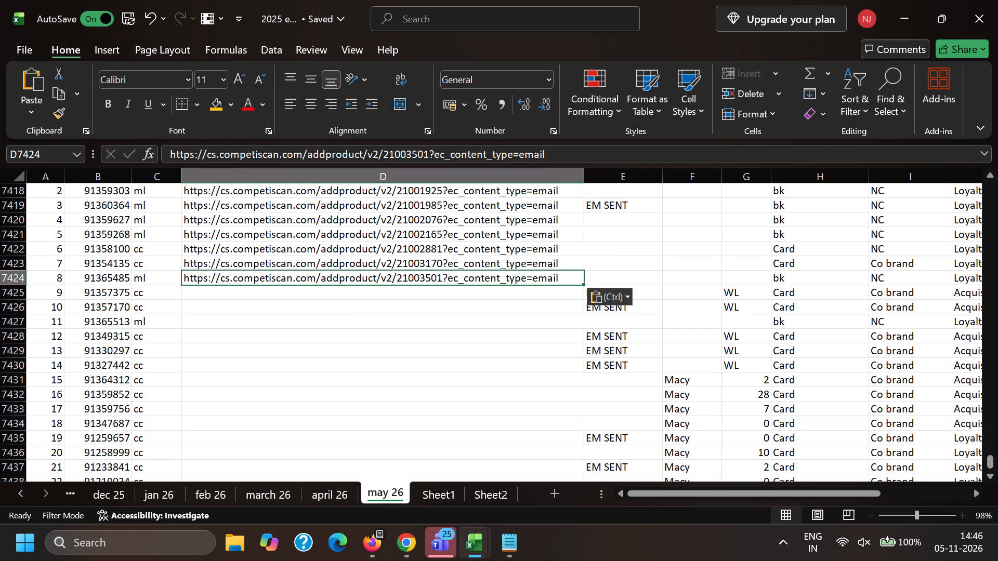
Replace the link for temp ID 91365485 in Excel with the address of product page 21004956.
click(431, 291)
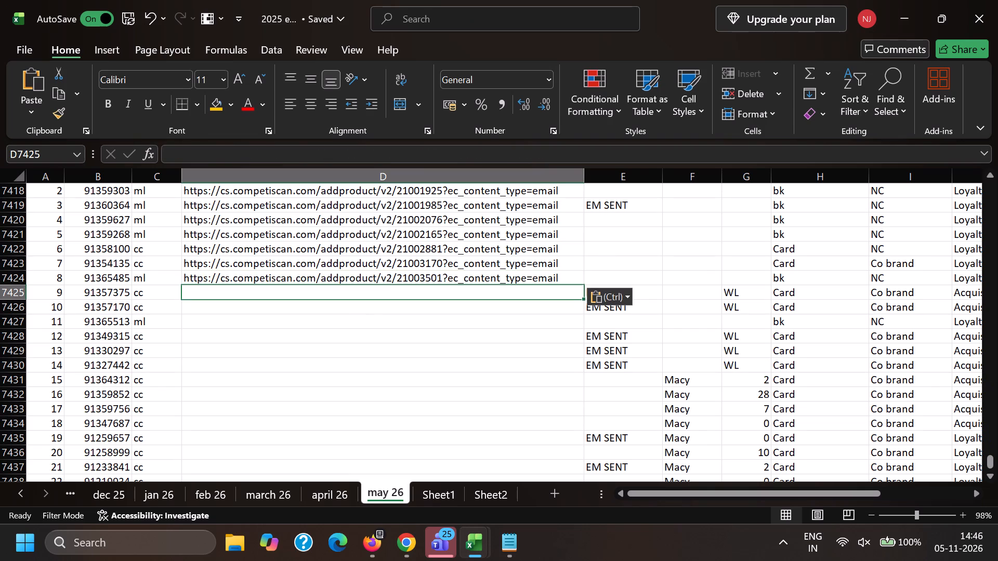
key(alt+Tab)
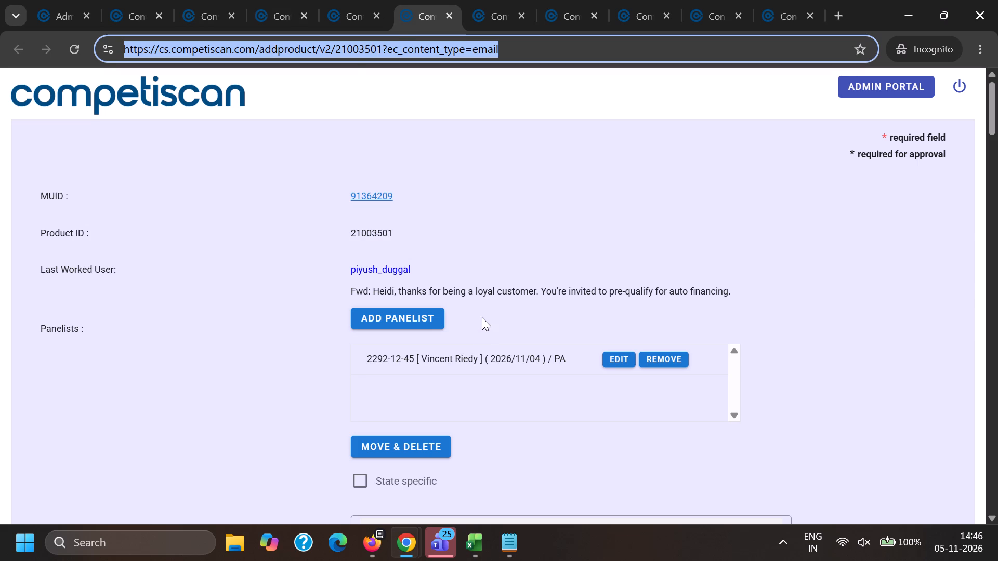
click(339, 0)
click(509, 0)
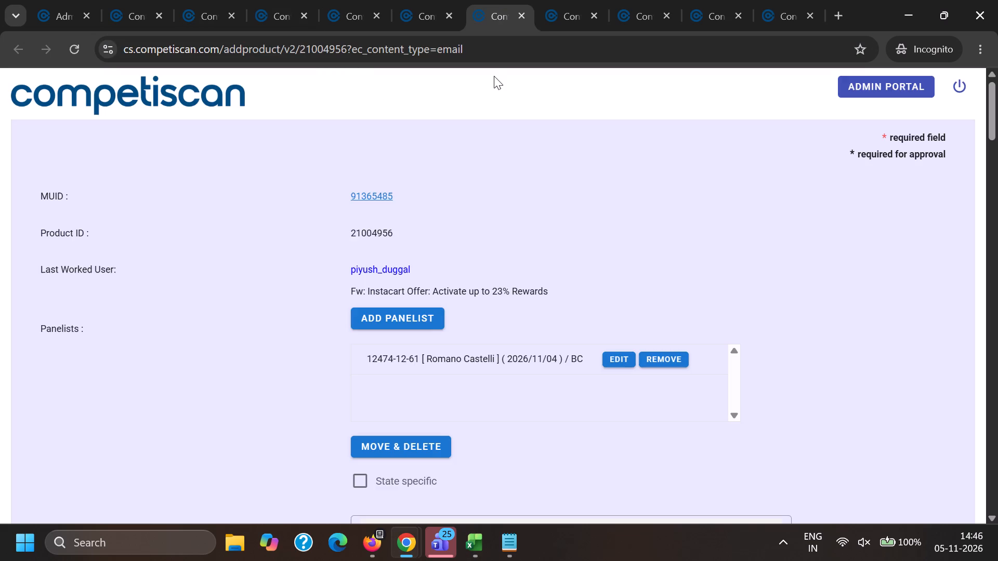
triple_click(497, 52)
key(ctrl+c)
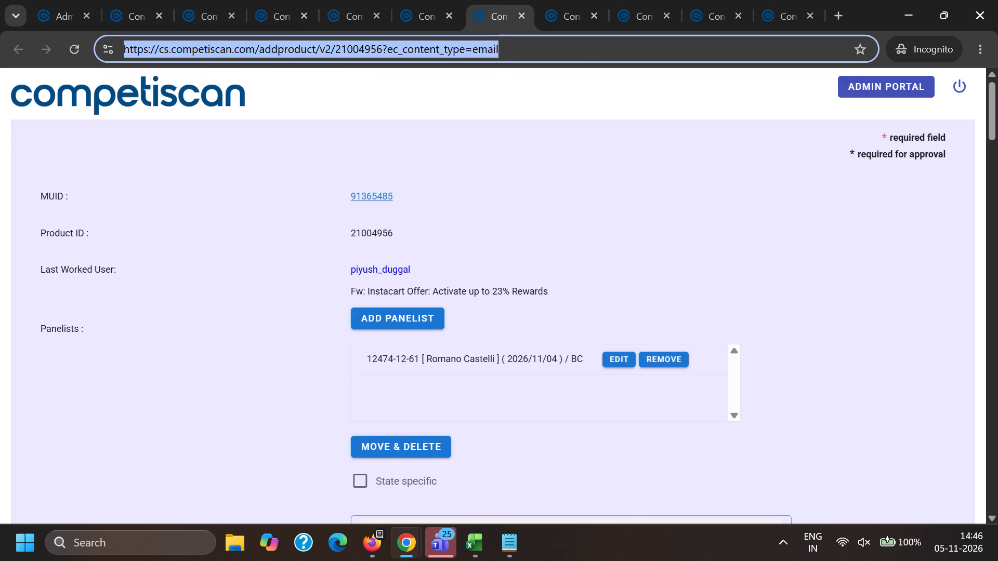
key(alt+Tab)
click(244, 280)
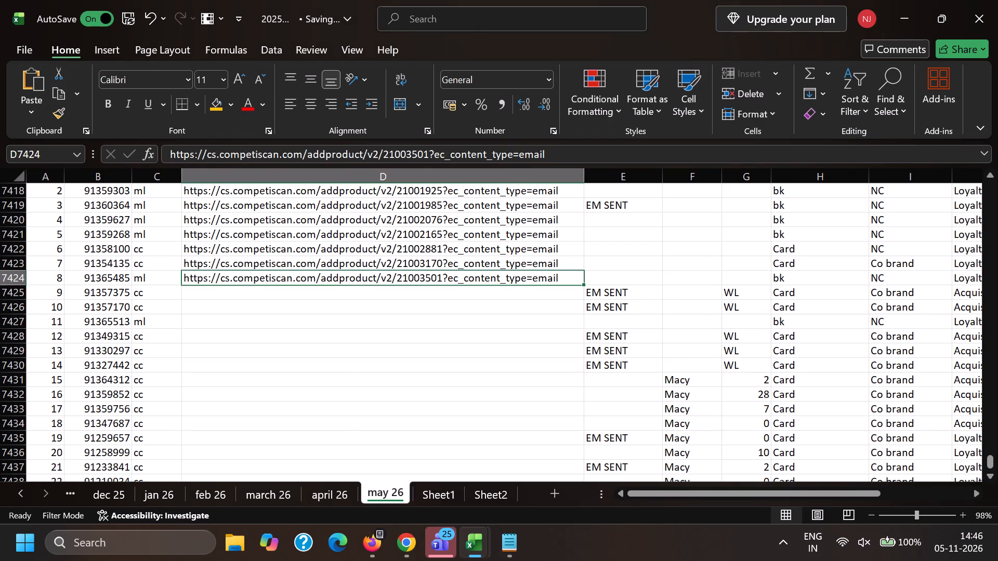
key(ctrl+v)
Search the may 26 sheet in Excel for MUID 91364209, copied from product page 21003501.
click(251, 302)
key(alt+Tab)
click(411, 0)
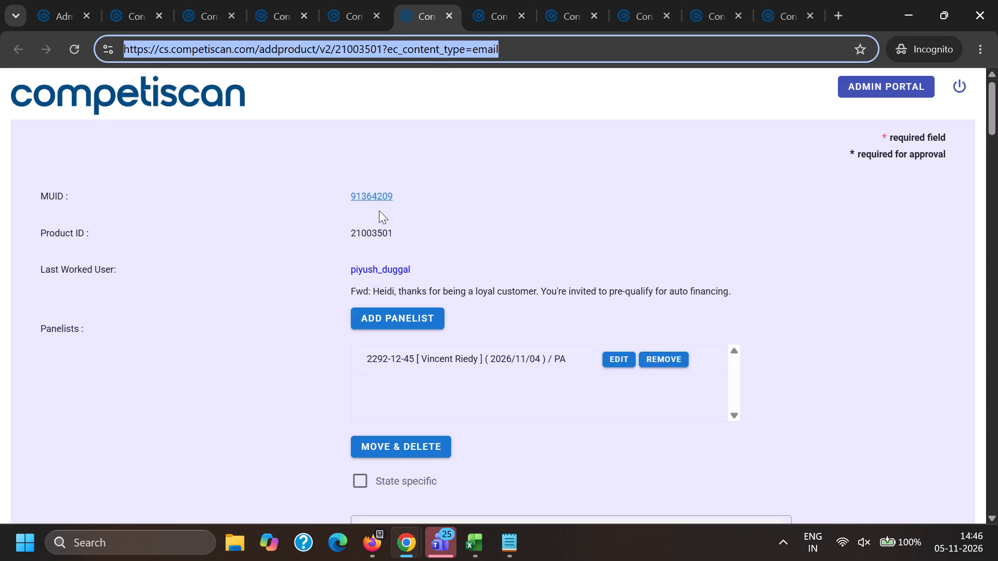
drag(344, 203, 404, 198)
key(ctrl+c)
key(alt+Tab)
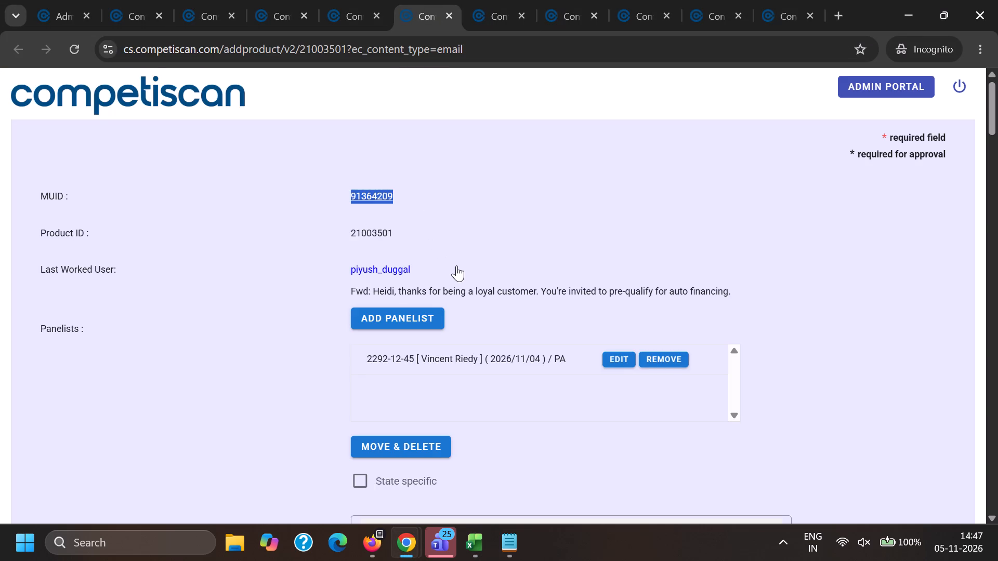
key(ctrl+f)
key(ctrl+v)
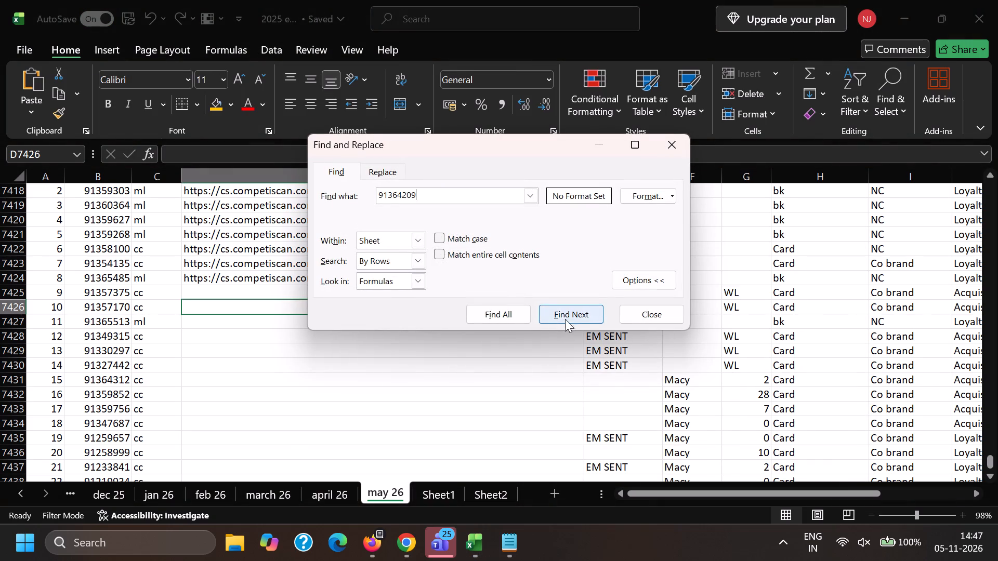
click(565, 318)
click(588, 278)
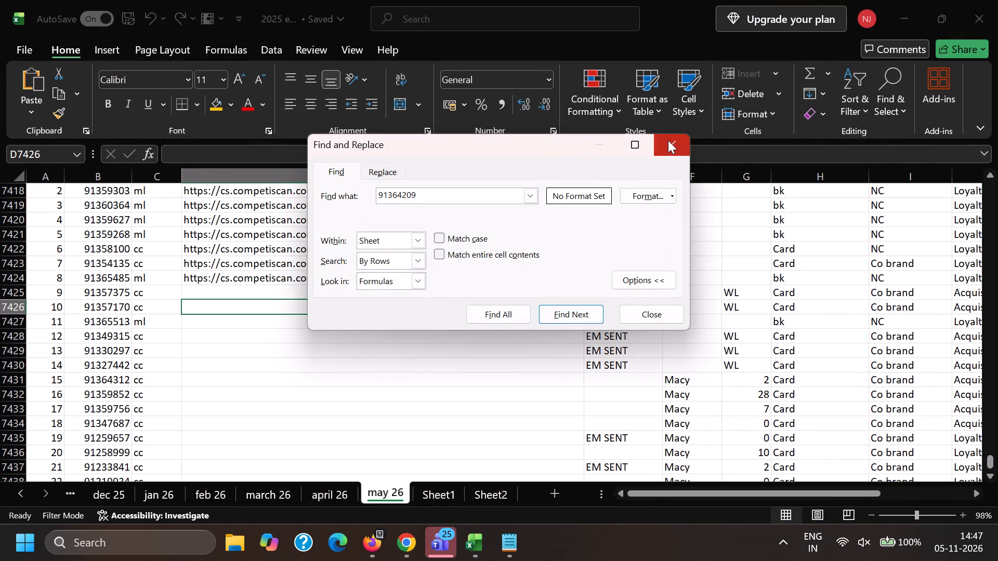
click(668, 140)
scroll(271, 399, down, 5)
scroll(183, 416, down, 5)
click(102, 308)
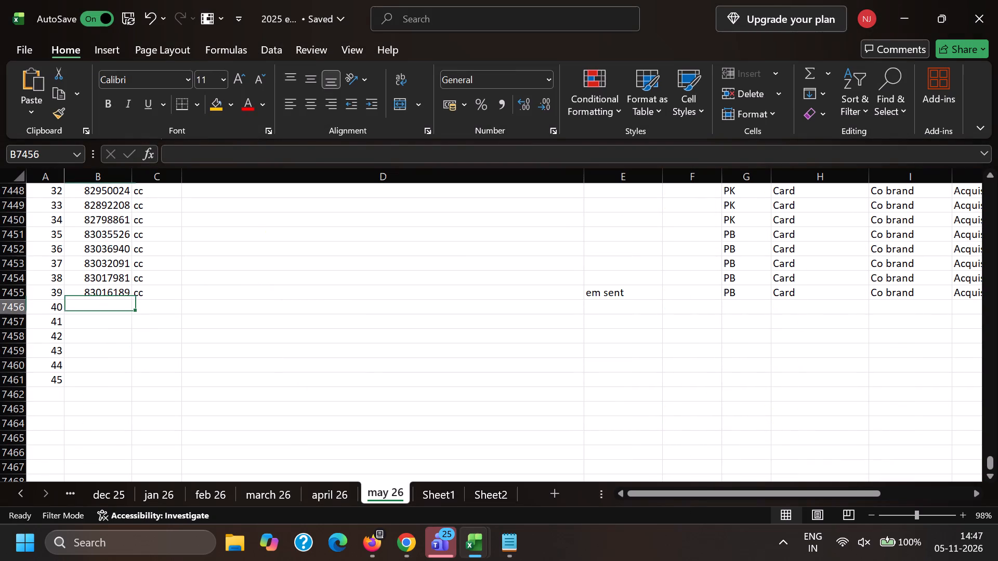
key(ctrl+v)
click(157, 310)
text(ml)
key(Right)
key(Right)
key(Right)
key(Right)
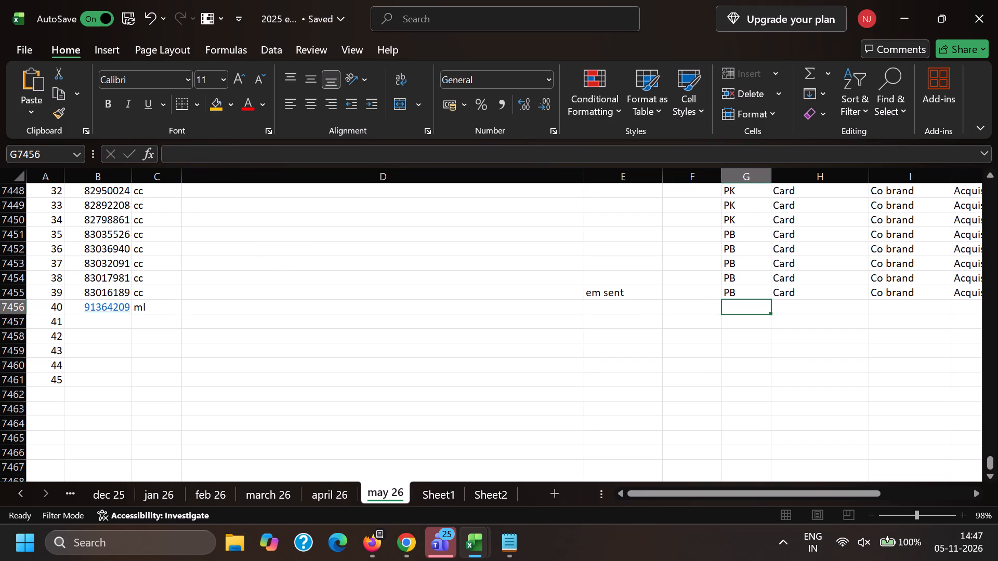
key(Right)
text(loan)
key(Right)
key(n)
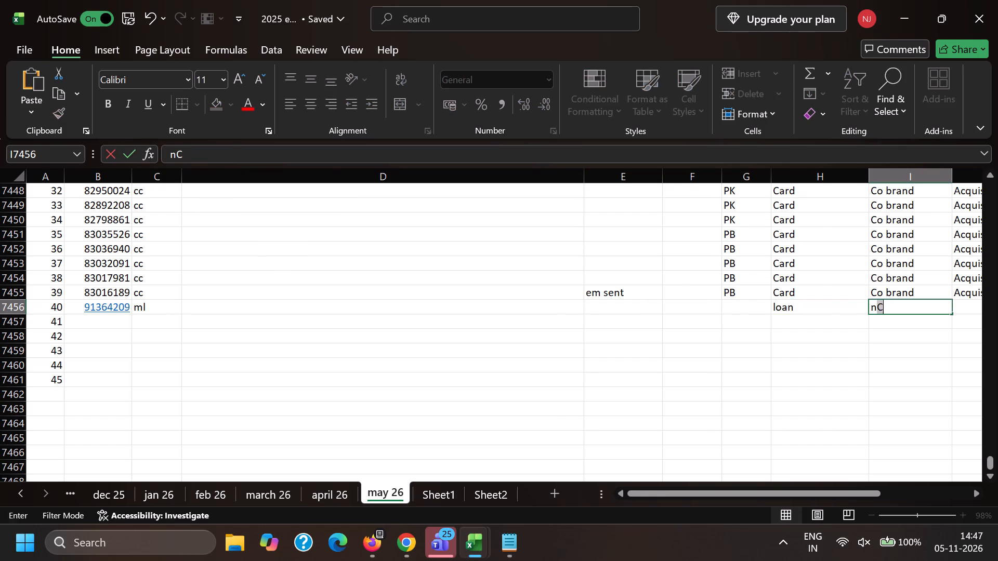
key(Right)
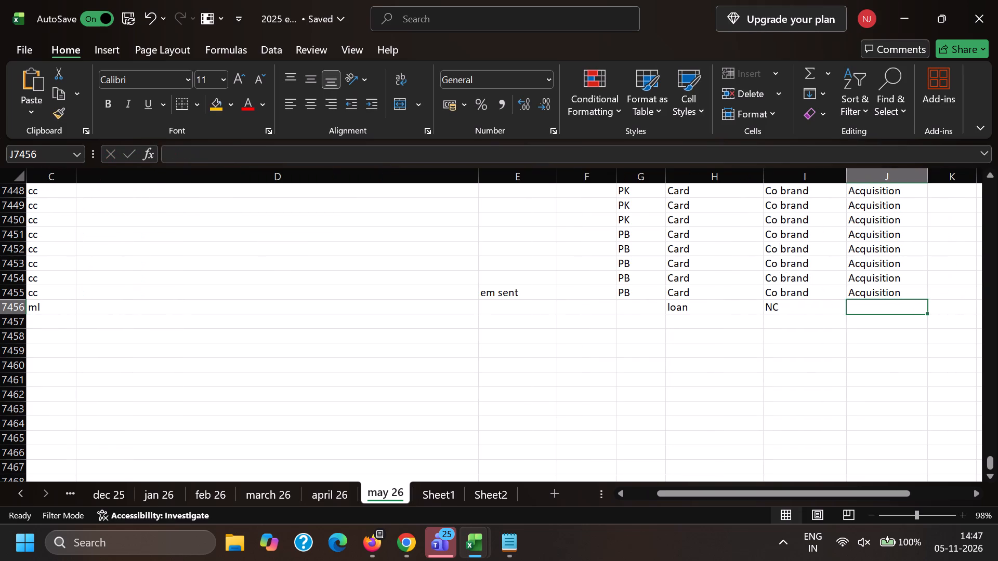
key(u)
key(p)
key(g)
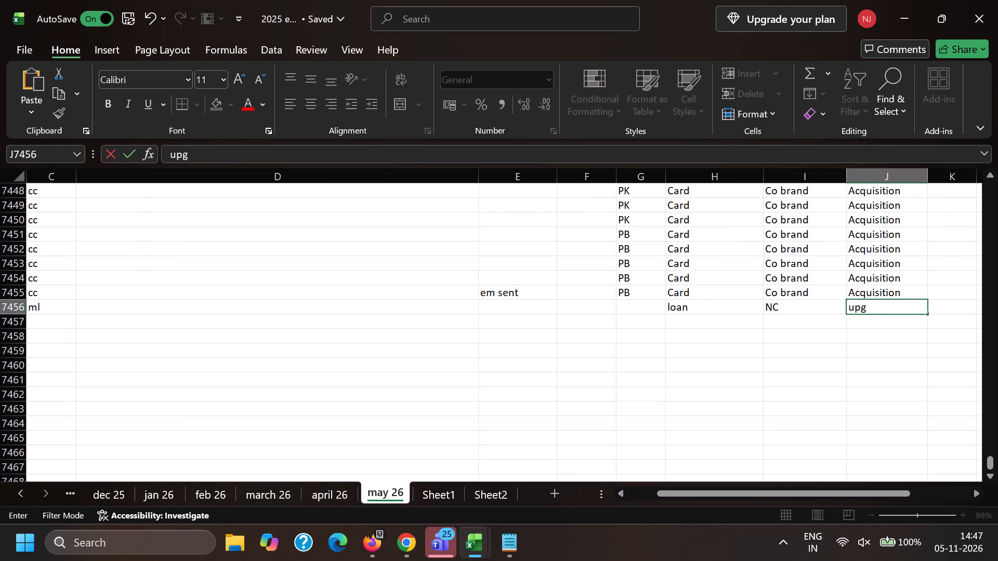
text(ra)
text(de)
key(Return)
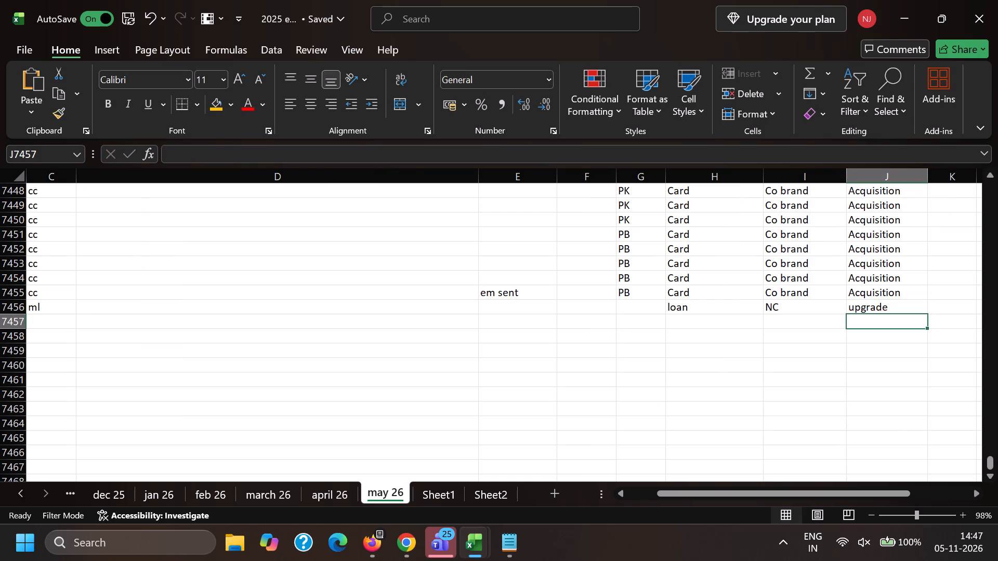
Copy the address of product page 21003501 into the LINKS cell for temp ID 91364209 in Excel.
key(alt+Tab)
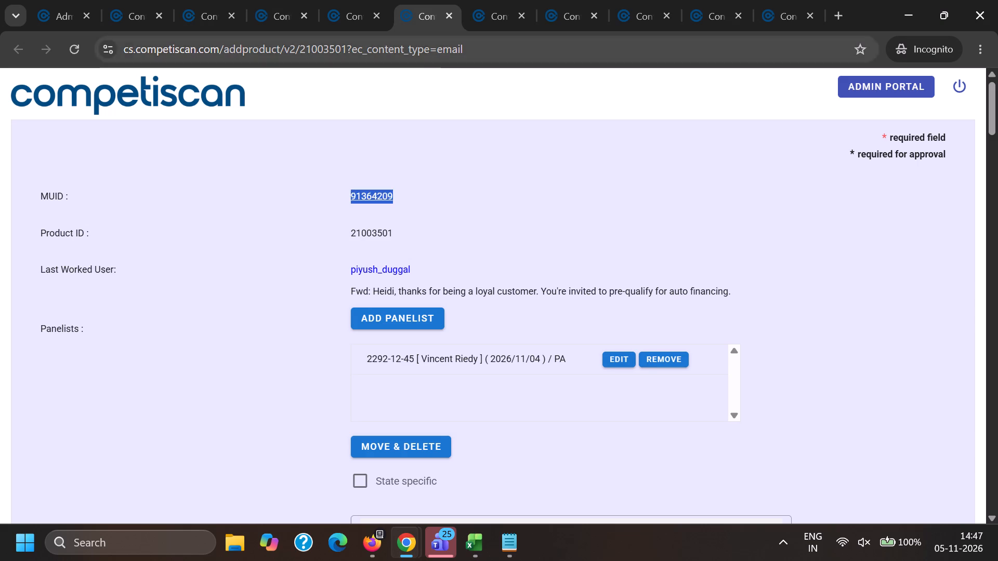
triple_click(397, 49)
key(ctrl+c)
key(alt+Tab)
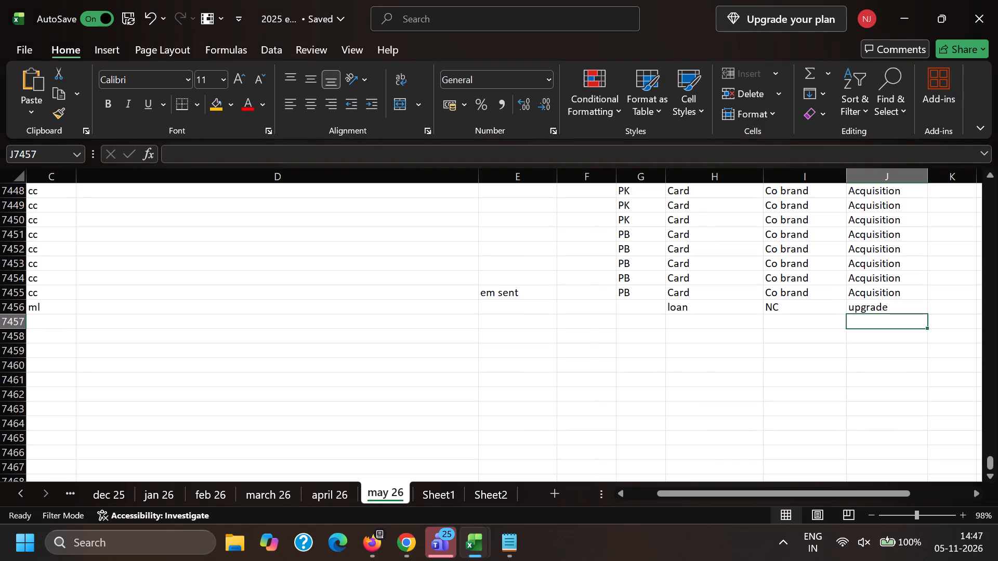
click(362, 302)
key(ctrl+v)
click(391, 381)
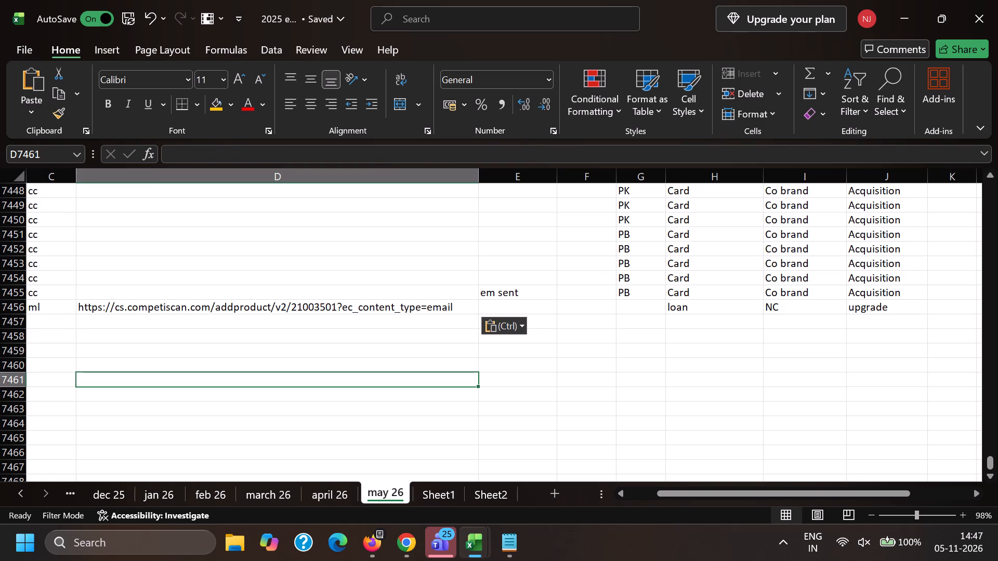
click(402, 336)
Copy the address of product page 21004956 for the LINKS cell of temp ID 91365485 in Excel.
key(alt+Tab)
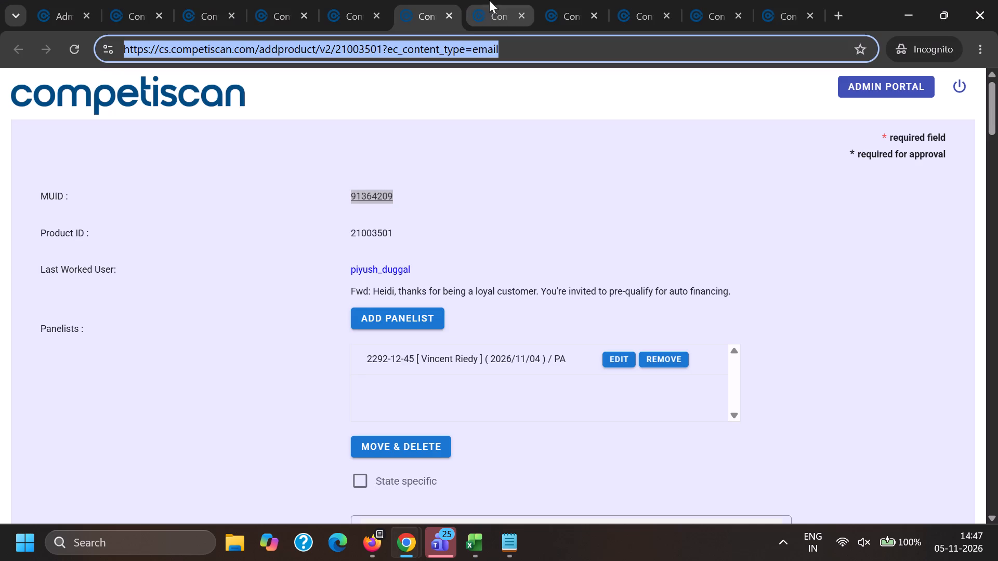
click(487, 0)
triple_click(522, 47)
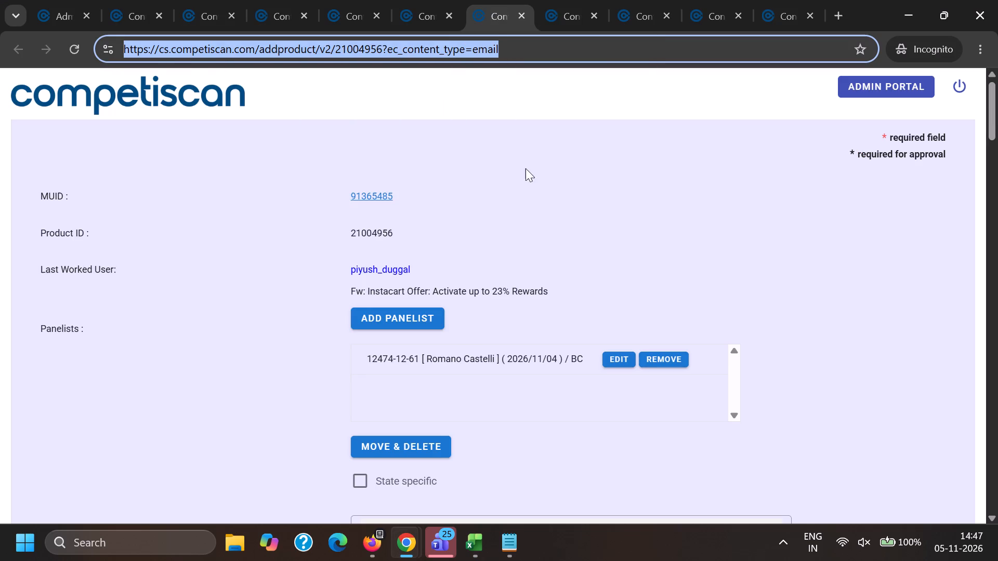
key(ctrl+c)
click(478, 550)
click(601, 494)
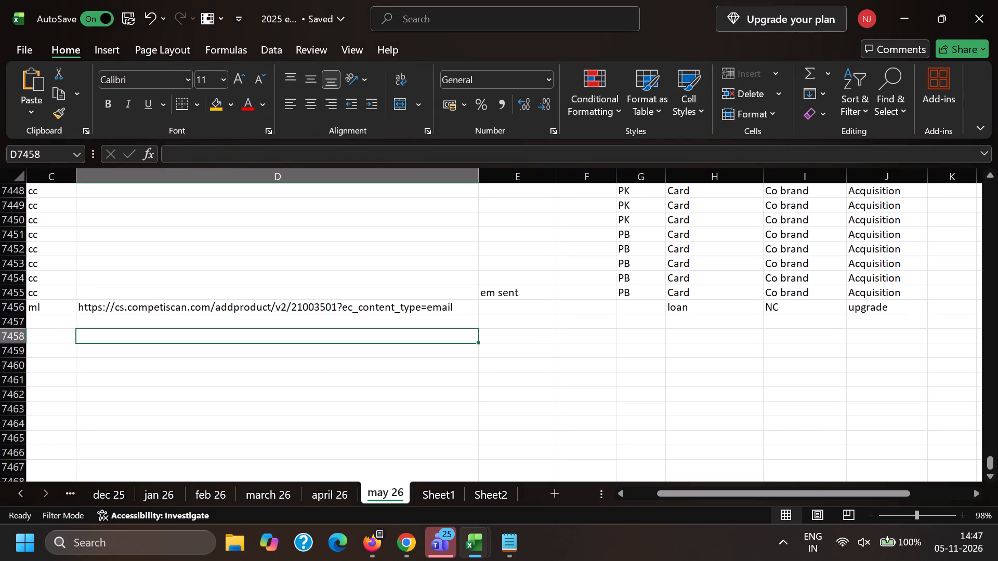
click(210, 295)
key(Left)
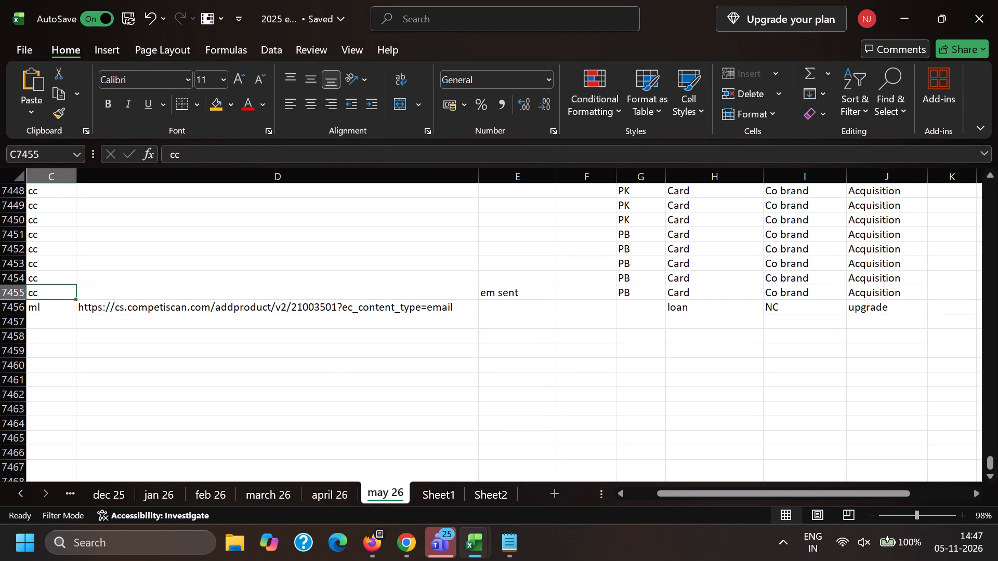
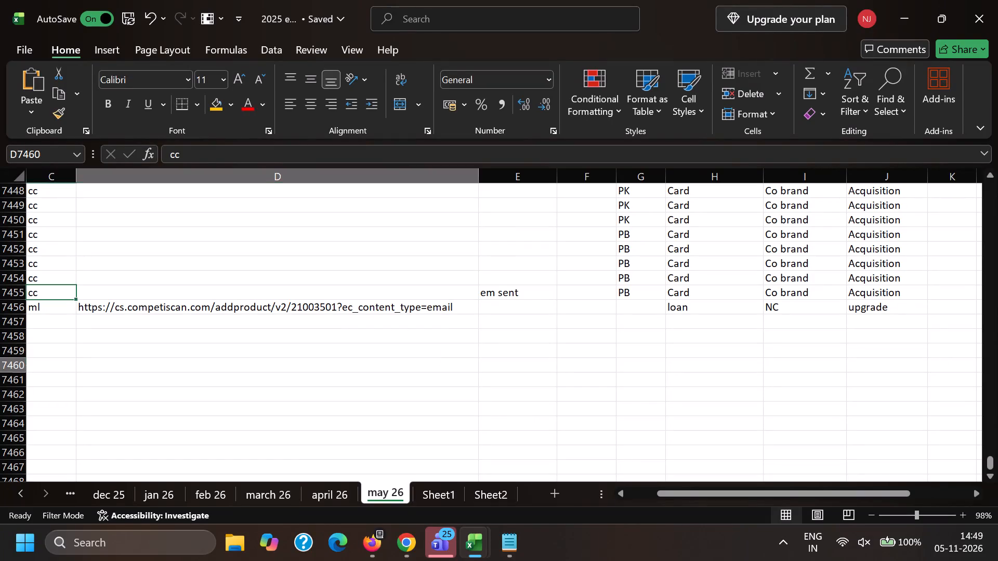
Copy the address of product page 21005035 into the LINKS cell for temp ID 91365513 in Excel.
key(alt+Tab)
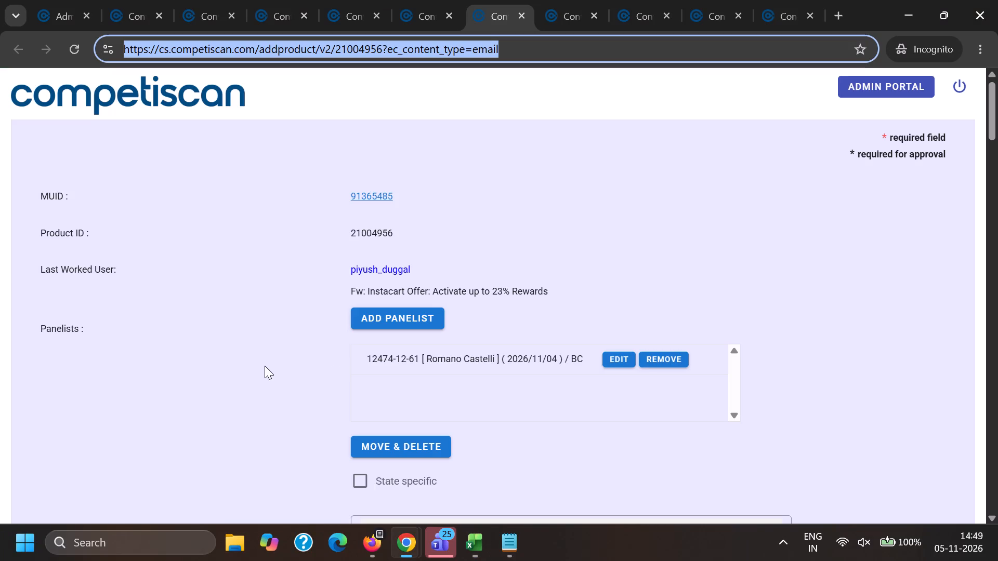
click(570, 0)
triple_click(564, 37)
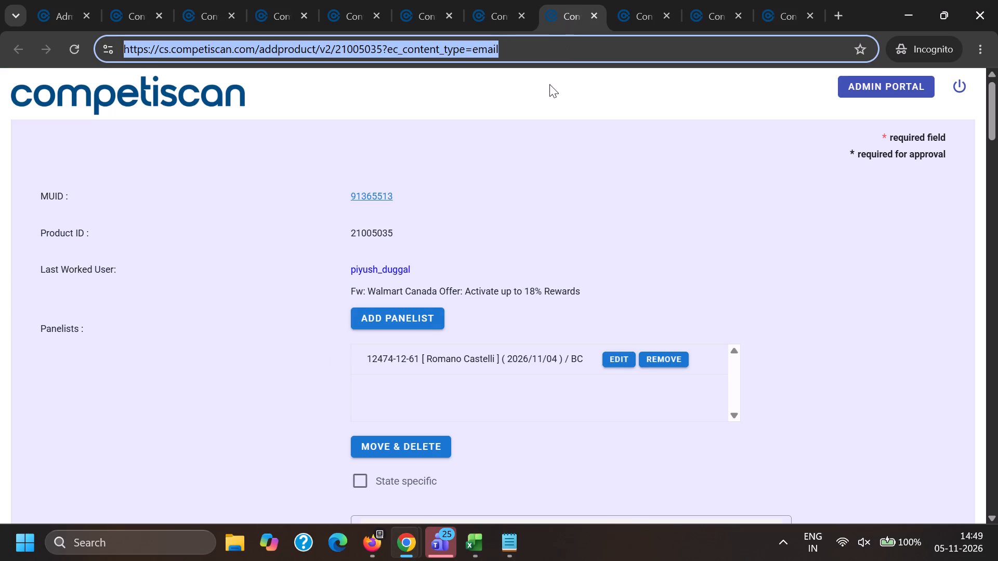
key(ctrl+c)
key(alt+Tab)
scroll(235, 312, up, 7)
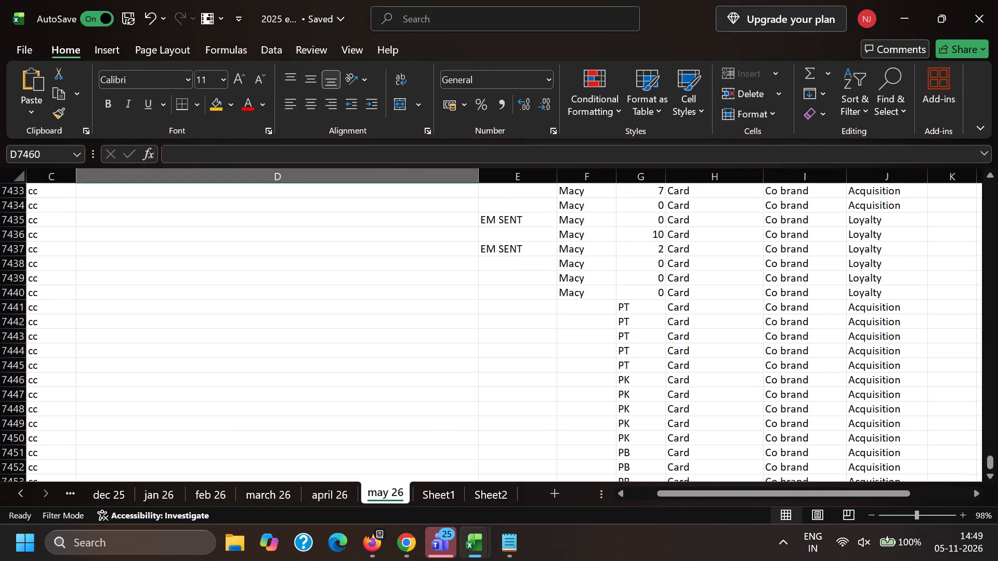
scroll(226, 312, up, 2)
click(145, 248)
key(Left)
key(Left)
key(Left)
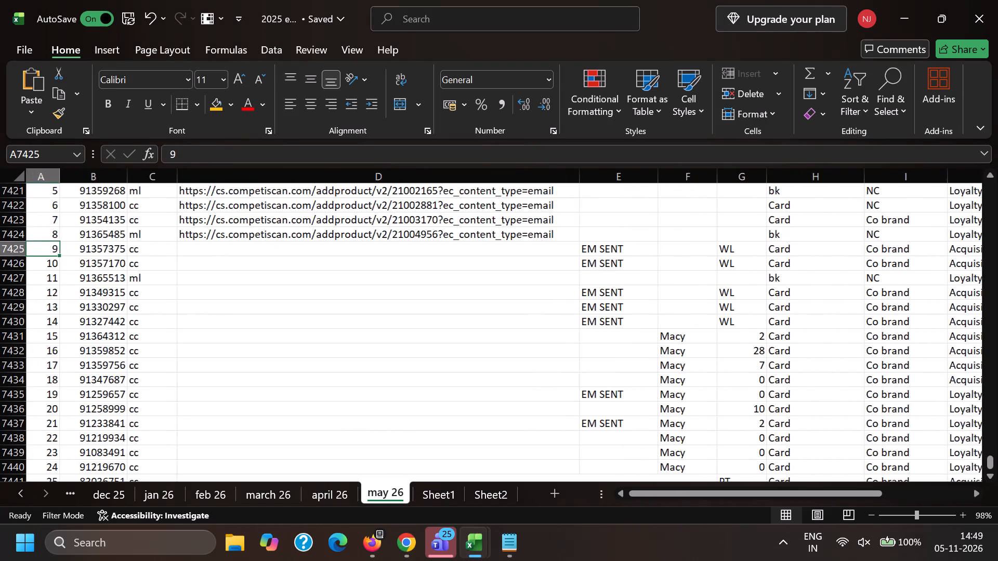
key(Right)
key(Right)
key(Right)
key(Down)
key(Down)
key(ctrl+v)
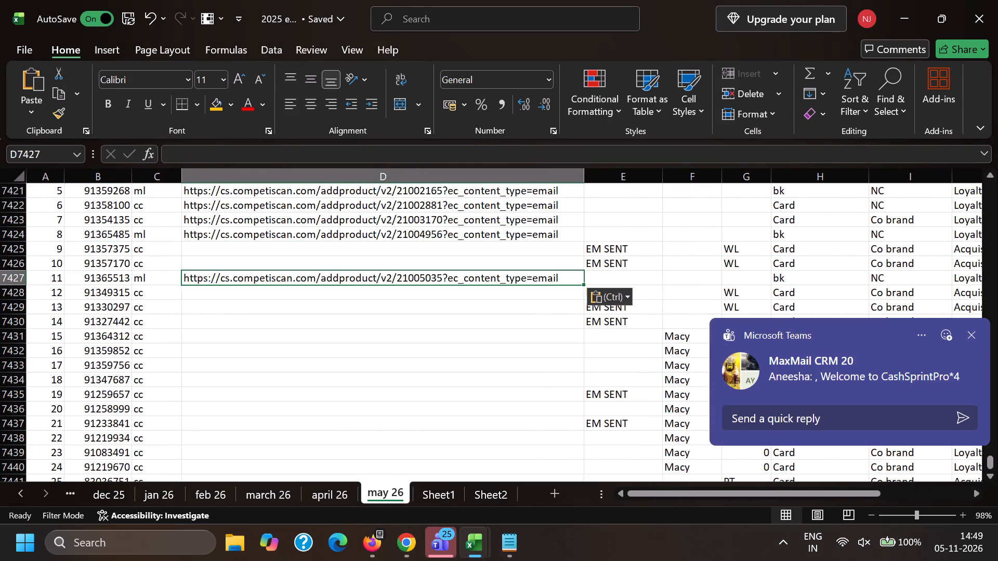
key(Down)
Recheck the link recorded for product page 21004956, and record the address of product page 21005252 for temp ID 91364312 in Excel.
key(alt+Tab)
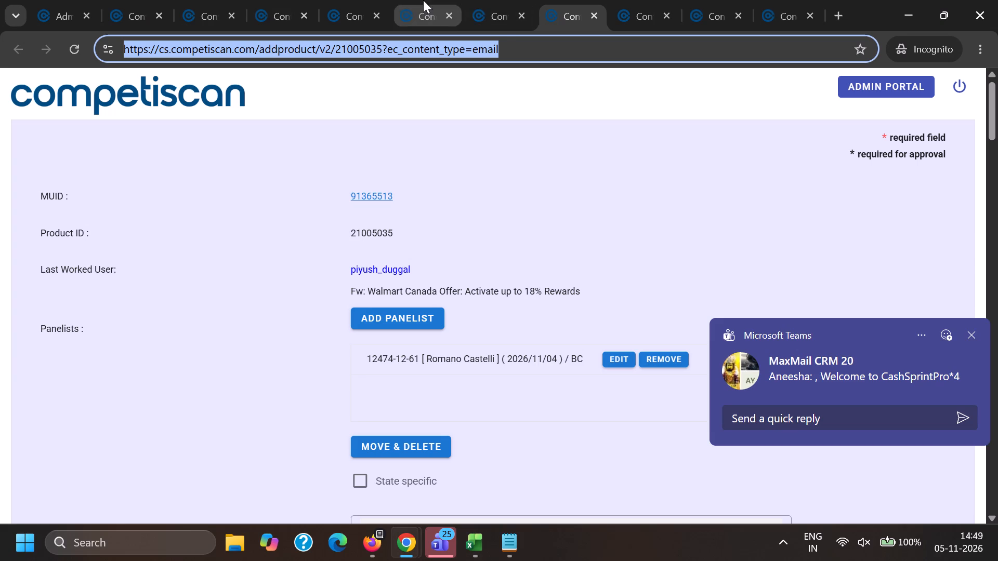
click(423, 0)
click(493, 0)
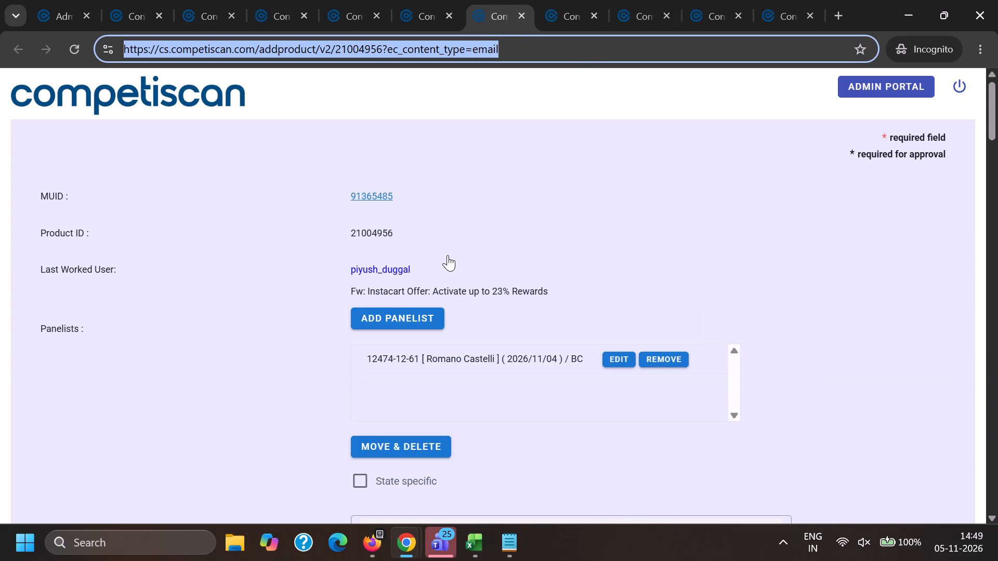
key(alt+Tab)
click(396, 239)
key(alt+Tab)
click(585, 0)
click(626, 0)
triple_click(623, 41)
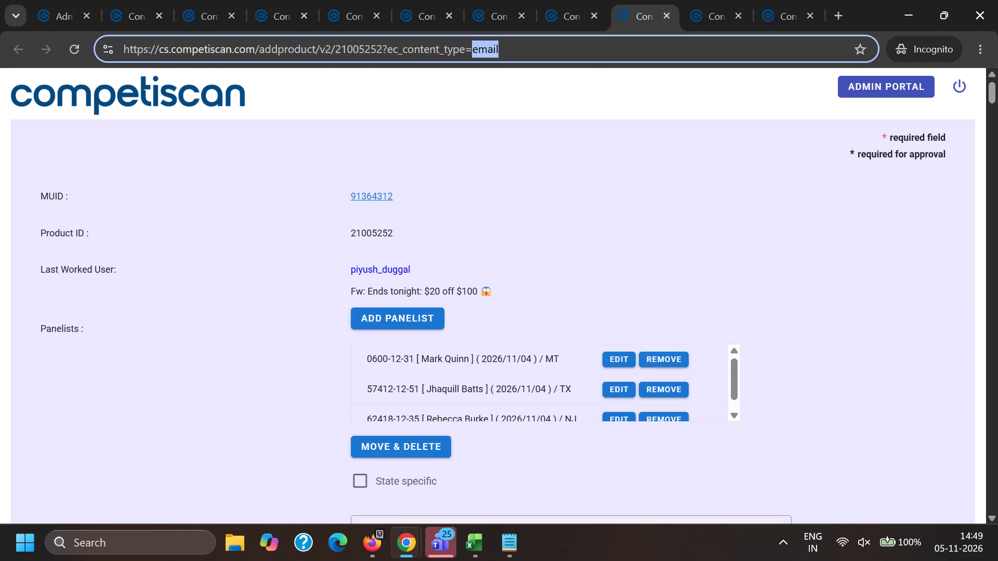
key(ctrl+c)
key(alt+Tab)
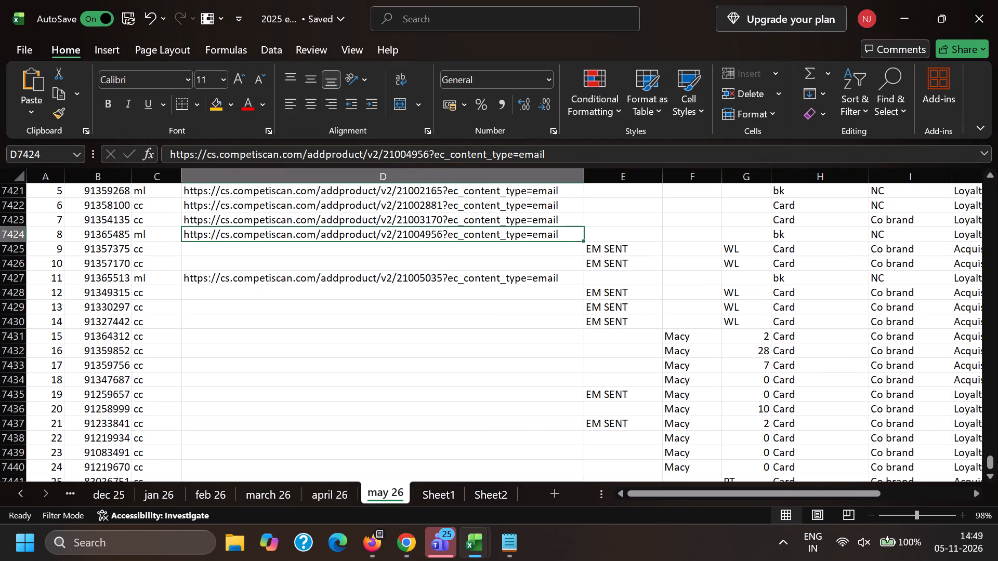
click(502, 336)
key(ctrl+v)
Copy the address of product page 21005292 into the LINKS cell for temp ID 91359852 in Excel.
click(515, 353)
key(alt+Tab)
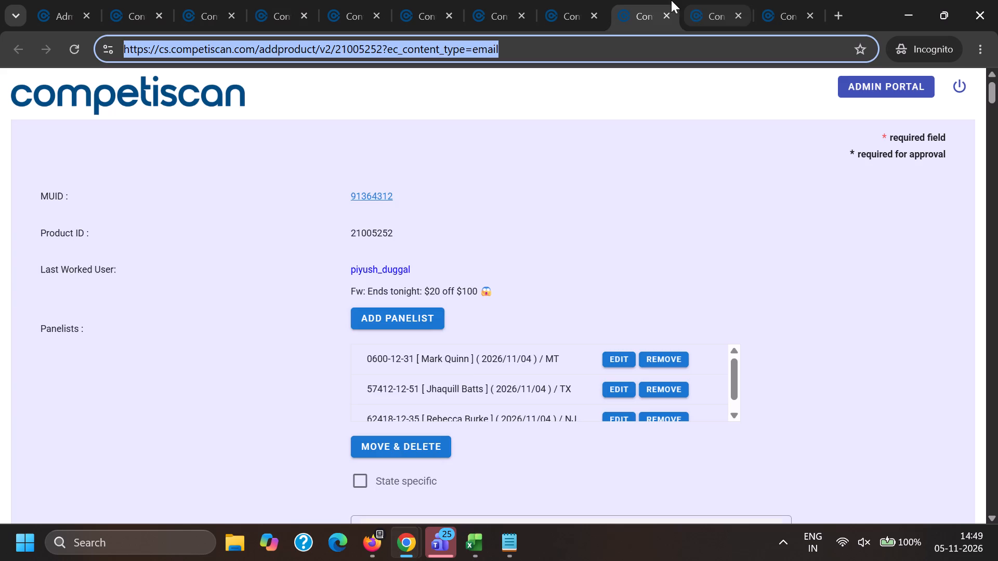
click(717, 0)
triple_click(699, 38)
key(ctrl+c)
key(alt+Tab)
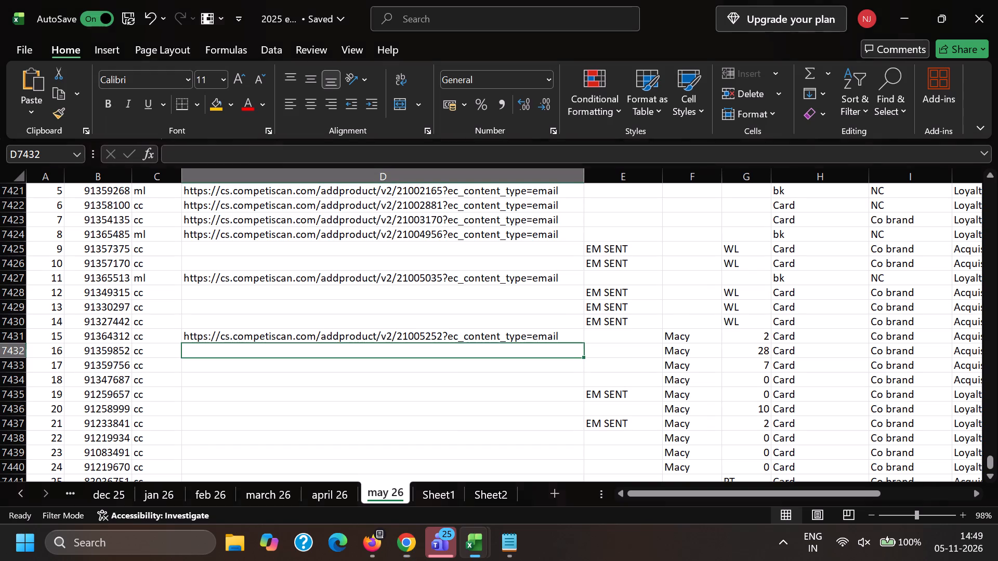
key(ctrl+v)
Copy the address of product page 21005340 into the LINKS cell for temp ID 91359756 in Excel.
click(214, 367)
key(alt+Tab)
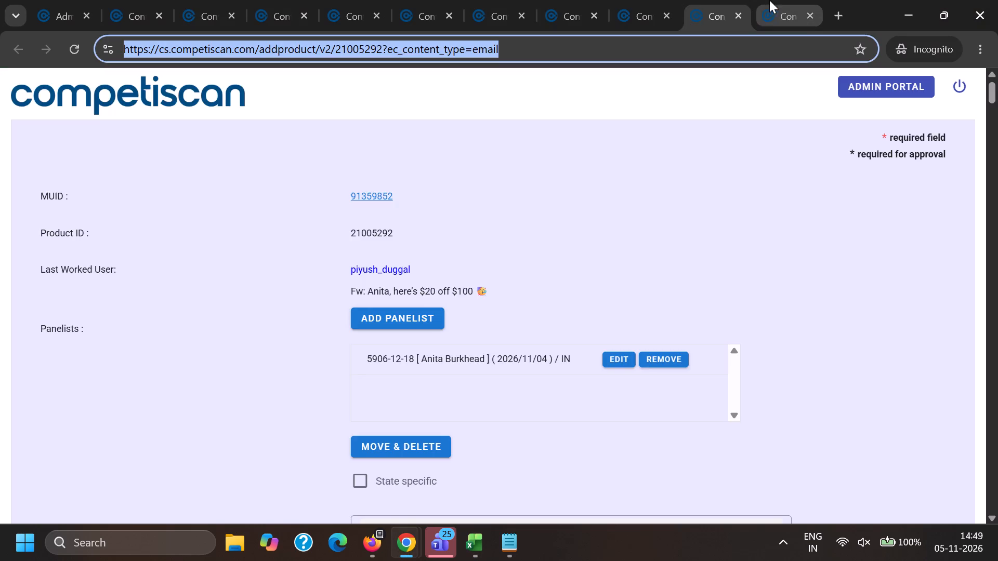
click(769, 0)
triple_click(761, 51)
key(ctrl+c)
key(alt+Tab)
key(ctrl+v)
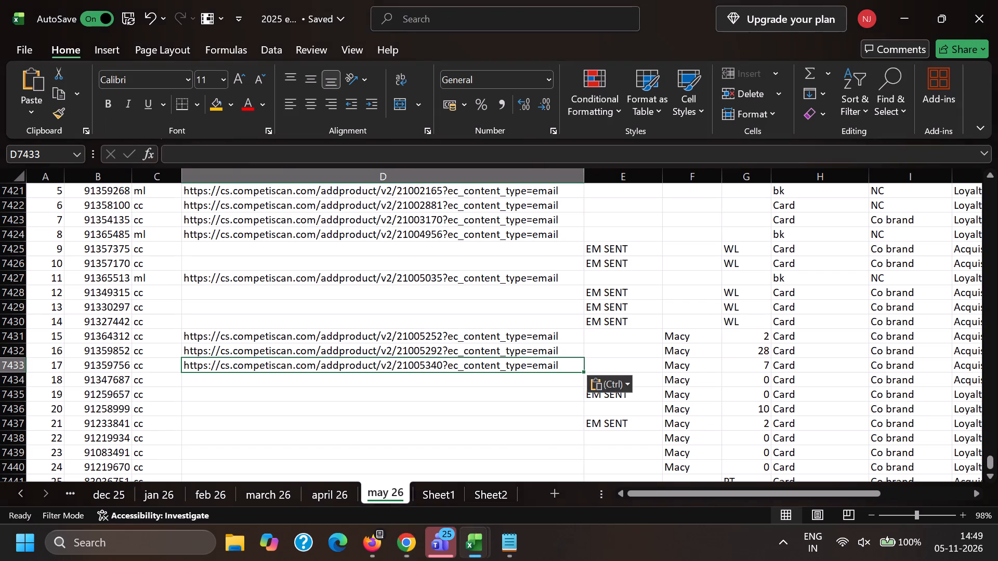
click(269, 305)
Switch to Chrome and open the processed PDFs of product pages 21002076, 21002165 and 21002881.
key(alt+Tab)
click(472, 115)
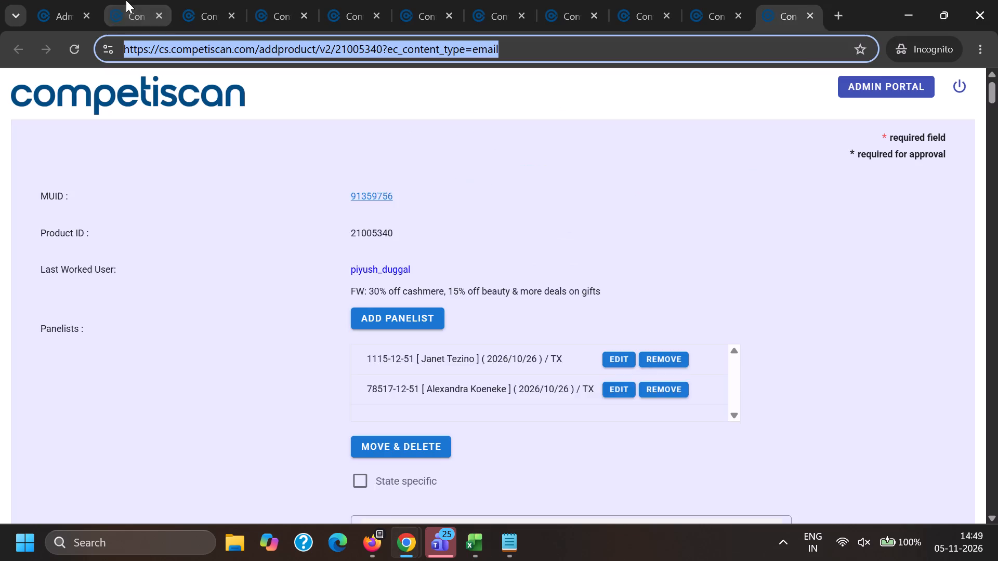
click(126, 0)
scroll(623, 250, down, 5)
ctrl+click(782, 257)
key(ctrl+Tab)
key(ctrl+Tab)
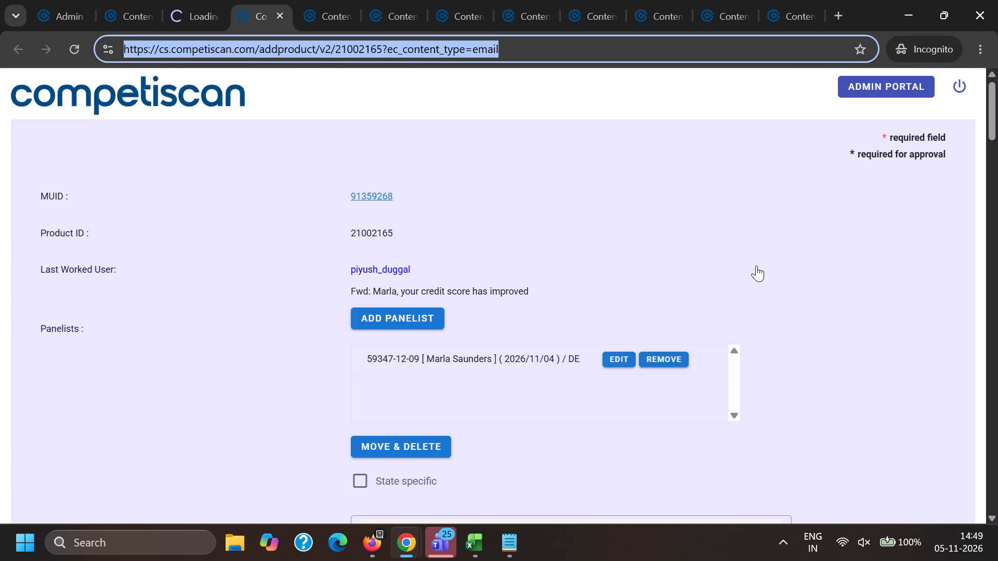
scroll(756, 265, down, 6)
ctrl+click(778, 179)
key(ctrl+Tab)
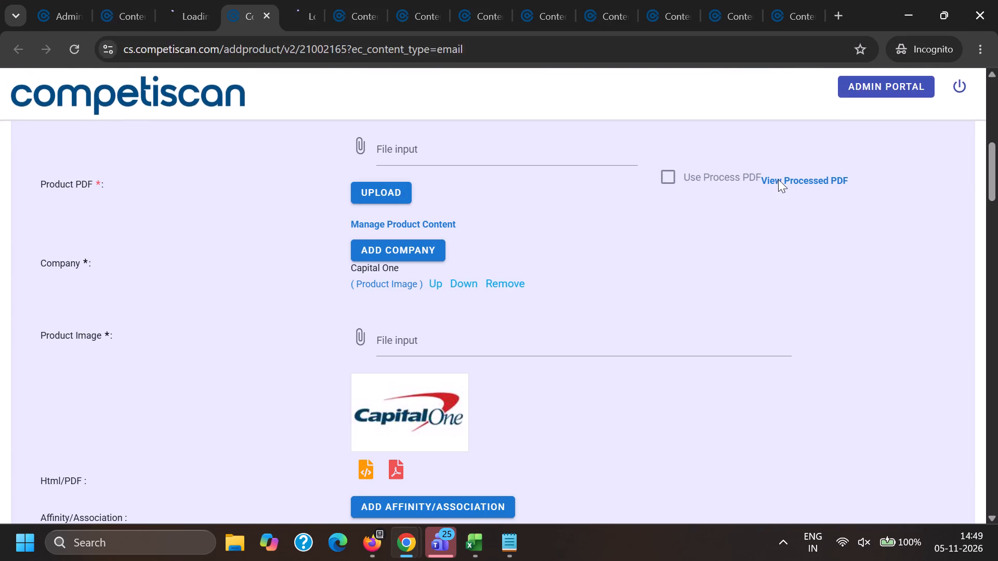
key(ctrl+Tab)
scroll(756, 202, down, 6)
ctrl+click(789, 183)
Open the processed PDFs of product pages 21003170, 21003501 and 21004956.
key(ctrl+Tab)
key(ctrl+Tab)
scroll(789, 188, down, 6)
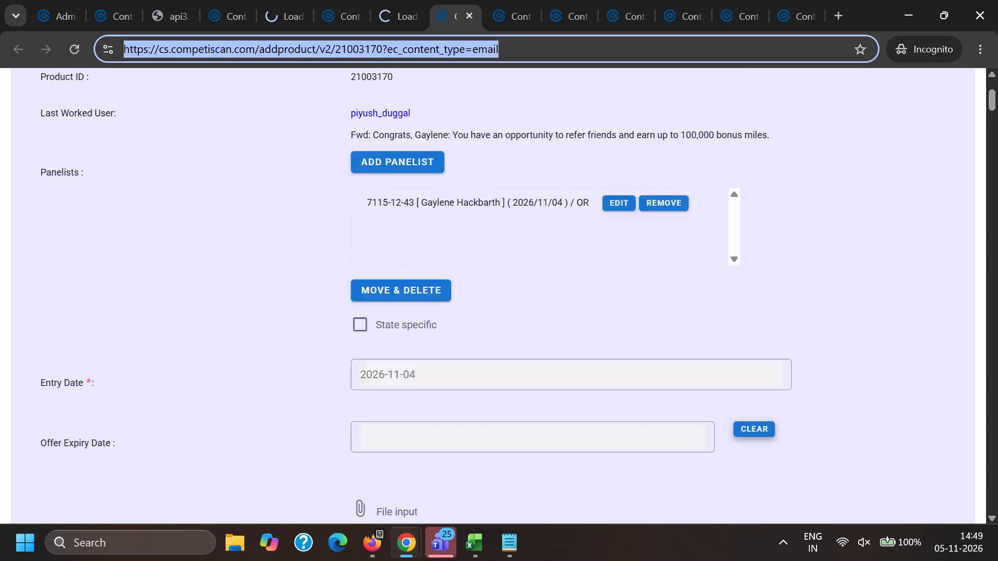
ctrl+click(788, 185)
key(ctrl+Tab)
key(ctrl+Tab)
scroll(788, 192, down, 5)
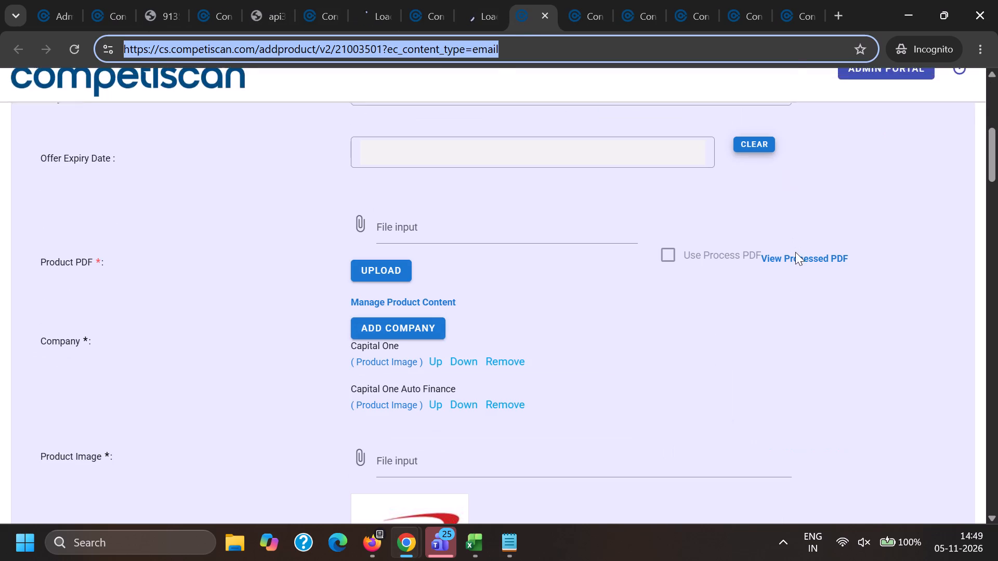
ctrl+click(797, 257)
key(ctrl+Tab)
key(ctrl+Tab)
scroll(781, 236, down, 6)
ctrl+click(797, 186)
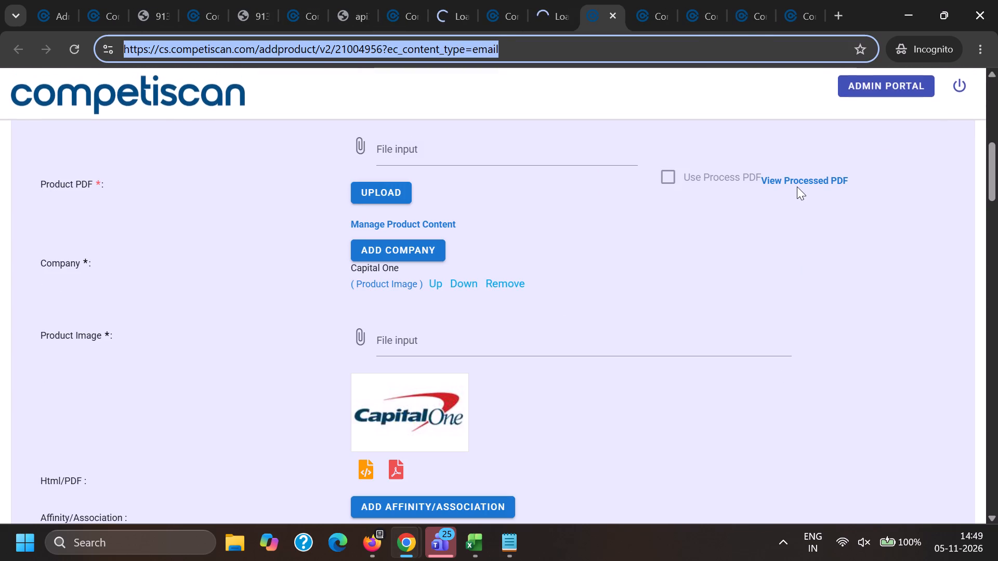
ctrl+click(791, 182)
Open the processed PDFs of product pages 21005035 and 21005252.
key(ctrl+Tab)
key(ctrl+Tab)
scroll(780, 199, down, 5)
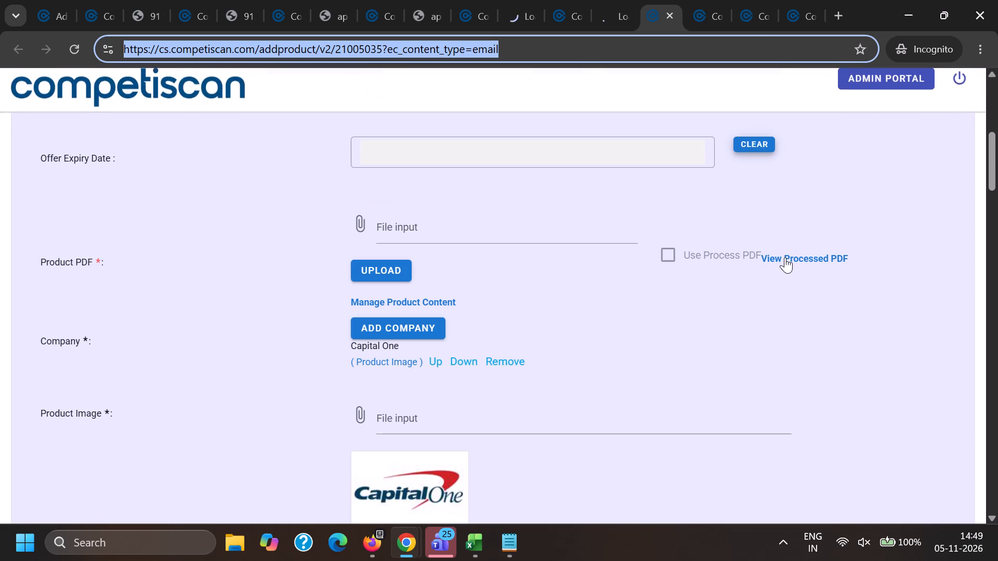
ctrl+click(785, 257)
key(ctrl+Tab)
key(ctrl+Tab)
scroll(782, 247, down, 6)
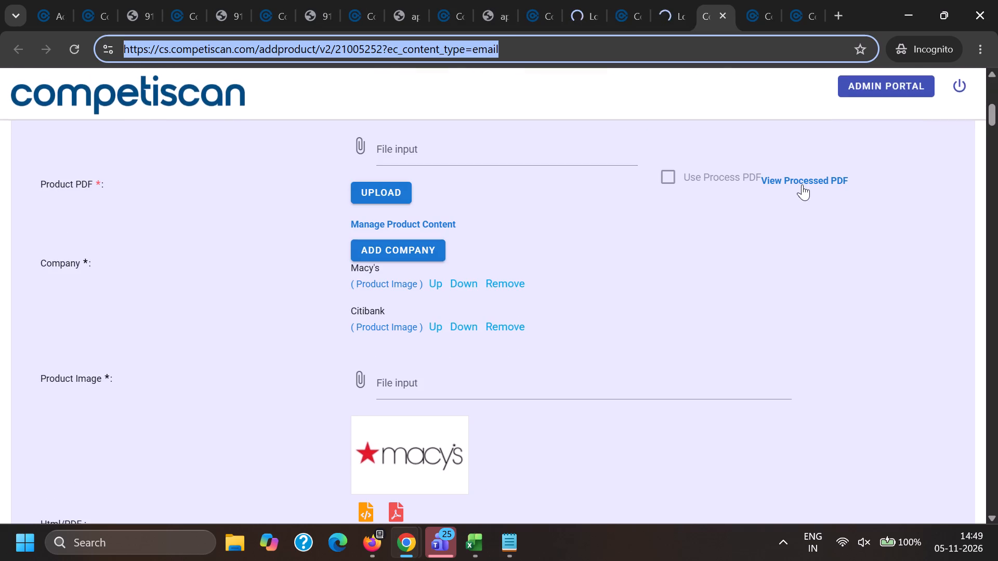
ctrl+click(802, 184)
Open the processed PDFs of the Macy's product pages 21005292 and 21005340.
key(ctrl+Tab)
key(ctrl+Tab)
scroll(793, 183, down, 5)
ctrl+click(799, 262)
key(ctrl+Tab)
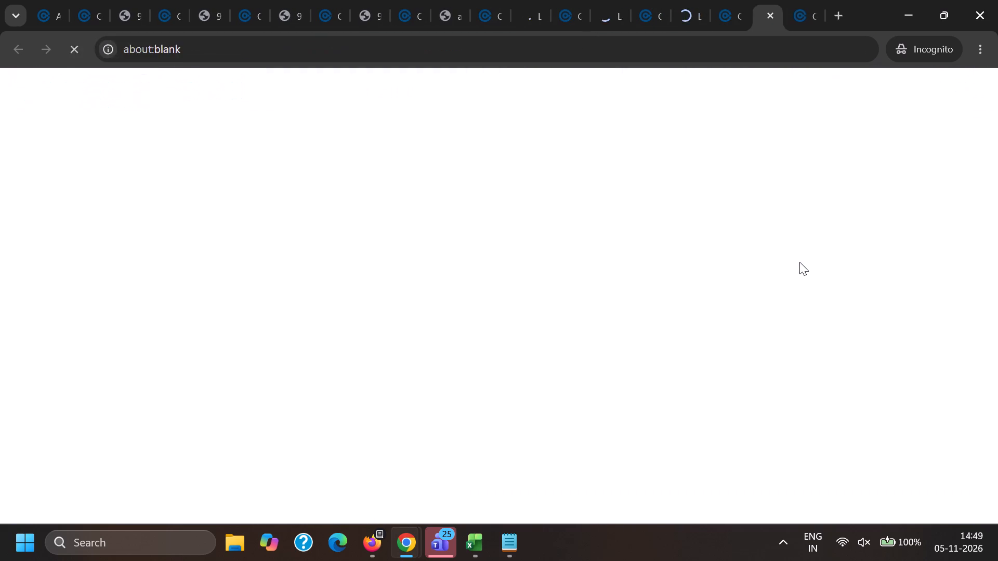
key(ctrl+Tab)
scroll(799, 235, down, 6)
ctrl+click(798, 183)
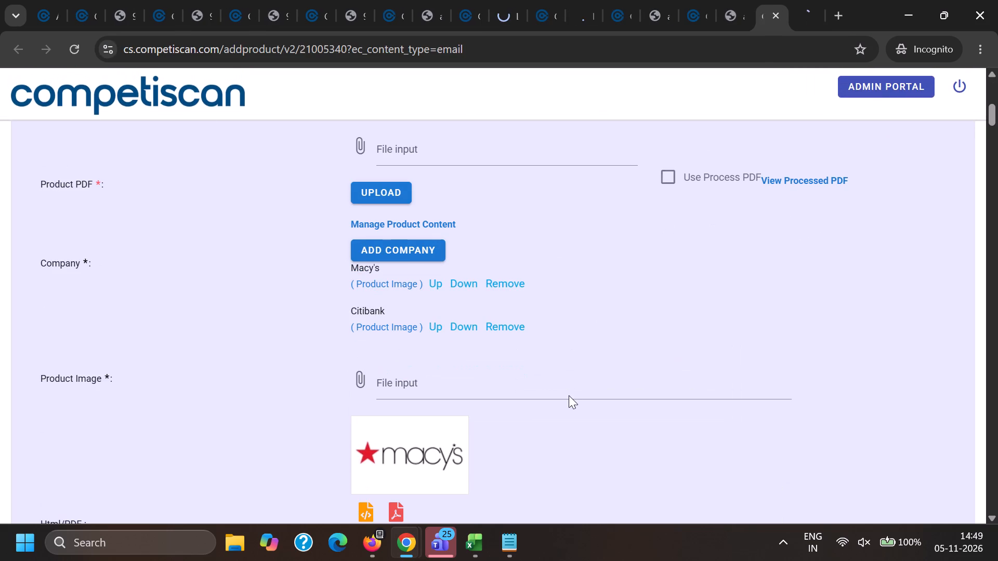
Check the processed PDF of product 21002076, enable Use Process PDF on its page and mark the product Approved.
click(121, 0)
click(87, 0)
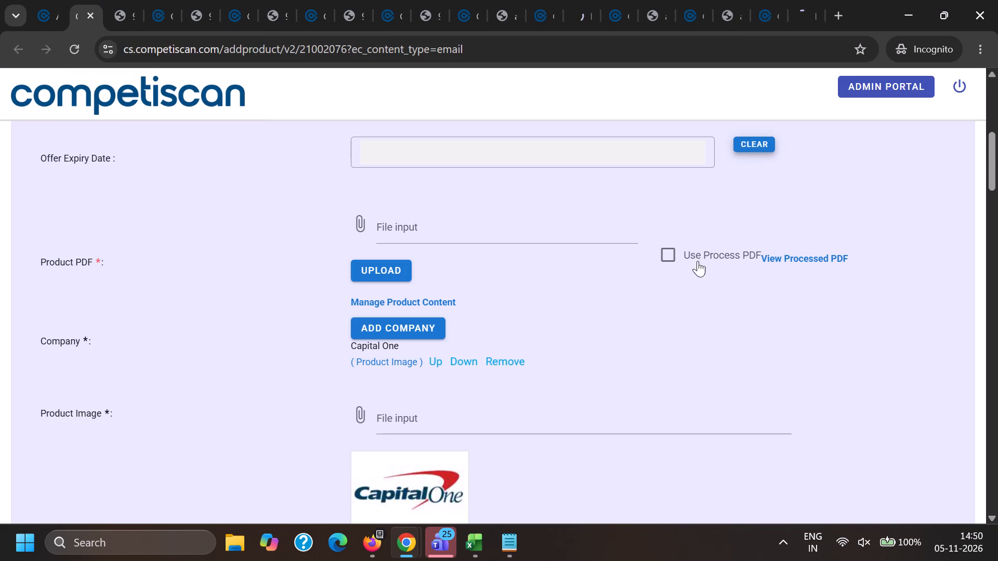
click(676, 252)
click(647, 322)
key(End)
scroll(466, 408, down, 11)
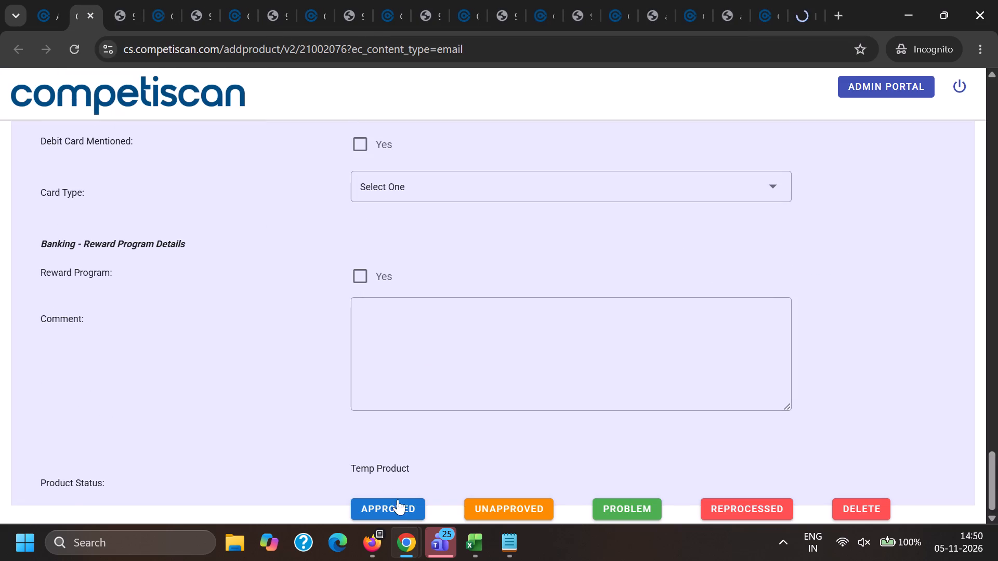
click(402, 513)
Check the processed PDF of product 21002165, enable Use Process PDF on its page and mark the product Approved.
click(209, 0)
click(154, 0)
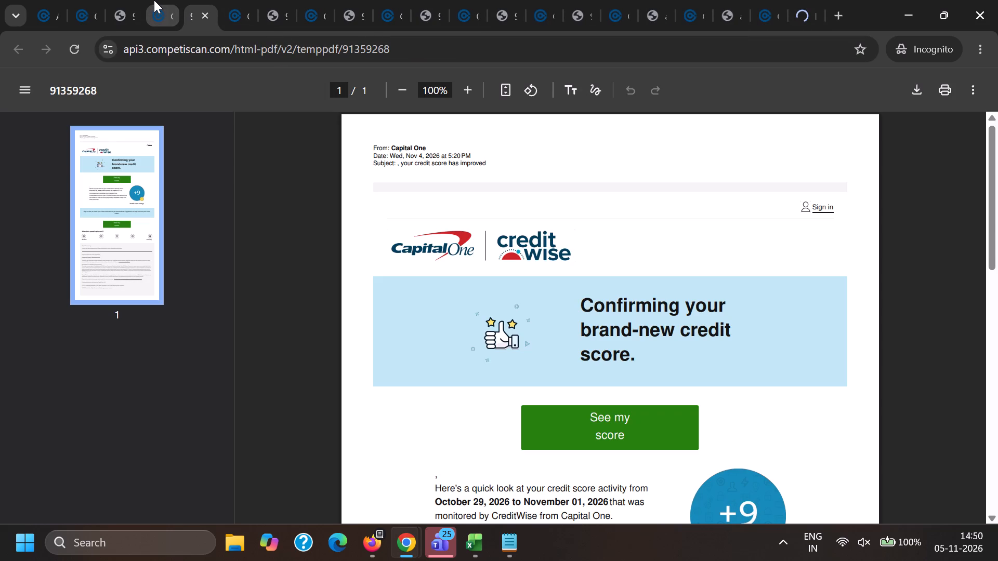
click(675, 178)
key(End)
scroll(479, 346, down, 6)
scroll(388, 487, down, 3)
scroll(388, 487, up, 1)
scroll(388, 487, down, 3)
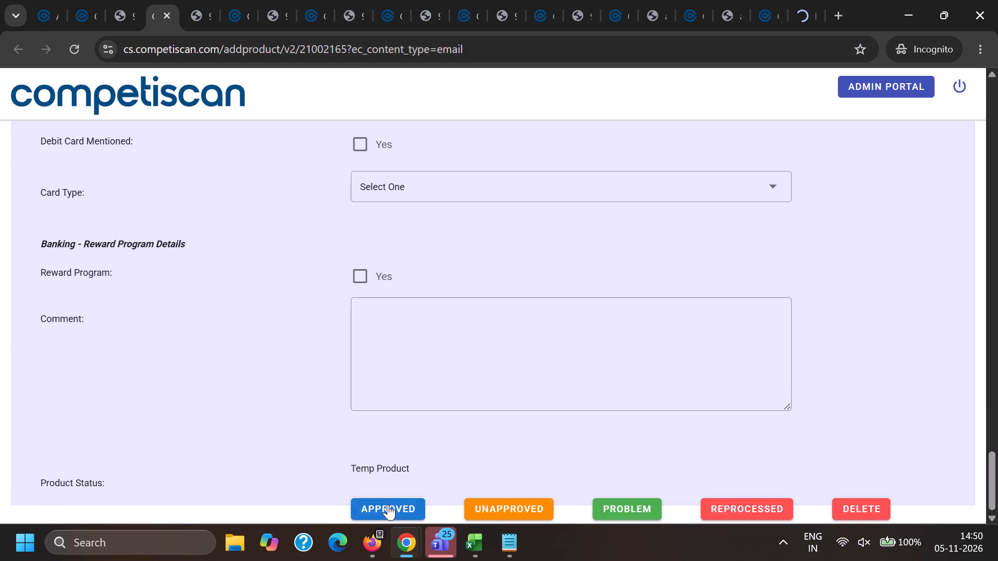
click(388, 504)
Check the processed PDF of product 21002881, enable Use Process PDF on its page and mark the product Approved.
click(270, 1)
click(241, 0)
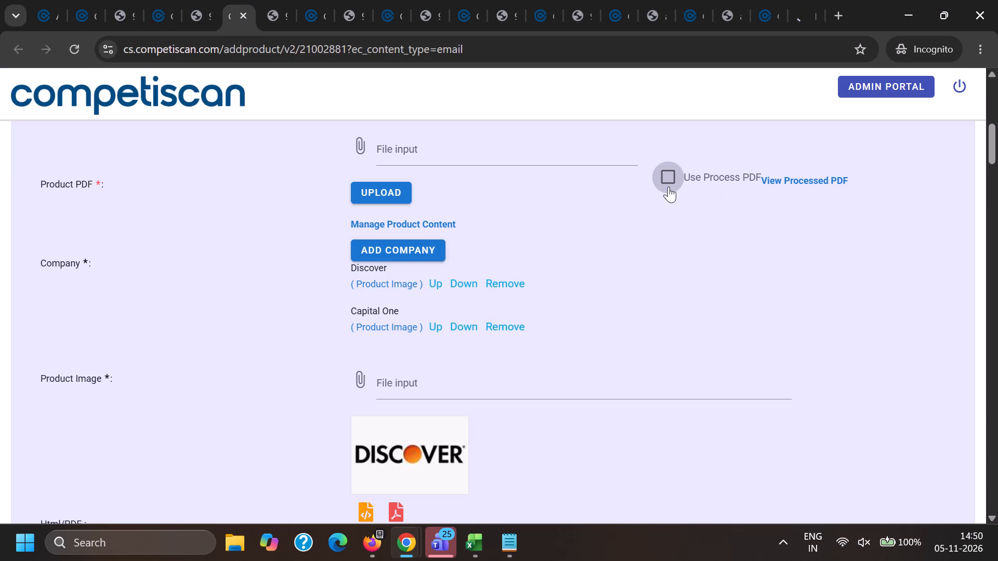
click(668, 186)
key(End)
scroll(429, 406, down, 6)
click(409, 501)
Check the processed PDF of product 21003170, enable Use Process PDF on its page and mark the product Approved.
click(345, 0)
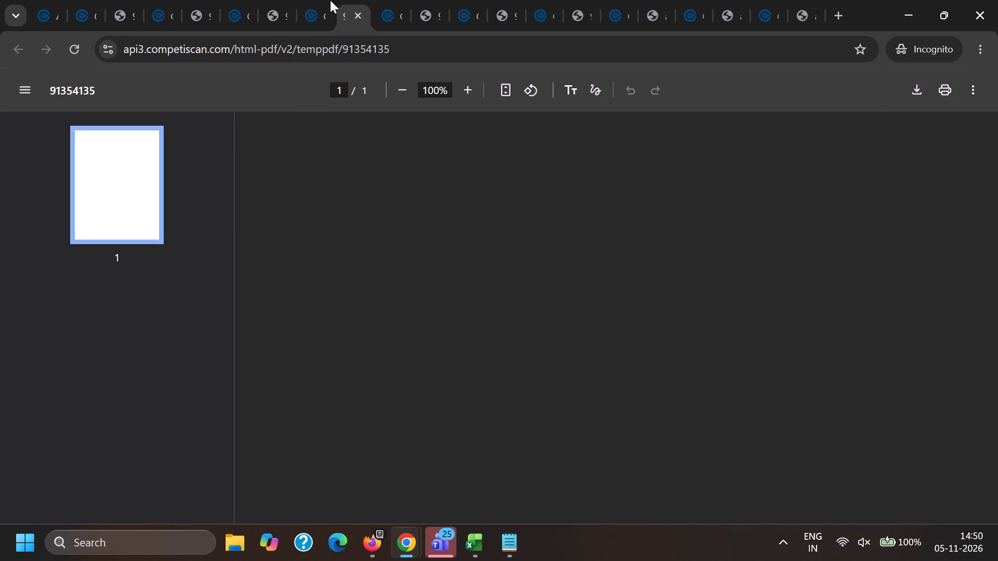
click(302, 0)
click(670, 175)
key(End)
scroll(407, 395, down, 5)
click(412, 515)
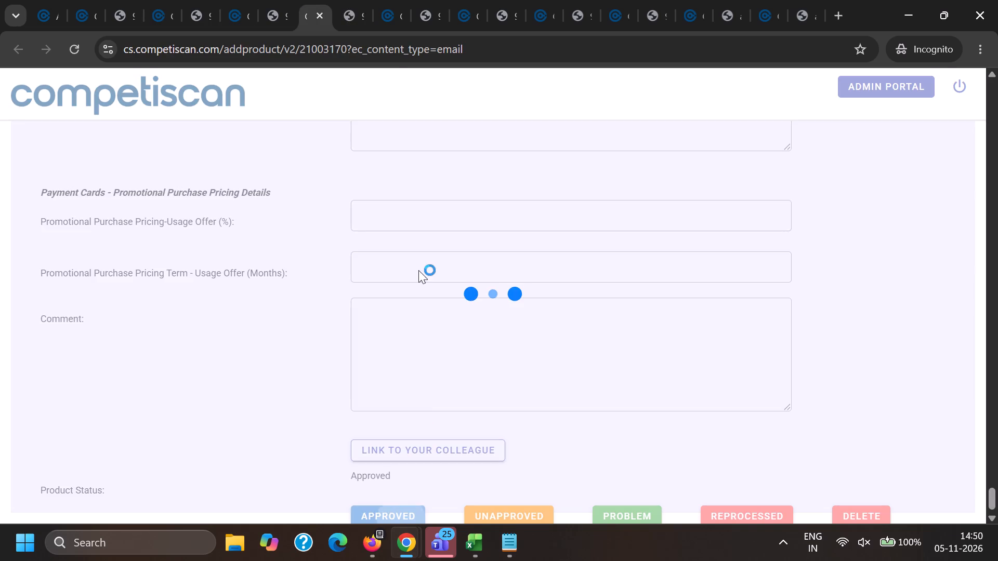
Check the processed PDF of product 21003501, enable Use Process PDF on its page and mark the product Approved.
click(422, 0)
click(397, 0)
click(661, 250)
key(End)
scroll(452, 403, down, 6)
click(413, 507)
Check the processed PDF of product 21004956, enable Use Process PDF on its page and mark the product Approved.
click(506, 0)
click(469, 0)
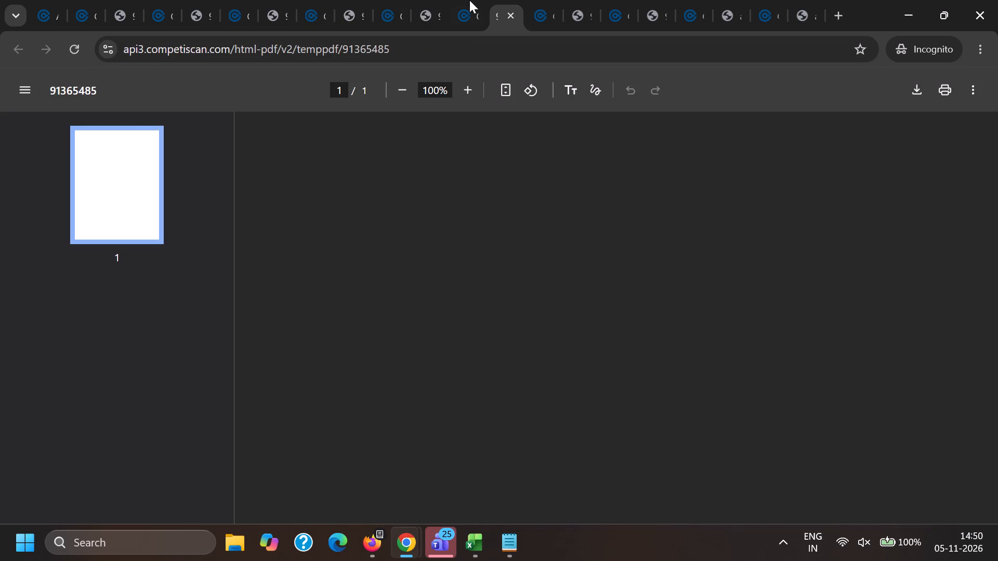
click(673, 172)
key(End)
scroll(503, 363, down, 5)
click(415, 511)
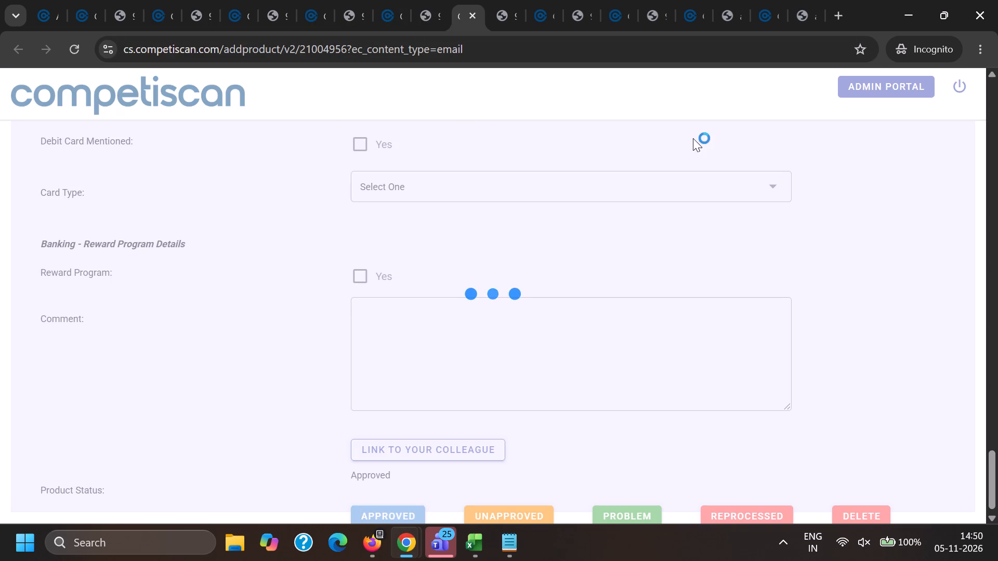
Check the processed PDF of product 21005035, enable Use Process PDF on its page and mark the product Approved.
click(582, 0)
click(546, 0)
click(678, 263)
key(End)
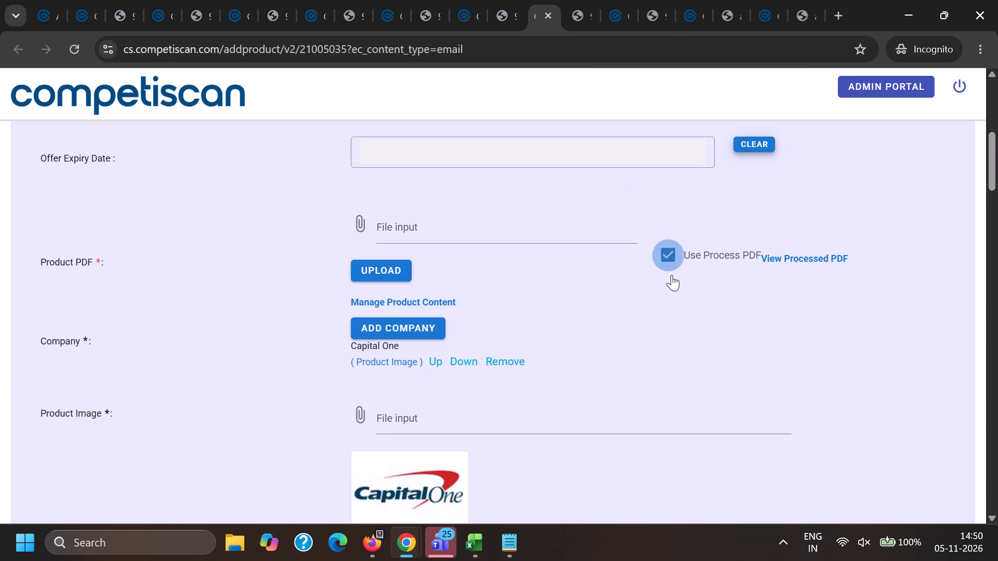
scroll(501, 400, down, 6)
click(405, 513)
Check the processed PDF of product 21005252, enable Use Process PDF on its page and mark the product Approved.
click(664, 0)
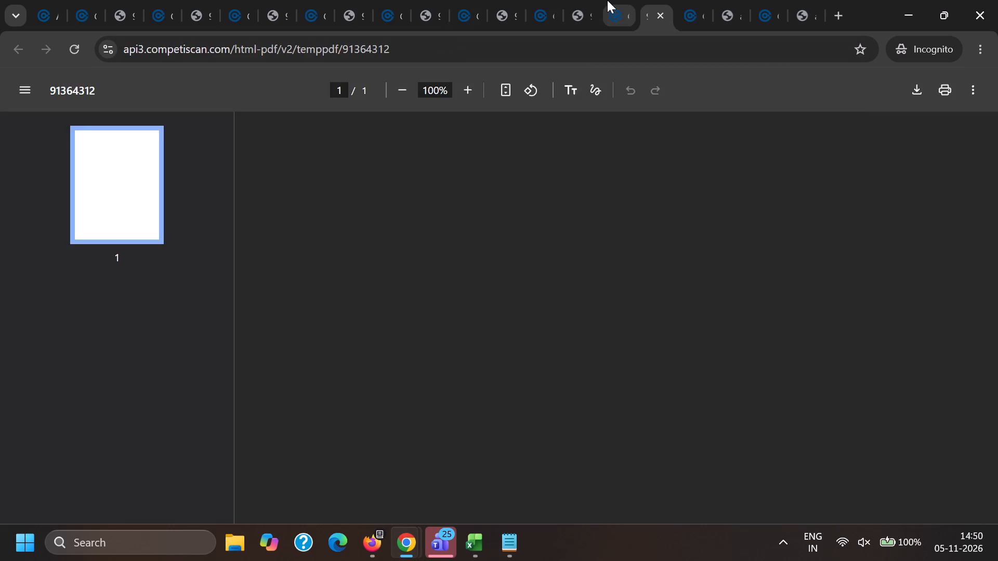
click(607, 0)
click(667, 186)
key(End)
scroll(484, 330, down, 6)
click(419, 506)
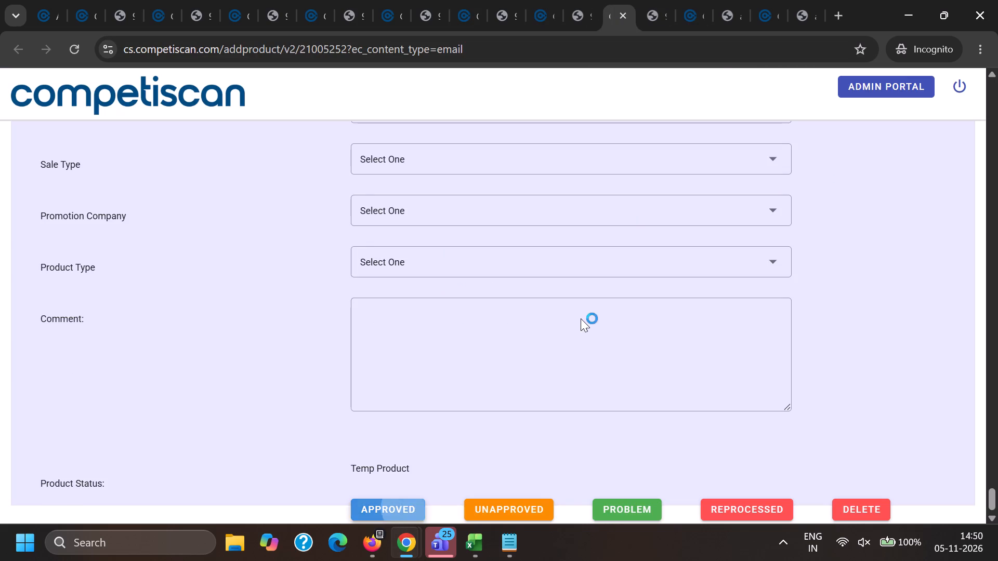
Check the processed PDF of product 21005292, enable Use Process PDF on its page and mark the product Approved.
click(729, 0)
click(702, 0)
click(727, 0)
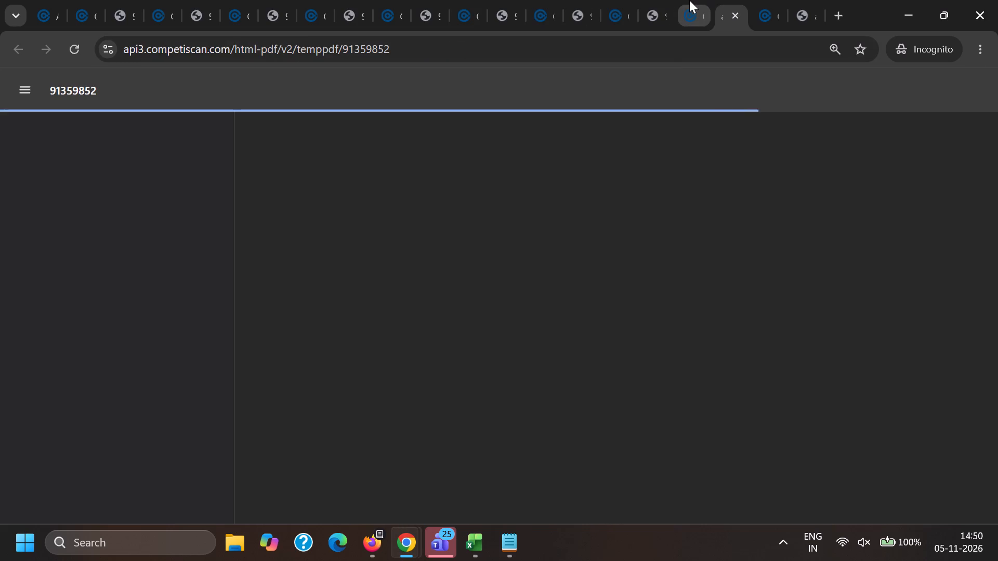
click(794, 0)
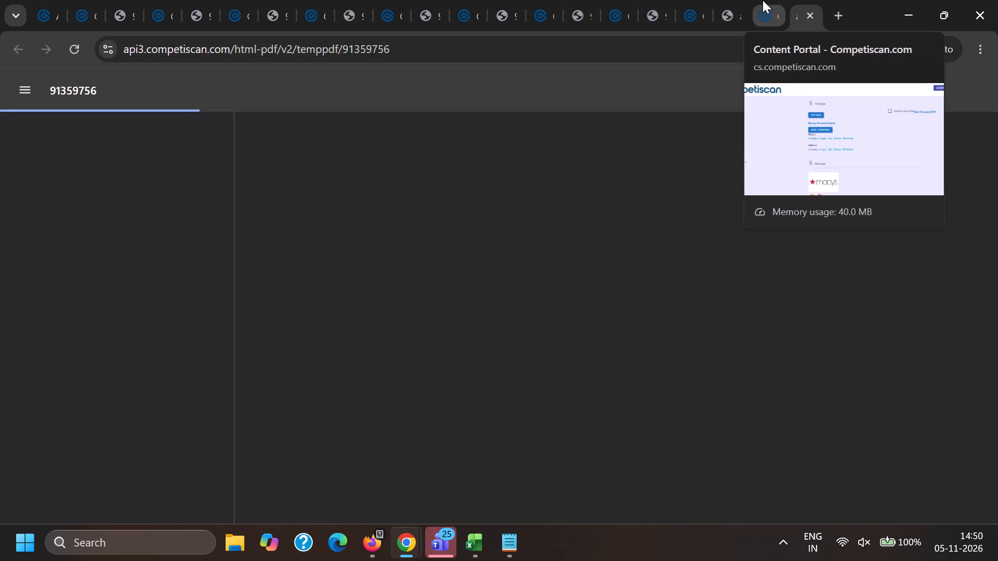
click(712, 0)
click(688, 0)
click(725, 0)
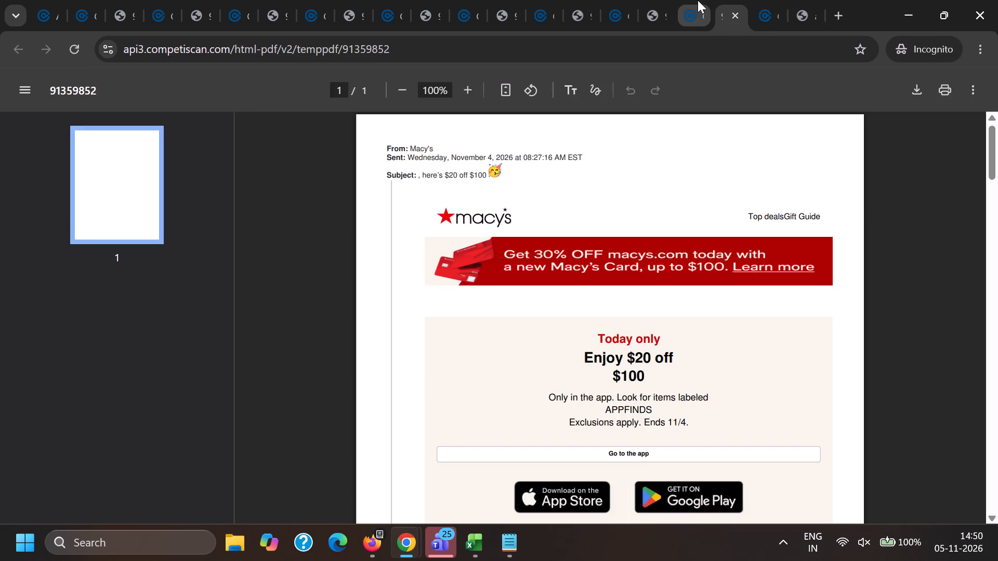
click(698, 0)
click(671, 257)
click(634, 305)
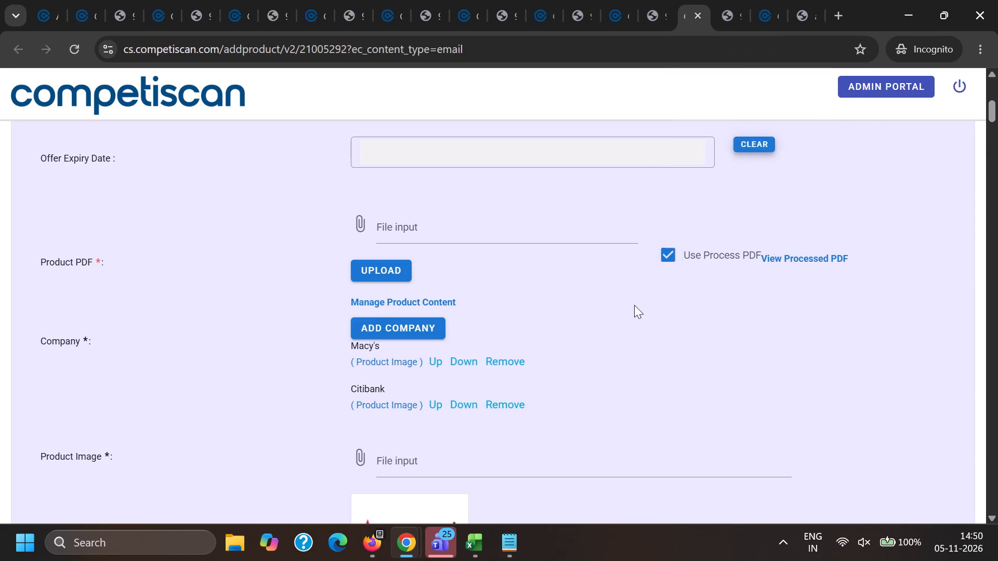
key(End)
key(End)
scroll(589, 322, down, 5)
click(404, 509)
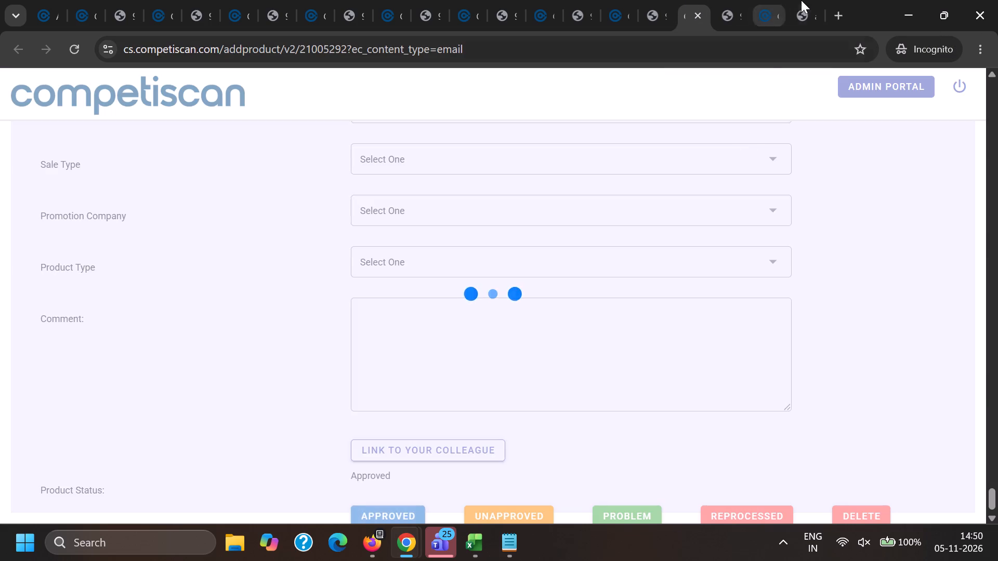
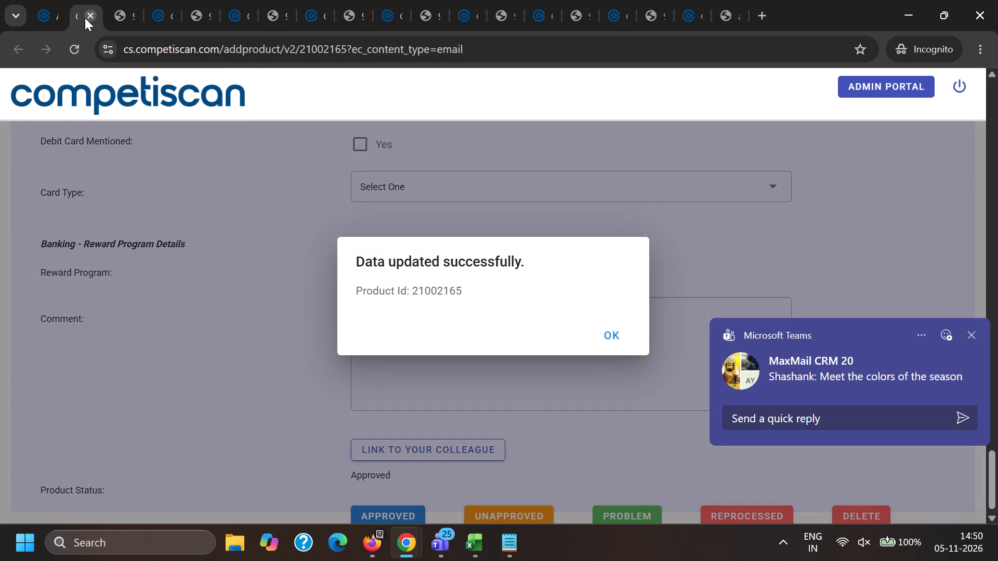
Close the pages of the already updated products 21002165, 21002881 and 21003170 together with their PDFs.
click(85, 18)
click(85, 18)
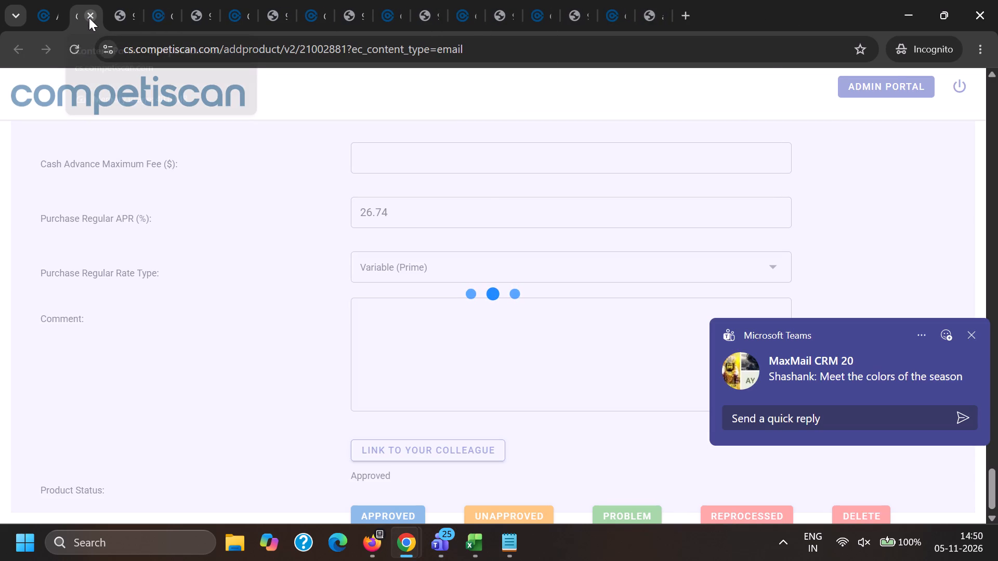
click(647, 0)
click(573, 6)
click(543, 5)
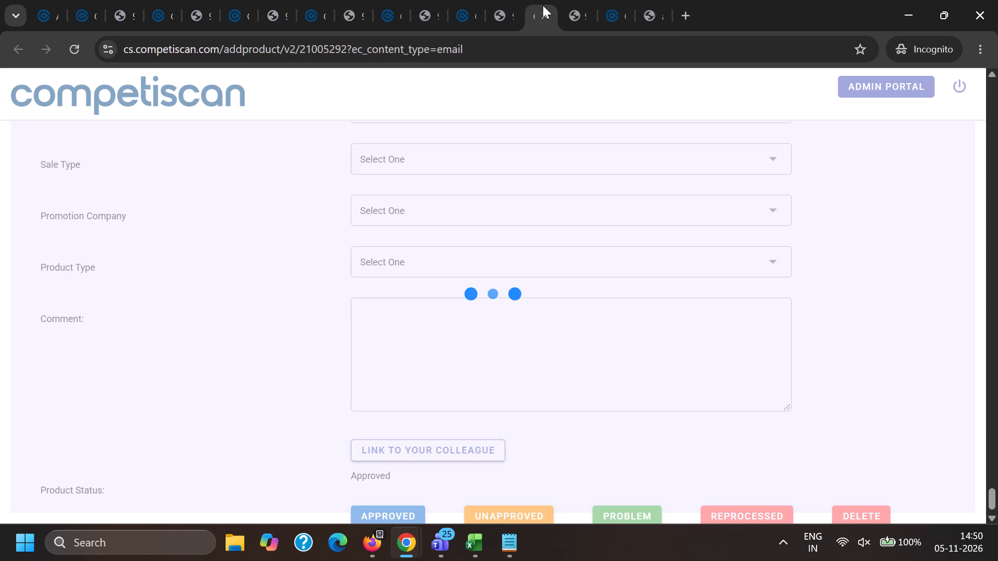
click(84, 5)
double_click(90, 17)
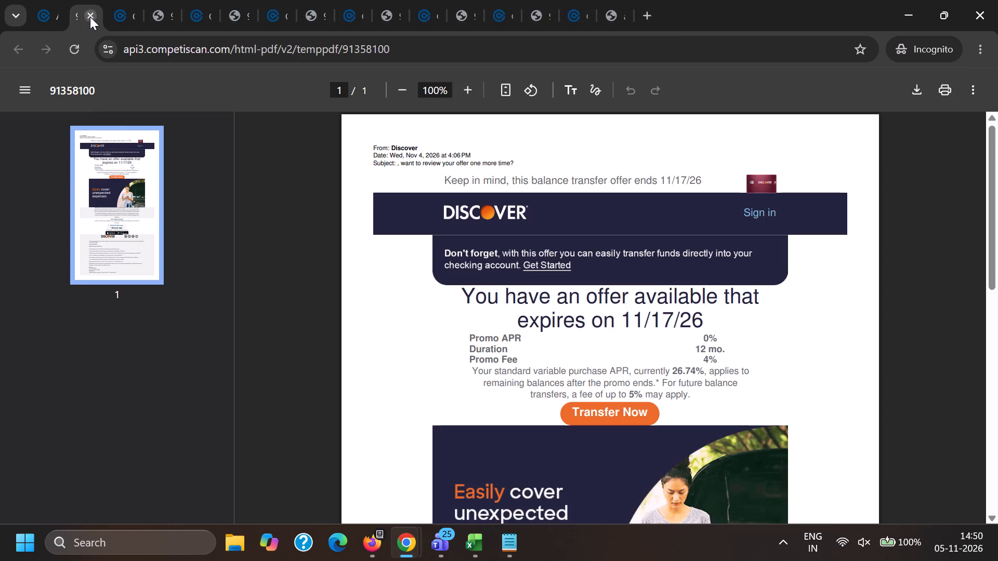
double_click(90, 17)
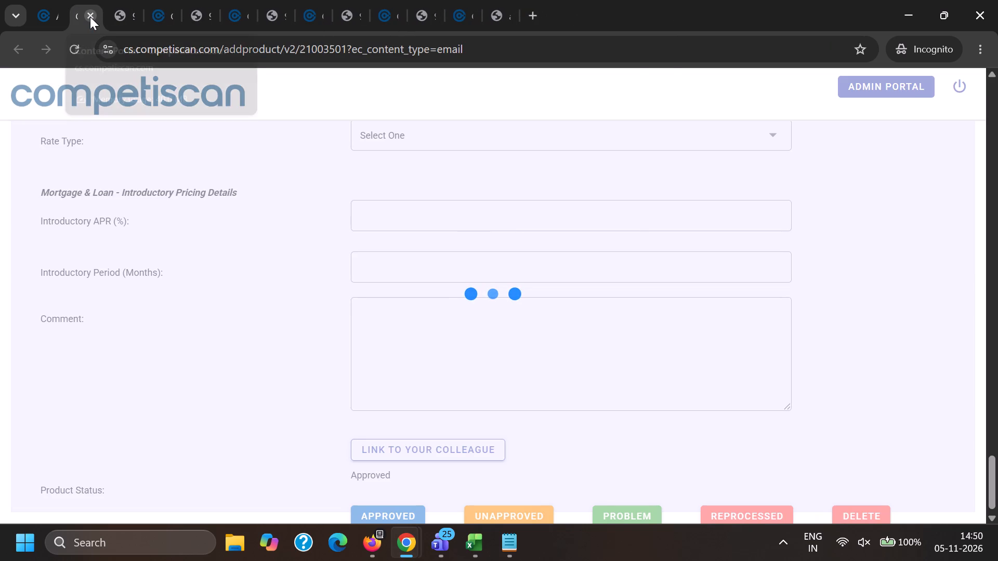
Close the pages and PDFs of products 21003501, 21004956, 21005035 and 21005252, keeping product 21005340 and its PDF open.
click(495, 0)
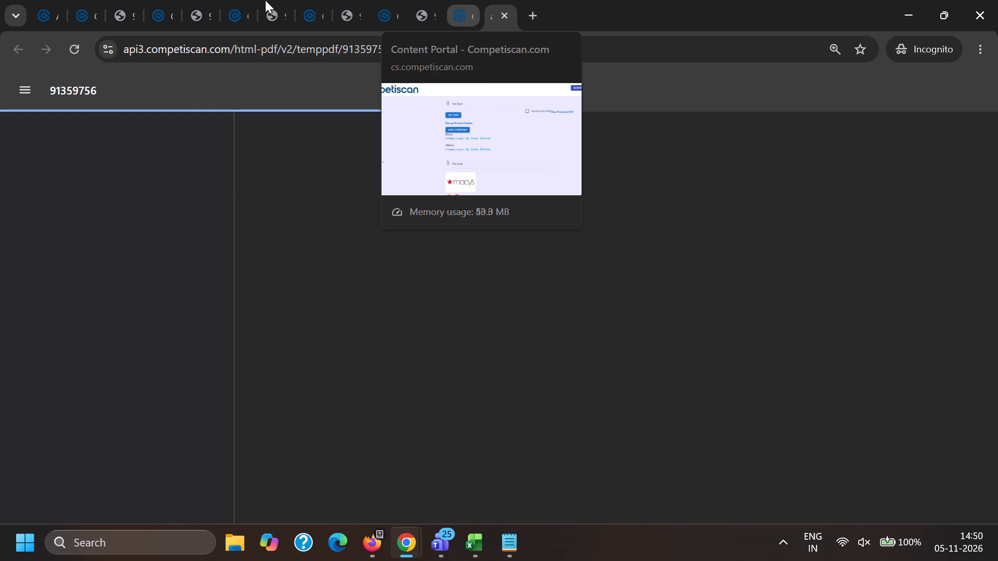
click(89, 0)
double_click(92, 11)
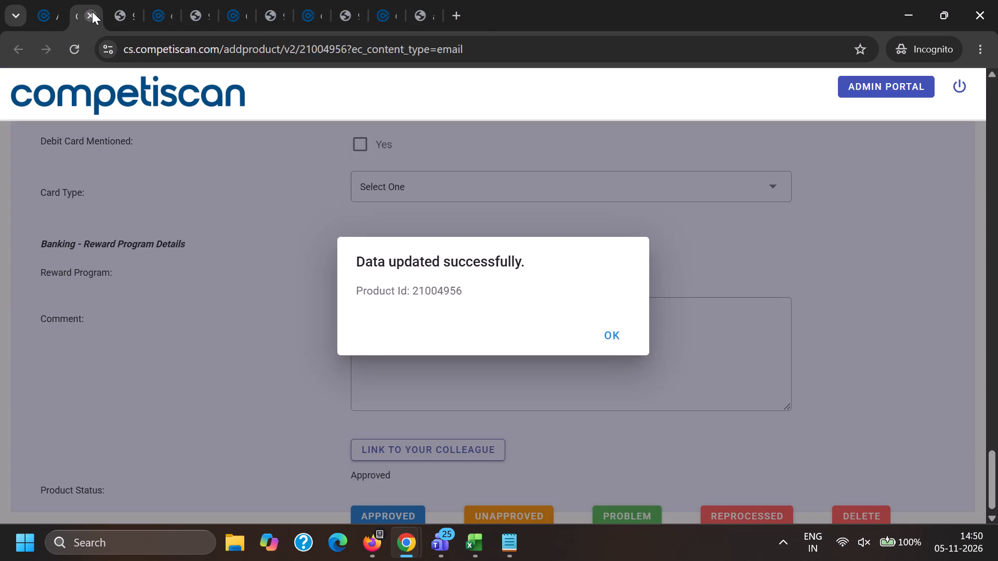
double_click(92, 11)
double_click(92, 11)
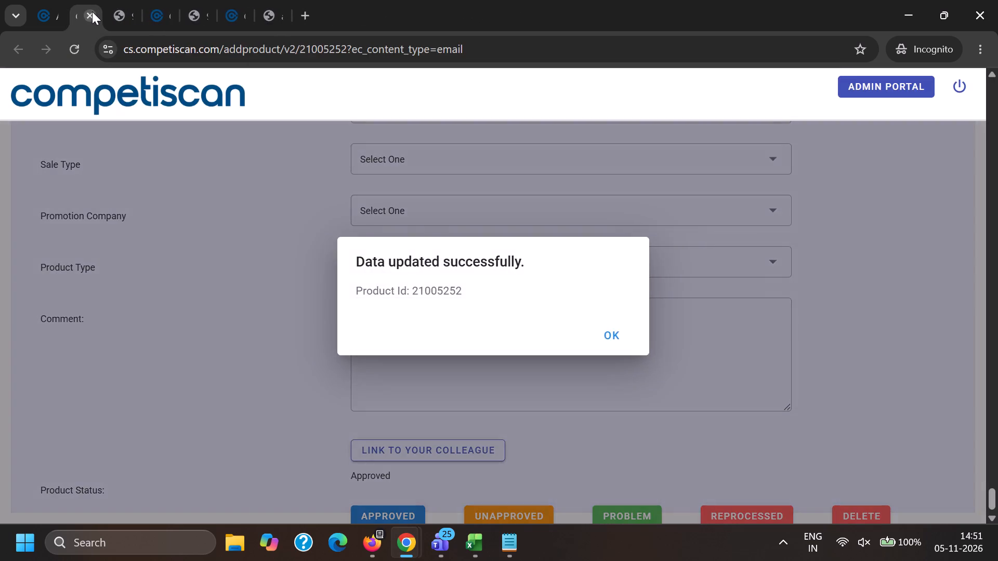
double_click(92, 11)
click(160, 22)
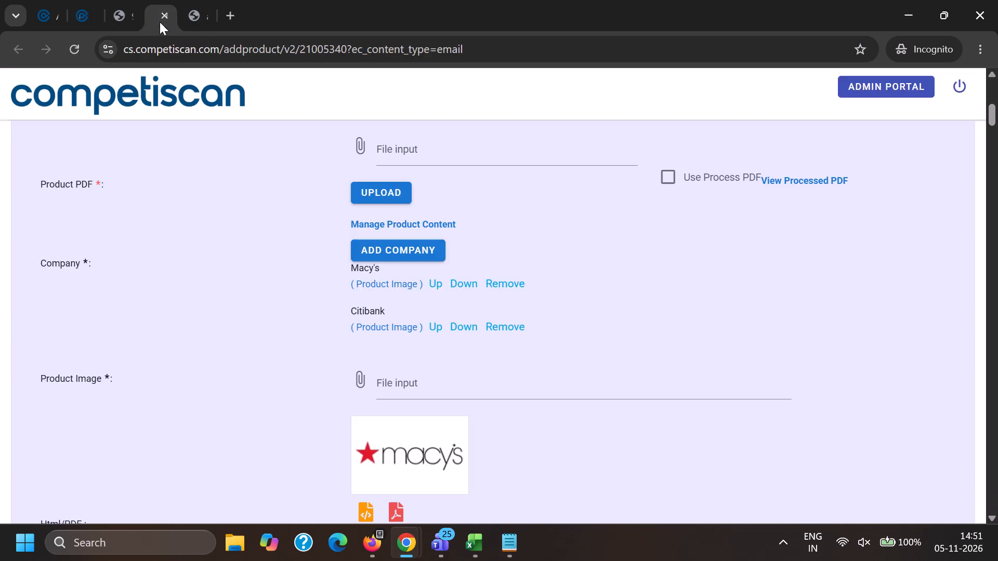
click(198, 11)
double_click(33, 92)
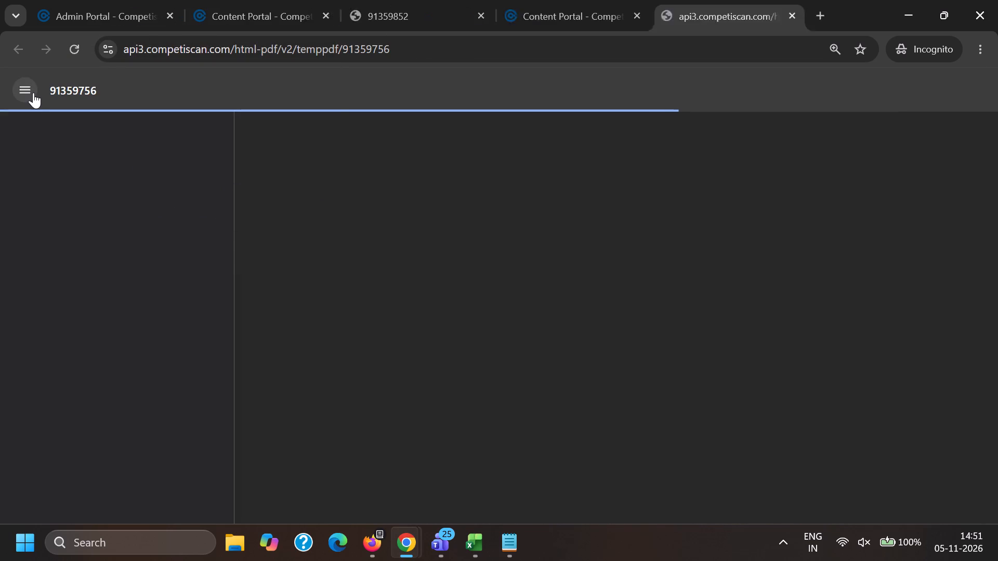
Go to page 2 of the unpublished electronic content list in the Admin Portal.
click(137, 0)
scroll(365, 371, down, 8)
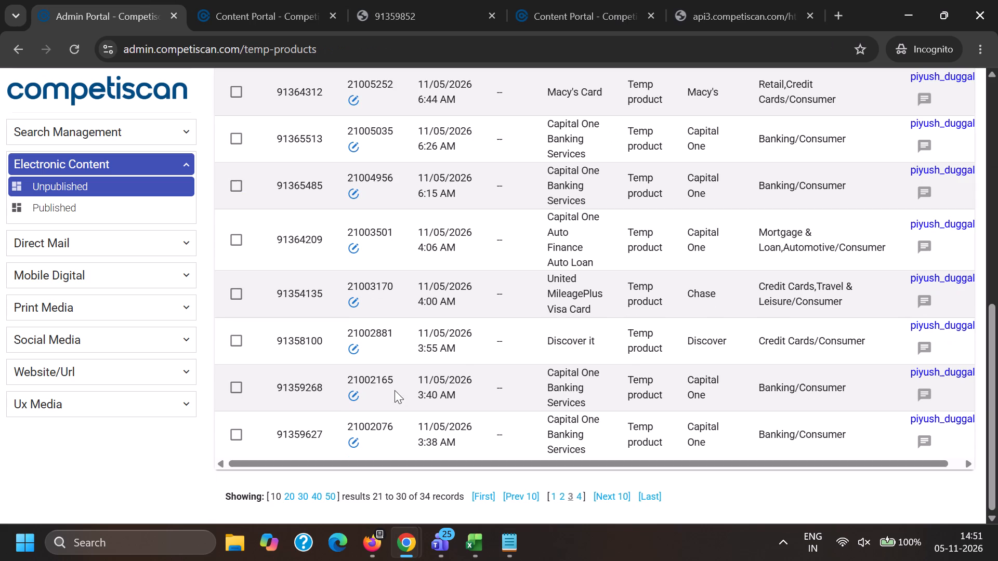
scroll(395, 390, down, 8)
click(562, 497)
Close the page of updated product 21005292 and its PDF 91359852.
click(606, 0)
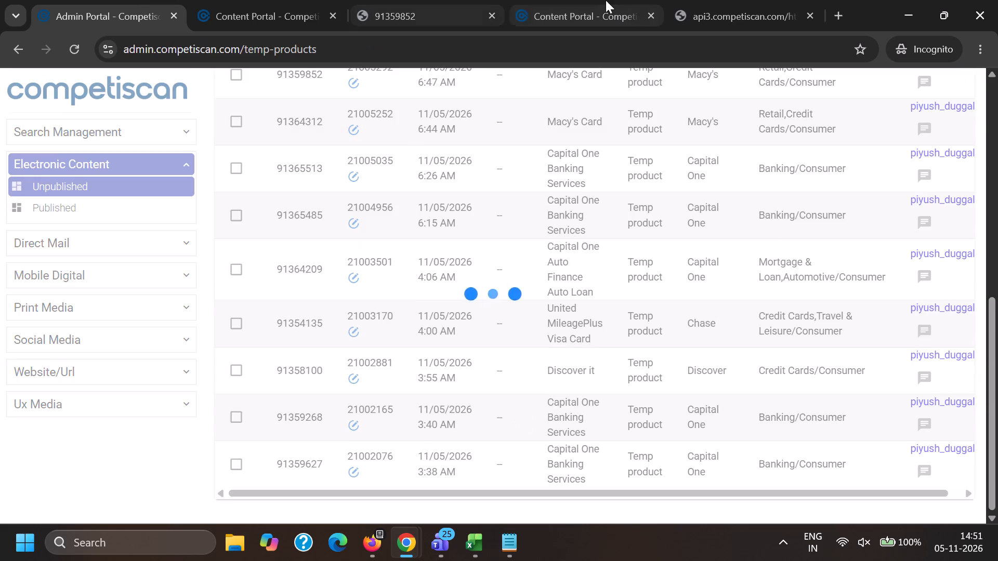
click(695, 0)
click(248, 0)
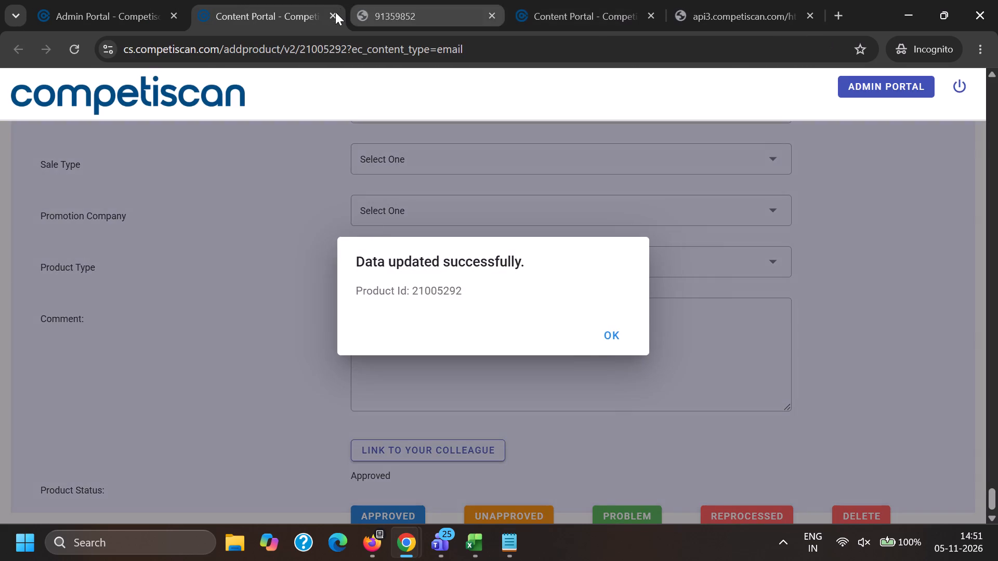
double_click(334, 12)
click(400, 8)
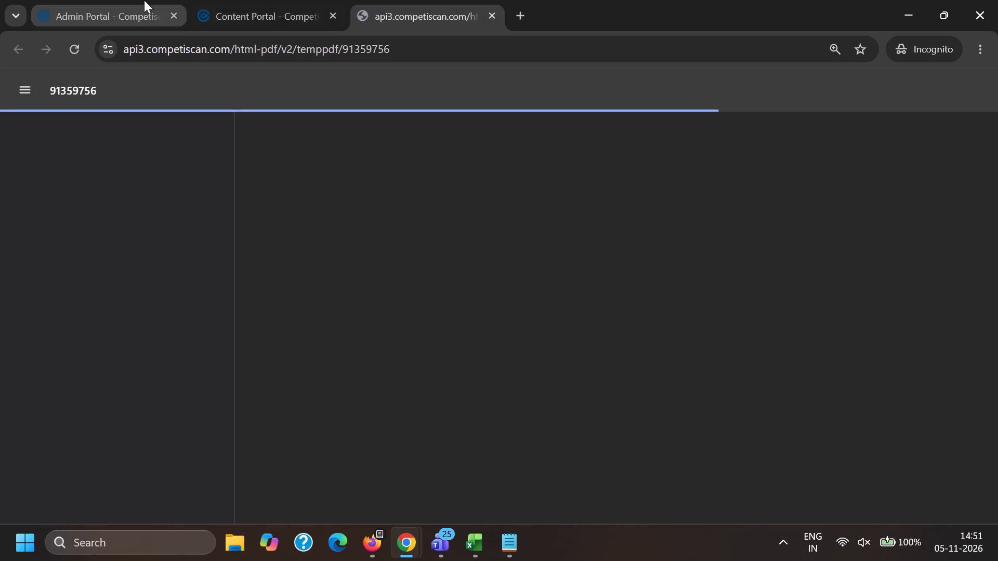
Open all ten products on page 2 of the unpublished list for editing, from 21005371 up to 21005877.
click(144, 0)
scroll(357, 253, down, 12)
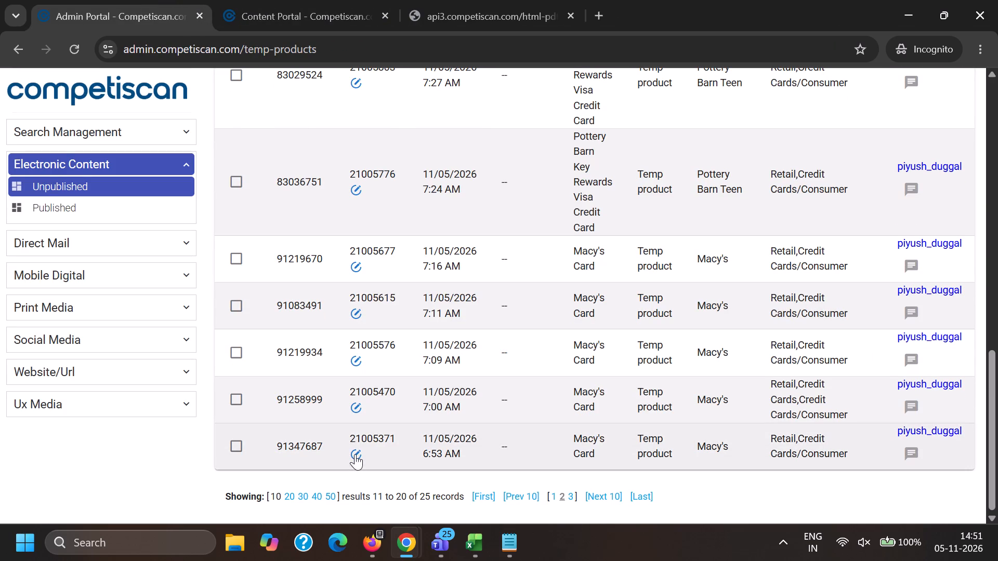
ctrl+click(355, 454)
ctrl+click(358, 407)
ctrl+click(360, 357)
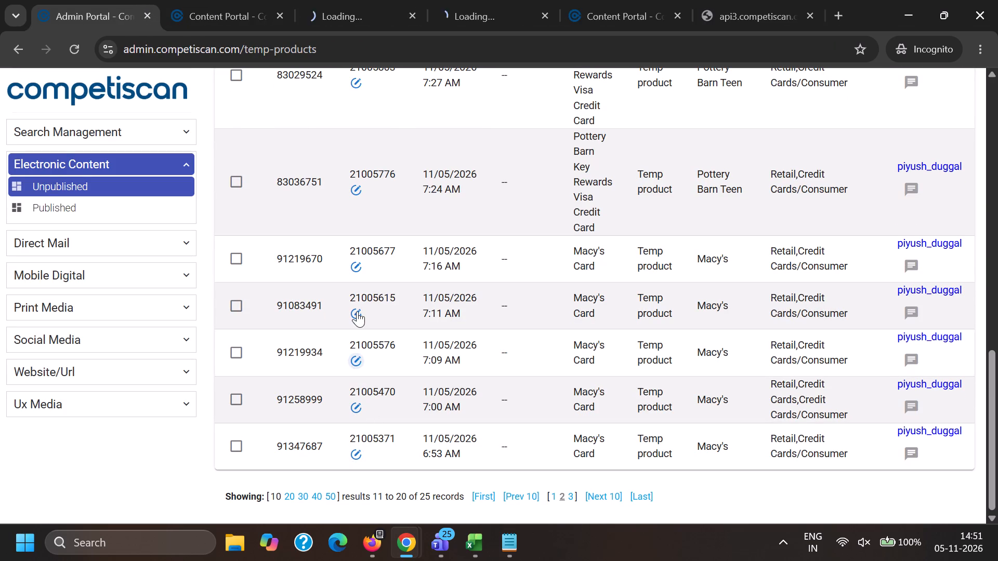
ctrl+click(357, 311)
ctrl+click(361, 263)
ctrl+click(359, 191)
scroll(343, 292, up, 4)
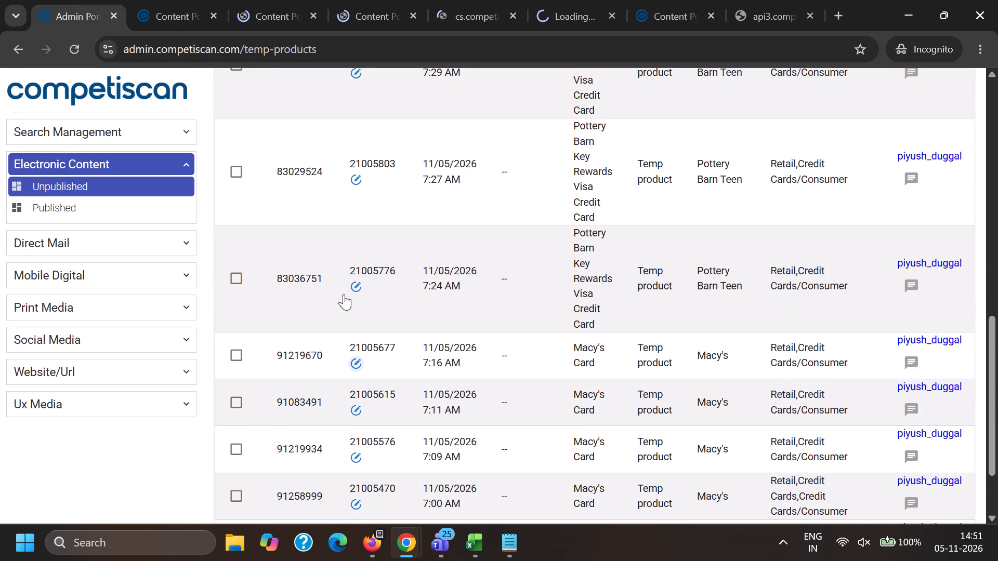
ctrl+click(356, 395)
ctrl+click(359, 289)
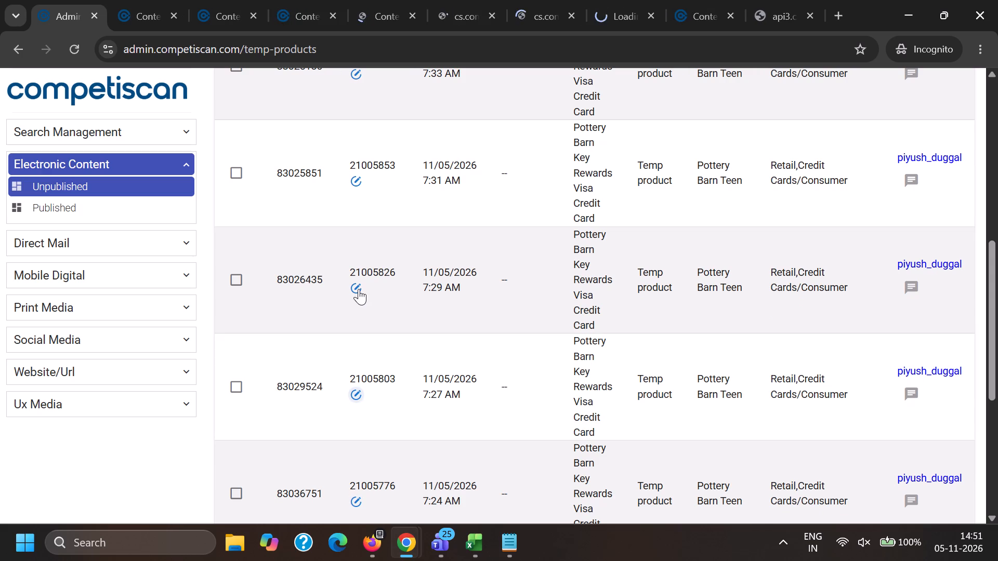
ctrl+click(358, 186)
scroll(338, 286, up, 4)
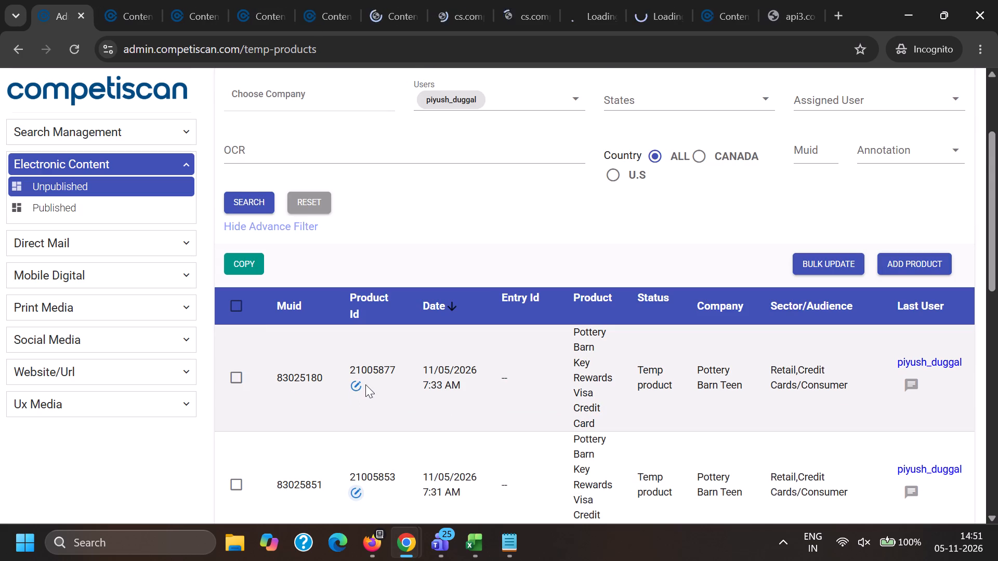
ctrl+click(358, 384)
Check the Macy's PDF 91359756, enable Use Process PDF for product 21005340 and set its status to Approved.
click(778, 0)
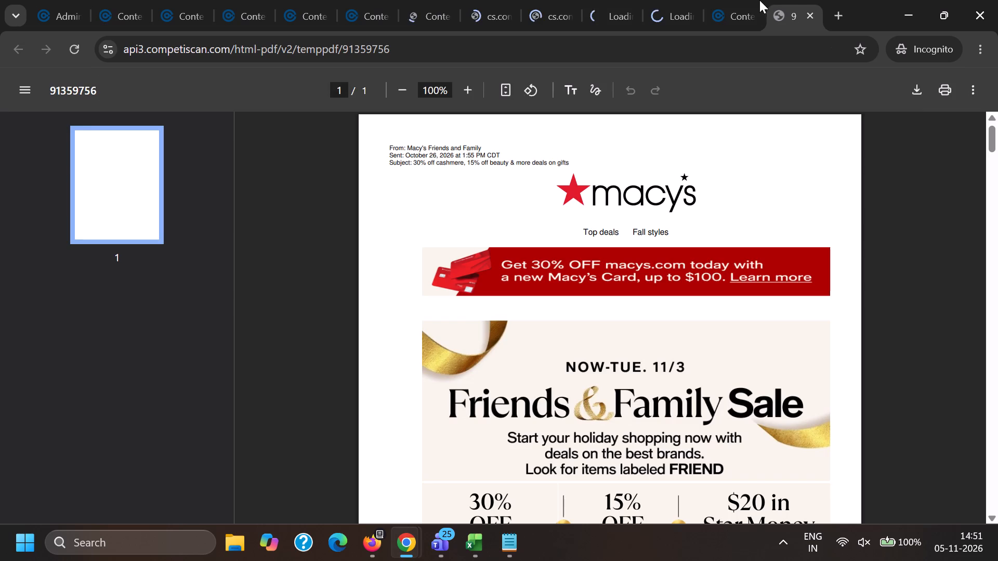
click(752, 0)
click(668, 179)
click(611, 256)
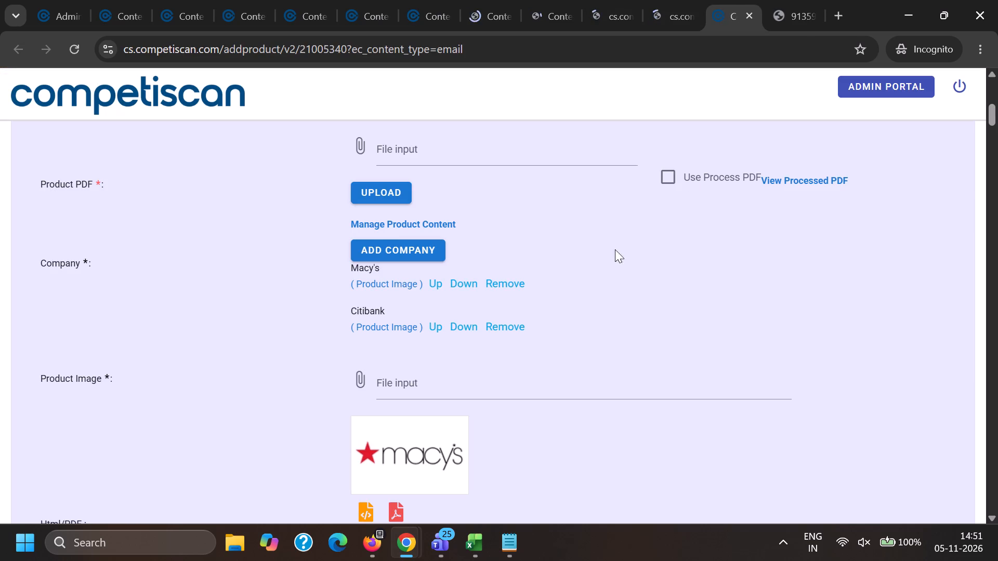
key(End)
scroll(575, 304, down, 10)
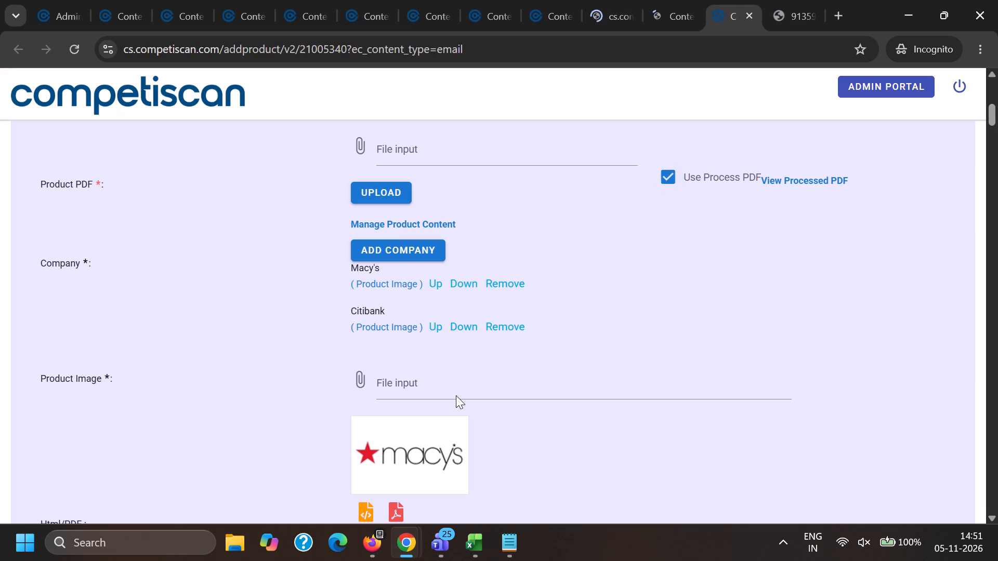
scroll(456, 395, down, 19)
click(391, 513)
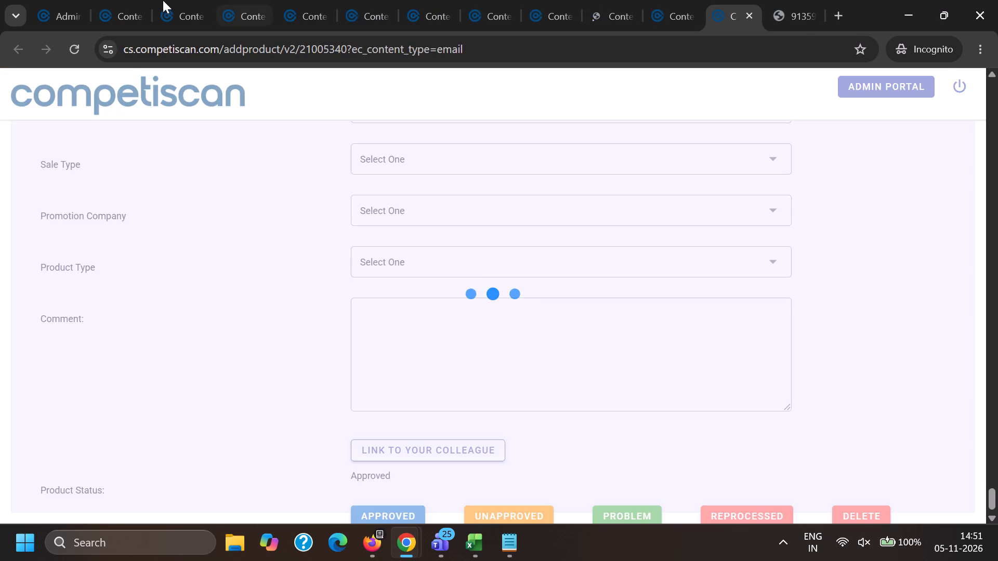
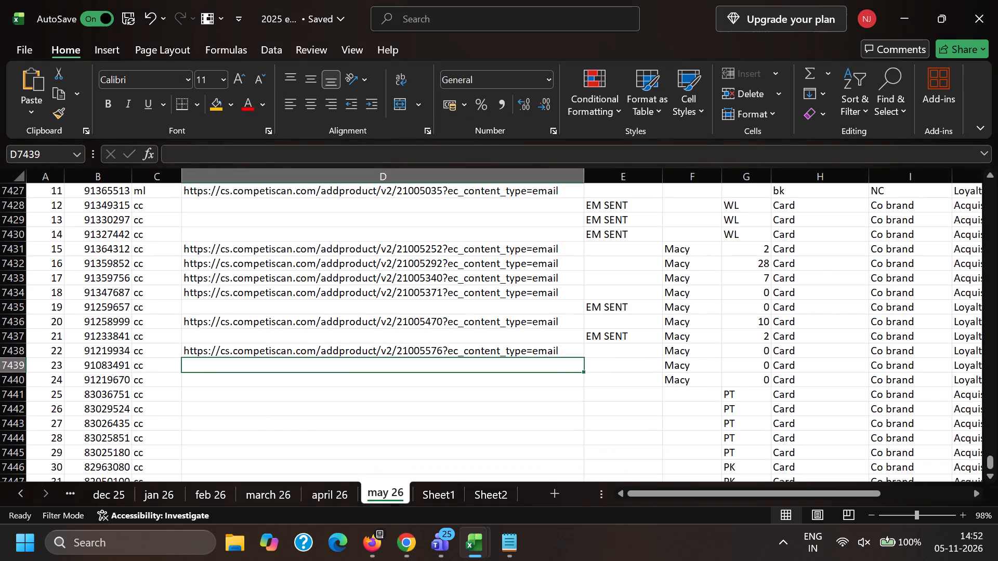
Record the page links of products 21005615 and 21005677 in the Excel rows of MUIDs 91083491 and 91219670.
key(ctrl+v)
click(271, 384)
key(alt+Tab)
click(384, 0)
triple_click(379, 47)
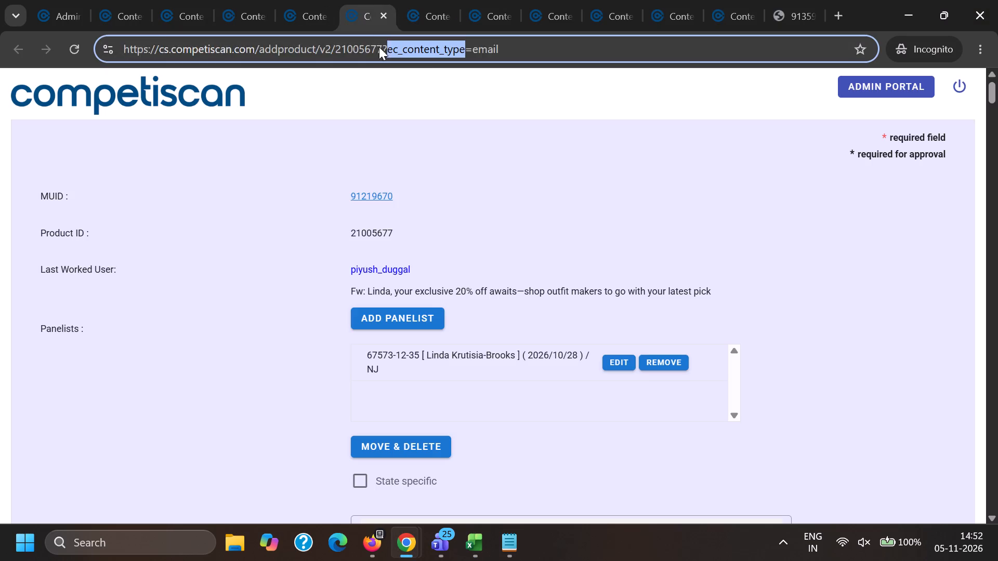
key(ctrl+c)
key(alt+Tab)
key(ctrl+v)
Copy the page link of product 21005776 from the browser into the Excel row of MUID 83036751.
scroll(218, 311, down, 3)
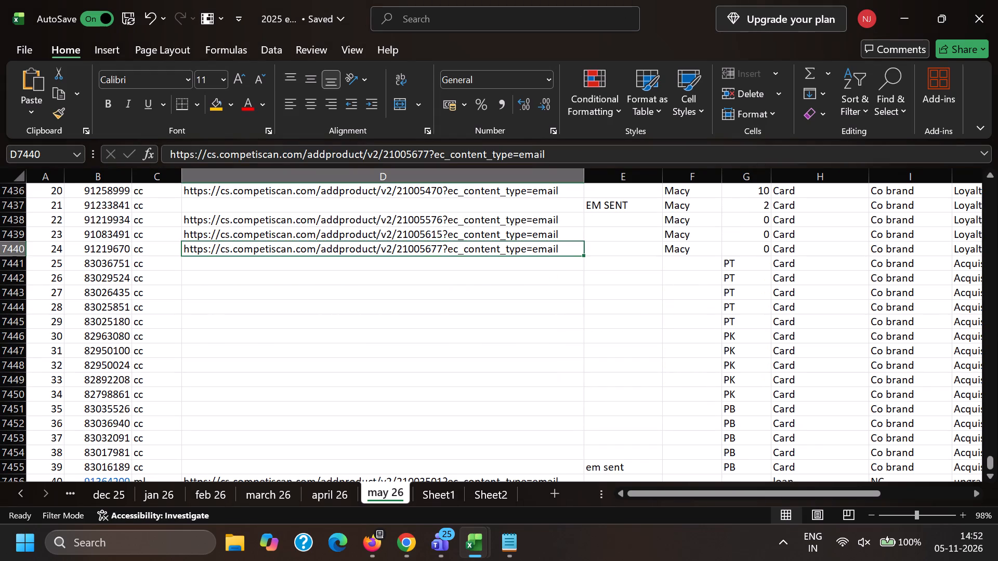
click(229, 264)
key(alt+Tab)
click(428, 0)
triple_click(426, 41)
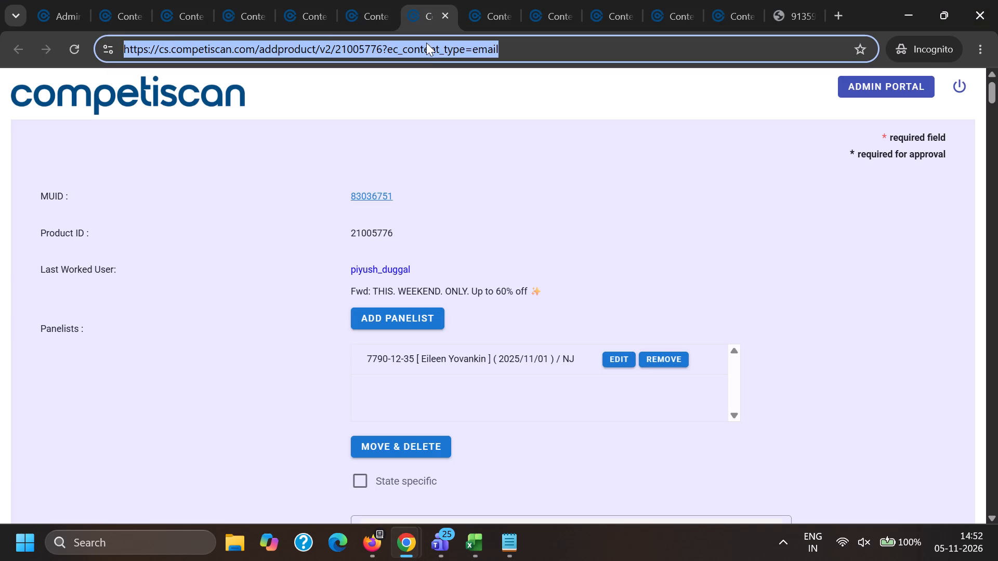
key(ctrl+c)
key(alt+Tab)
key(ctrl+v)
Copy the page link of product 21005803 from the browser into the Excel row of MUID 83029524.
click(294, 279)
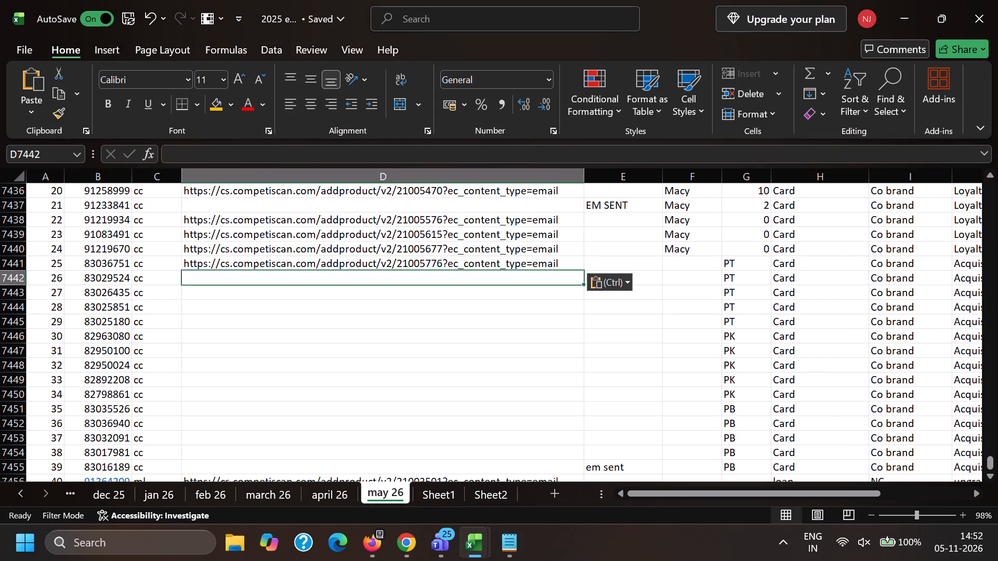
key(alt+Tab)
click(497, 0)
triple_click(493, 43)
key(ctrl+c)
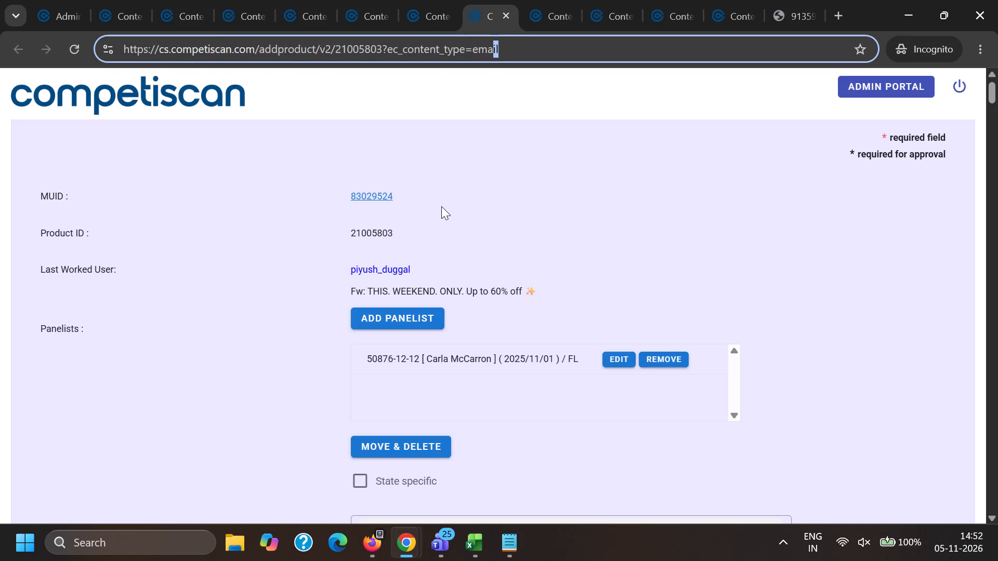
key(ctrl+a)
key(ctrl+c)
key(alt+Tab)
key(ctrl+v)
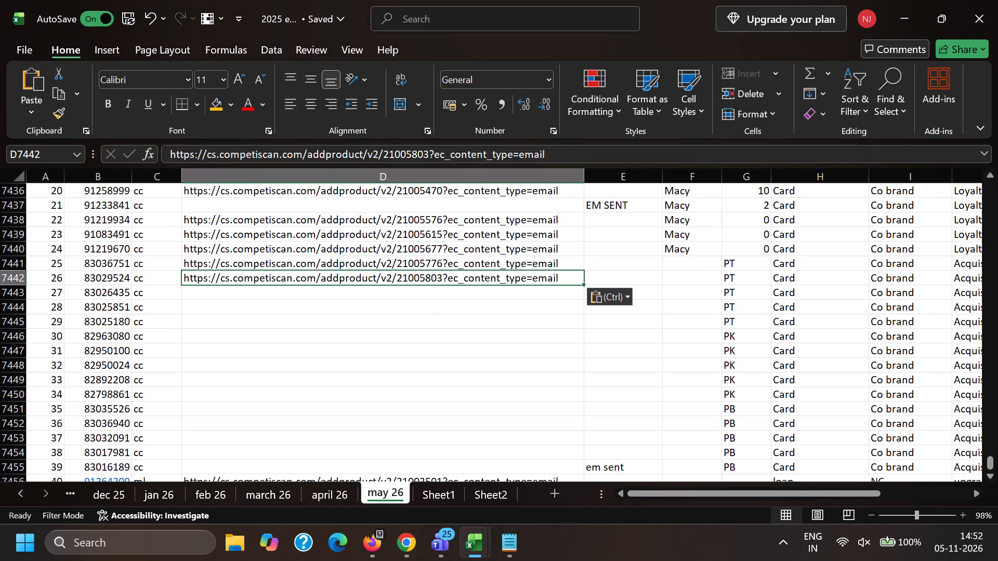
Copy the page link of product 21005826 from the browser into the Excel row of MUID 83026435.
click(255, 294)
key(alt+Tab)
click(558, 0)
triple_click(540, 51)
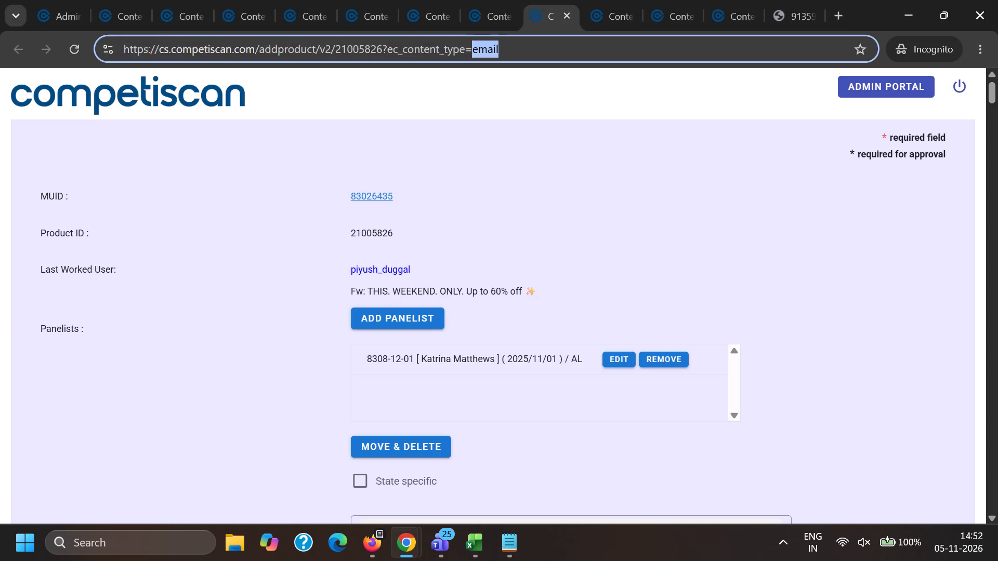
key(ctrl+c)
key(alt+Tab)
key(ctrl+v)
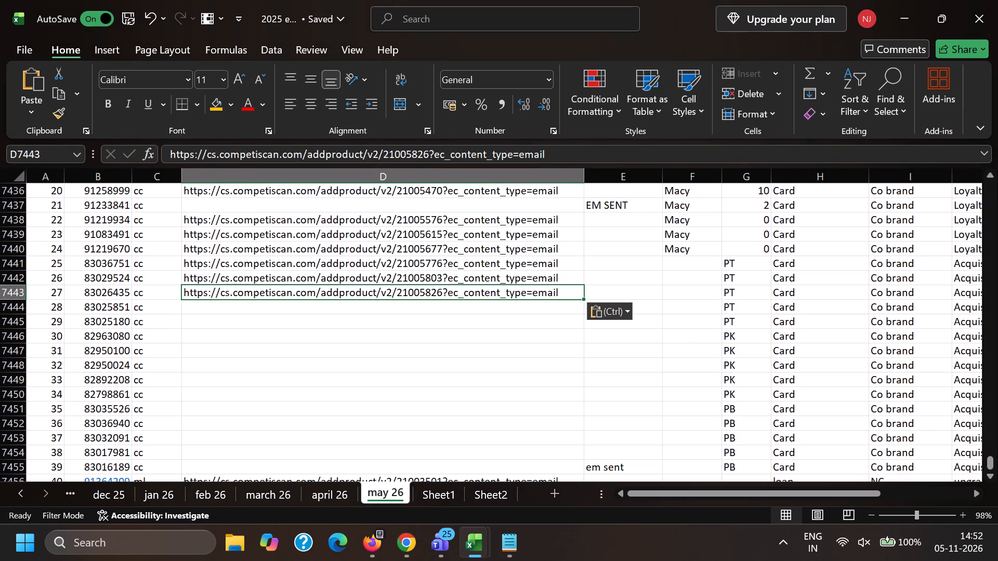
click(219, 313)
key(alt+Tab)
click(628, 0)
triple_click(603, 59)
key(ctrl+c)
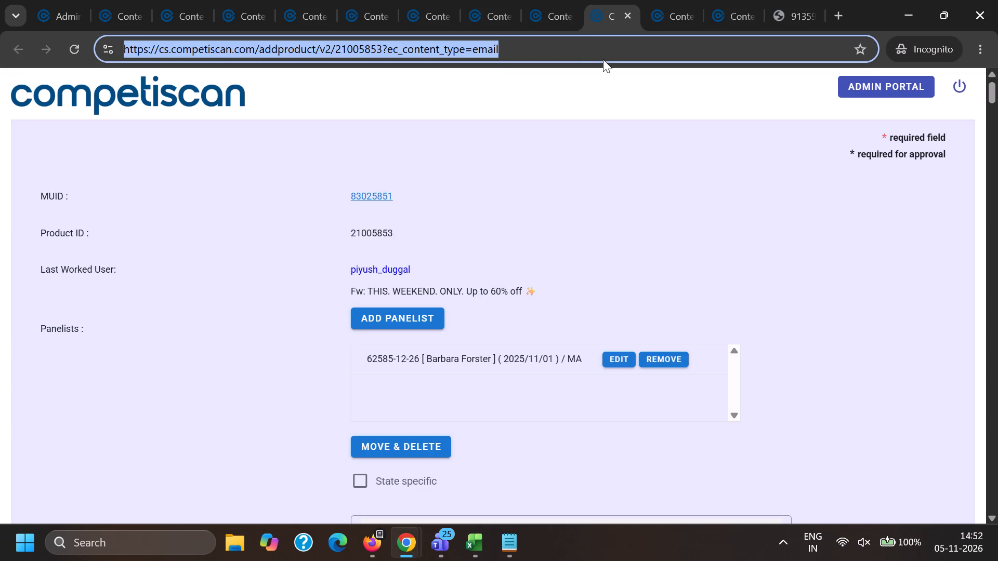
key(alt+Tab)
key(ctrl+v)
Copy the page link of product 21005877 from the browser into the Excel row of MUID 83025180.
click(223, 322)
key(alt+Tab)
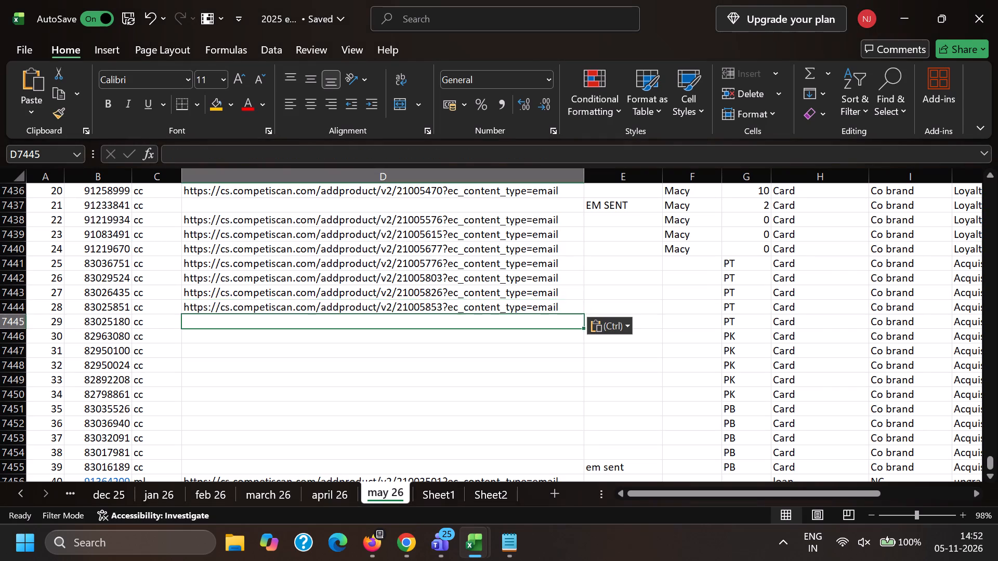
click(681, 0)
triple_click(676, 42)
key(ctrl+c)
key(alt+Tab)
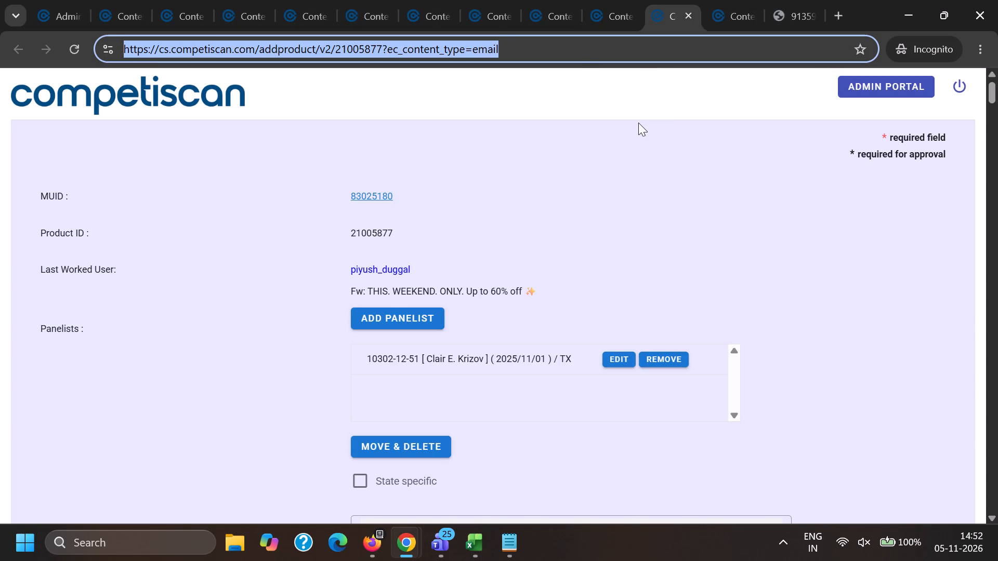
key(ctrl+v)
click(584, 285)
Return to the browser and close the page of updated product 21005340 and its PDF.
key(alt+Tab)
click(741, 0)
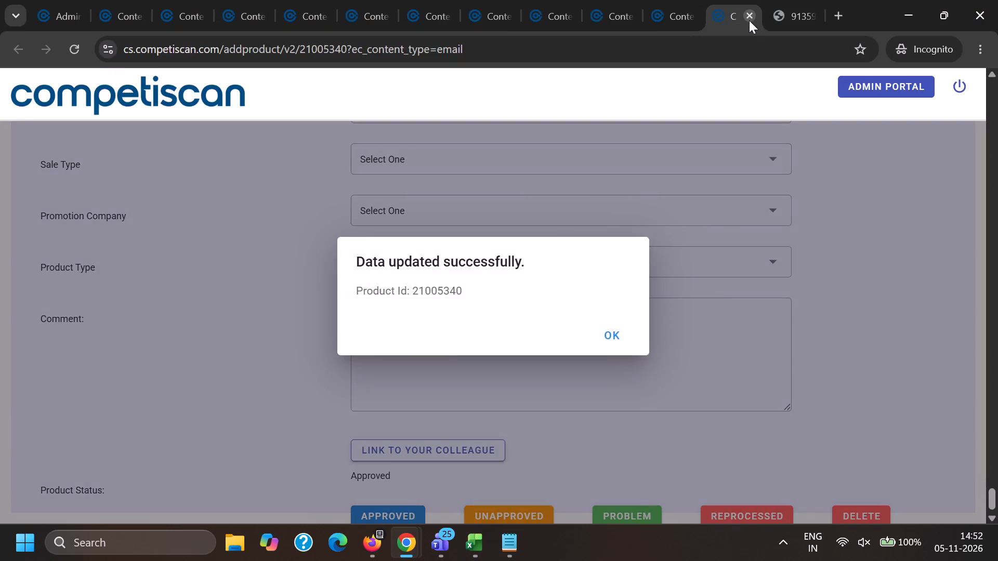
double_click(749, 20)
Open the processed PDFs of Macy's products 21005371, 21005470 and 21005576.
click(119, 0)
scroll(413, 196, down, 4)
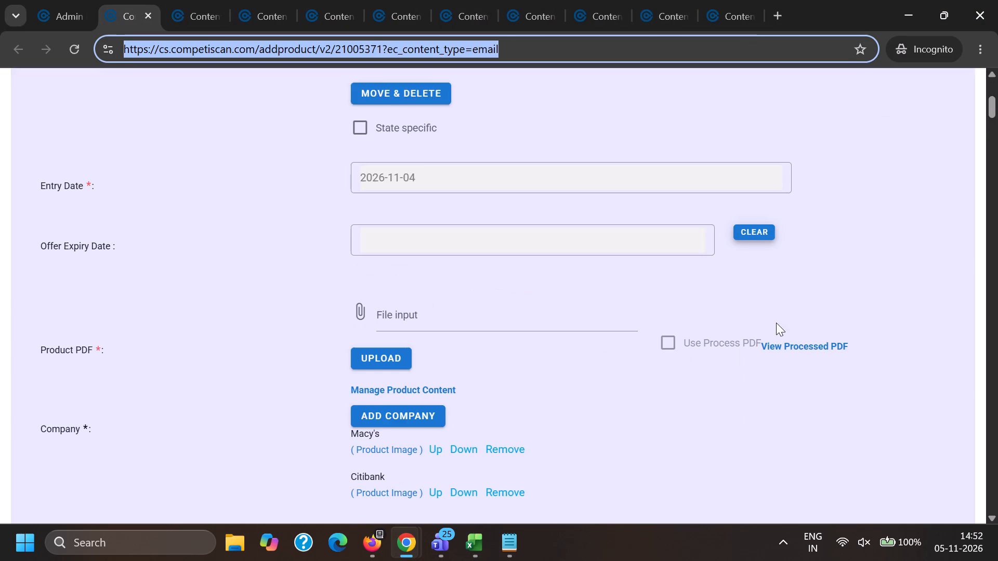
ctrl+click(765, 339)
key(ctrl+Tab)
key(ctrl+Tab)
scroll(766, 335, down, 5)
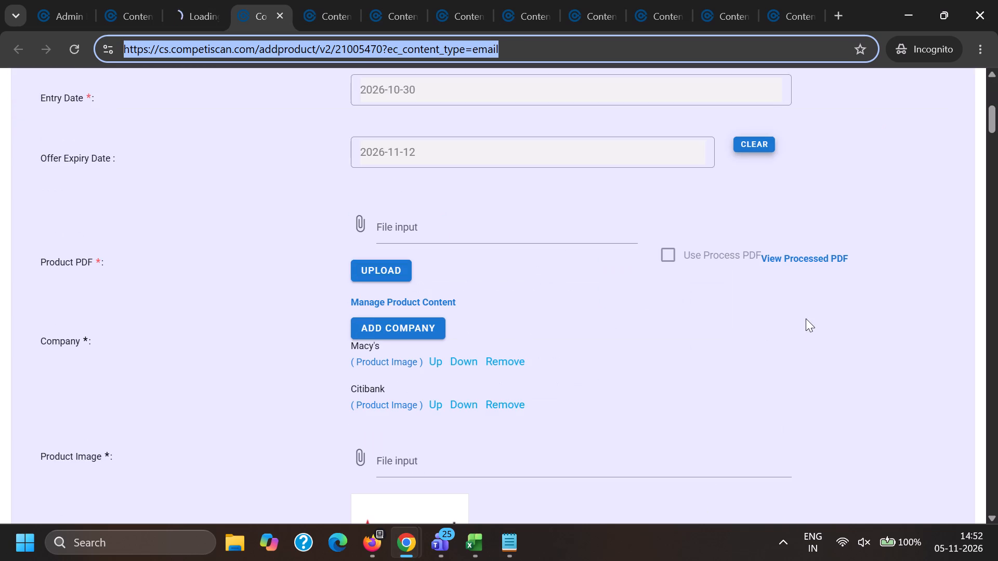
ctrl+click(803, 257)
key(ctrl+Tab)
key(ctrl+Tab)
scroll(775, 260, down, 5)
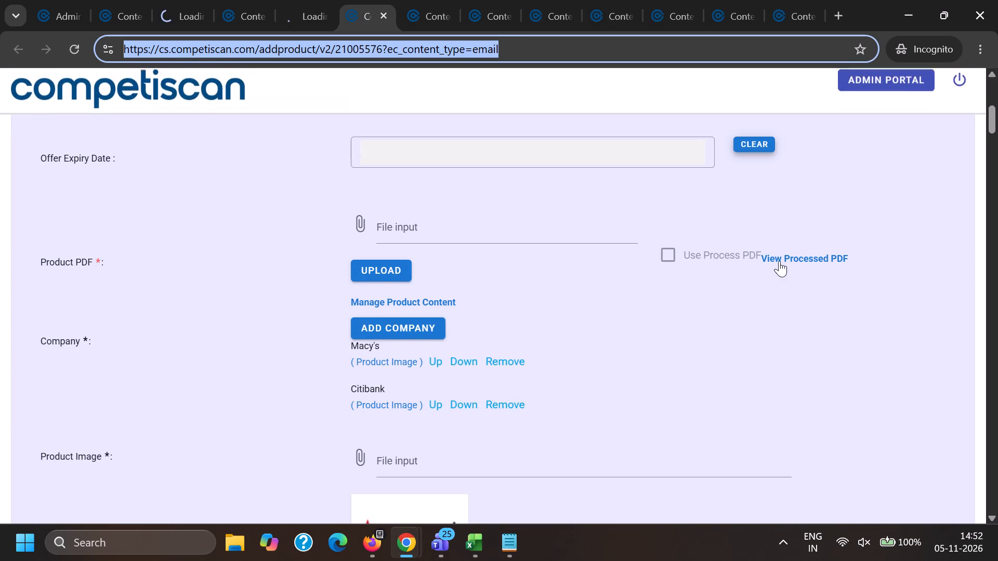
ctrl+click(779, 261)
Open the processed PDFs of Macy's products 21005615 and 21005677.
key(ctrl+Tab)
key(ctrl+Tab)
scroll(779, 260, down, 4)
ctrl+click(793, 332)
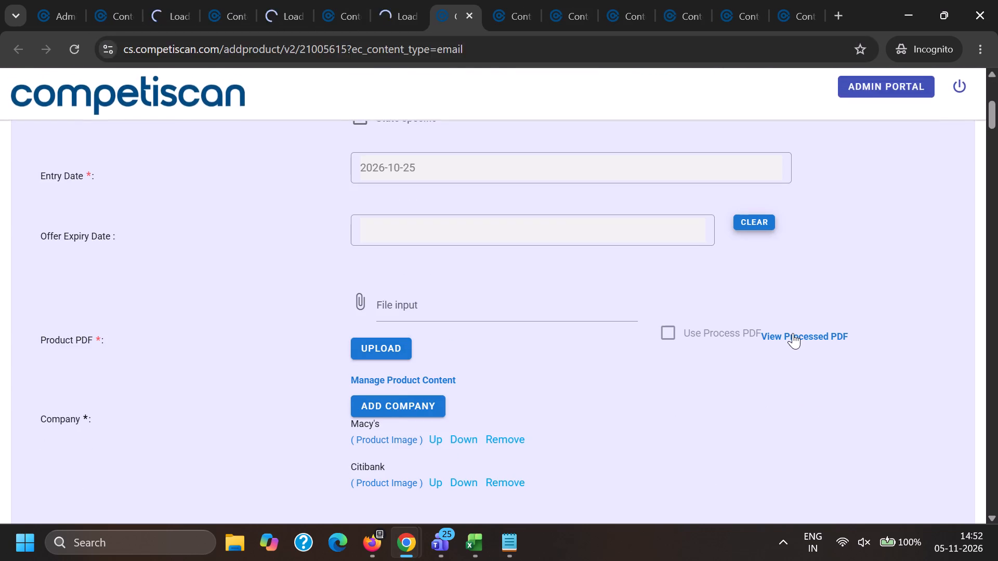
key(ctrl+Tab)
key(ctrl+Tab)
scroll(785, 285, down, 4)
ctrl+click(817, 336)
Open the processed PDFs of Pottery Barn Teen products 21005776, 21005803 and 21005826.
key(ctrl+Tab)
key(ctrl+Tab)
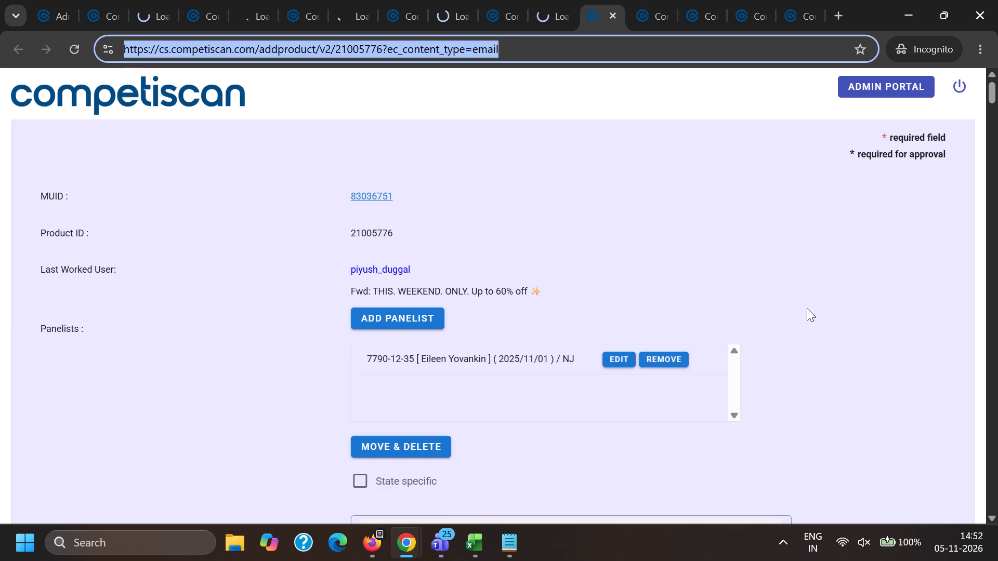
scroll(804, 293, down, 6)
ctrl+click(797, 182)
key(ctrl+Tab)
key(ctrl+Tab)
scroll(754, 208, down, 4)
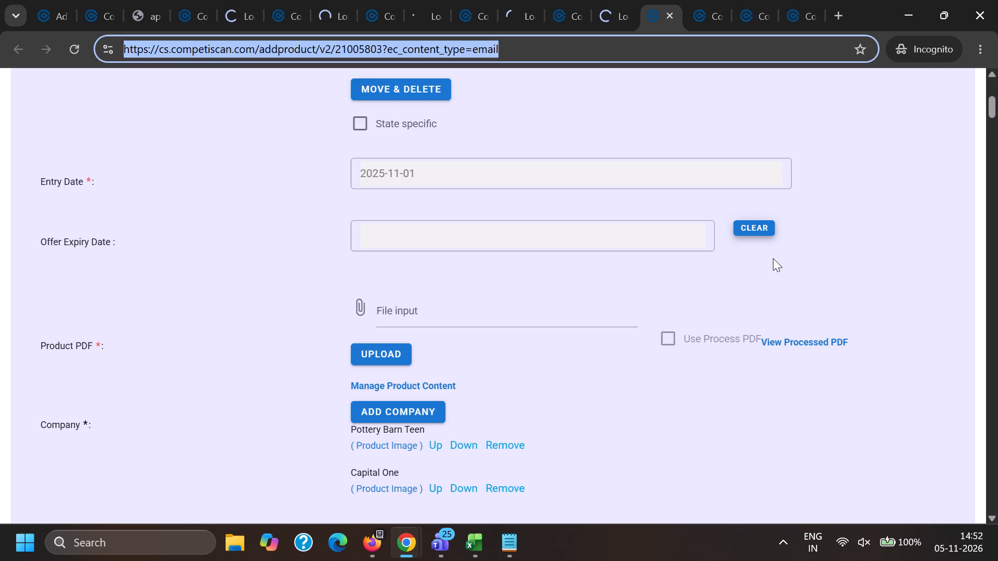
ctrl+click(795, 327)
ctrl+click(798, 333)
key(ctrl+Tab)
key(ctrl+Tab)
scroll(779, 295, down, 5)
ctrl+click(776, 259)
Open the processed PDFs of Pottery Barn Teen products 21005853 and 21005877.
key(ctrl+Tab)
key(ctrl+Tab)
scroll(774, 258, down, 6)
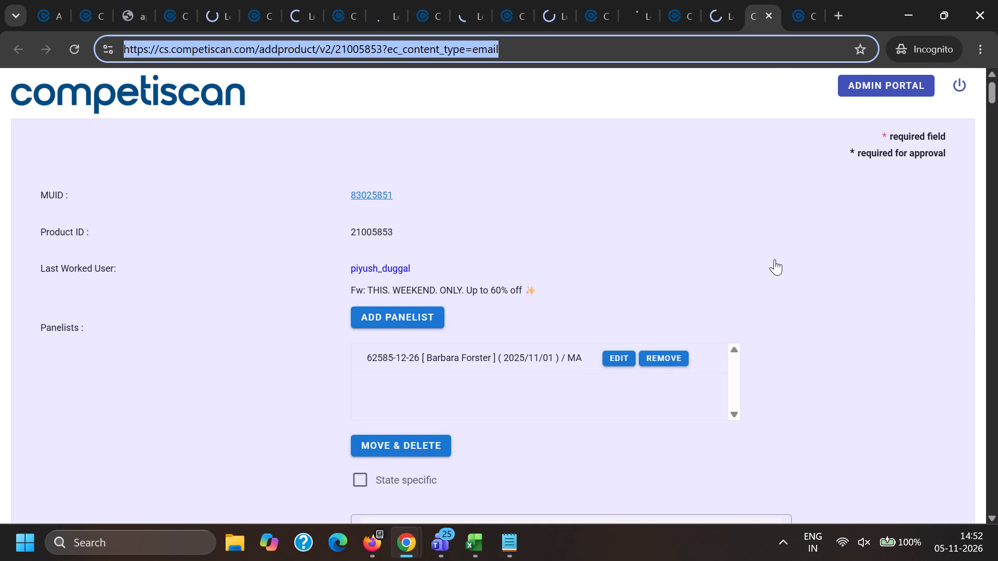
ctrl+click(770, 182)
key(ctrl+Tab)
key(ctrl+Tab)
scroll(770, 182, down, 5)
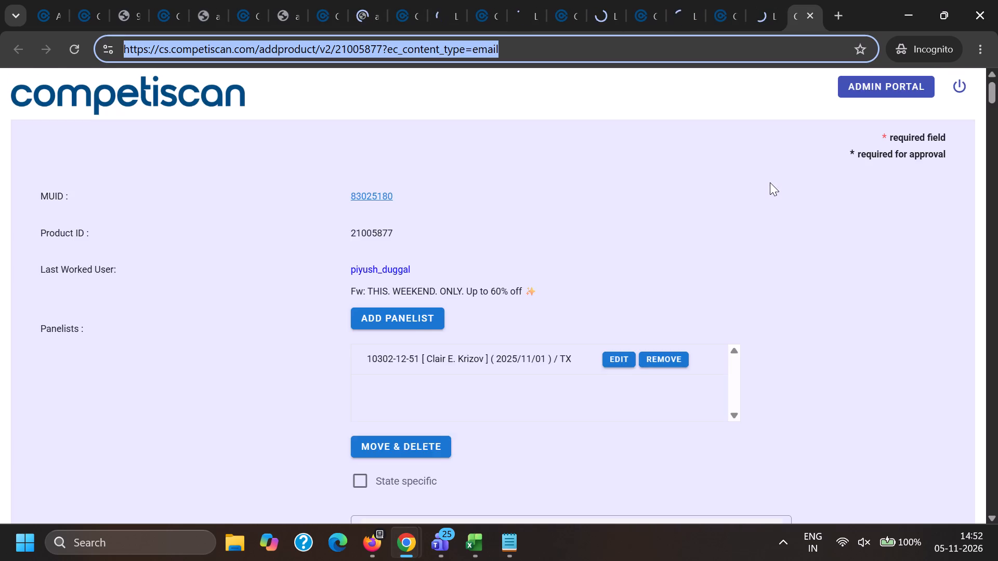
ctrl+click(794, 255)
Check the processed PDF of product 21005371, enable Use Process PDF and set the product's status to Approved.
click(127, 0)
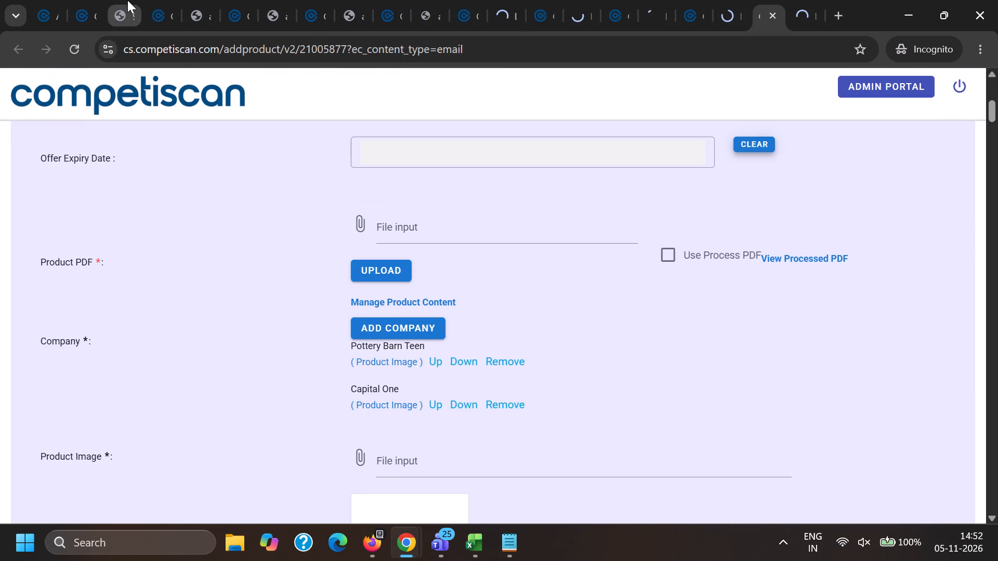
click(78, 0)
click(674, 345)
click(615, 420)
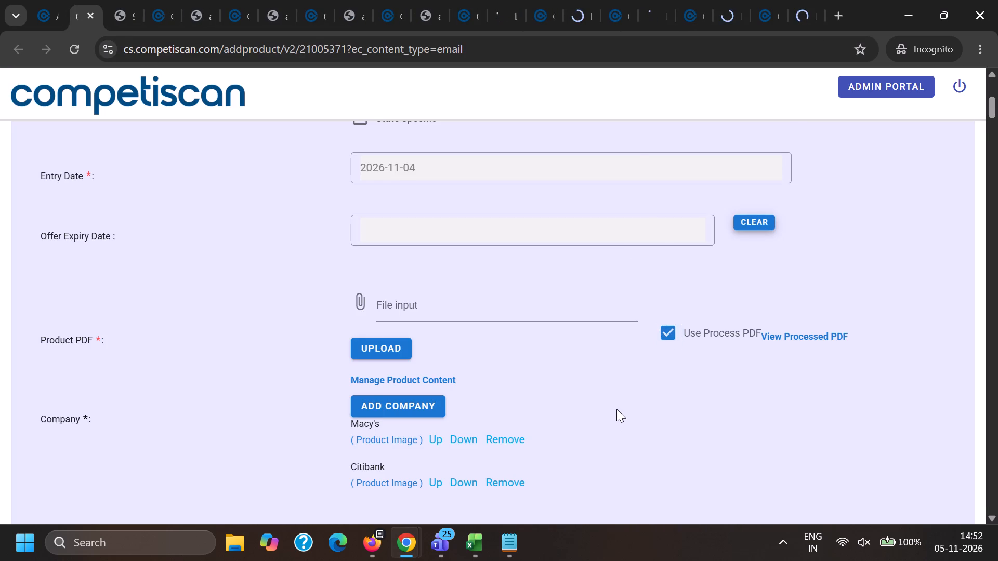
key(End)
scroll(397, 477, down, 6)
click(374, 505)
Check the processed PDF of product 21005470, enable Use Process PDF and set the product's status to Approved.
click(245, 0)
click(207, 0)
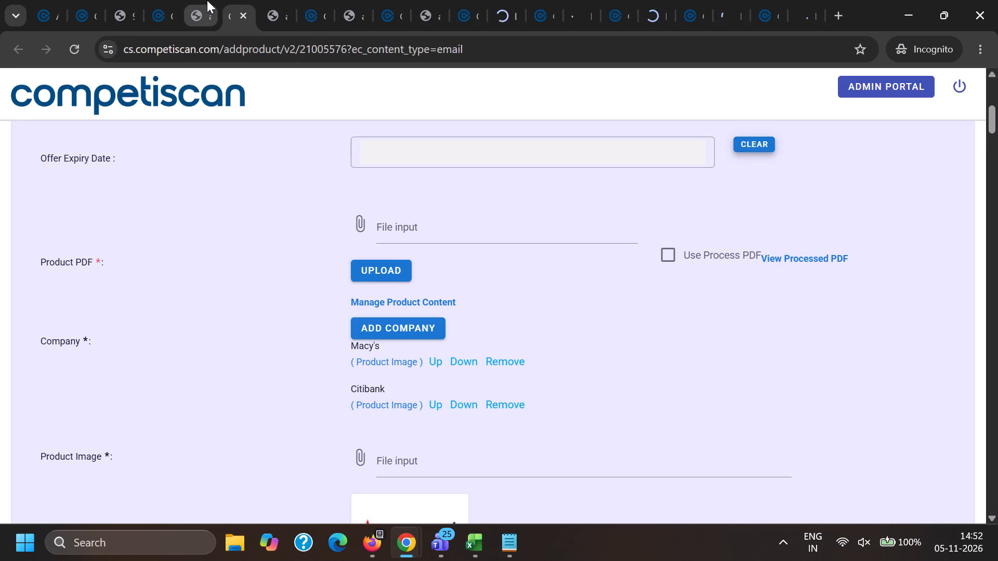
click(155, 0)
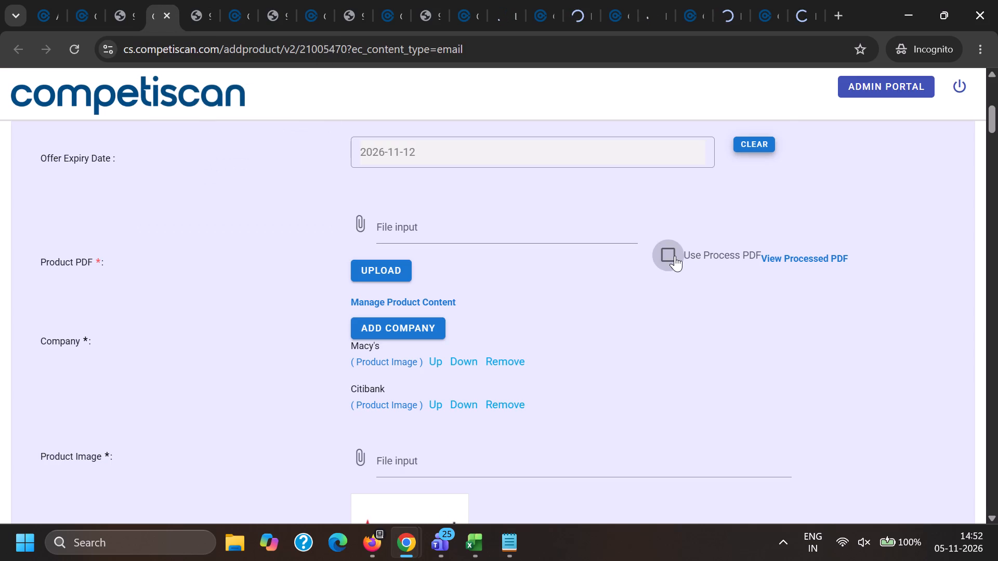
click(675, 256)
key(End)
scroll(475, 384, down, 5)
click(409, 508)
Check the processed PDF of product 21005576, enable Use Process PDF and set the product's status to Approved.
click(270, 0)
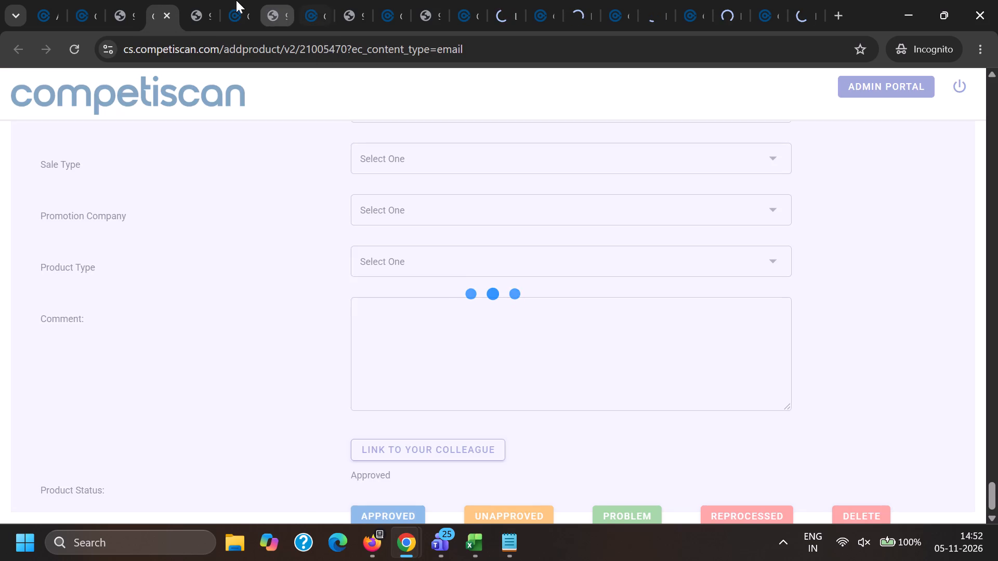
click(236, 0)
click(679, 255)
key(End)
scroll(439, 415, down, 6)
click(412, 515)
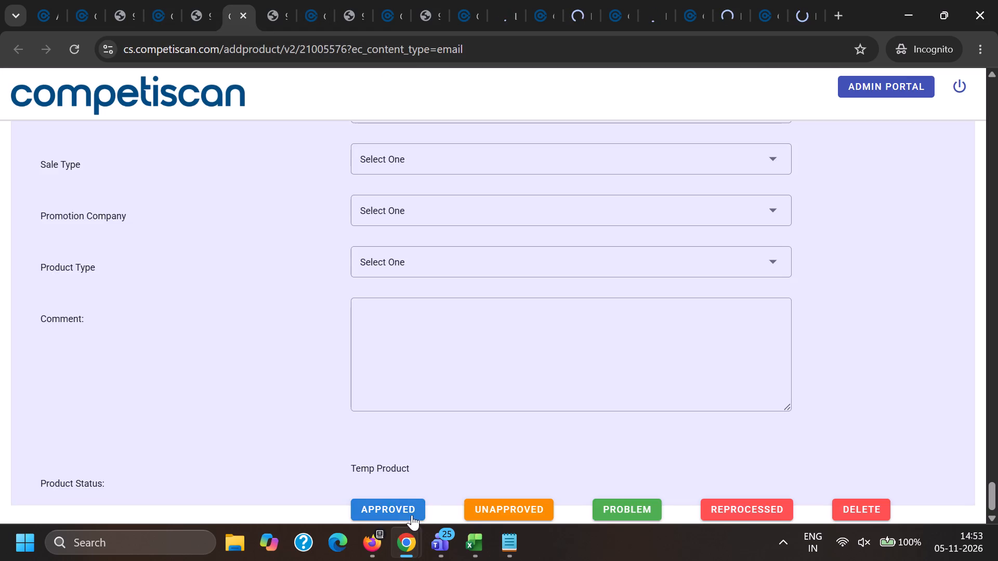
Enable Use Process PDF for Macy's product 21005615 and review its processed PDF 91083491.
click(359, 0)
click(324, 0)
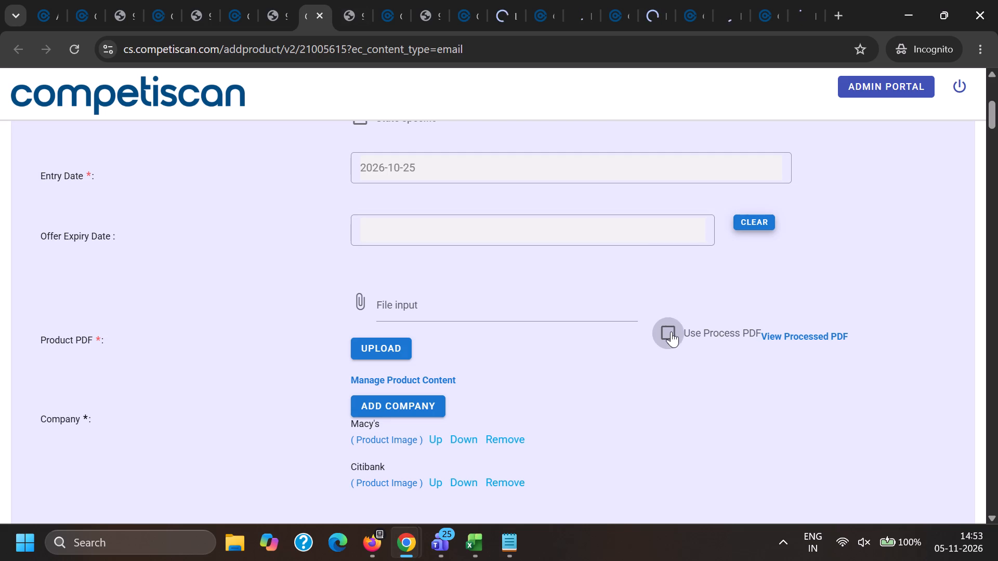
click(671, 331)
click(352, 0)
scroll(478, 315, down, 9)
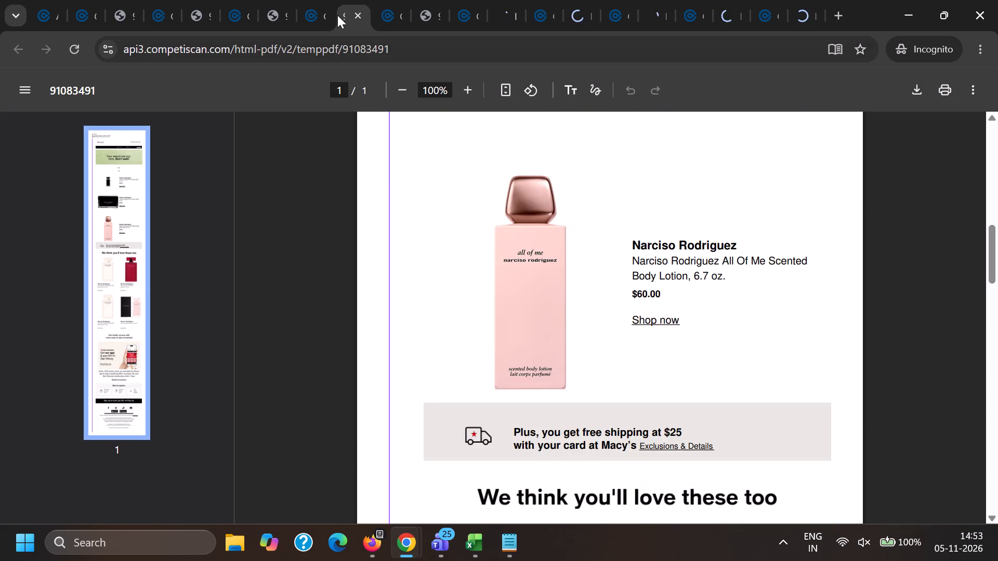
Update product 21005615's Retail / Health & Beauty / Beauty & Personal Care entry with the sub sub category Fragrance.
click(313, 0)
scroll(469, 266, down, 5)
scroll(434, 348, down, 4)
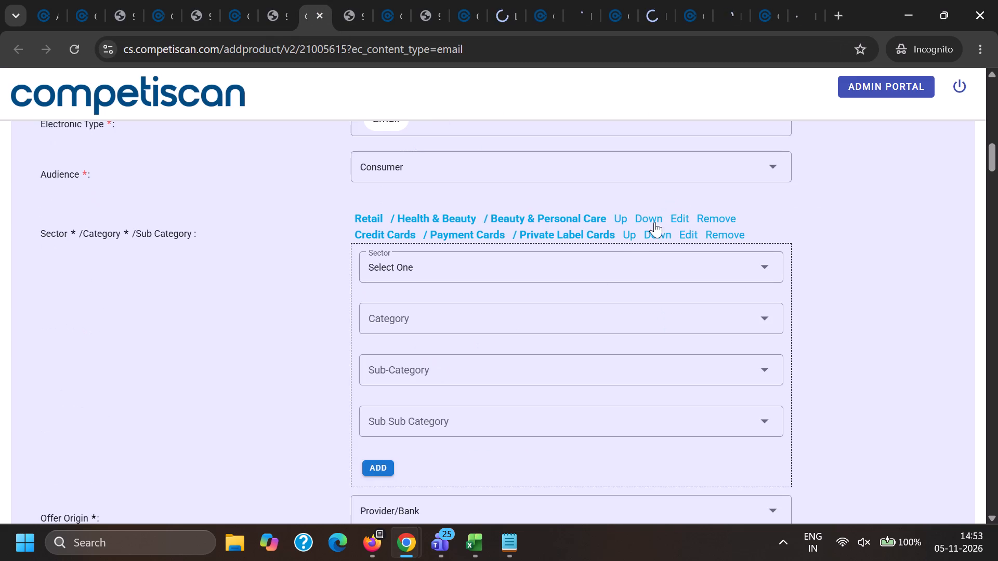
click(673, 218)
scroll(530, 309, down, 3)
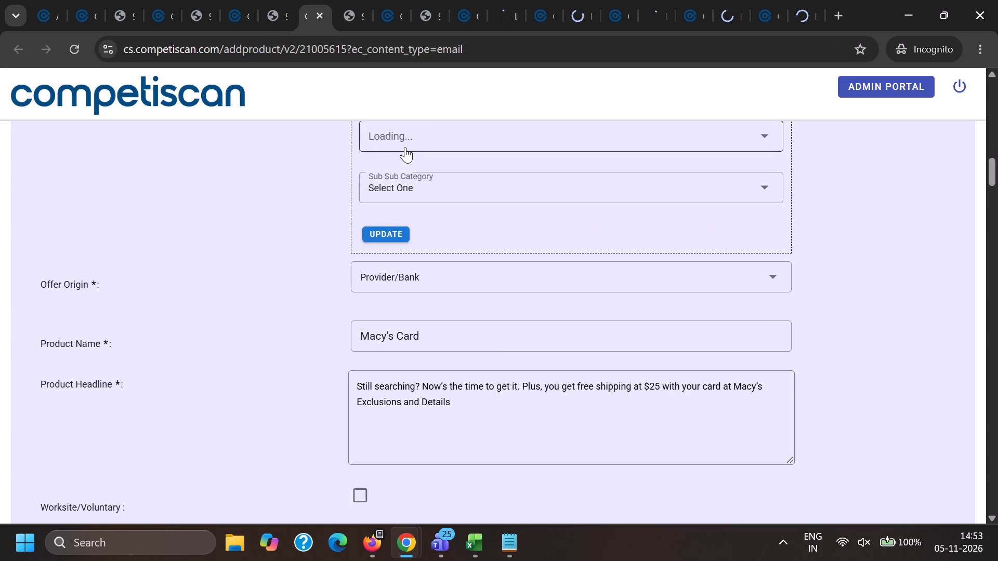
click(405, 147)
scroll(438, 380, up, 1)
click(443, 245)
click(337, 258)
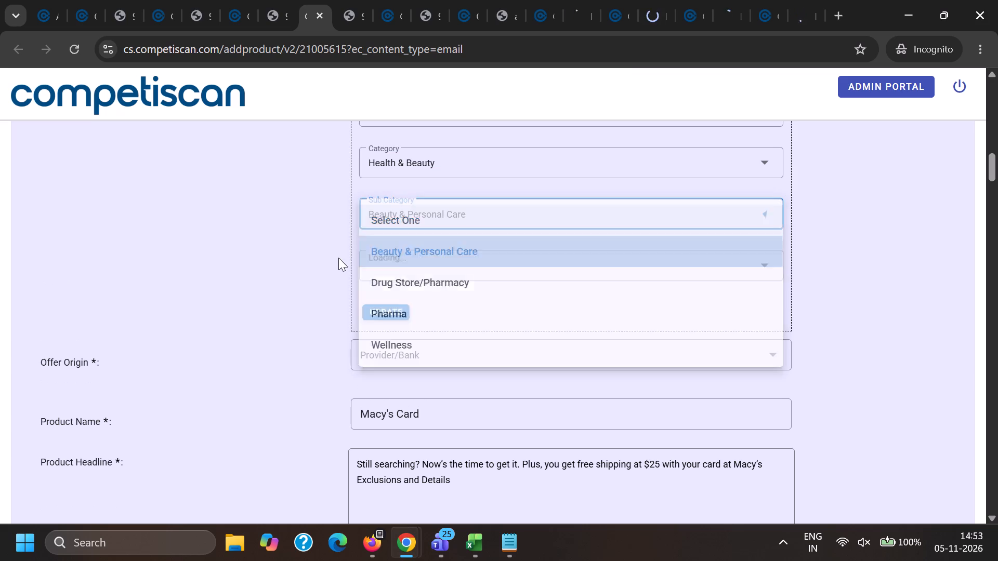
click(410, 248)
scroll(406, 446, down, 2)
click(411, 393)
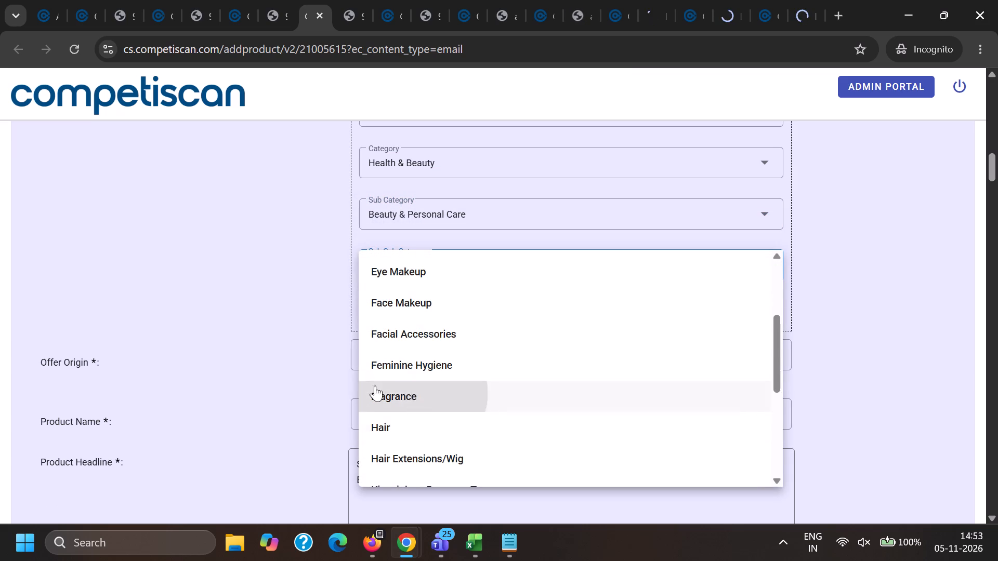
click(347, 372)
click(365, 299)
click(392, 314)
click(285, 334)
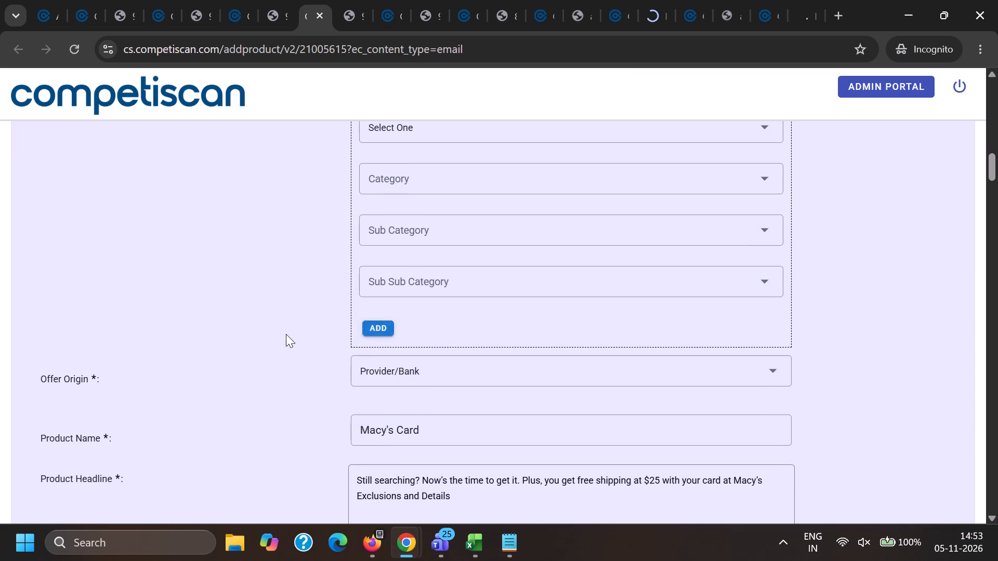
Set the status of product 21005615 to Approved.
key(End)
click(400, 516)
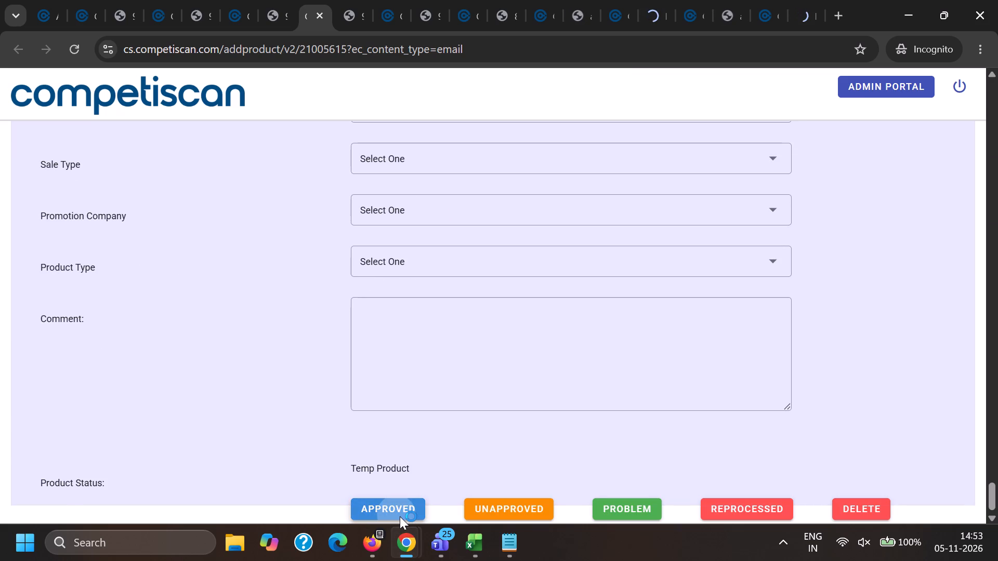
Check the processed PDF of Macy's product 21005677, enable Use Process PDF and set the product's status to Approved.
click(396, 2)
click(418, 0)
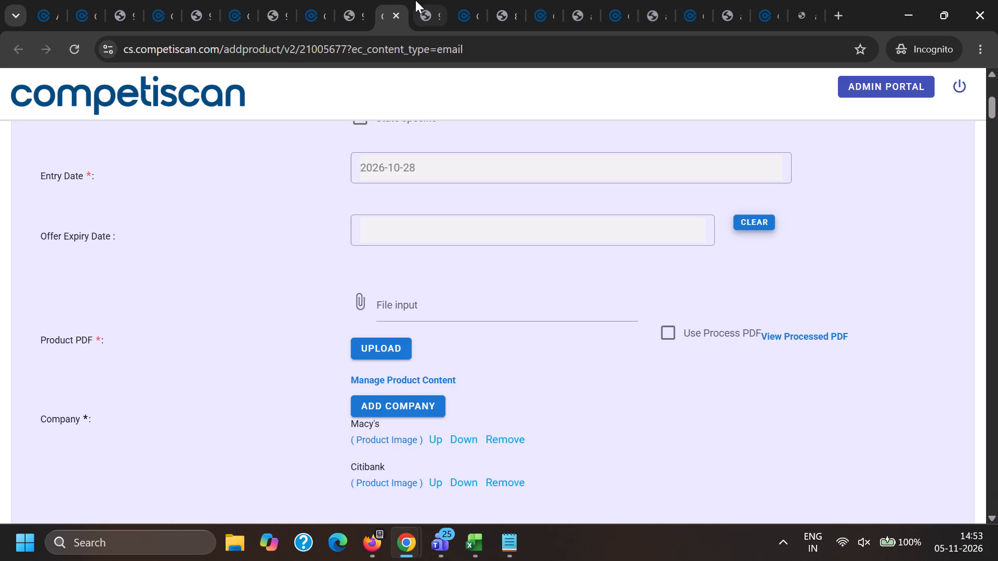
click(395, 0)
click(665, 332)
click(642, 357)
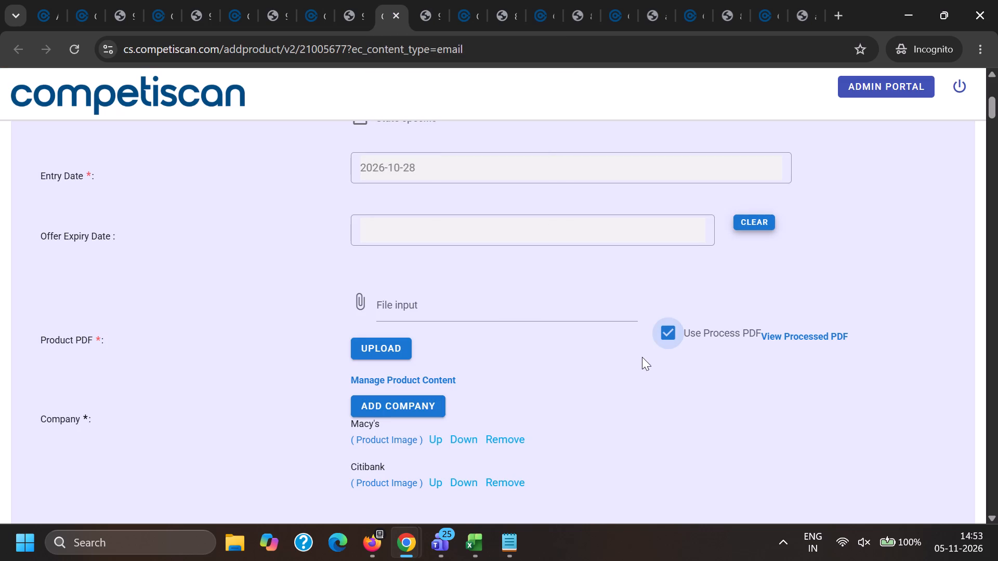
key(End)
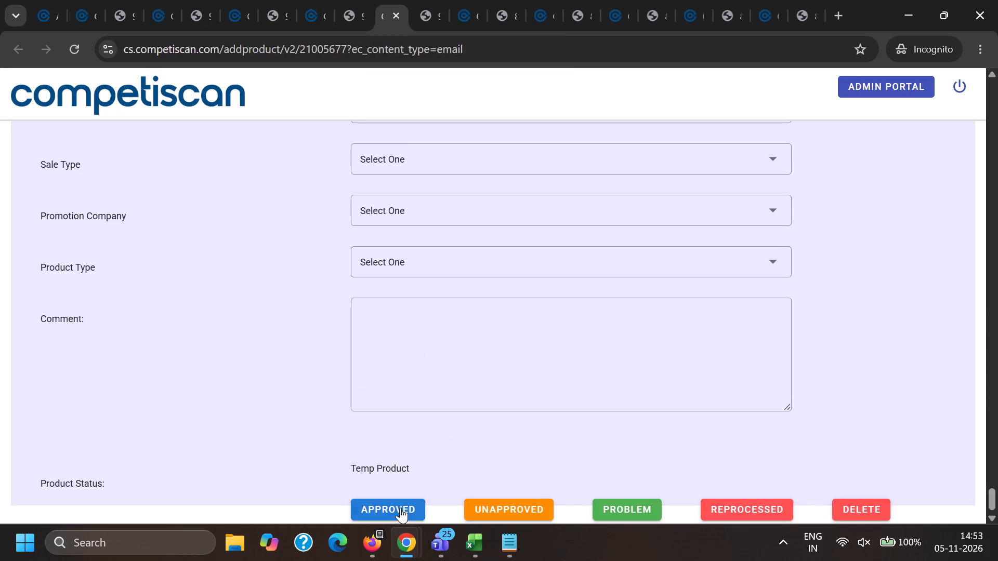
click(400, 507)
Check the processed PDF of Pottery Barn Teen product 21005776, enable Use Process PDF and set the product's status to Approved.
click(532, 0)
click(474, 0)
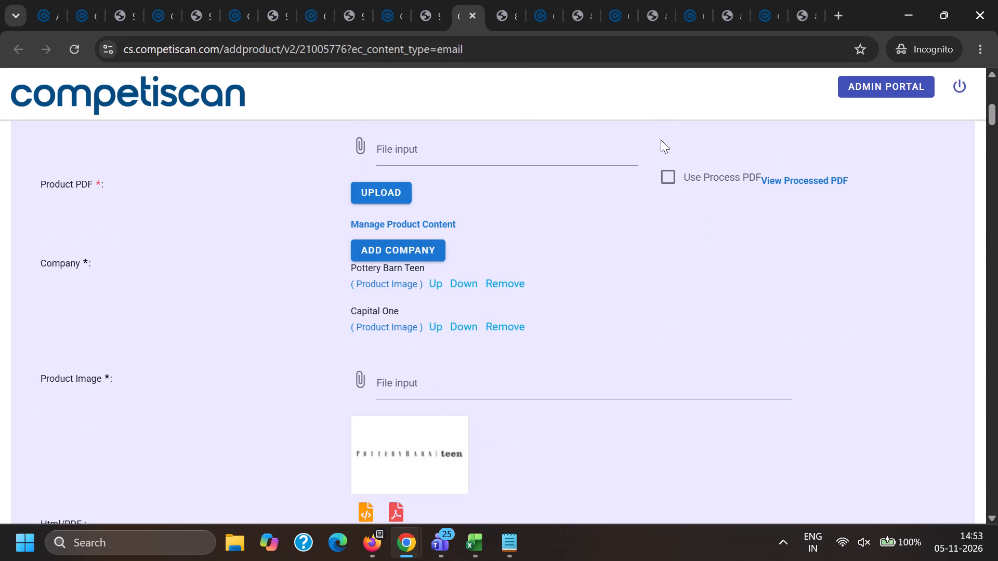
click(676, 172)
click(663, 222)
key(End)
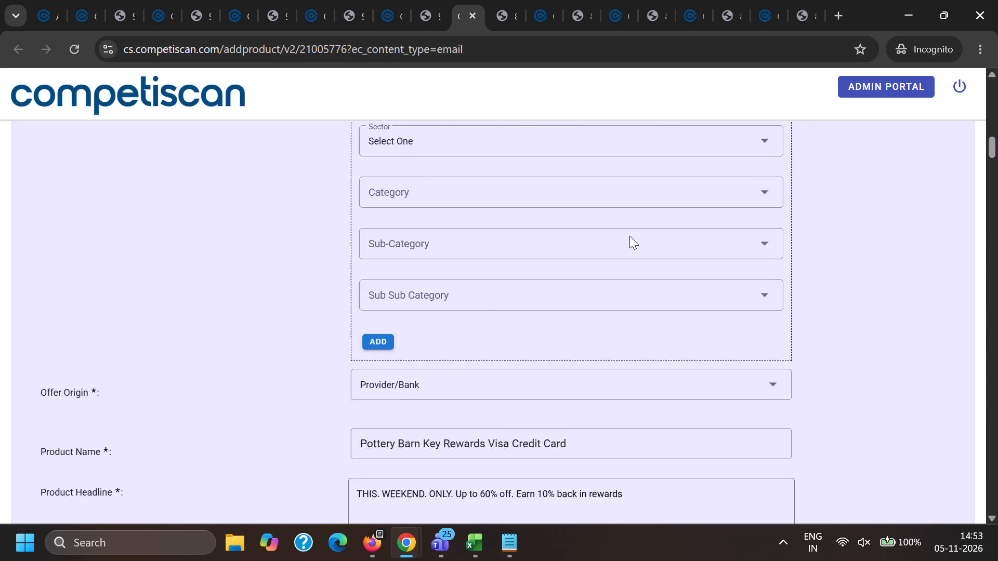
click(395, 503)
Check the processed PDF of Pottery Barn Teen product 21005803, enable Use Process PDF and set the product's status to Approved.
click(512, 0)
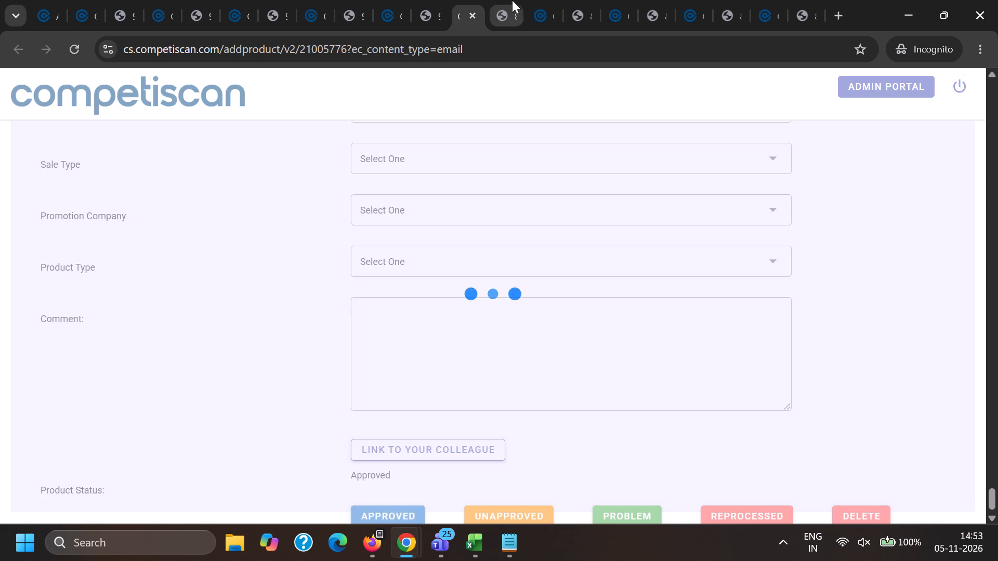
click(593, 0)
click(540, 0)
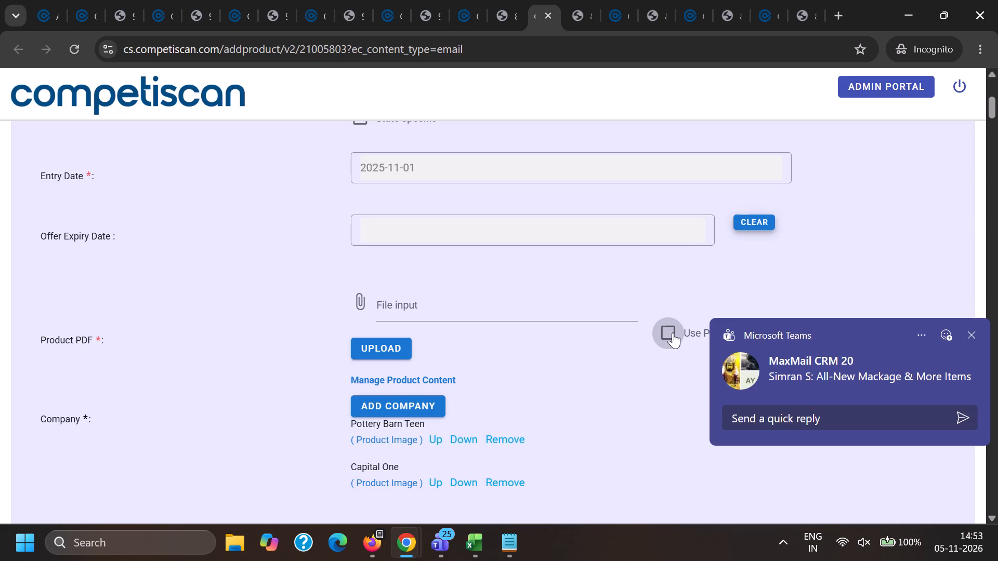
click(673, 332)
click(645, 383)
key(End)
scroll(529, 398, down, 4)
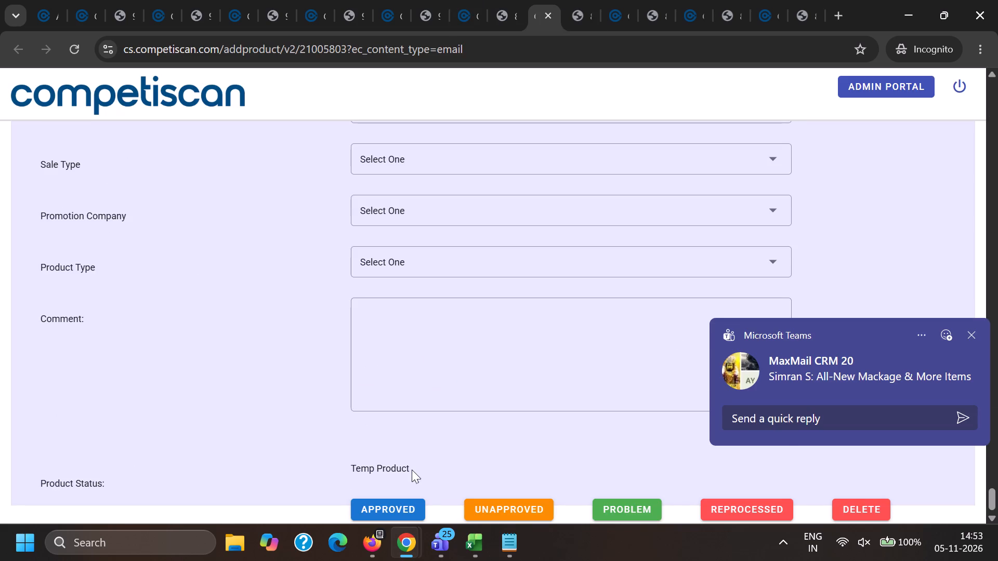
click(409, 507)
Check processed PDF 83026435 of product 21005826, enable Use Process PDF and set the product's status to Approved.
click(650, 0)
click(618, 0)
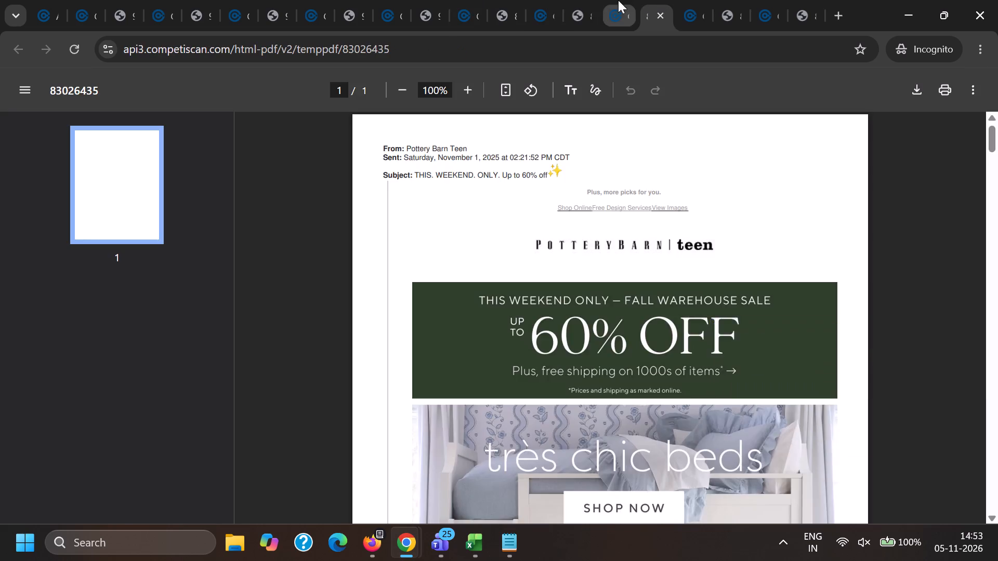
click(682, 252)
key(End)
scroll(529, 369, down, 5)
click(416, 510)
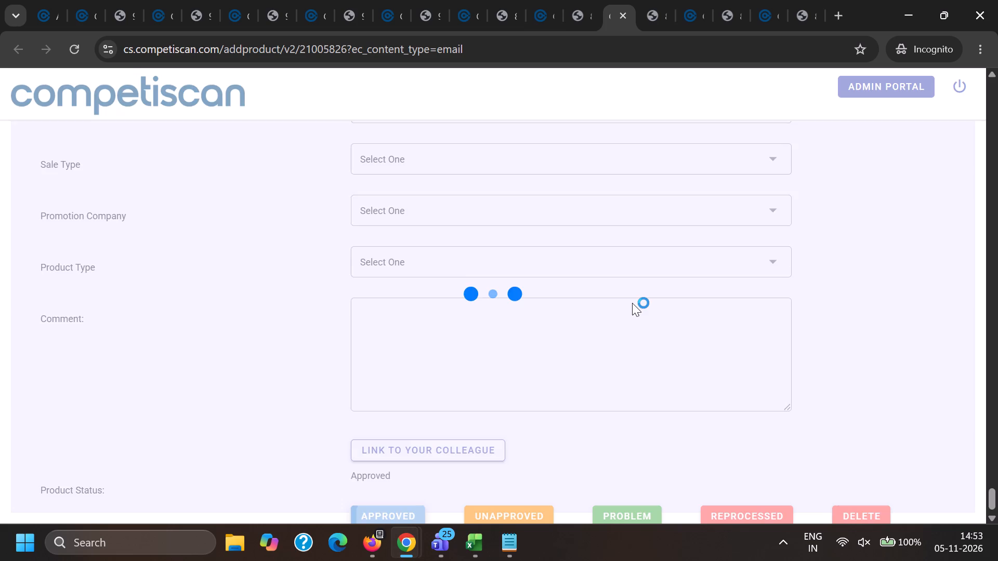
Check the processed PDF of product 21005853, enable Use Process PDF and set the product's status to Approved.
click(729, 0)
click(691, 0)
click(675, 180)
key(End)
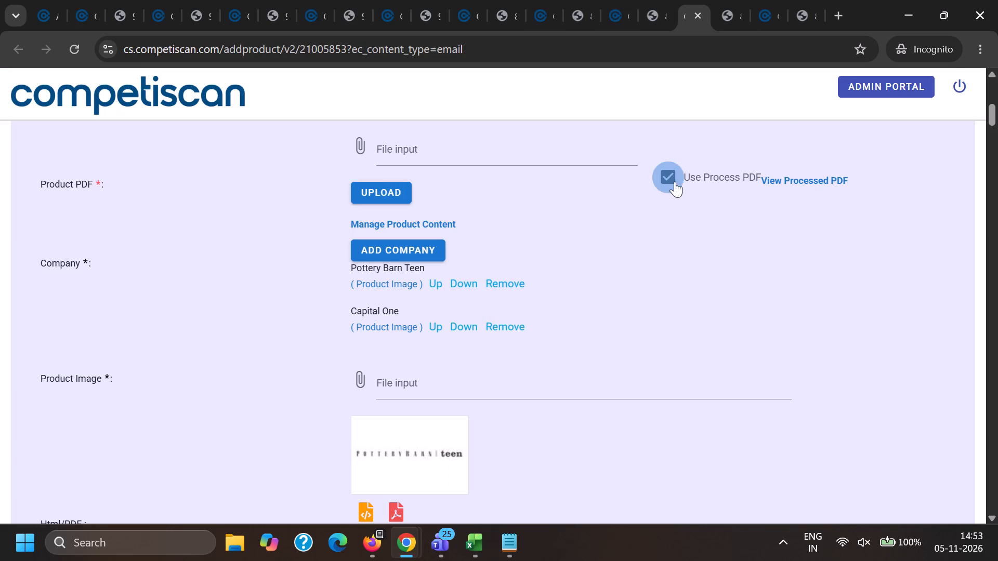
scroll(475, 393, down, 6)
click(411, 515)
Check processed PDF 83025180 of product 21005877, enable Use Process PDF and set the product's status to Approved.
click(801, 0)
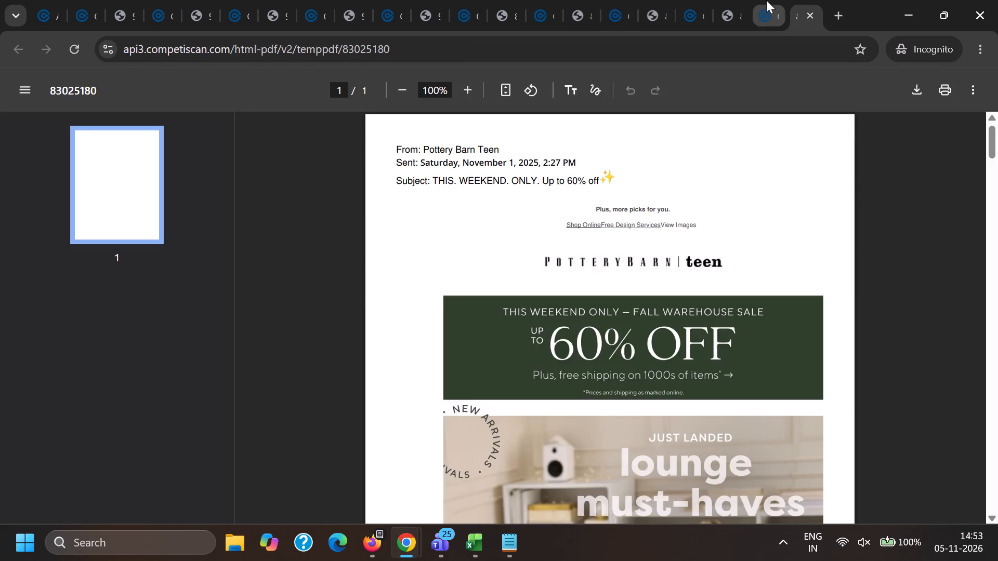
click(766, 0)
click(672, 256)
key(End)
scroll(433, 400, down, 4)
click(405, 503)
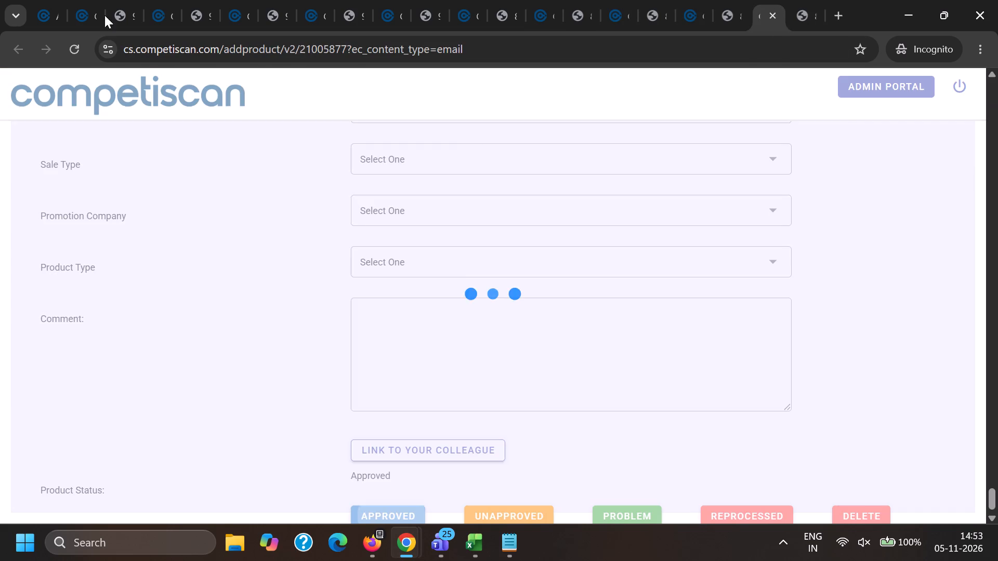
Close the finished product and PDF tabs up to and including product 21005677, checking the save progress of the remaining approved products.
click(97, 0)
double_click(89, 14)
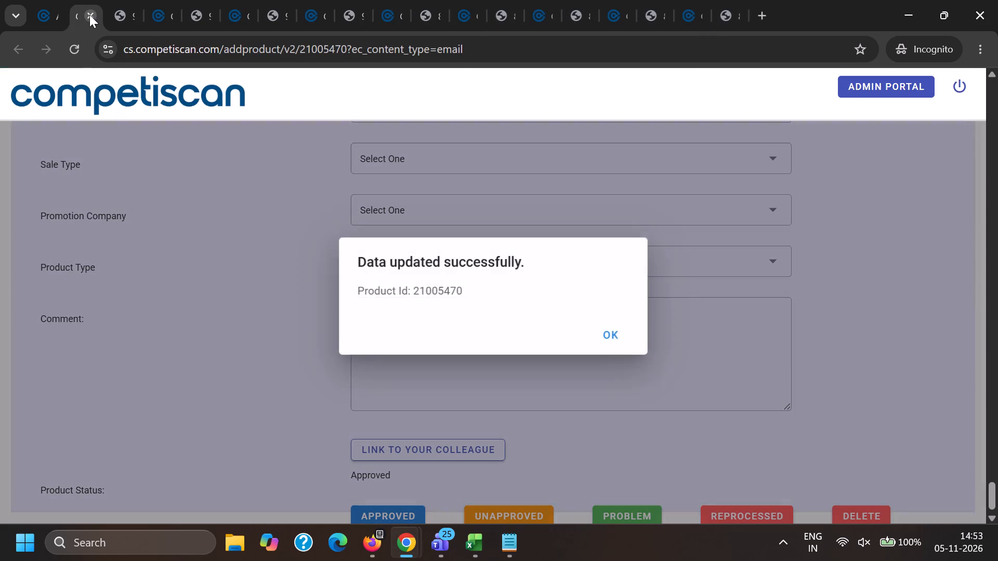
double_click(89, 15)
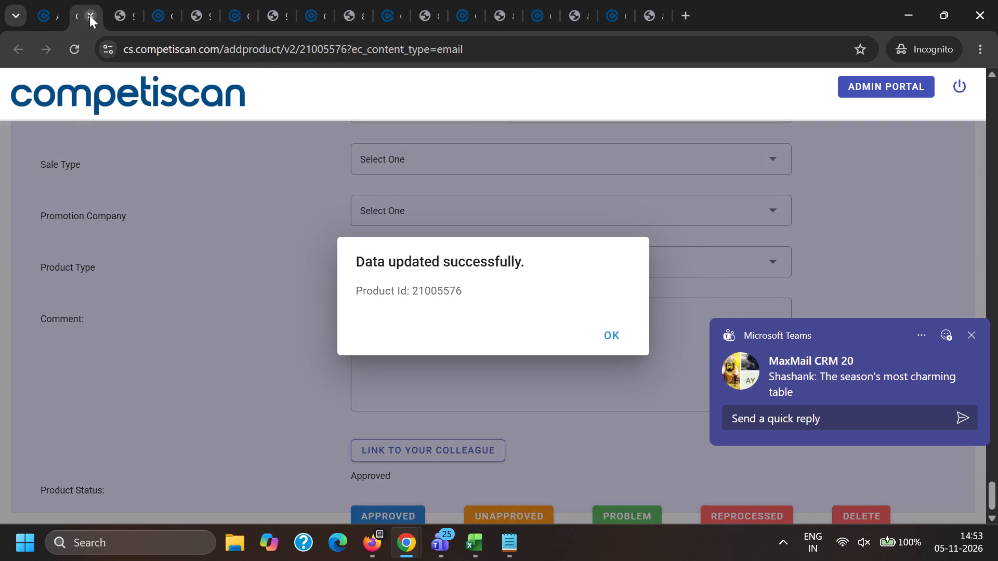
double_click(89, 15)
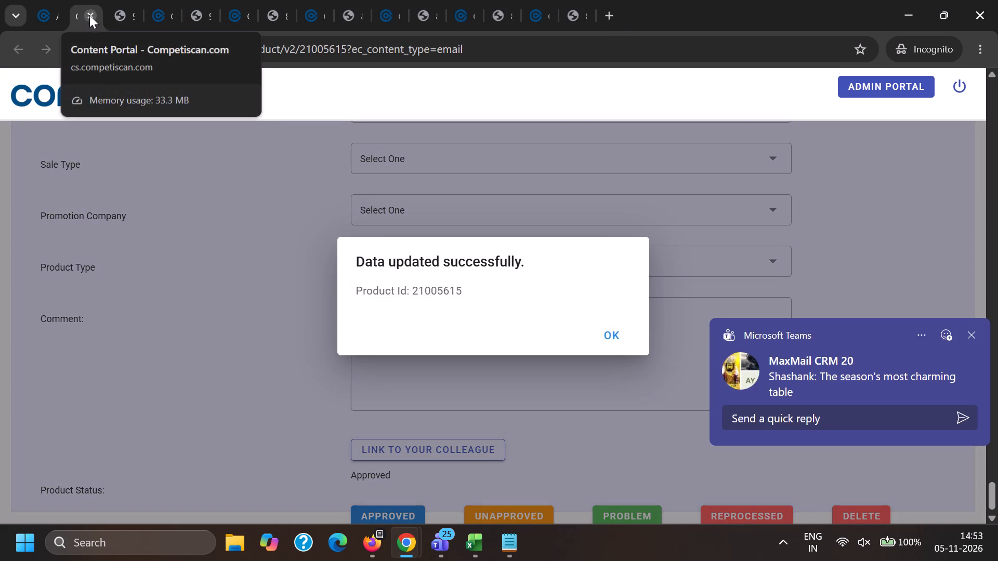
double_click(89, 15)
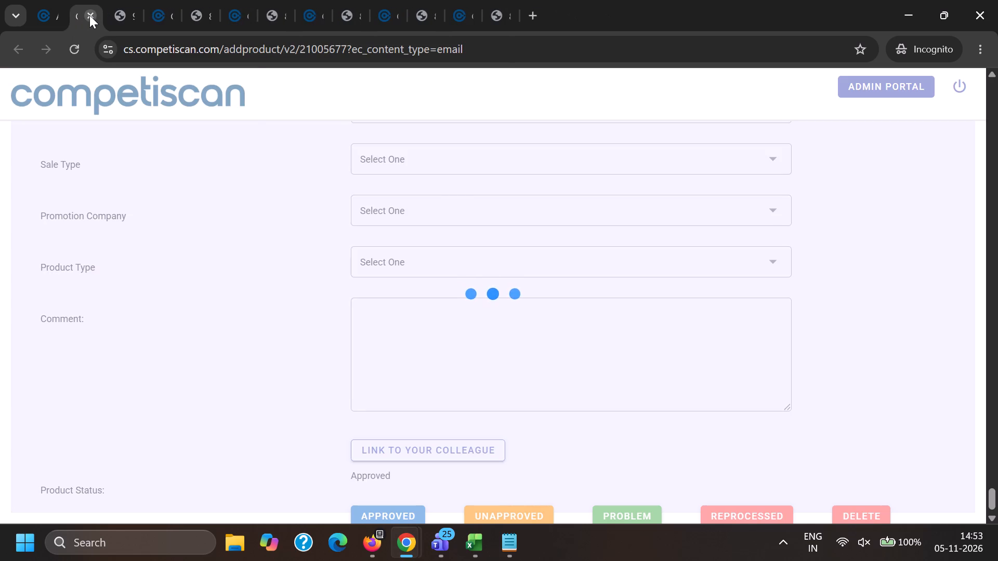
click(167, 0)
click(250, 0)
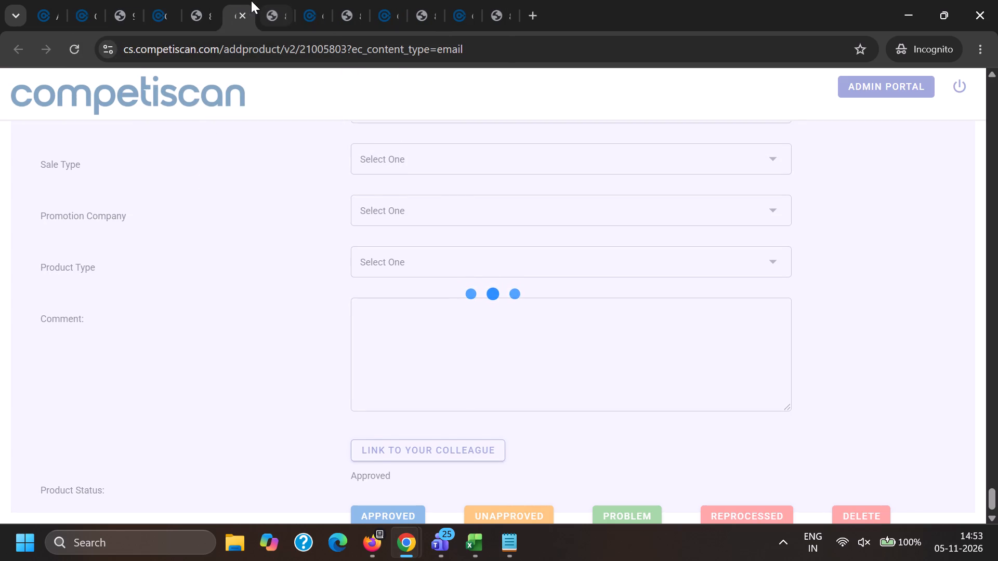
click(319, 0)
click(390, 0)
click(473, 6)
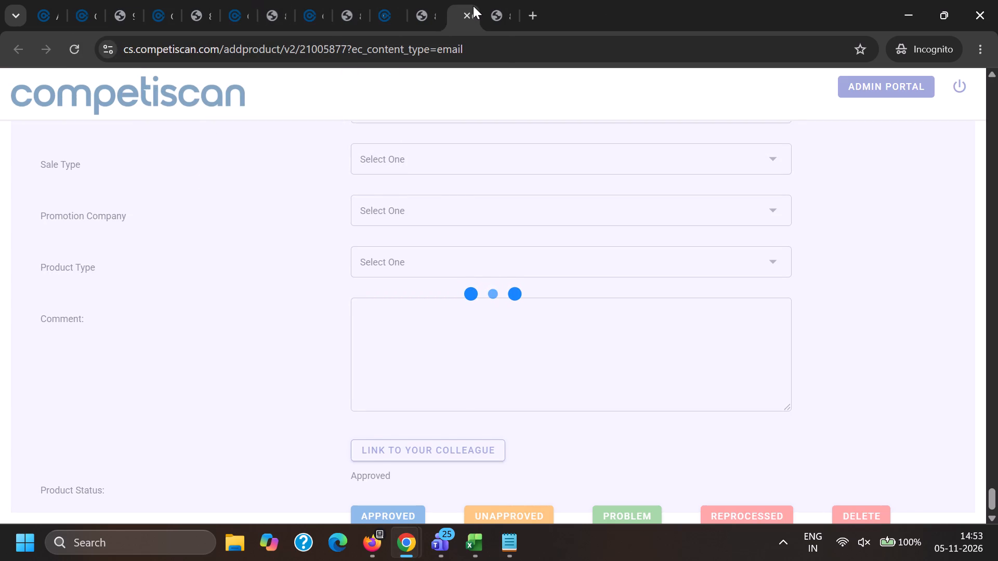
click(86, 0)
double_click(90, 12)
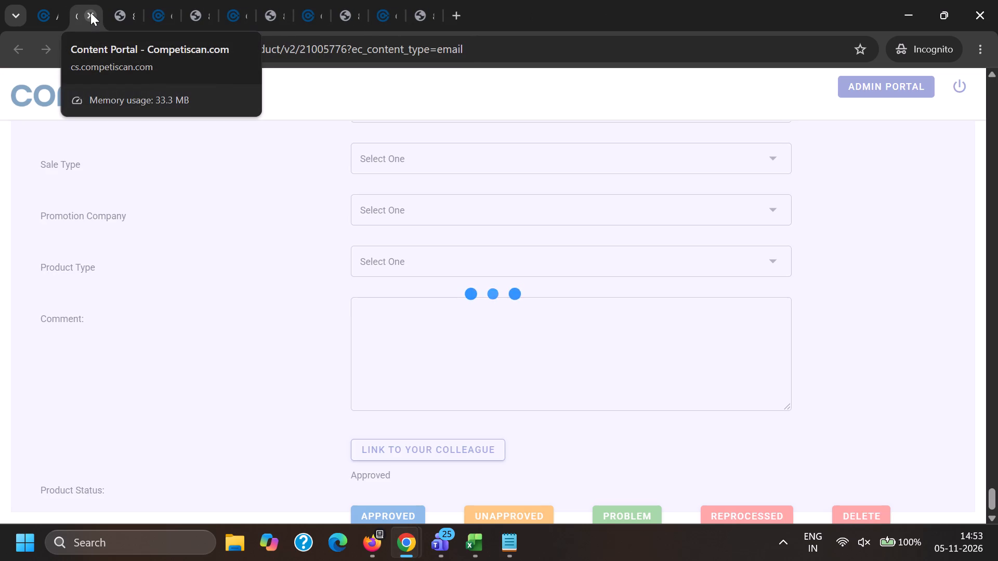
Rerun the unpublished electronic content search with the current filters to refresh the product list.
click(33, 0)
click(249, 192)
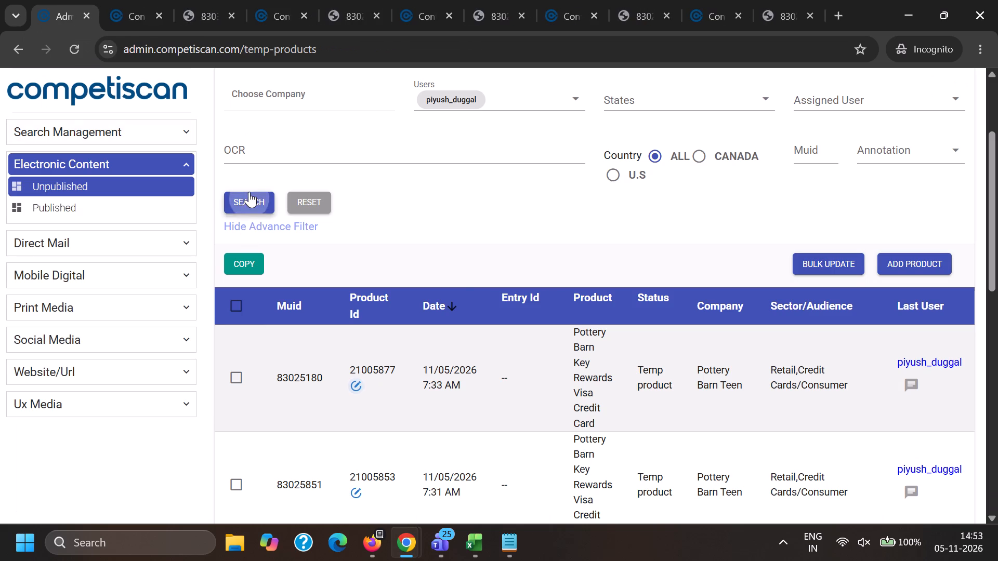
Close the tabs of approved products 21005776 and 21005803 together with their processed PDFs.
click(154, 0)
drag(160, 12, 160, 18)
click(160, 18)
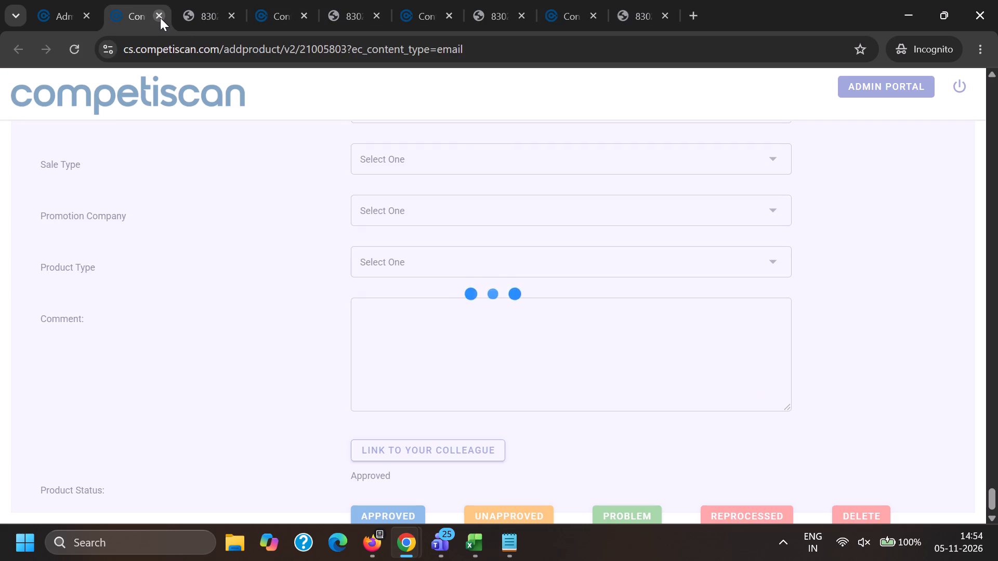
double_click(160, 18)
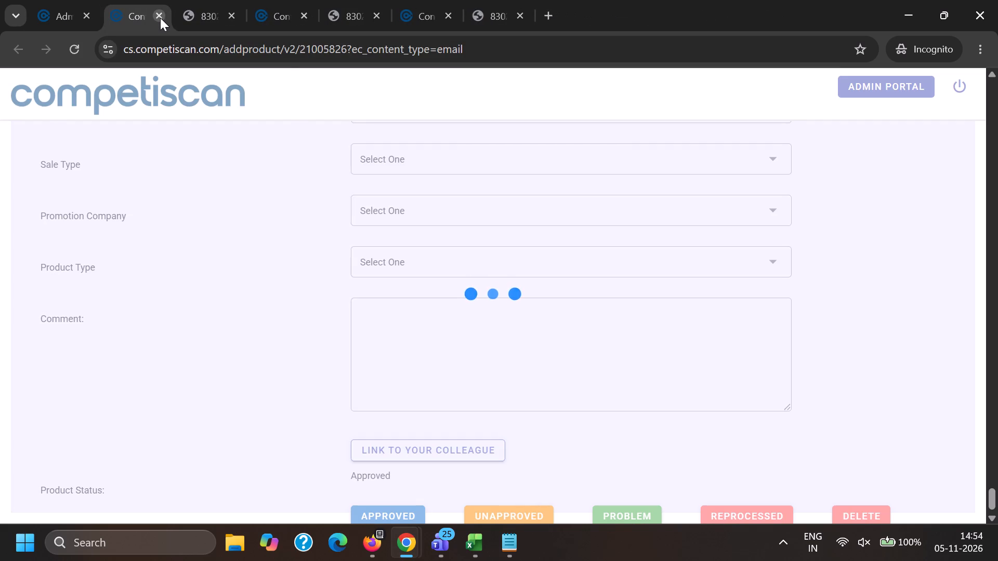
Open the Pottery Barn Kids products 21006145, 21006162, 21006175, 21006202 and 21006230 for editing from the unpublished list.
click(81, 0)
scroll(338, 197, down, 14)
scroll(365, 323, up, 1)
scroll(367, 324, down, 3)
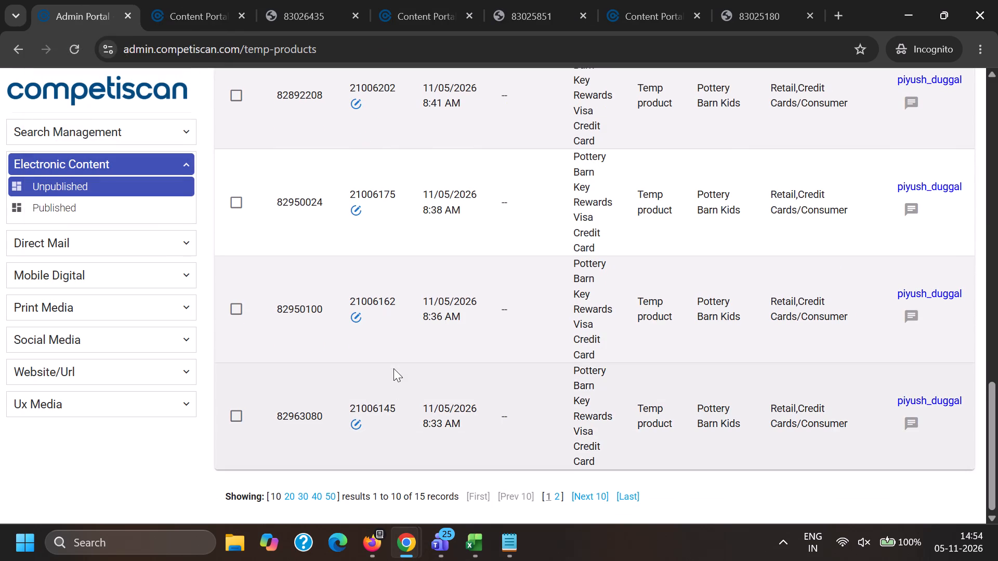
ctrl+click(355, 426)
ctrl+click(357, 317)
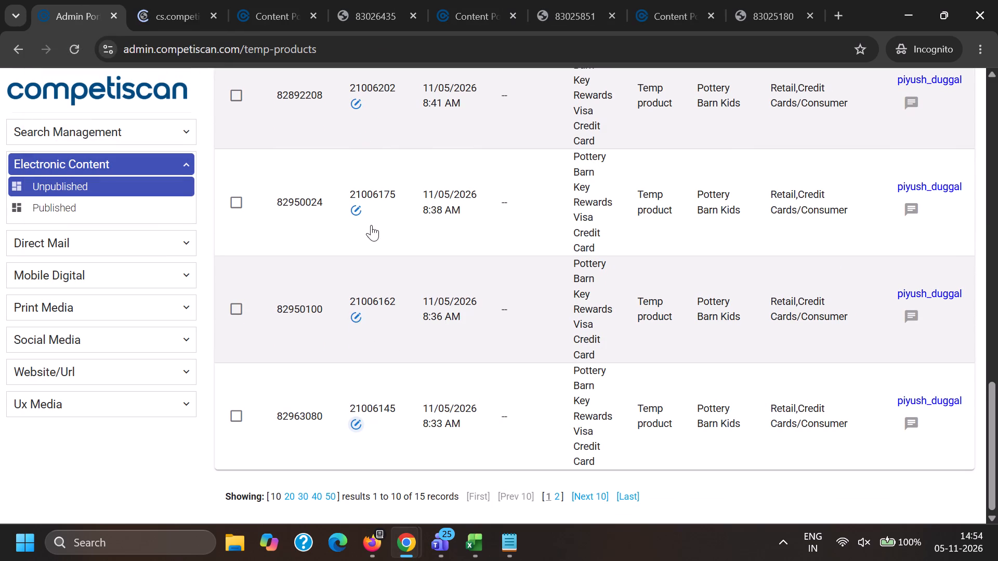
ctrl+click(359, 212)
scroll(357, 291, up, 4)
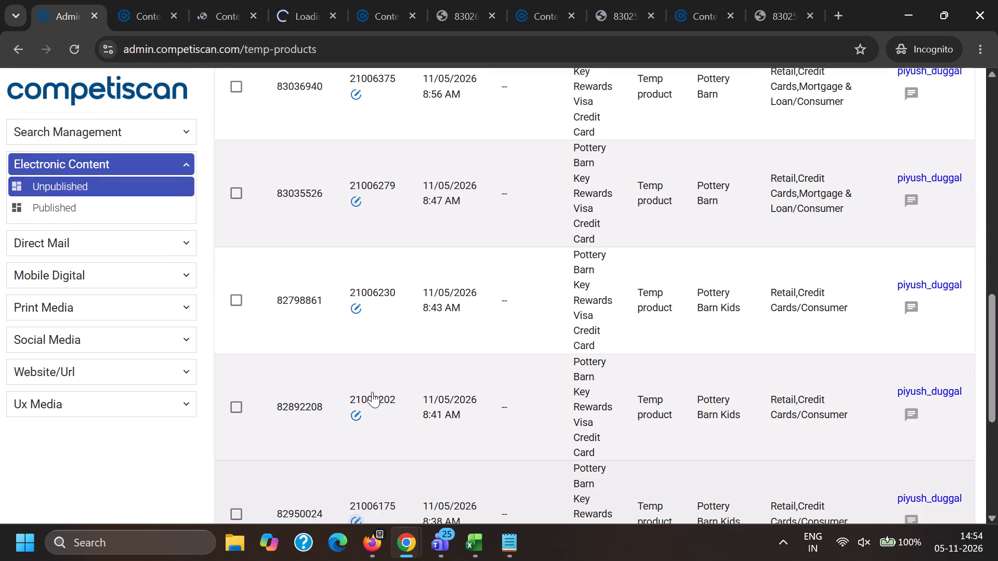
ctrl+click(359, 416)
ctrl+click(349, 311)
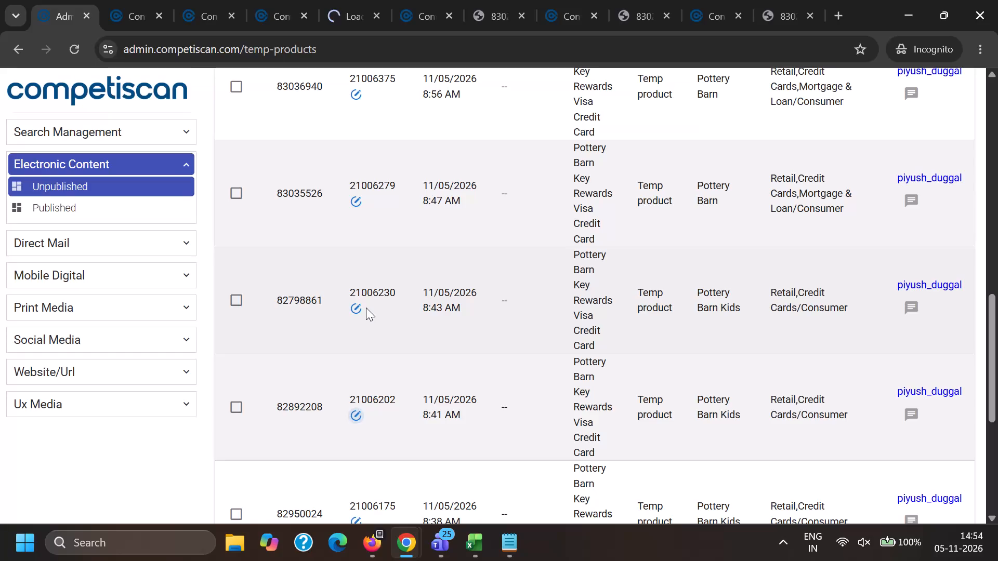
ctrl+click(359, 308)
Open the Pottery Barn products 21006279, 21006375, 21006431, 21006472 and 21006506 for editing from the unpublished list.
ctrl+click(357, 201)
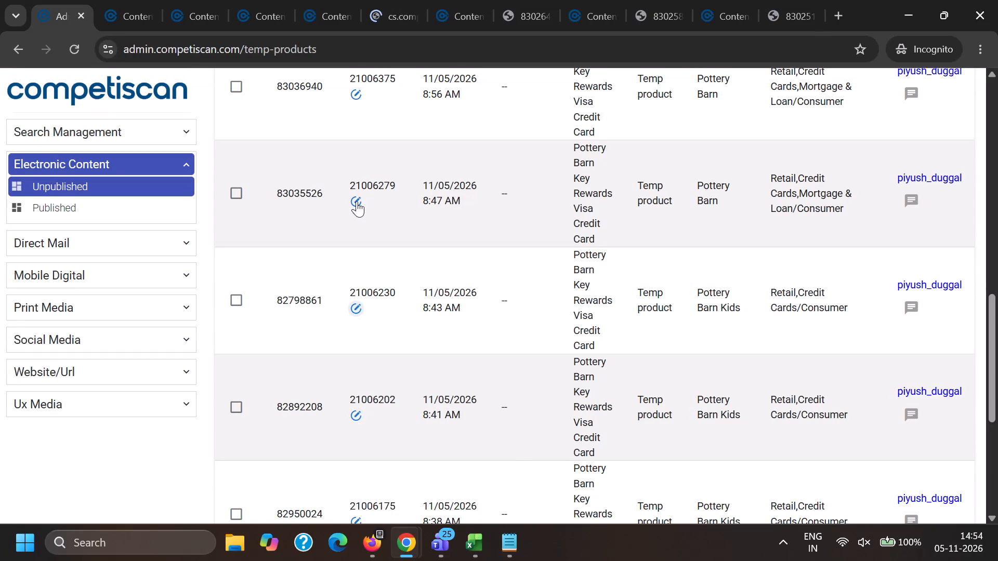
scroll(361, 297, up, 3)
ctrl+click(360, 324)
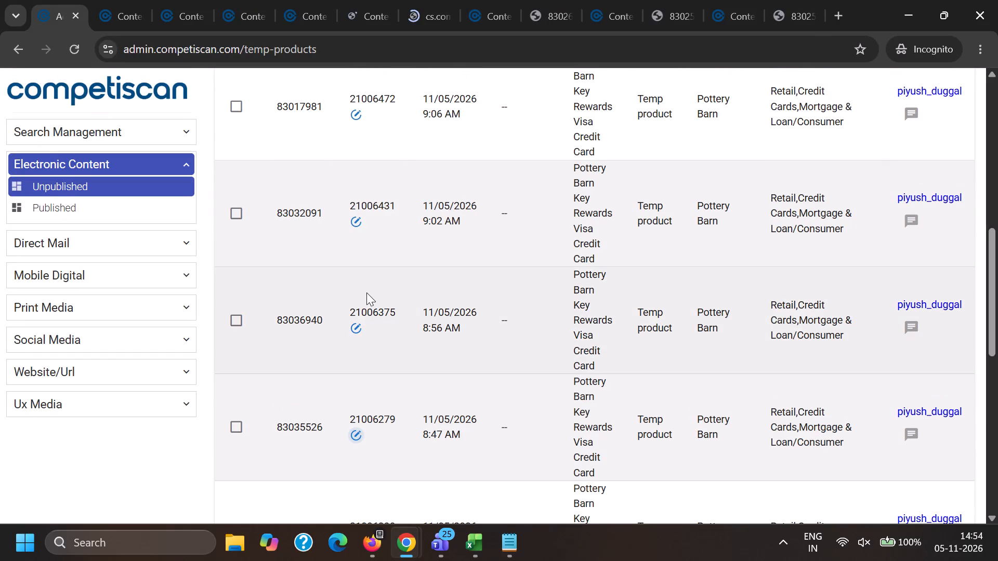
ctrl+click(359, 224)
ctrl+click(352, 113)
scroll(346, 234, up, 3)
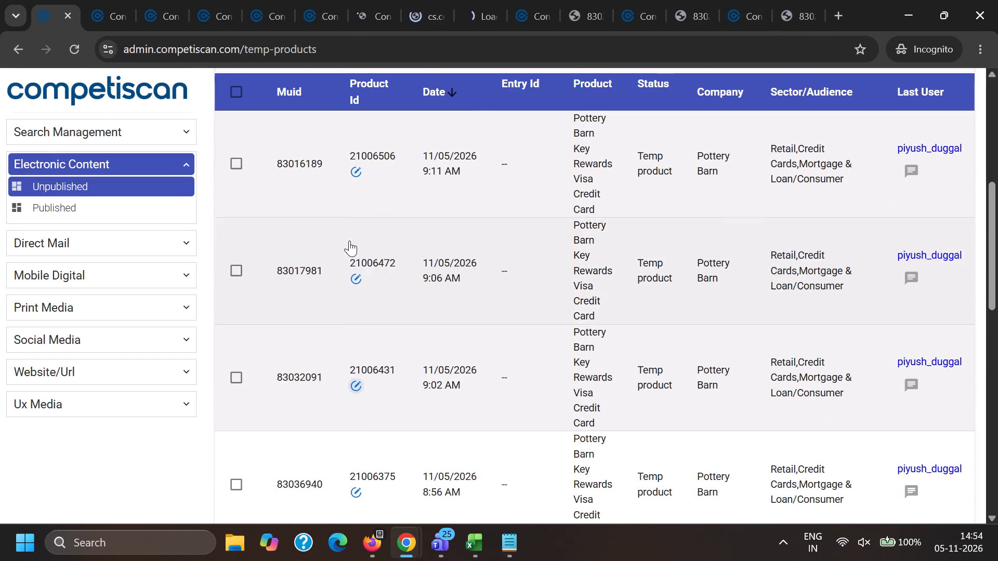
ctrl+click(360, 349)
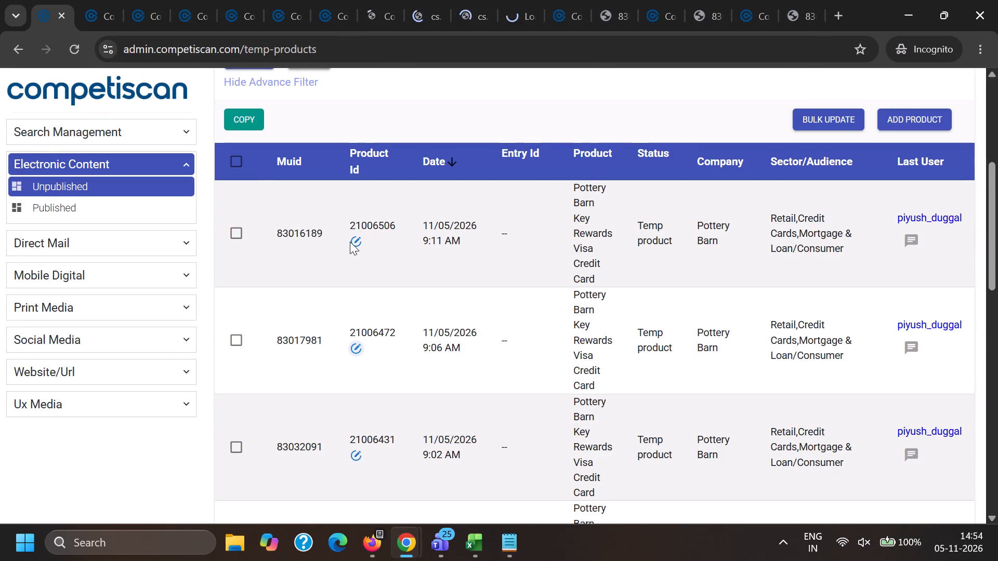
ctrl+click(353, 242)
Compare the newly opened product tabs and close the duplicate of product 21006472.
click(505, 0)
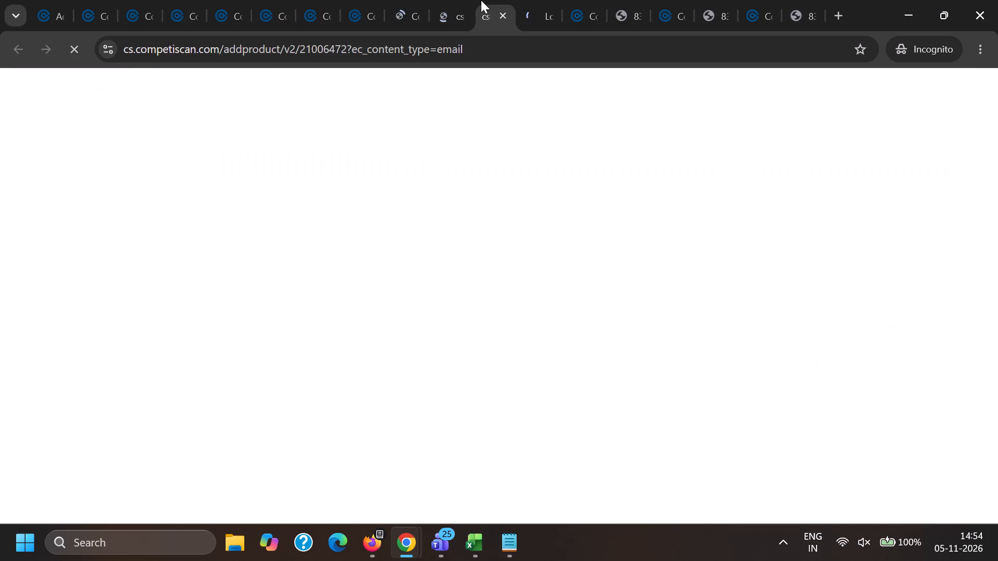
click(465, 0)
click(494, 7)
click(500, 13)
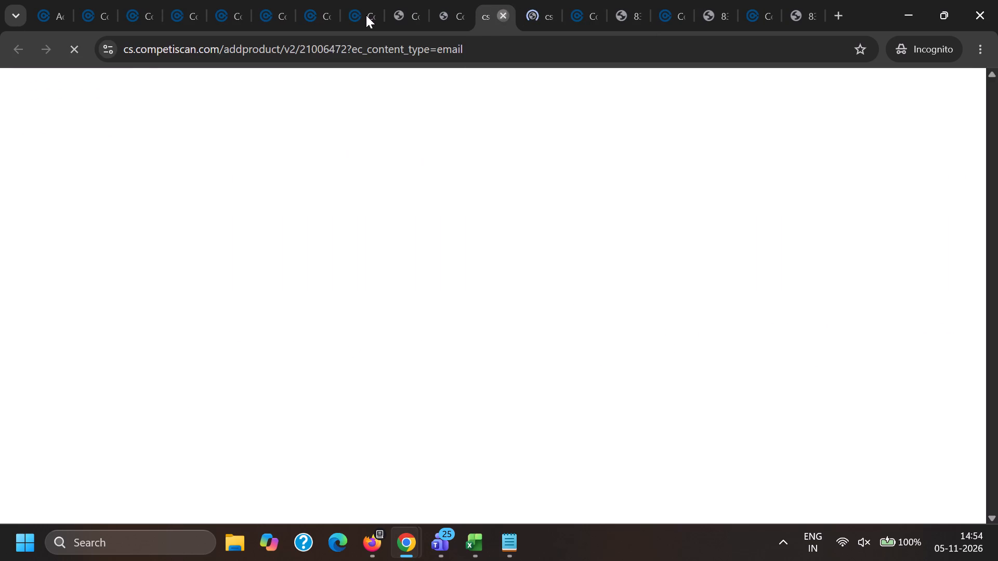
click(89, 0)
triple_click(174, 45)
key(ctrl+c)
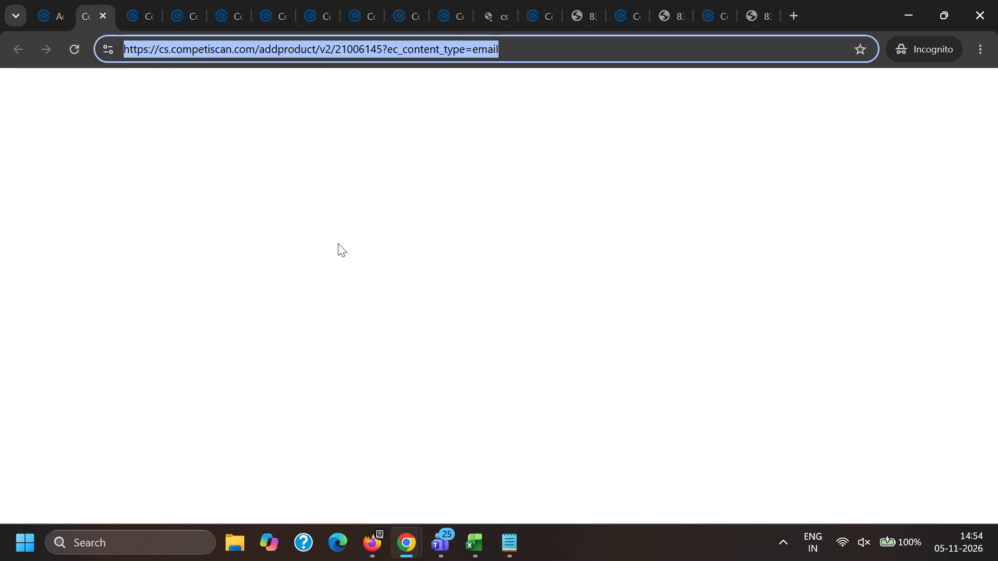
click(477, 547)
click(643, 448)
click(191, 340)
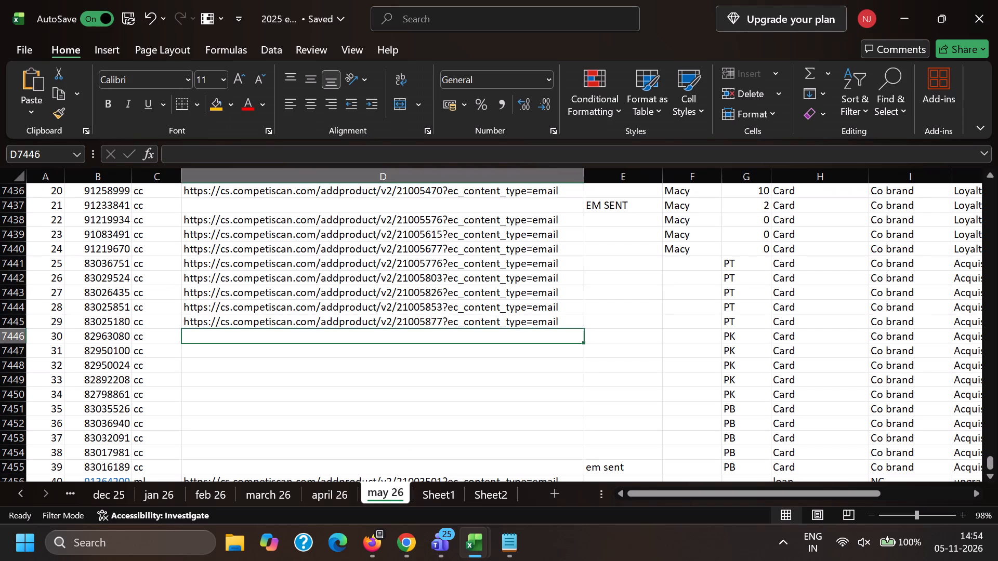
key(ctrl+v)
click(270, 344)
click(275, 352)
key(alt+Tab)
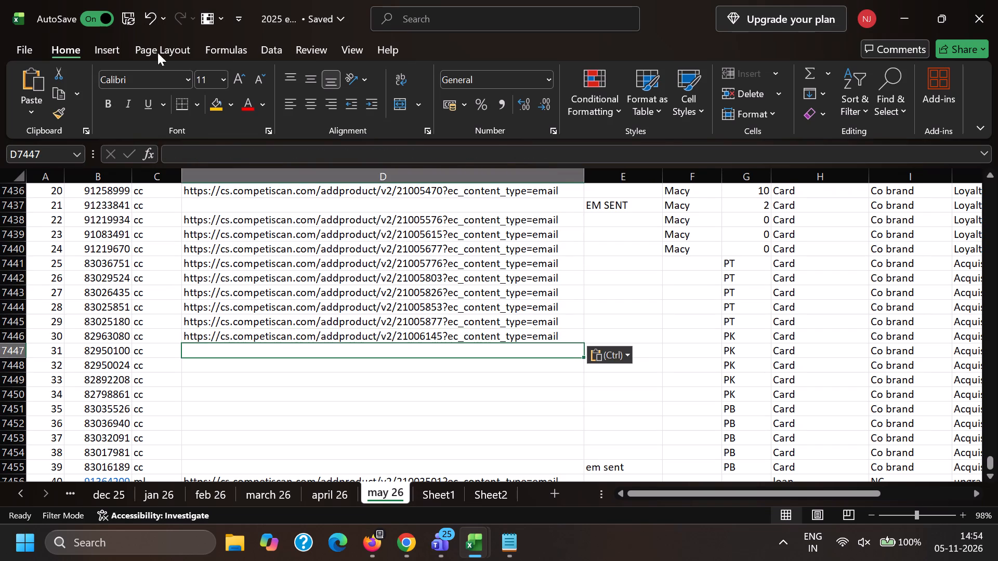
click(145, 0)
triple_click(163, 50)
key(ctrl+c)
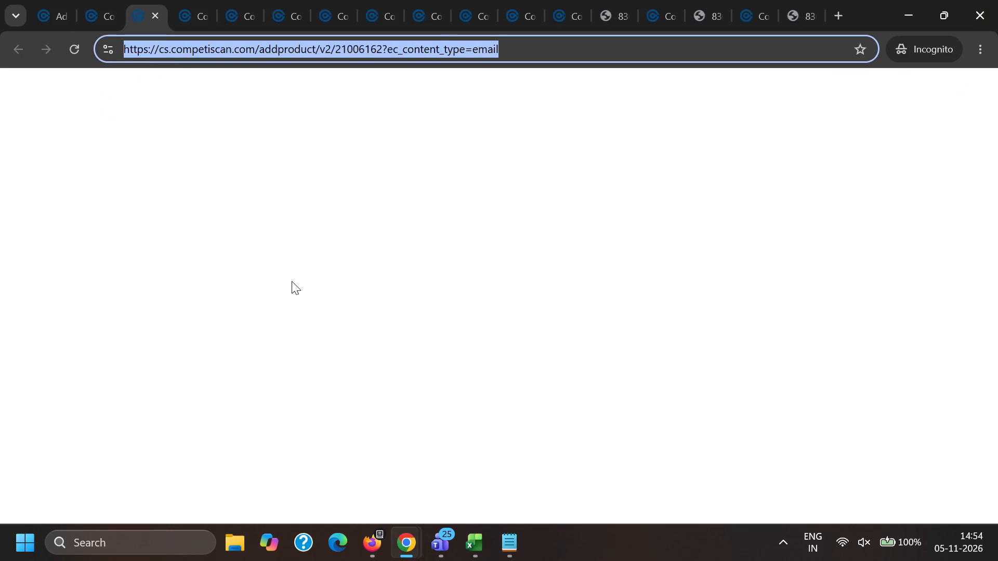
key(alt+Tab)
key(ctrl+v)
Record the link of product 21006175 in the tracker on the row of MUID 82950024.
click(272, 367)
key(alt+Tab)
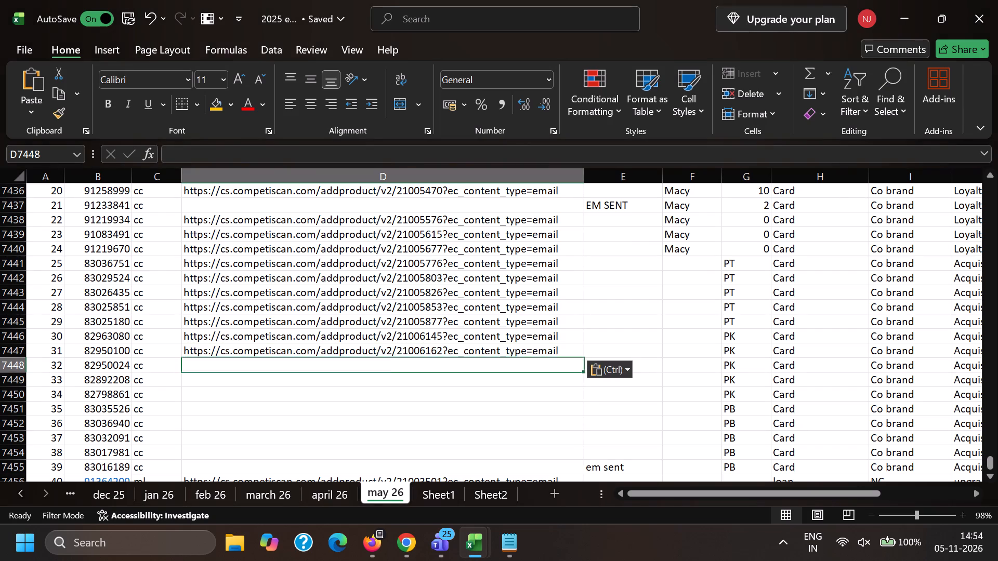
click(118, 0)
click(178, 0)
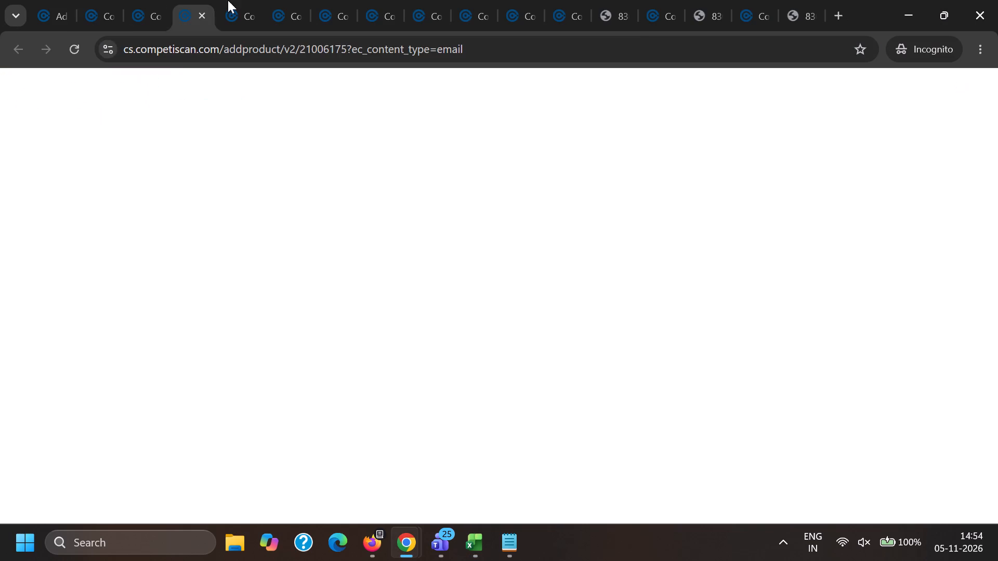
click(228, 0)
click(213, 2)
triple_click(218, 56)
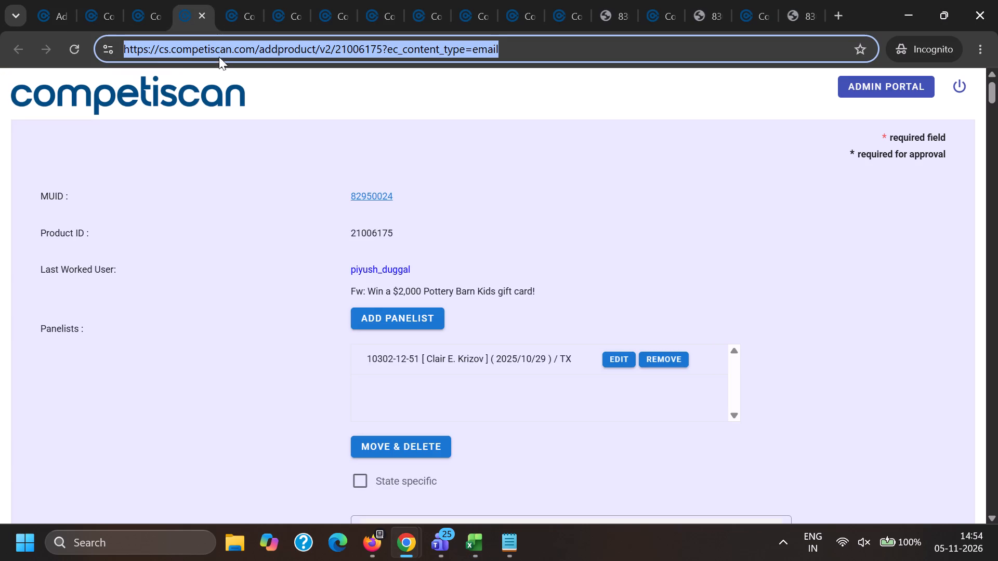
key(ctrl+c)
key(alt+Tab)
key(ctrl+v)
Record the link of product 21006202 in the tracker on the row of MUID 82892208.
click(273, 391)
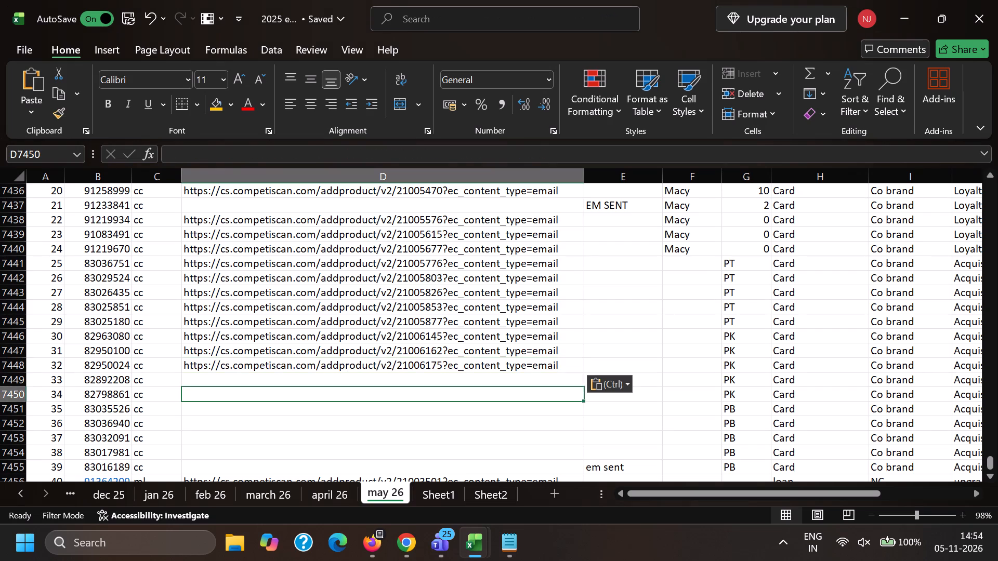
click(225, 380)
key(alt+Tab)
click(227, 0)
double_click(244, 26)
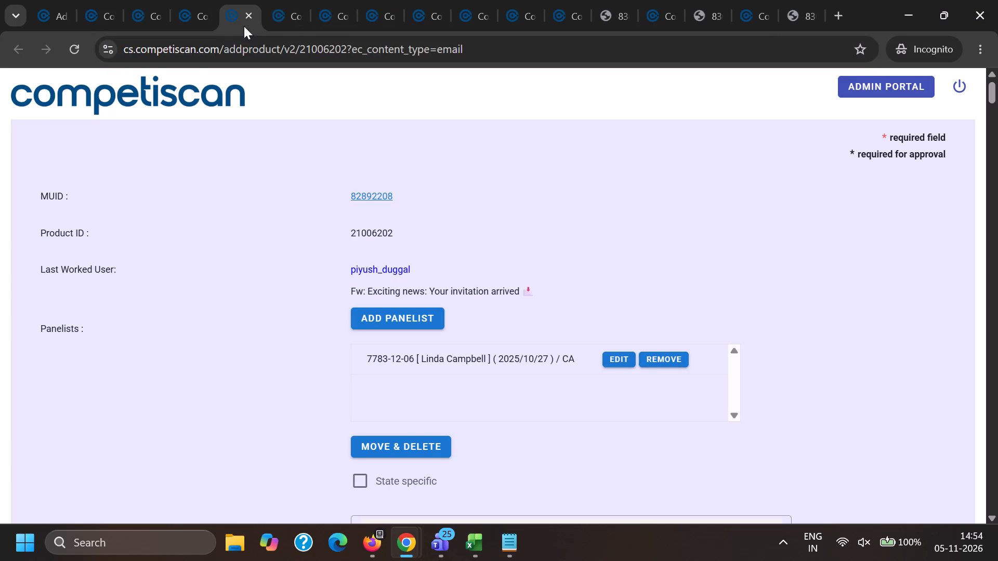
triple_click(247, 57)
key(ctrl+c)
key(alt+Tab)
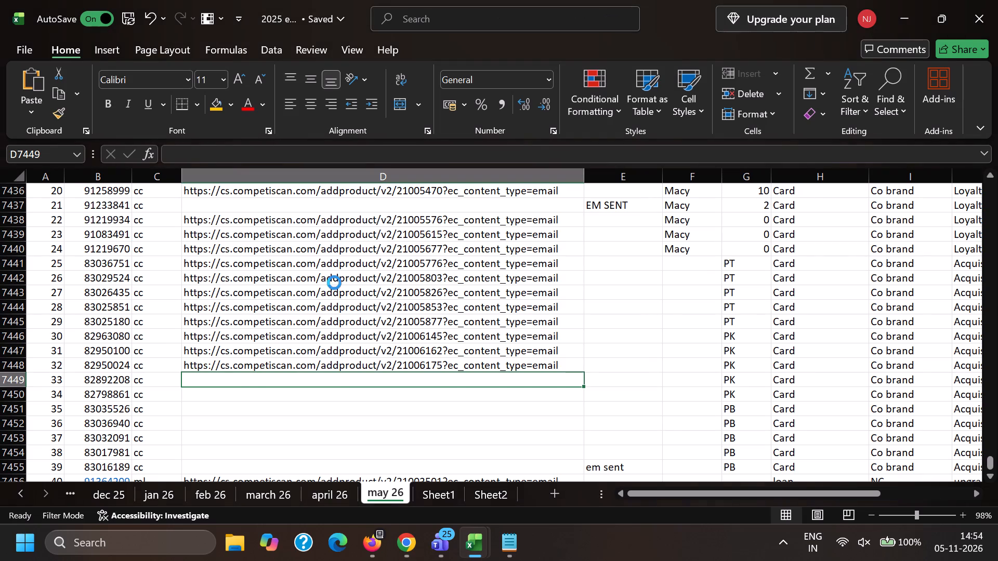
key(ctrl+v)
click(226, 397)
key(alt+Tab)
click(293, 0)
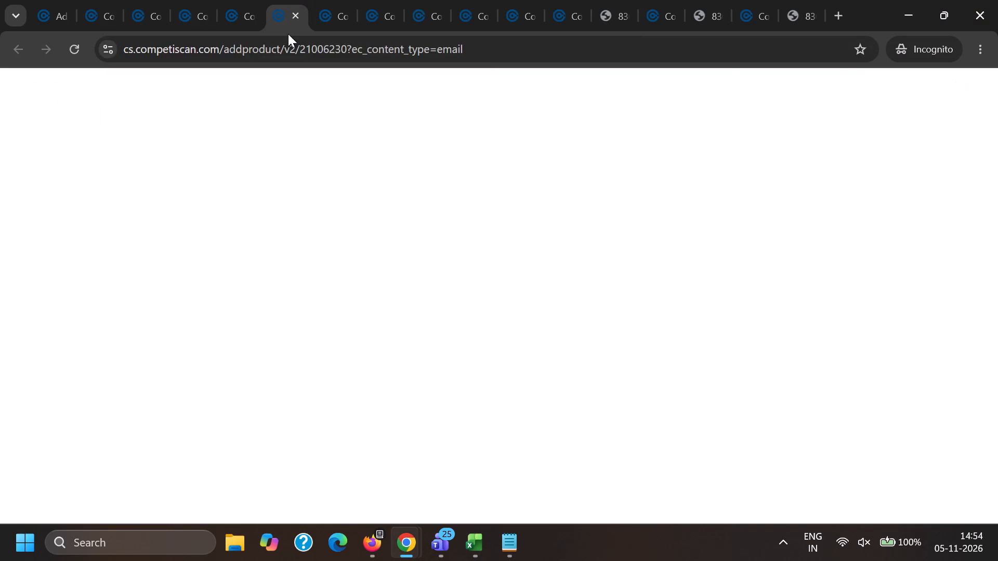
triple_click(284, 42)
key(ctrl+c)
key(alt+Tab)
key(ctrl+v)
Record the link of product 21006279 in the tracker on the row of MUID 83035526.
scroll(271, 287, down, 2)
click(244, 324)
key(alt+Tab)
click(428, 127)
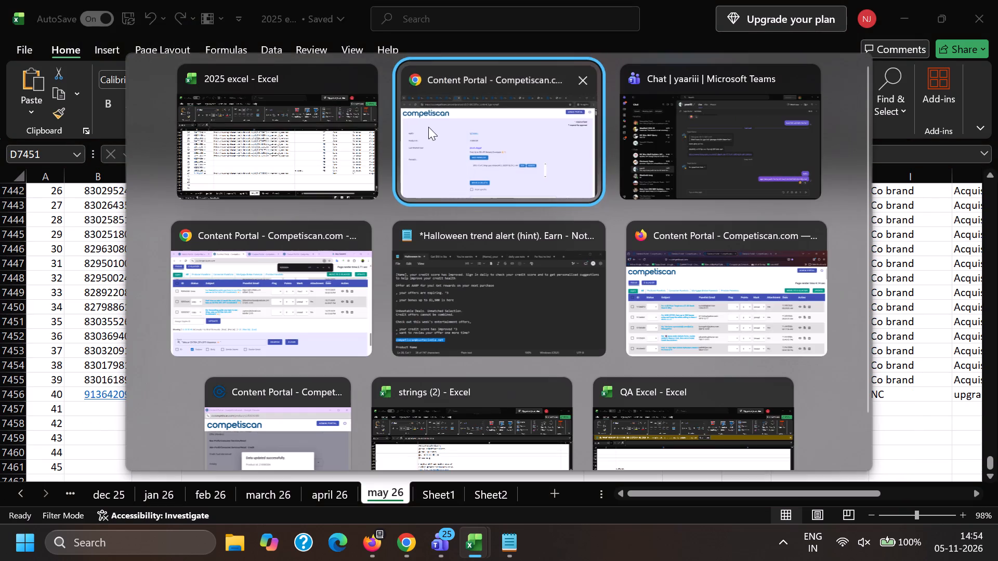
click(339, 0)
triple_click(341, 52)
key(ctrl+c)
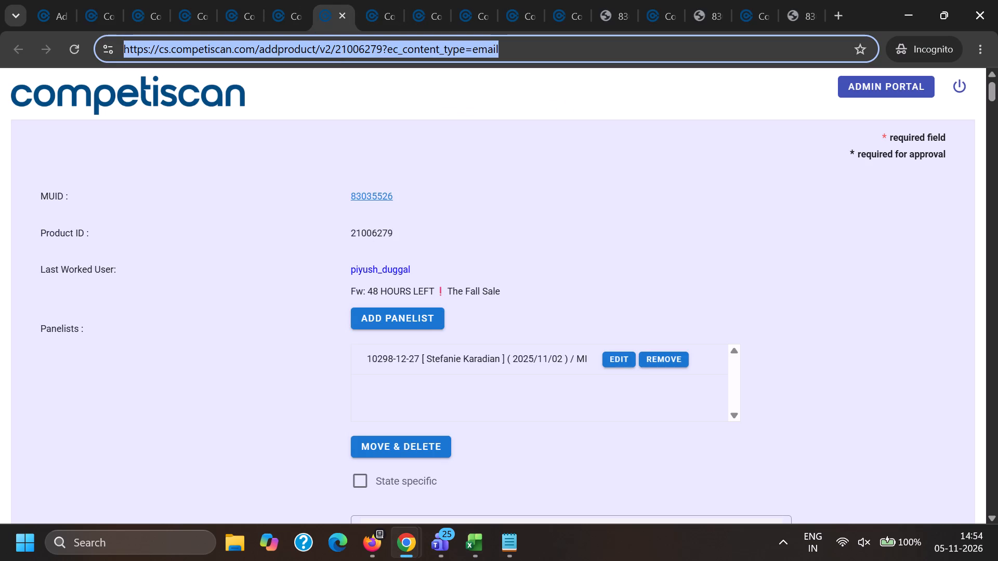
key(alt+Tab)
key(ctrl+v)
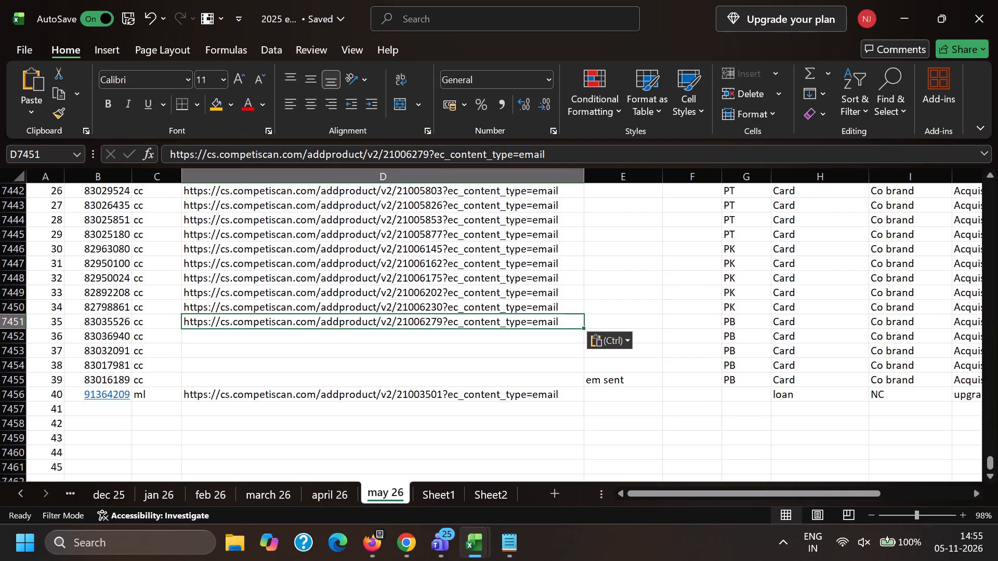
Record the link of product 21006375 in the tracker on the row of MUID 83036940.
key(alt+Tab)
click(368, 0)
triple_click(374, 43)
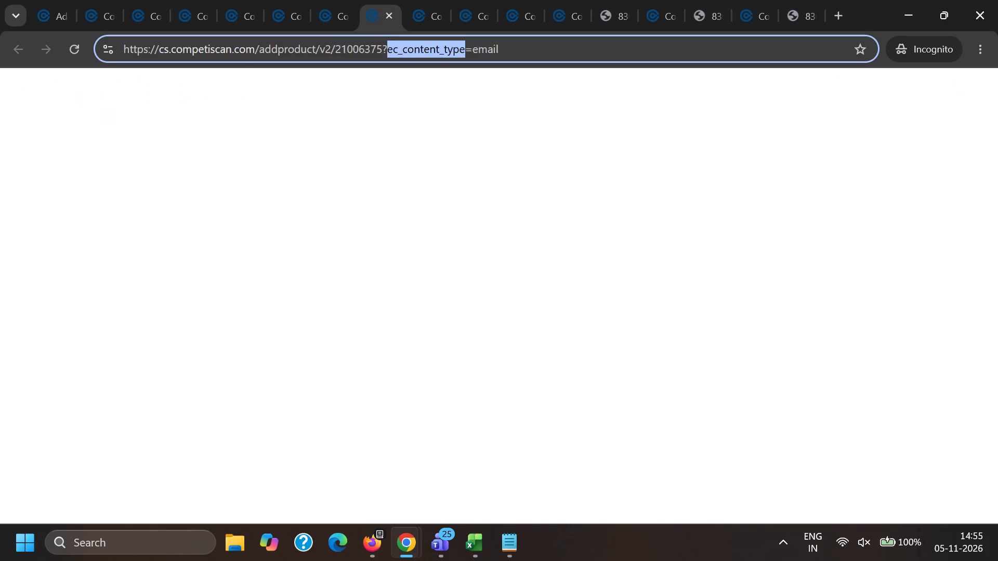
key(ctrl+c)
key(alt+Tab)
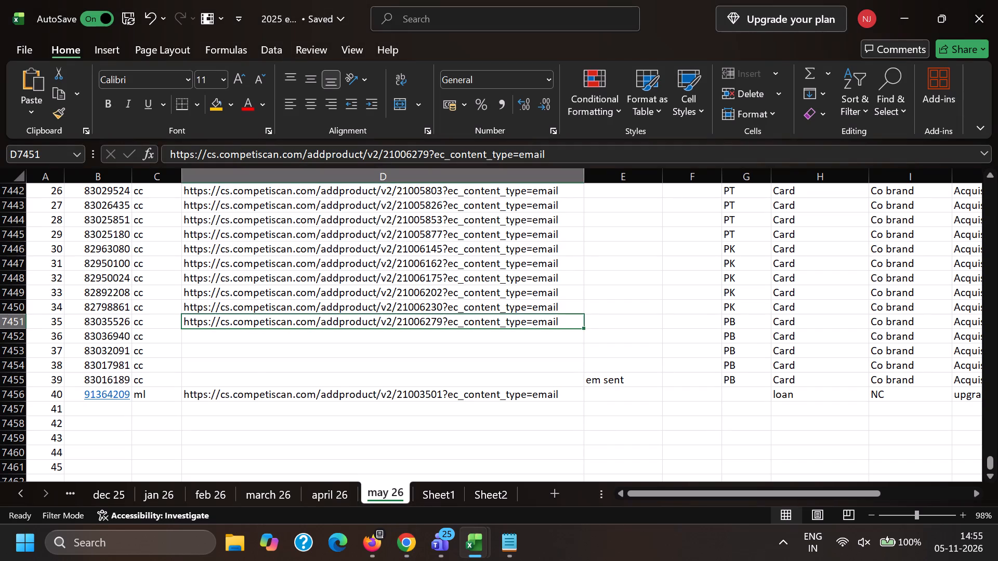
click(288, 340)
key(ctrl+v)
click(243, 355)
key(alt+Tab)
click(442, 0)
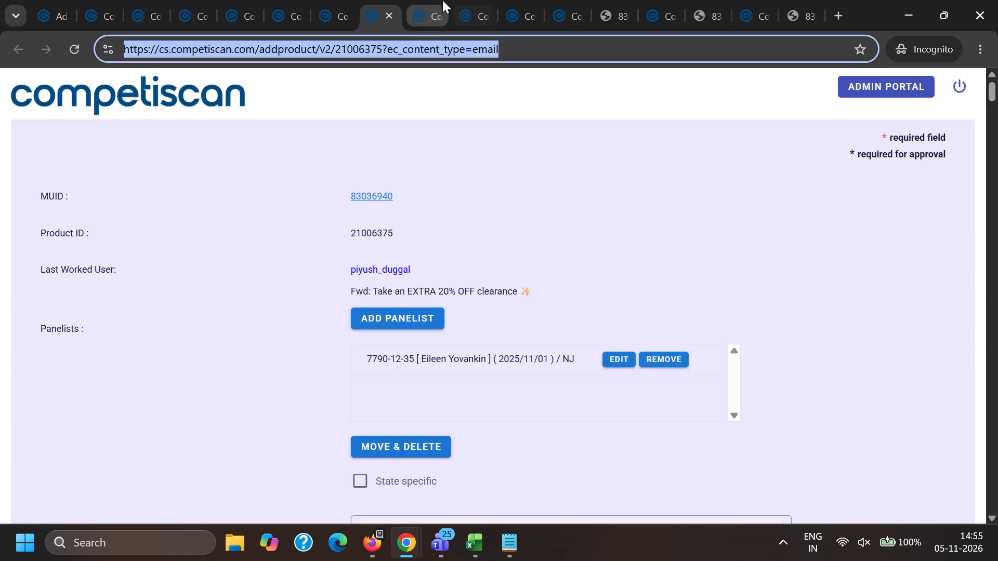
triple_click(442, 51)
key(ctrl+c)
key(alt+Tab)
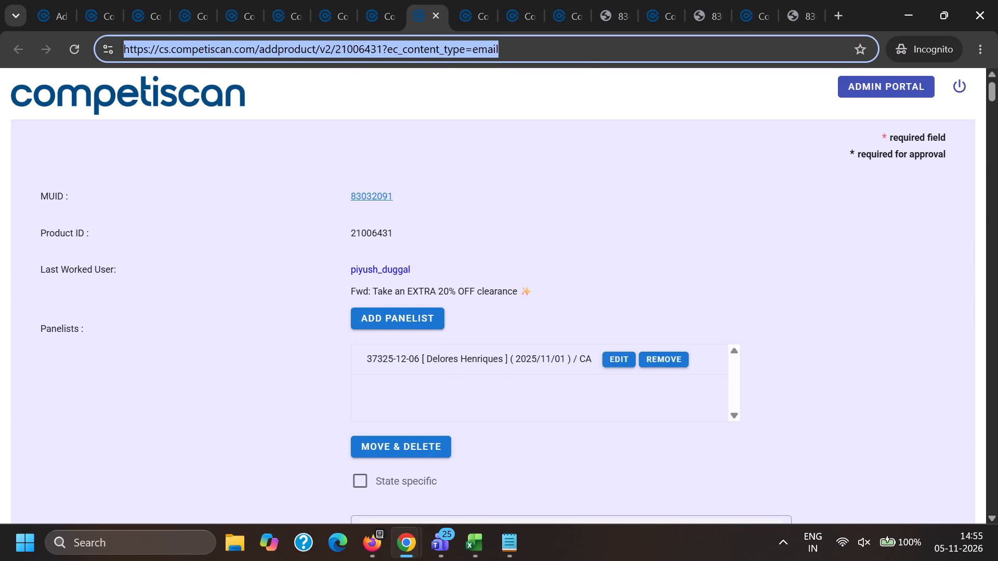
key(ctrl+v)
scroll(349, 236, down, 2)
click(278, 282)
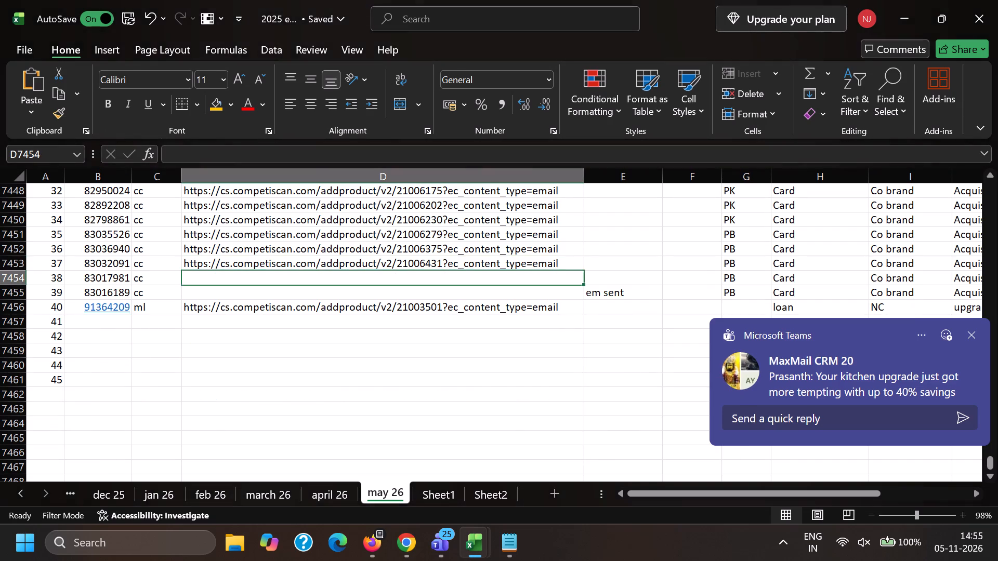
key(alt+Tab)
click(475, 0)
triple_click(467, 52)
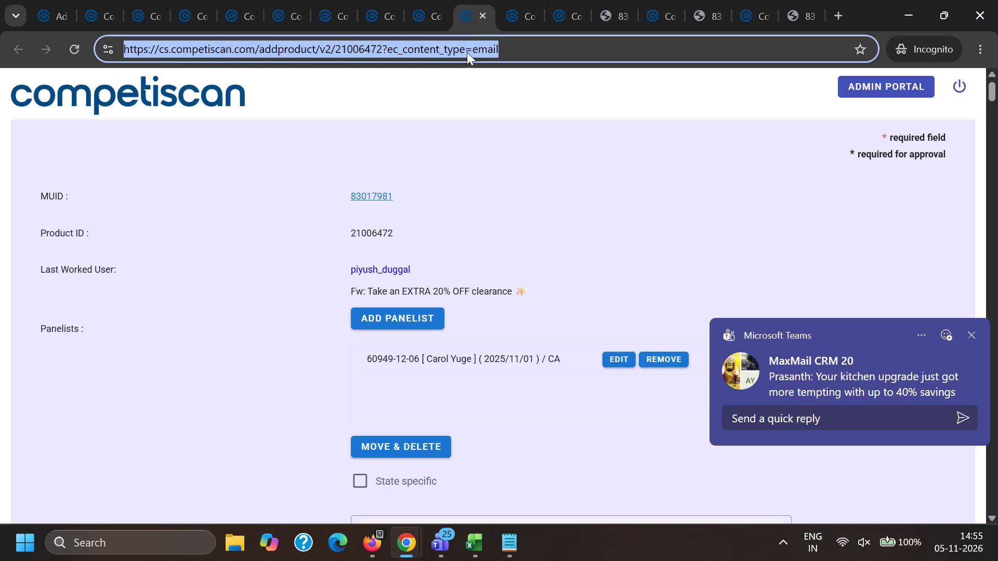
key(ctrl+c)
key(alt+Tab)
key(ctrl+v)
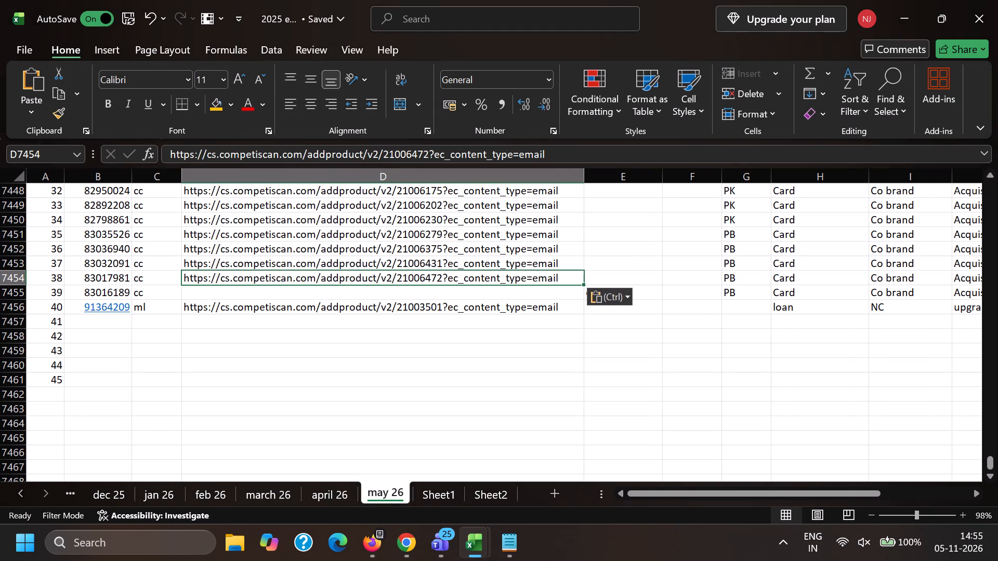
Record the link of product 21006506 in the tracker on the row of MUID 83016189.
click(393, 292)
key(alt+Tab)
click(513, 0)
triple_click(517, 46)
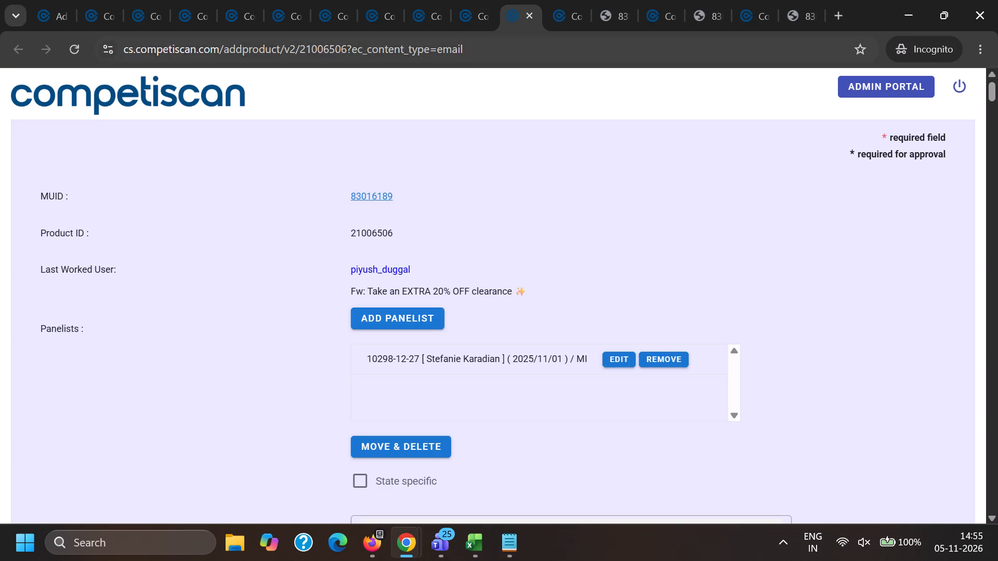
key(ctrl+c)
key(alt+Tab)
key(ctrl+v)
click(444, 156)
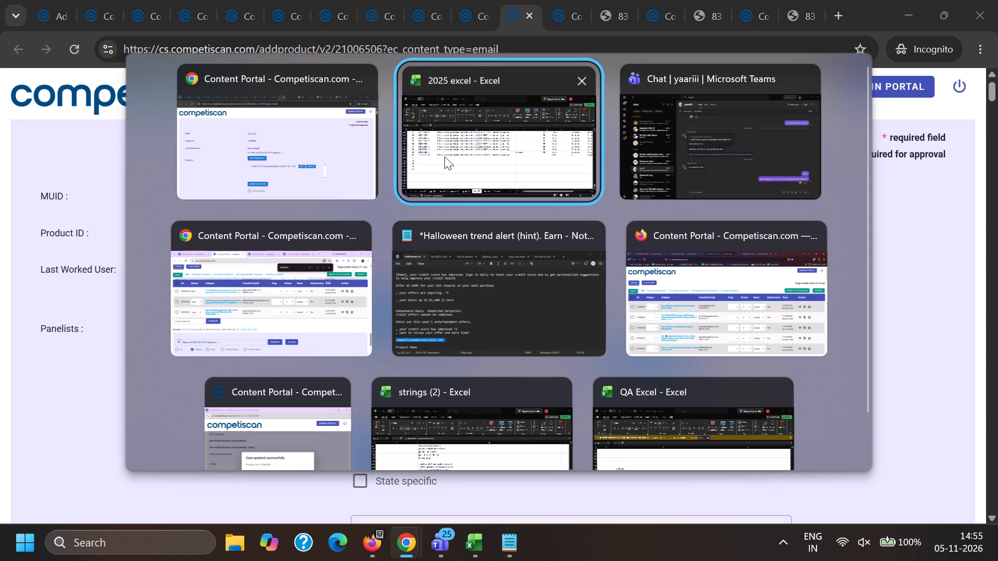
key(ctrl+v)
click(391, 351)
Close the tab of product 21006506 and the remaining Pottery Barn Teen product tabs with their processed PDFs.
key(alt+Tab)
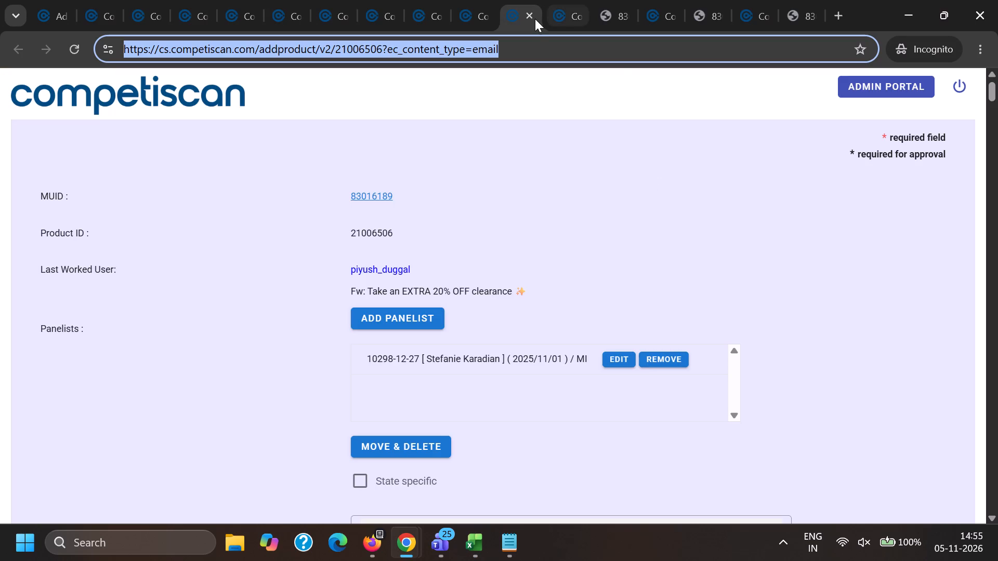
click(531, 16)
click(519, 0)
double_click(531, 15)
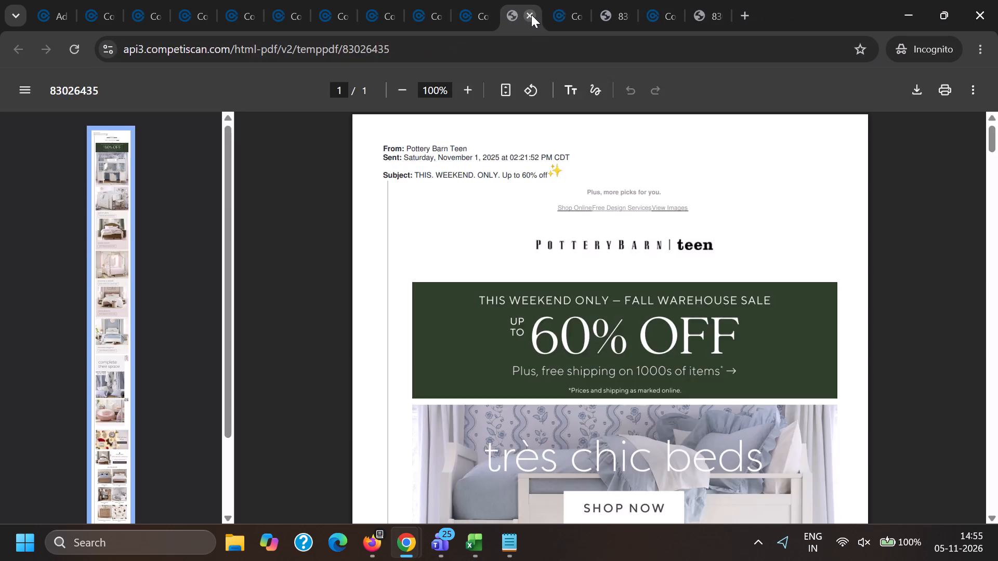
double_click(531, 15)
double_click(531, 15)
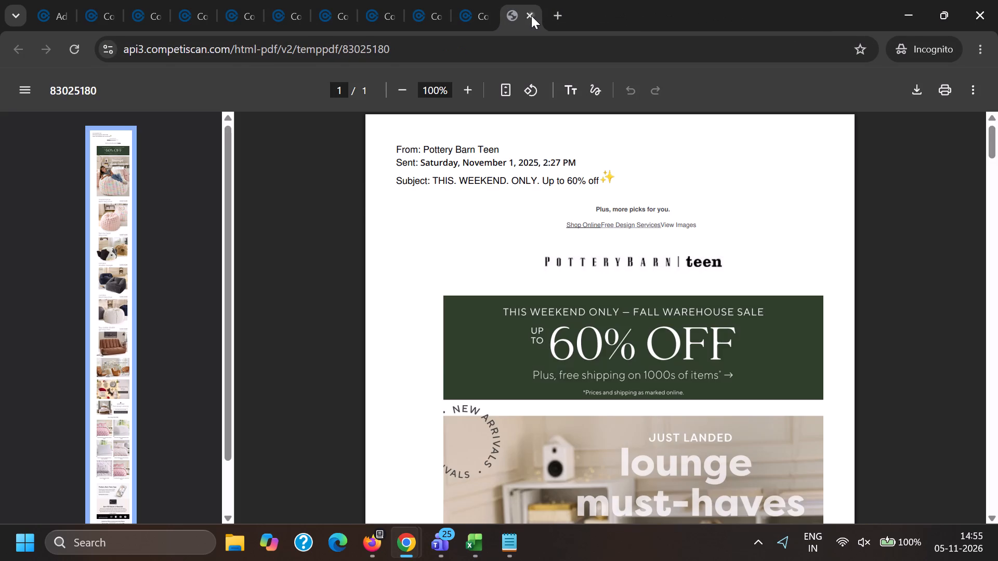
Open the processed PDFs of the Pottery Barn Kids products 21006145 and 21006162.
click(101, 0)
scroll(406, 214, down, 4)
ctrl+click(776, 333)
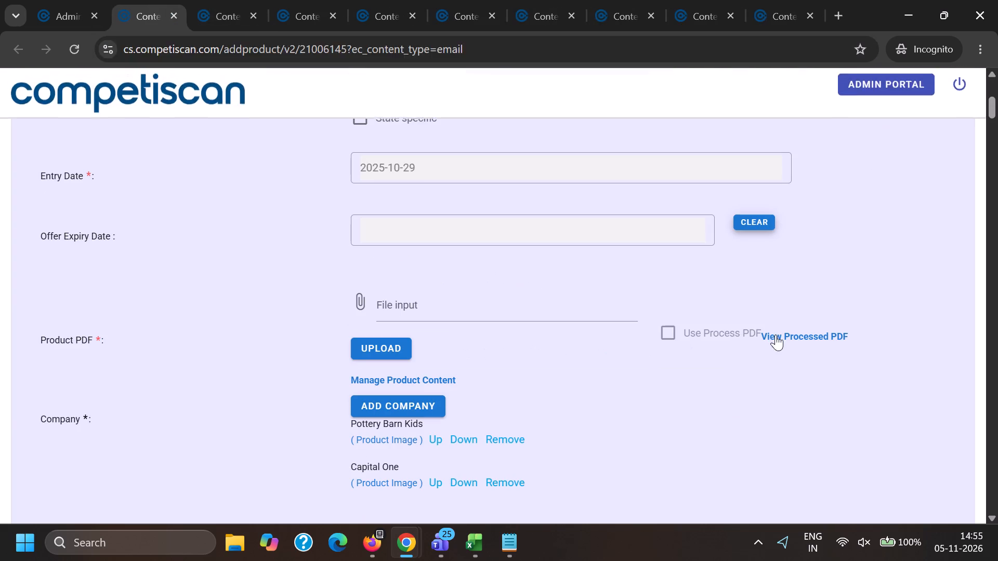
key(ctrl+Tab)
key(ctrl+Tab)
scroll(718, 304, down, 5)
scroll(779, 337, up, 3)
scroll(798, 350, down, 2)
ctrl+click(789, 335)
Open the processed PDFs of the Pottery Barn Kids products 21006175, 21006202 and 21006230.
key(ctrl+Tab)
key(ctrl+Tab)
scroll(789, 325, down, 5)
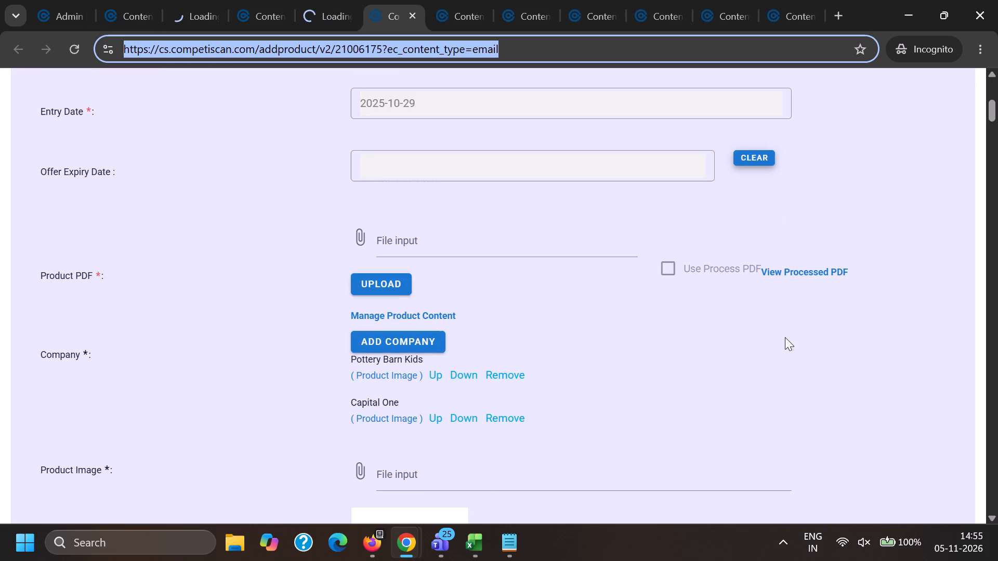
ctrl+click(781, 253)
key(ctrl+Tab)
key(ctrl+Tab)
scroll(777, 257, down, 5)
ctrl+click(793, 259)
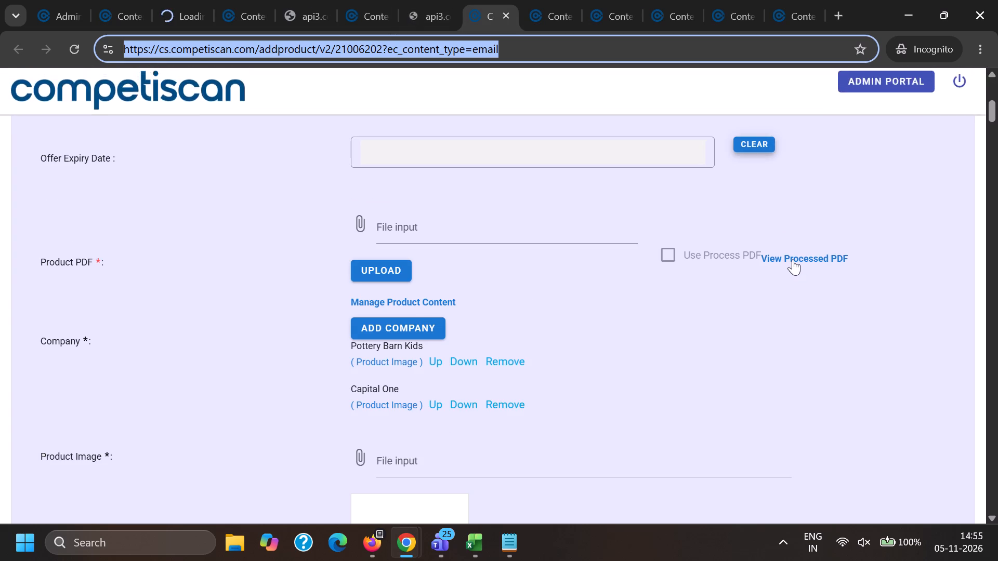
key(ctrl+Tab)
key(ctrl+Tab)
scroll(792, 257, down, 5)
ctrl+click(804, 261)
Open the processed PDFs of the Pottery Barn products 21006279 and 21006375.
key(ctrl+Tab)
key(ctrl+Tab)
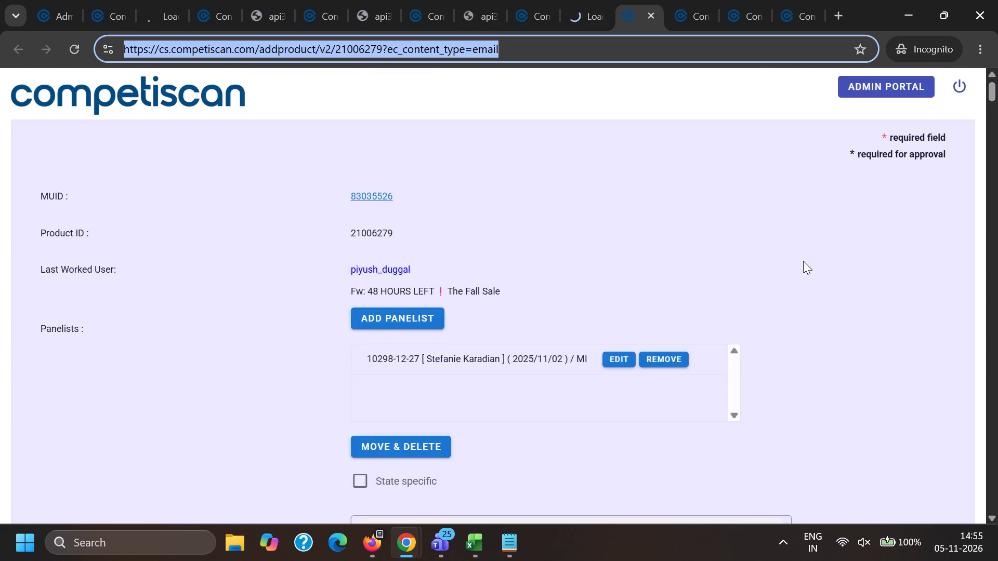
scroll(803, 259, down, 4)
ctrl+click(815, 337)
key(ctrl+Tab)
key(ctrl+Tab)
scroll(811, 311, down, 5)
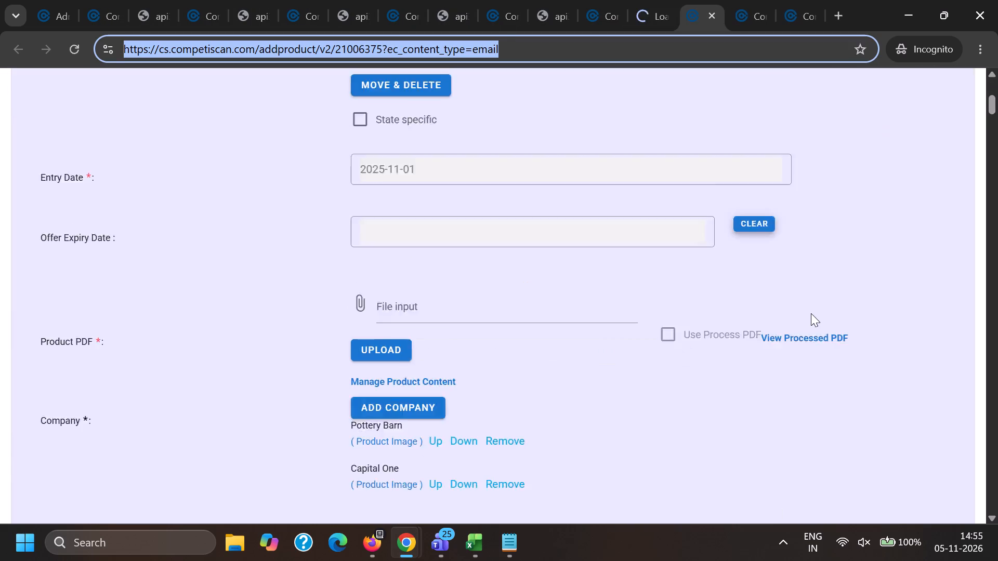
ctrl+click(797, 261)
Open the processed PDFs of the Pottery Barn products 21006431 and 21006472.
key(ctrl+Tab)
key(ctrl+Tab)
scroll(797, 259, down, 5)
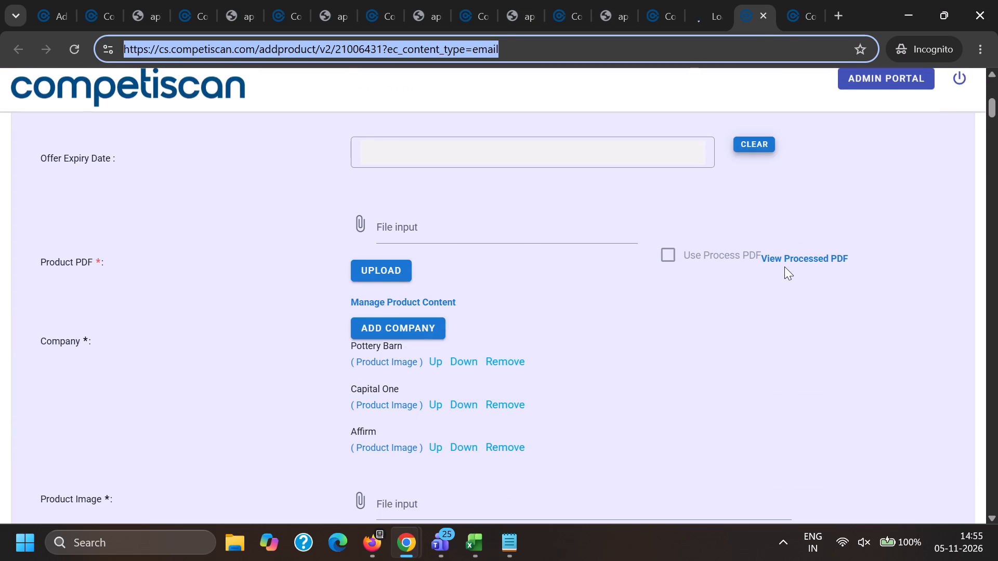
ctrl+click(784, 265)
ctrl+click(783, 261)
key(ctrl+Tab)
key(ctrl+Tab)
scroll(782, 259, down, 4)
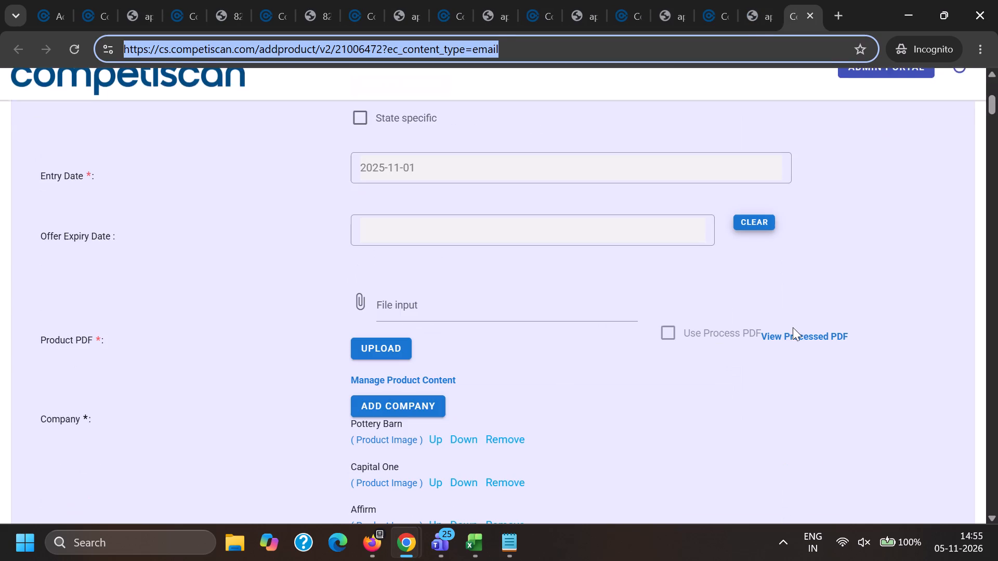
ctrl+click(794, 335)
Mark Pottery Barn Kids product 21006145 to use its processed PDF and approve the product.
click(124, 0)
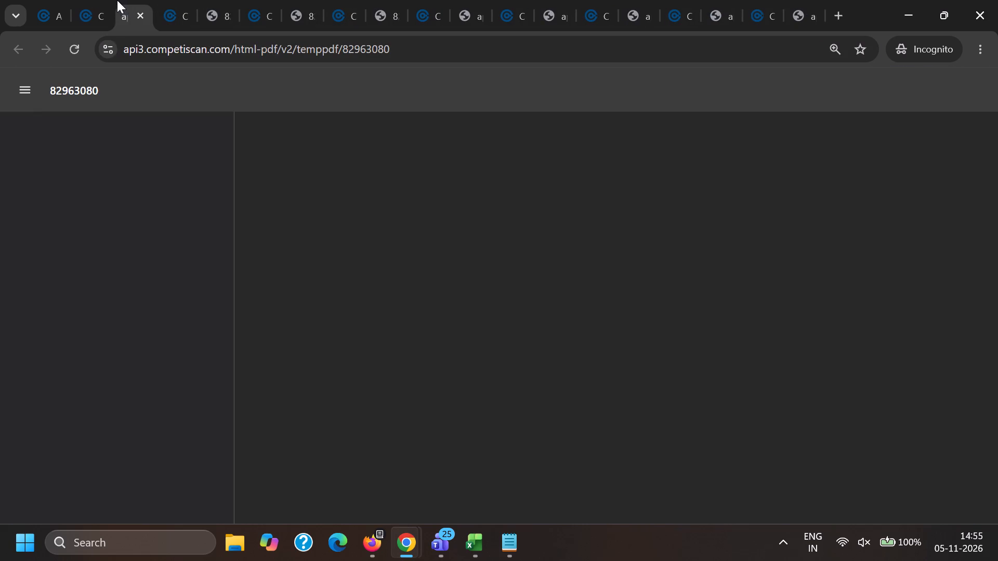
click(84, 0)
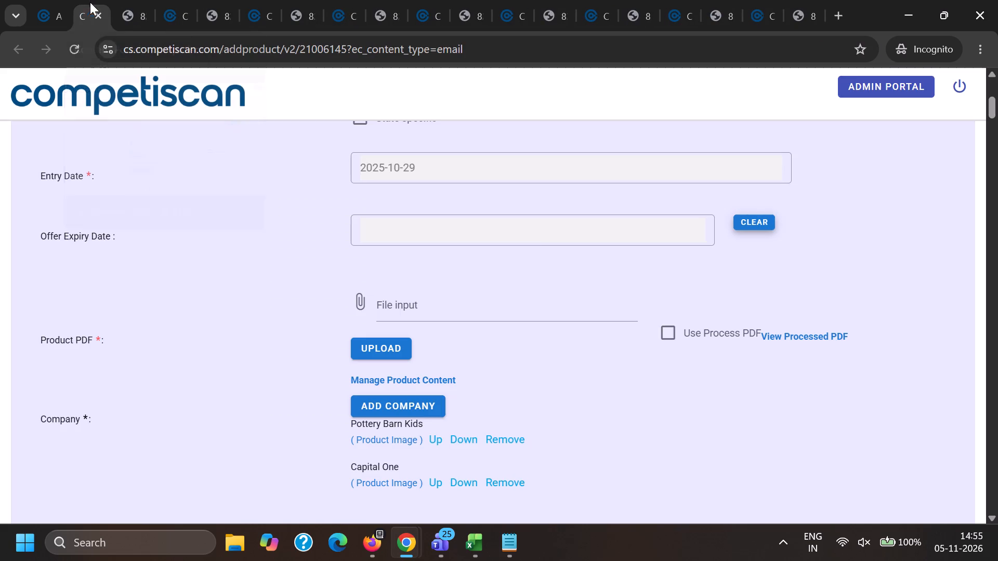
click(665, 326)
click(656, 367)
key(End)
scroll(526, 422, down, 6)
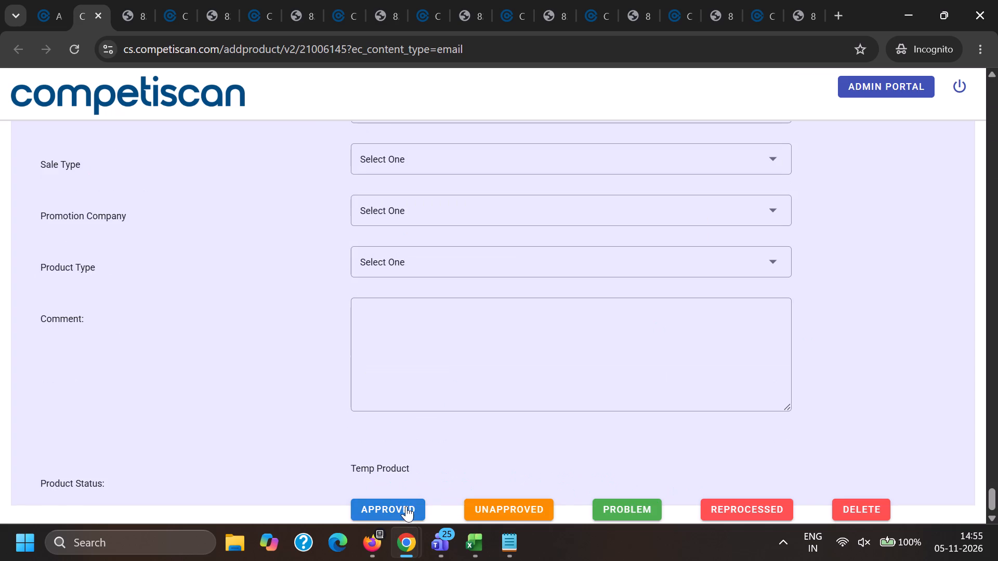
click(406, 506)
Mark Pottery Barn Kids product 21006162 to use its processed PDF and approve the product.
click(218, 0)
click(187, 0)
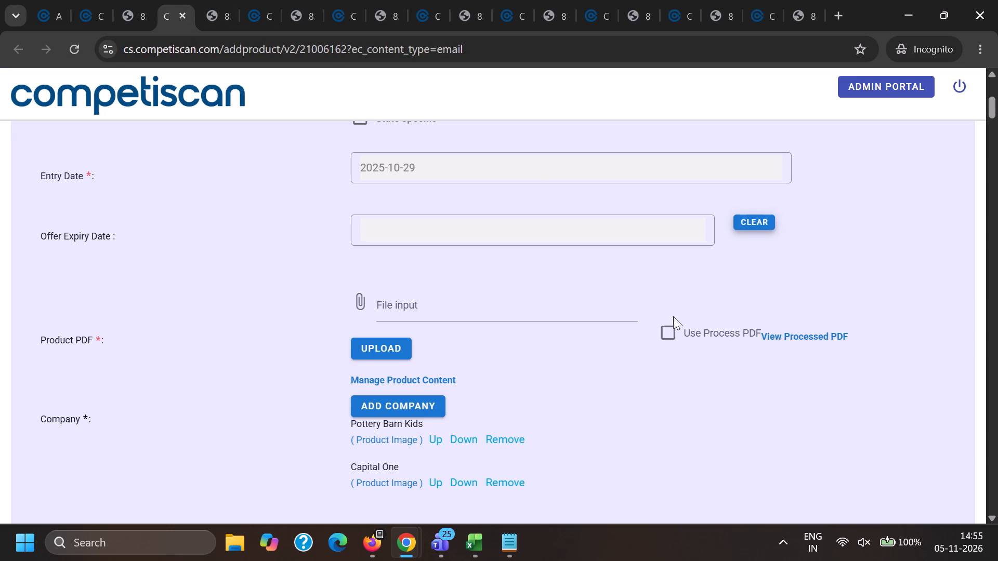
click(676, 332)
key(End)
scroll(449, 482, down, 5)
click(403, 509)
Mark Pottery Barn Kids product 21006175 to use its processed PDF and approve the product.
click(313, 0)
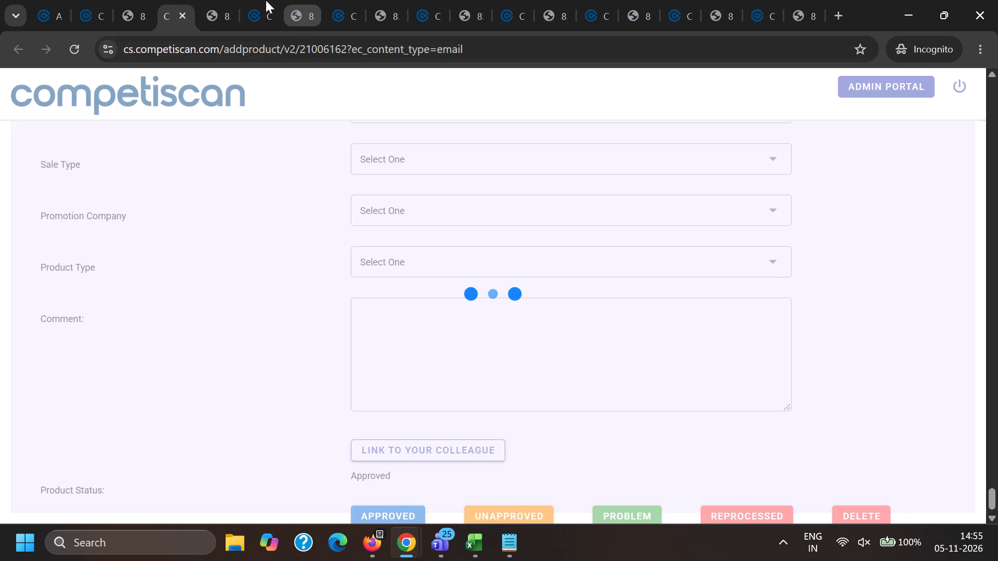
click(265, 0)
click(664, 241)
key(End)
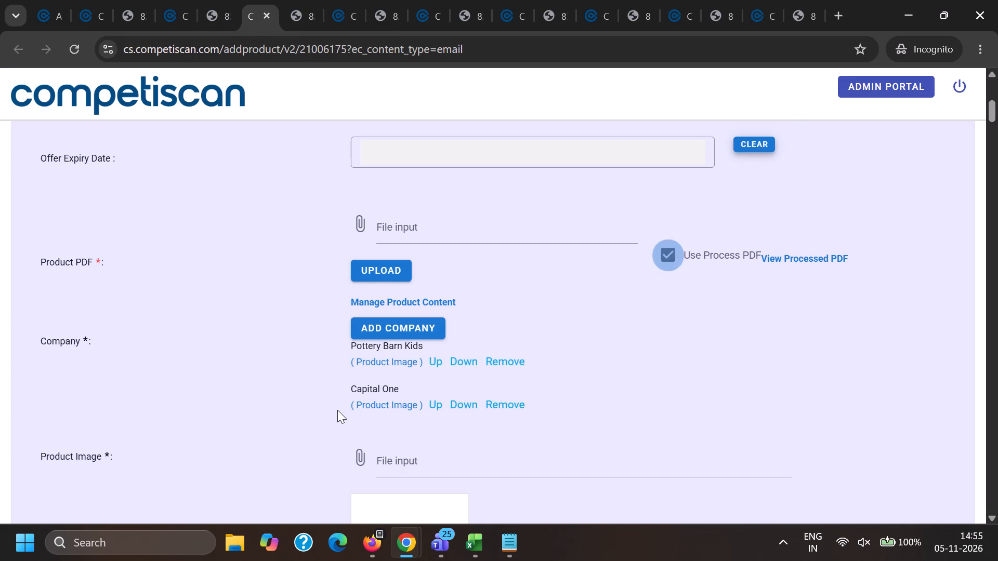
scroll(337, 418, down, 4)
click(400, 515)
Check the processed PDF of Pottery Barn Kids product 21006202, set the product to use it and approve the product.
click(378, 0)
click(347, 0)
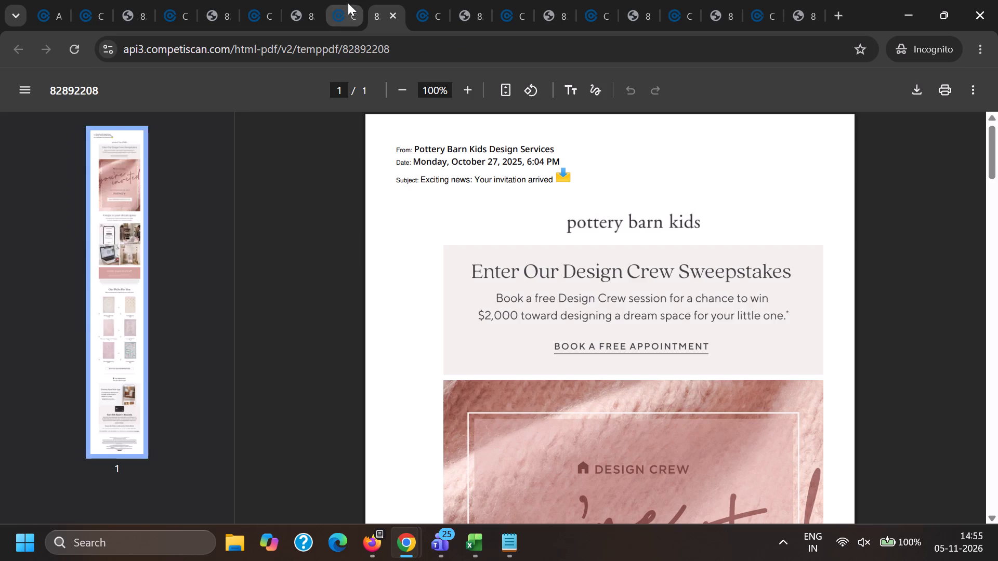
click(650, 258)
click(678, 248)
key(End)
scroll(477, 393, down, 6)
click(410, 514)
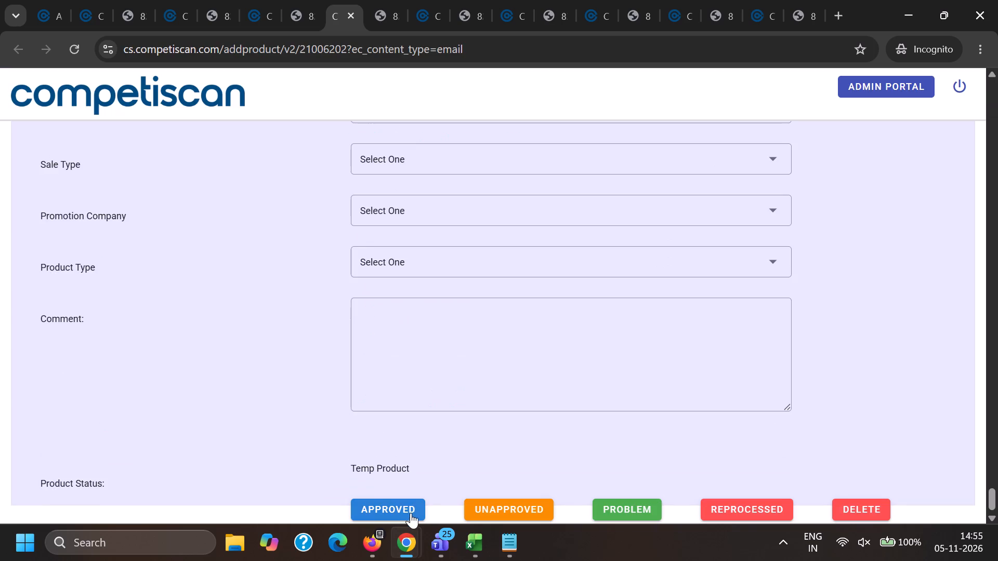
Mark Pottery Barn Kids product 21006230 to use its processed PDF and approve the product.
click(475, 0)
click(424, 0)
click(654, 259)
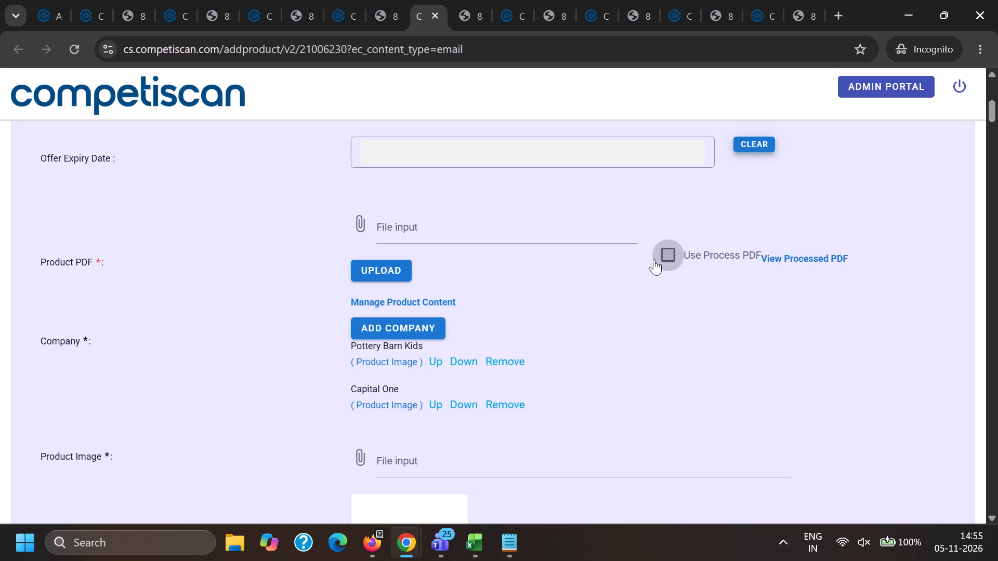
key(End)
scroll(461, 400, down, 5)
click(416, 505)
Mark Pottery Barn product 21006279 to use its processed PDF and approve the product.
click(565, 0)
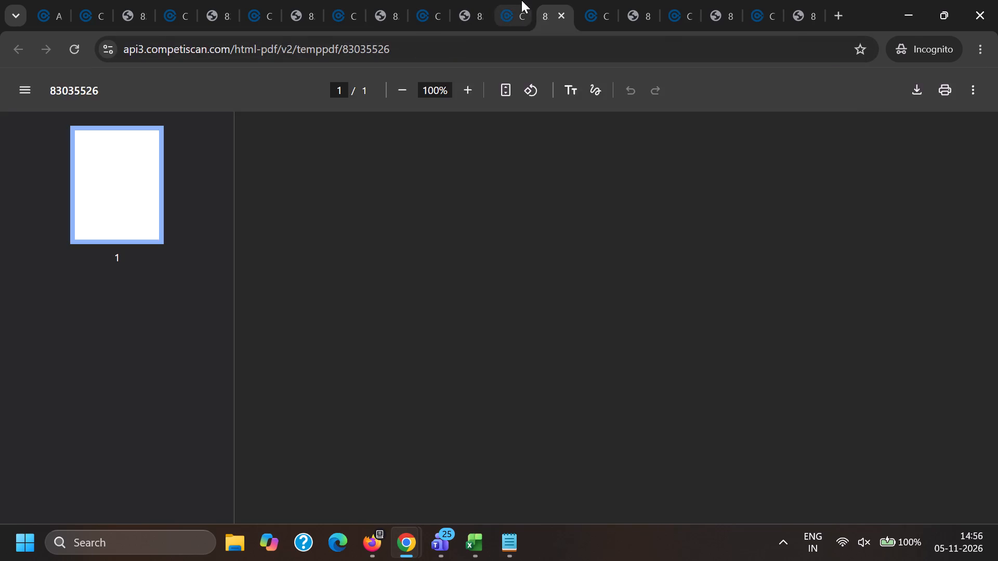
click(521, 0)
click(672, 324)
key(End)
scroll(452, 422, down, 5)
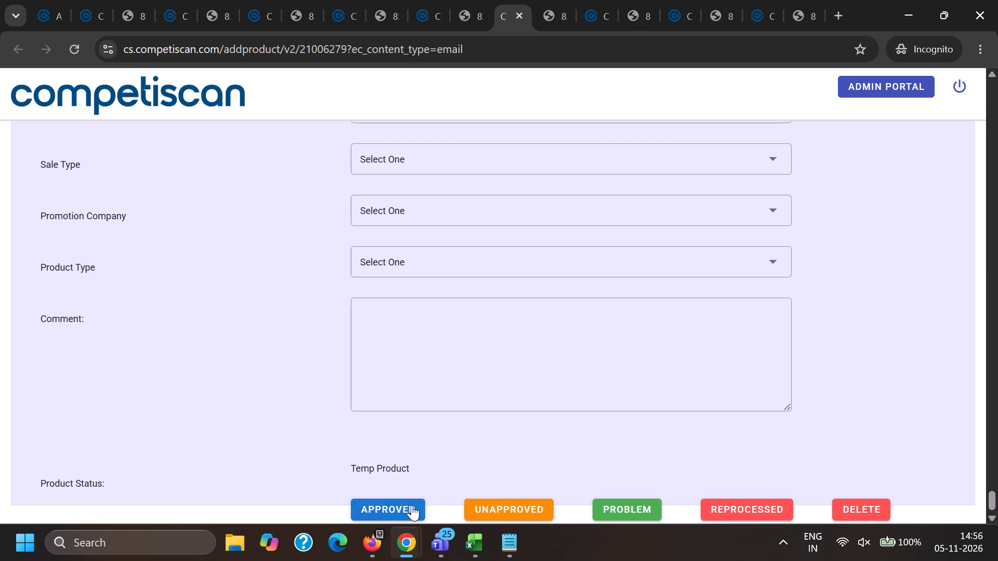
click(410, 509)
Mark Pottery Barn product 21006375 to use its processed PDF and approve the product.
click(637, 0)
click(600, 0)
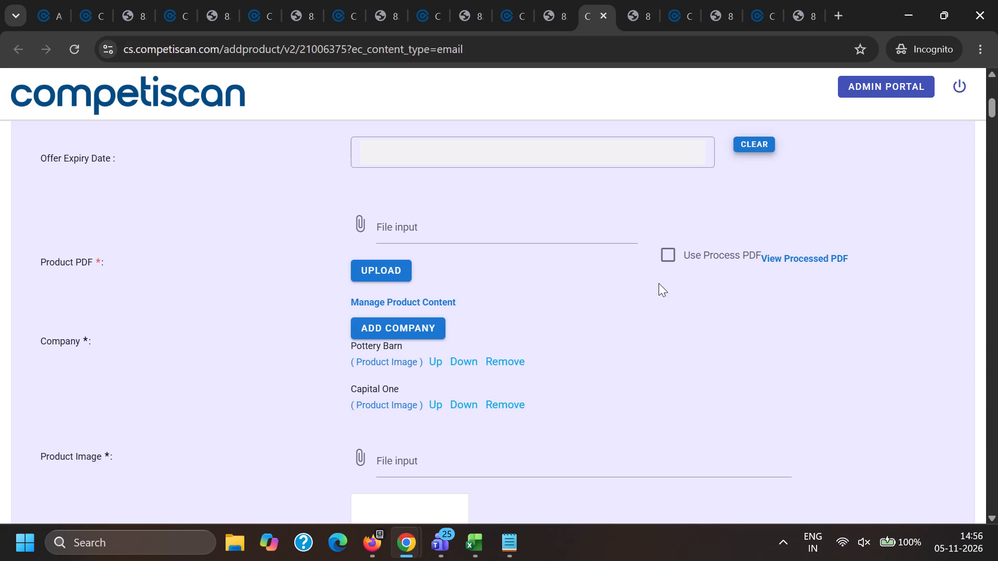
click(663, 253)
key(End)
scroll(467, 412, down, 4)
click(411, 510)
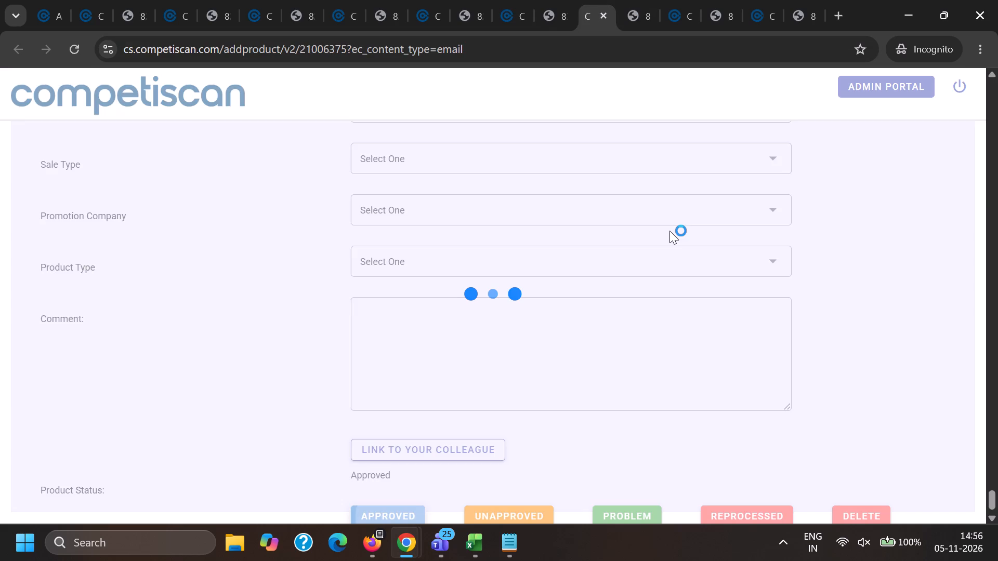
Mark Pottery Barn product 21006431 to use its processed PDF and approve the product.
click(714, 2)
click(675, 0)
click(667, 260)
key(End)
scroll(457, 424, down, 5)
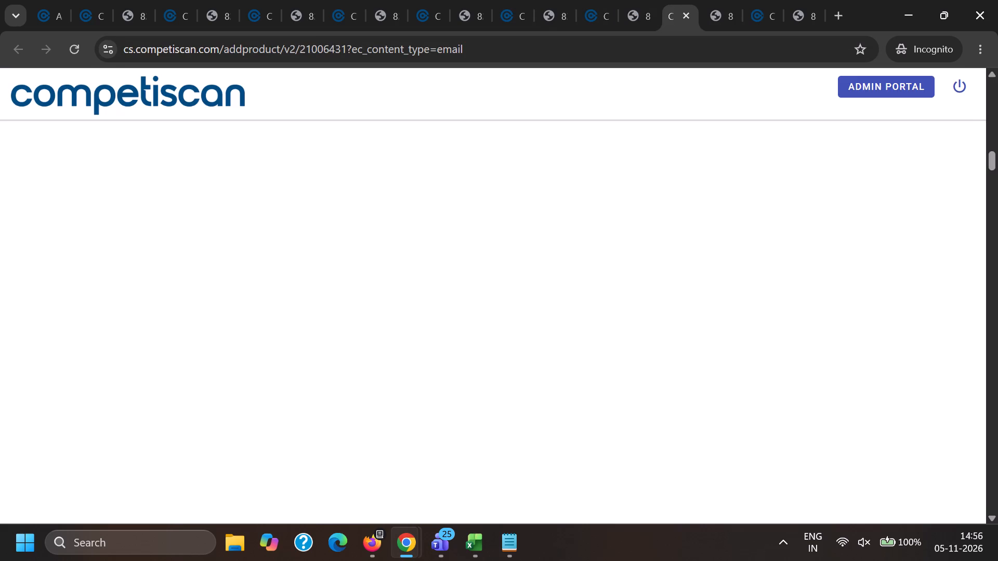
click(410, 508)
Check the processed PDF of Pottery Barn product 21006472, set the product to use it and approve the product.
click(754, 16)
click(797, 0)
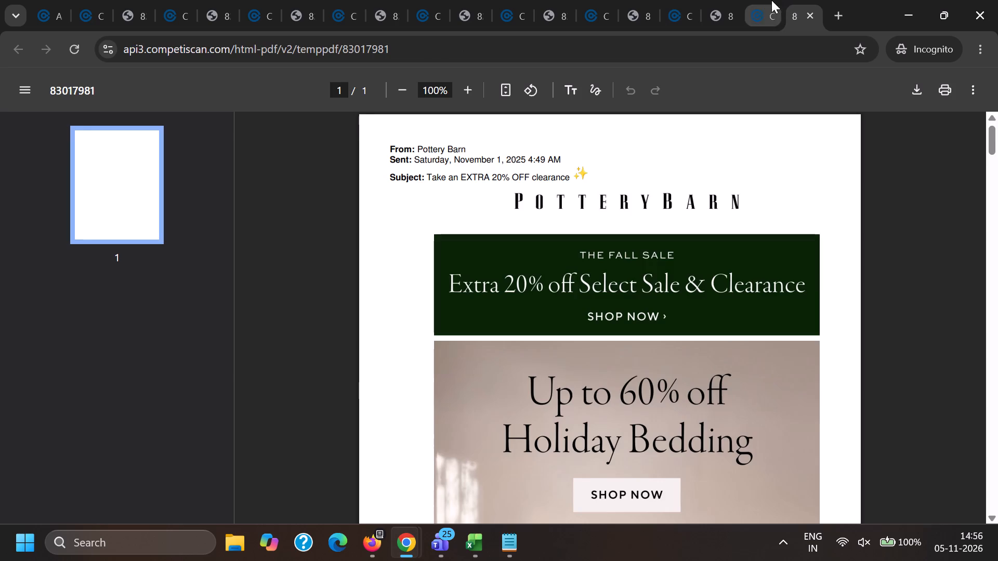
click(771, 0)
click(667, 334)
key(End)
scroll(386, 420, down, 5)
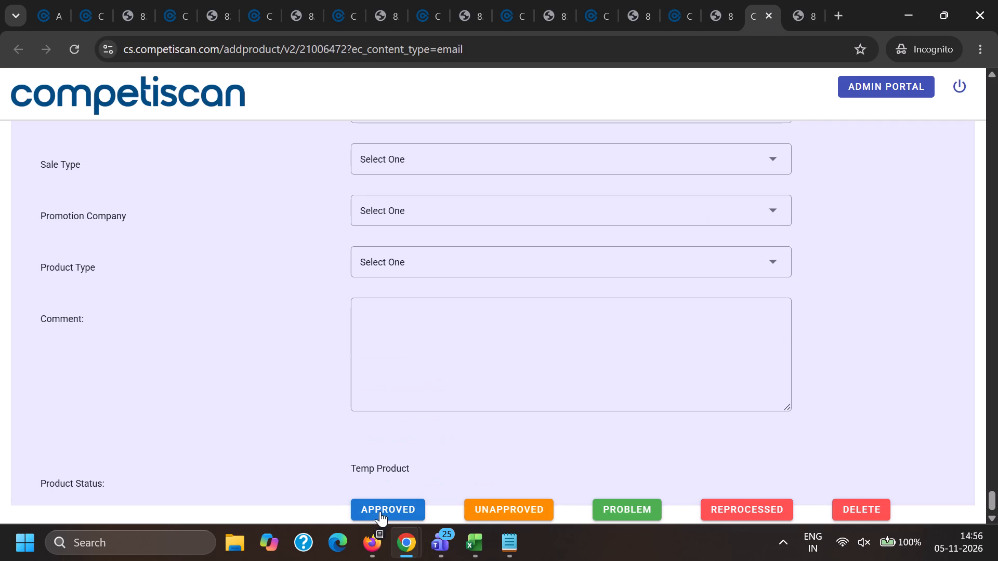
click(380, 511)
Return to the admin portal's unpublished electronic content list and rerun its search to refresh the products.
click(102, 0)
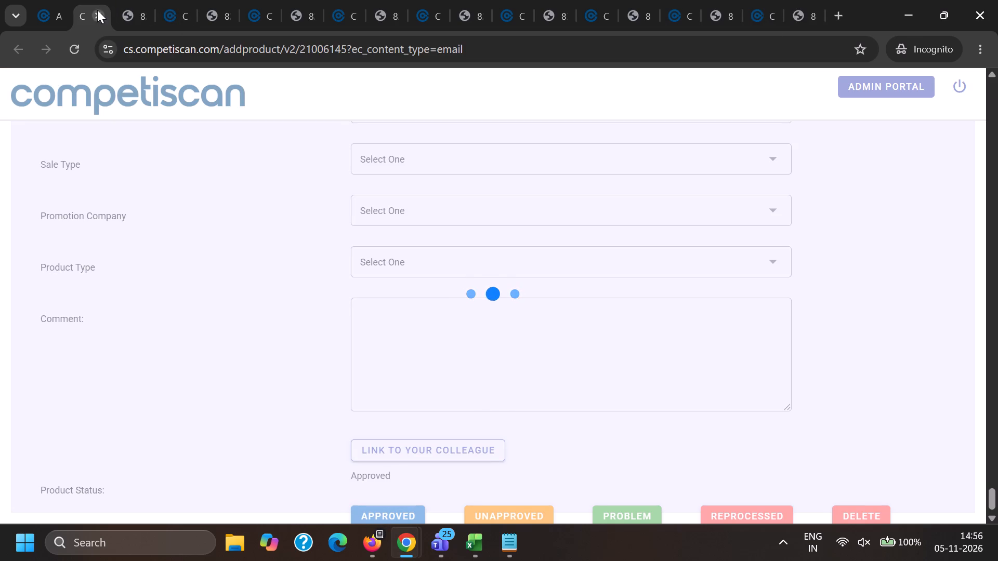
click(55, 0)
click(73, 0)
click(52, 0)
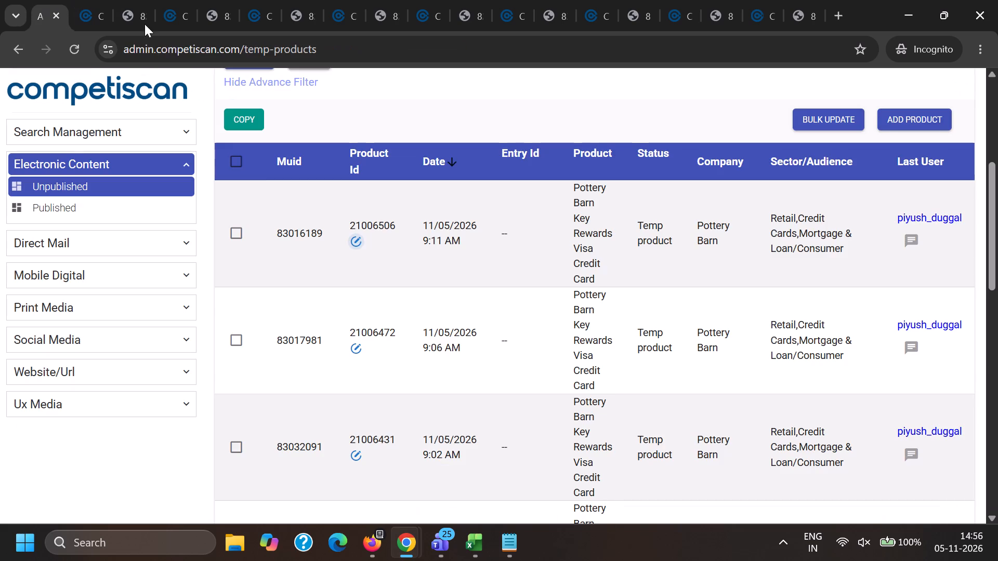
scroll(291, 253, up, 2)
click(240, 210)
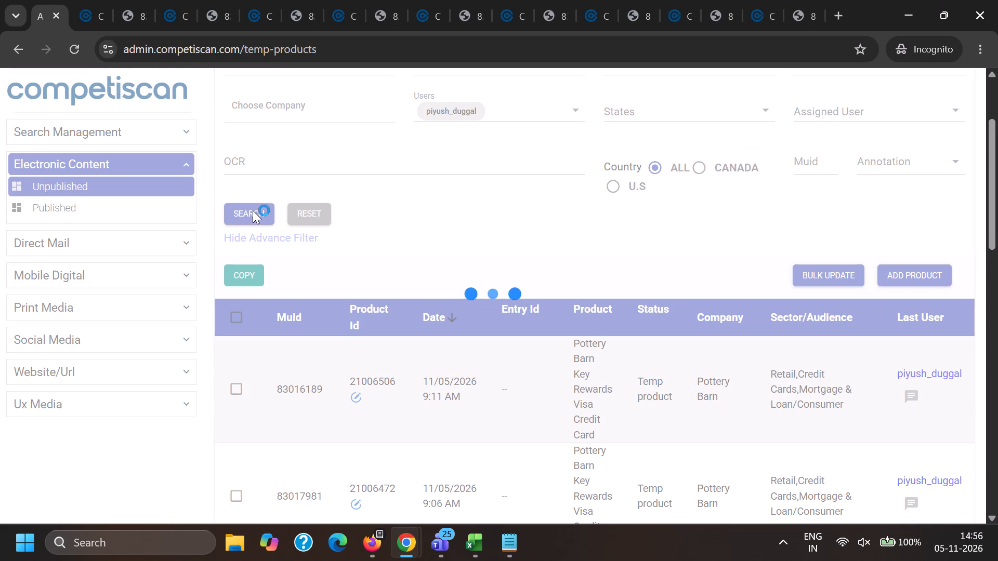
scroll(340, 271, down, 4)
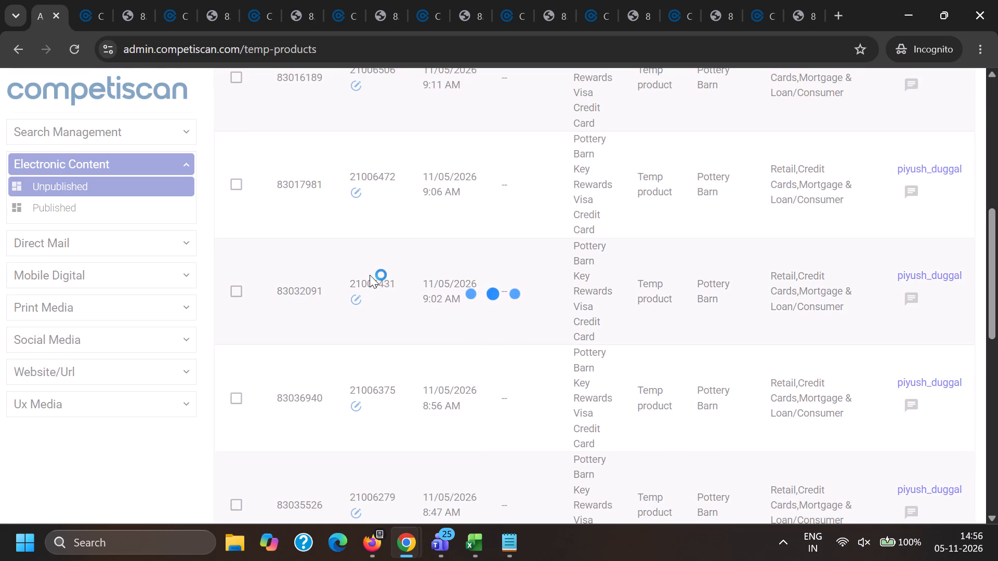
Close the product pages and processed PDFs of the approved products 21006145 and 21006162.
click(90, 0)
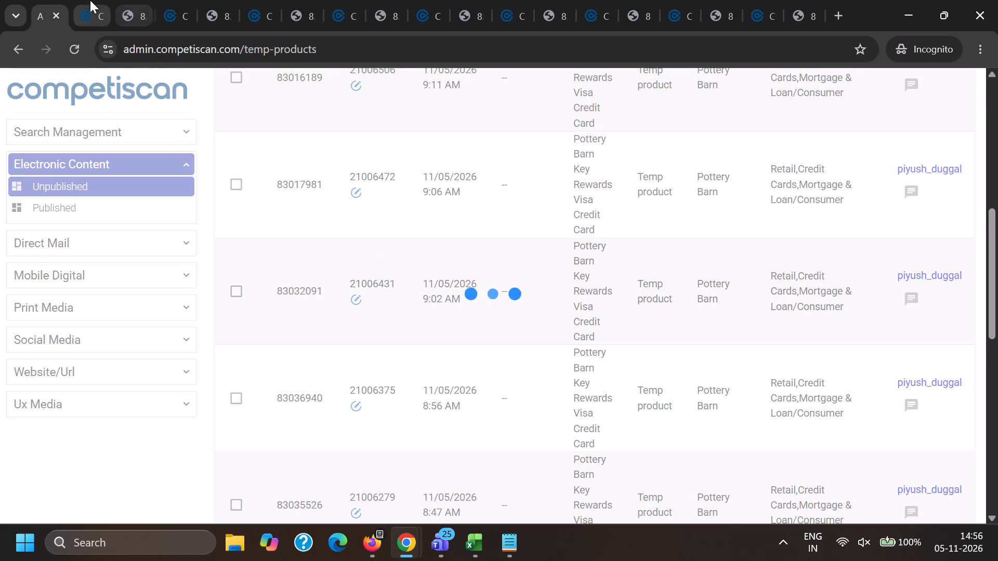
double_click(97, 16)
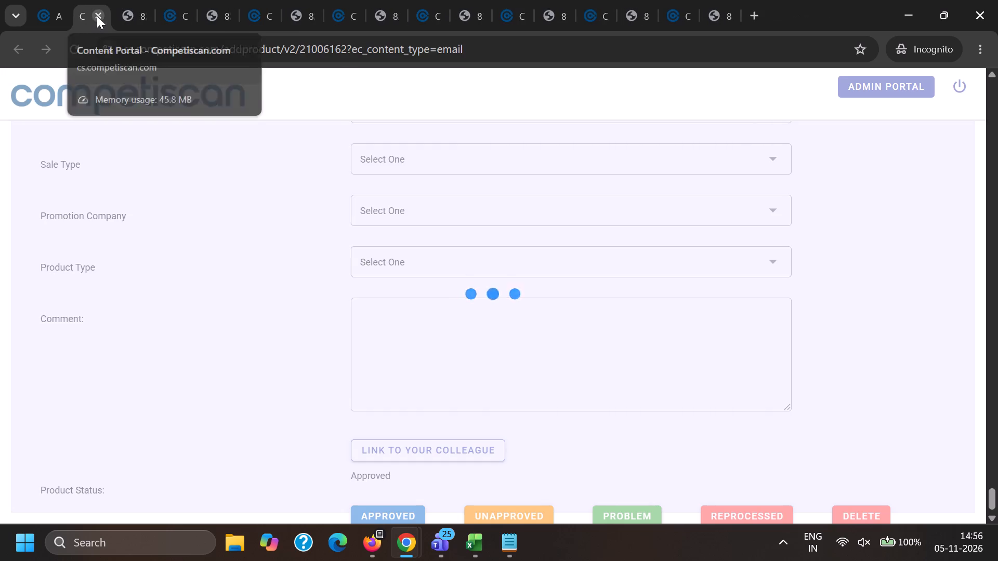
double_click(97, 16)
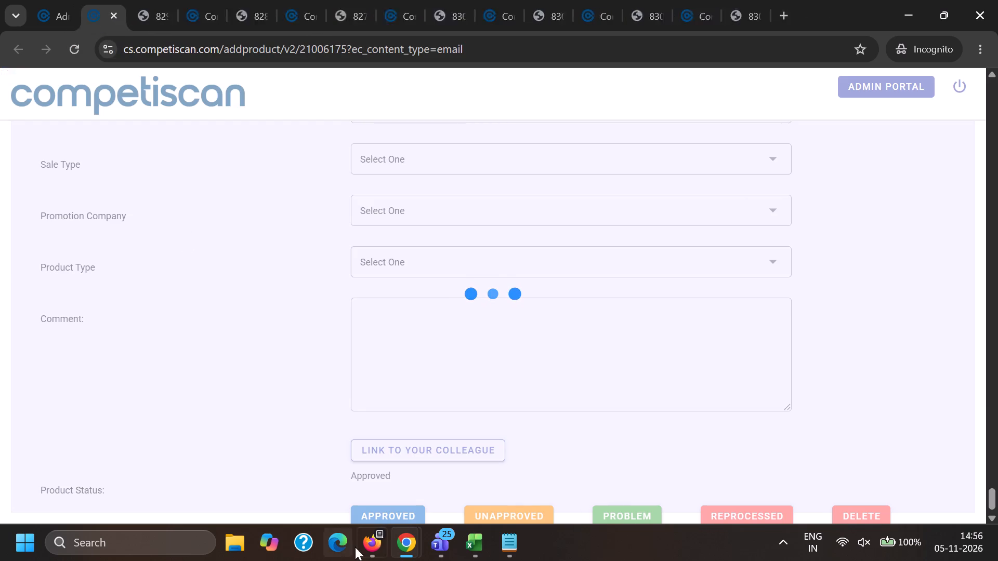
Switch to Firefox and run the "Capital one" email search in the first Content Portal page.
click(364, 546)
click(58, 158)
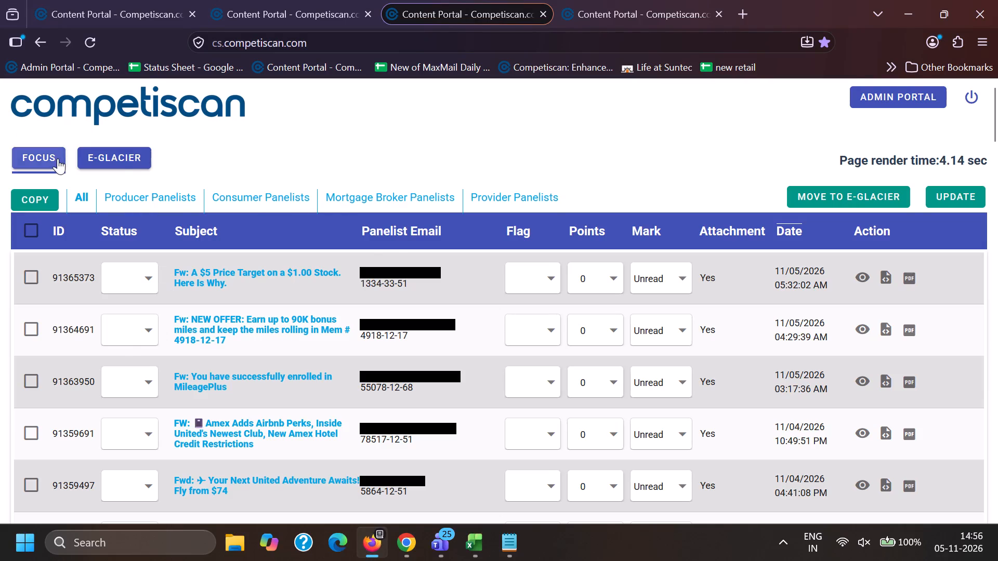
click(164, 0)
click(528, 401)
click(276, 0)
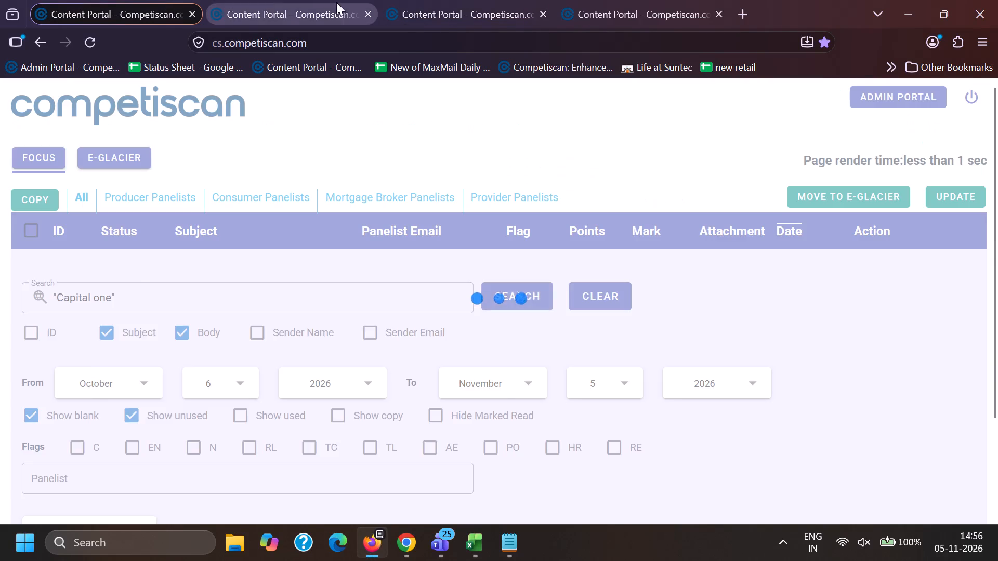
click(386, 0)
click(316, 0)
click(97, 0)
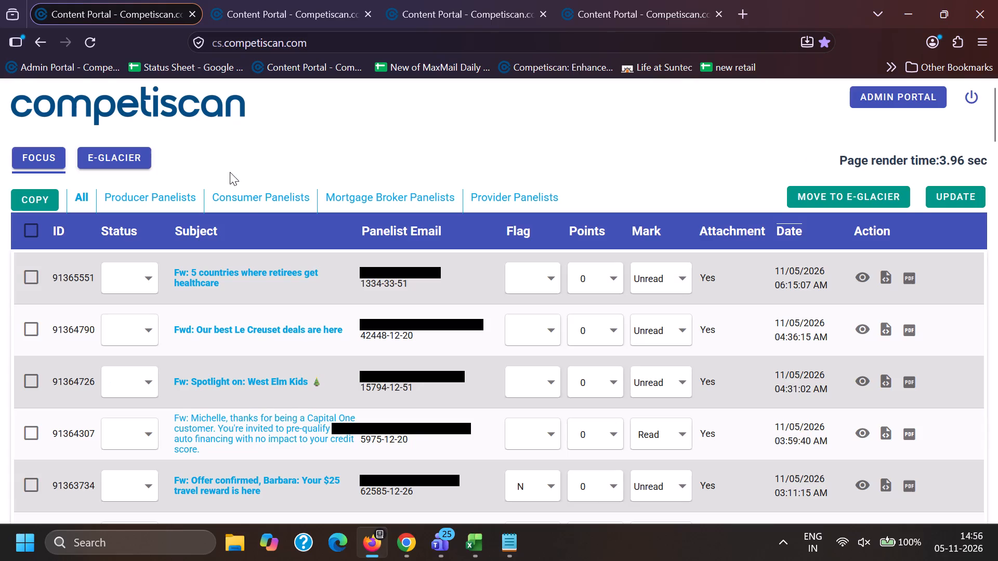
Look through the "Capital one" search results for panelist emails to examine.
scroll(257, 373, down, 3)
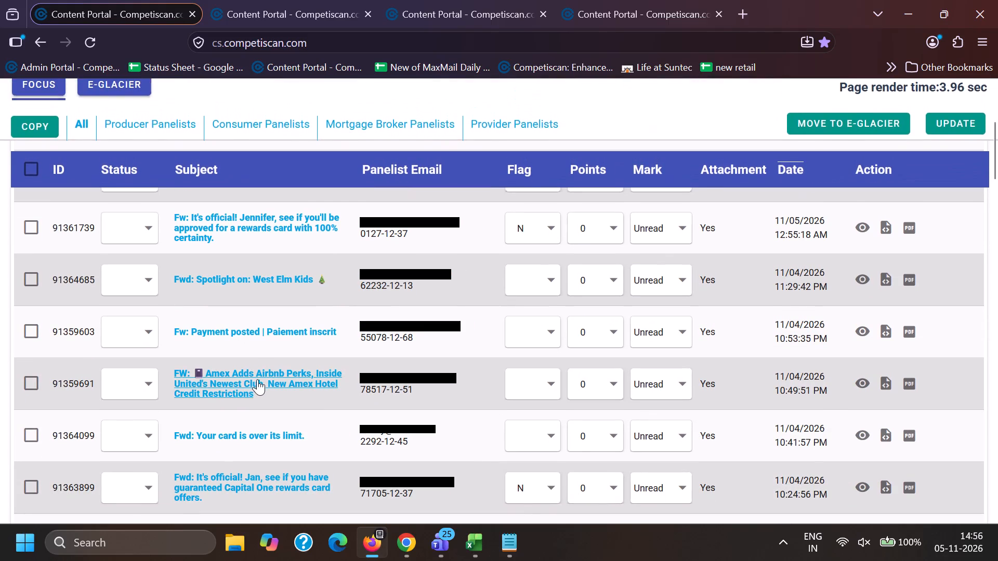
scroll(257, 379, down, 2)
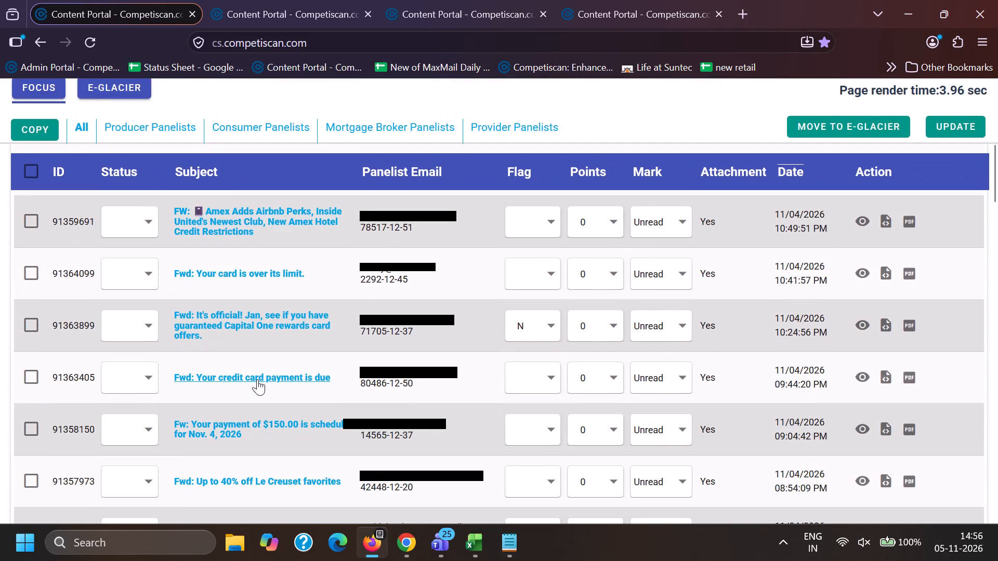
scroll(257, 379, down, 4)
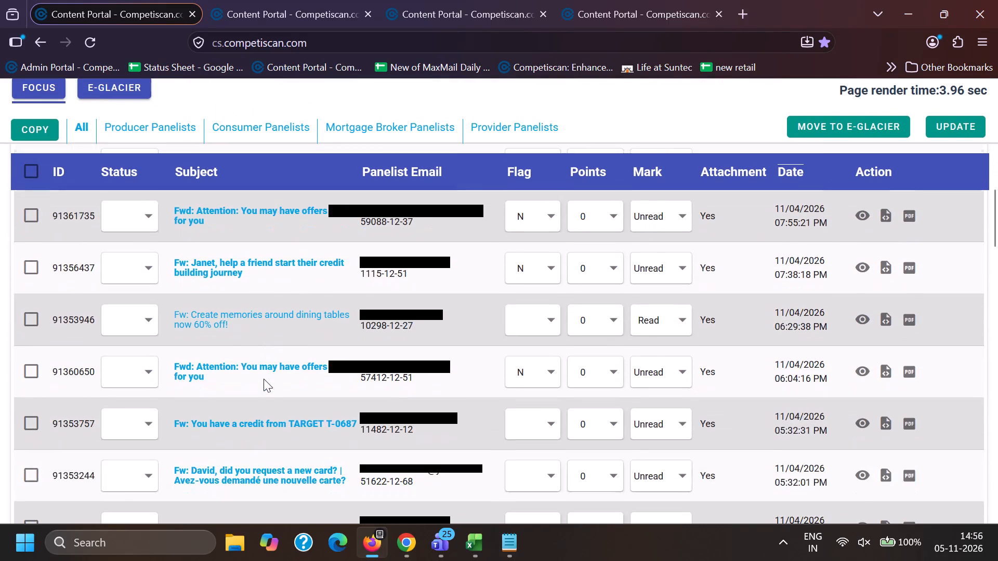
scroll(264, 379, down, 4)
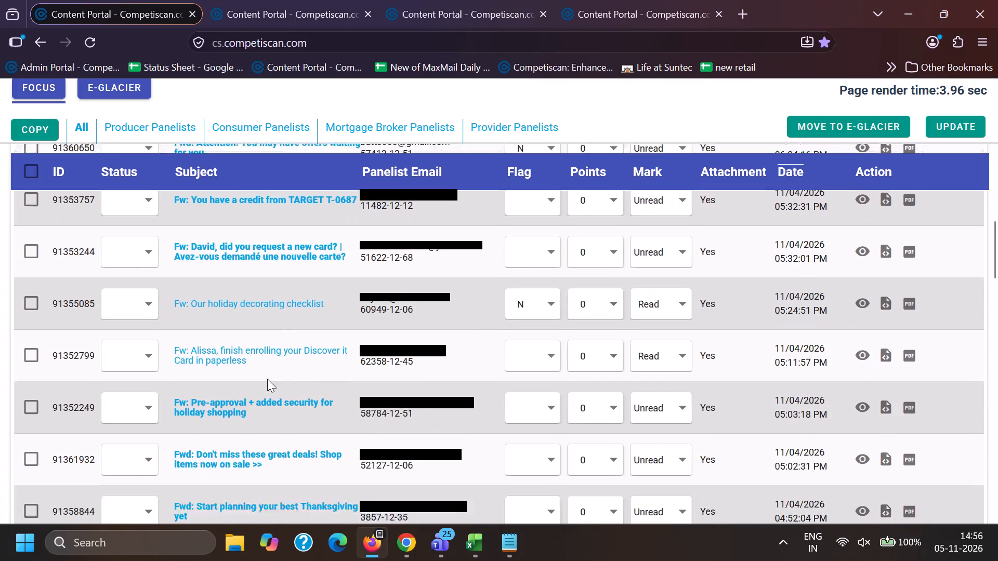
scroll(269, 379, down, 3)
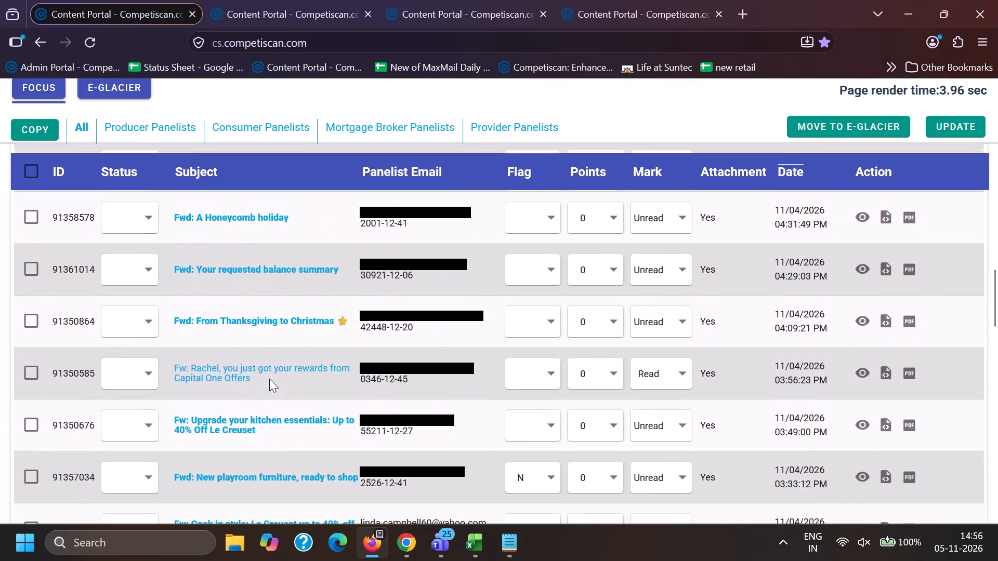
scroll(269, 379, down, 5)
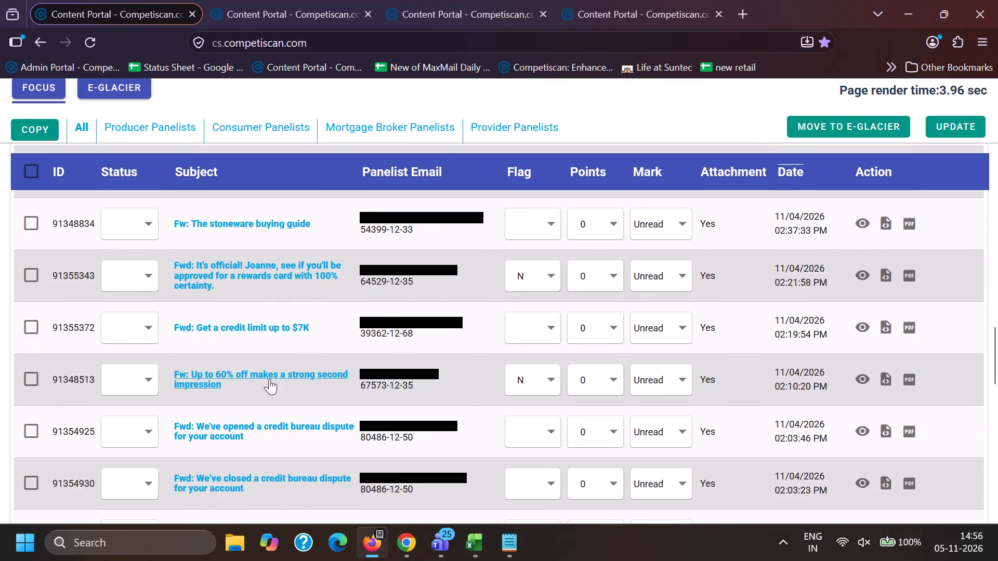
Preview the emails "Get a credit limit up to $7K" and "We've closed a credit bureau dispute for your account".
click(866, 322)
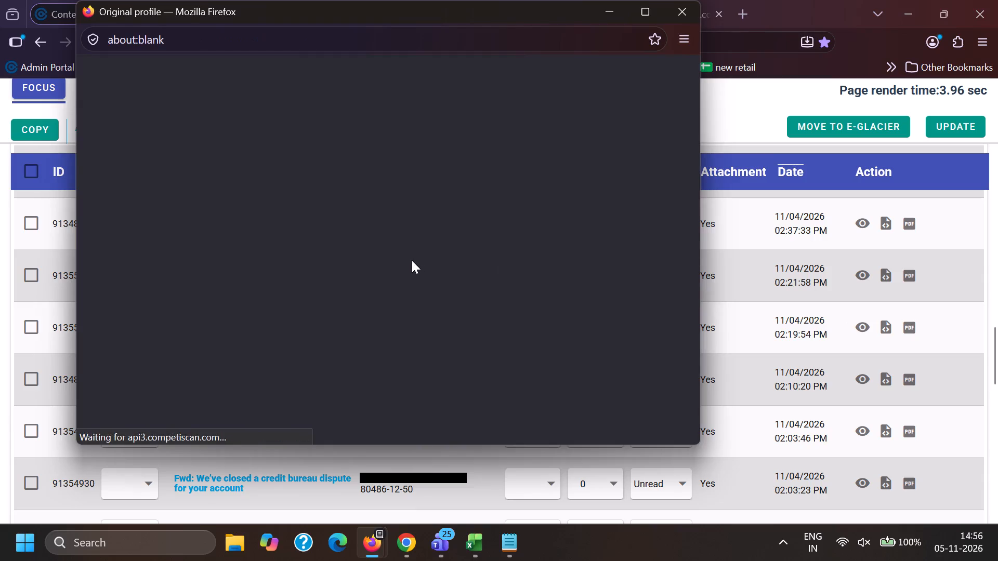
key(alt+Tab)
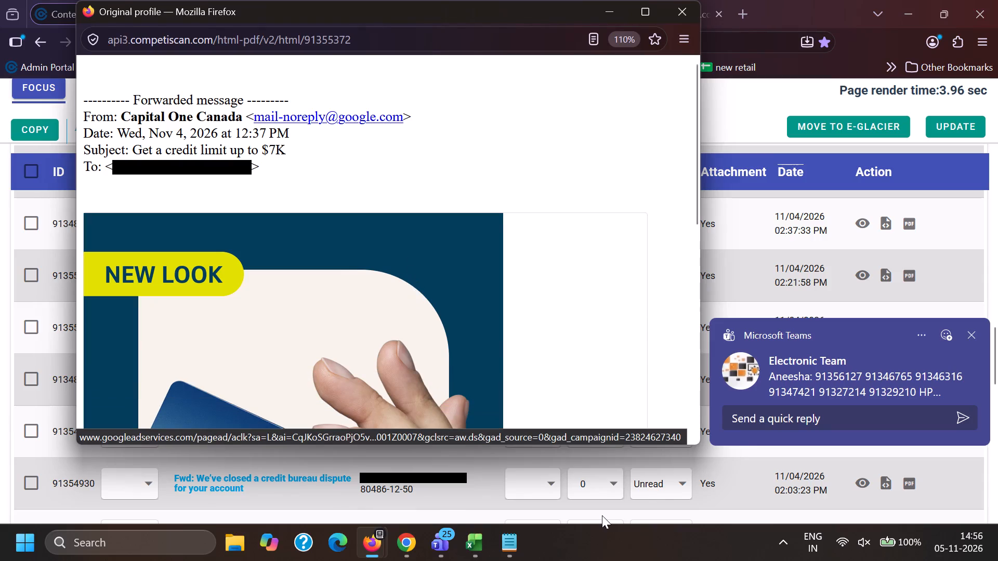
click(865, 484)
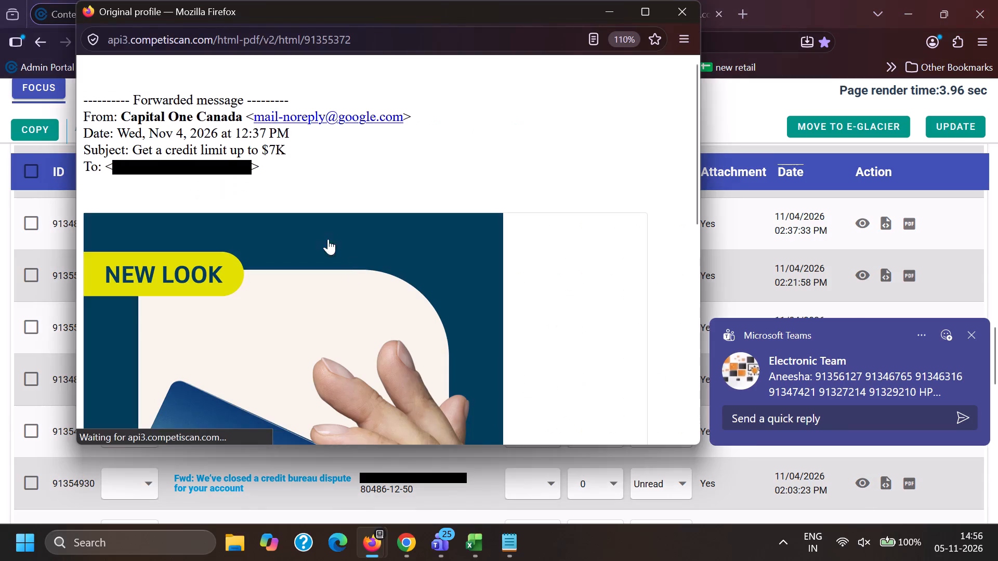
Copy the subject of the previewed email "We've closed a credit bureau dispute for your account" and read through its body.
drag(136, 149, 136, 149)
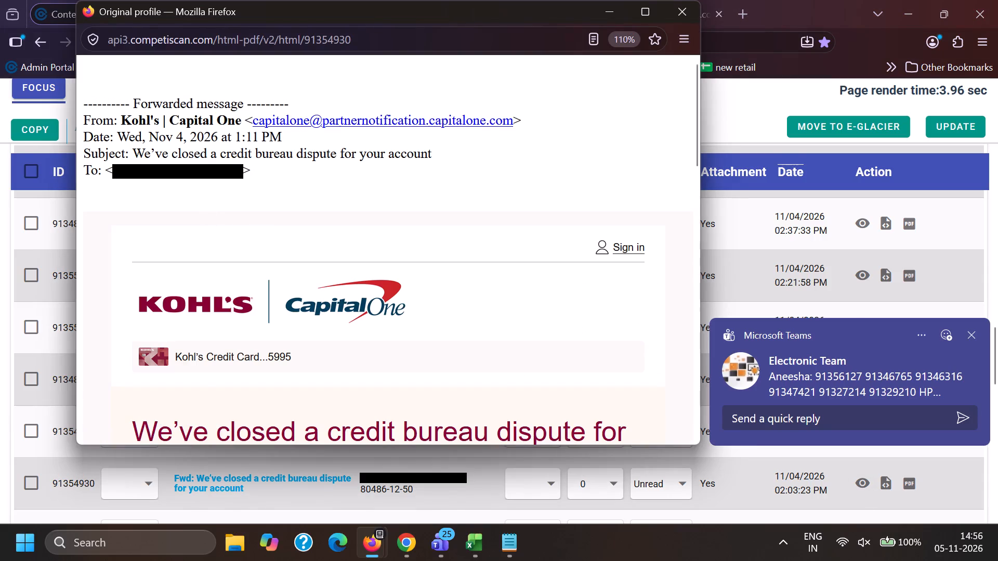
drag(136, 149, 461, 151)
key(ctrl+c)
scroll(413, 290, down, 8)
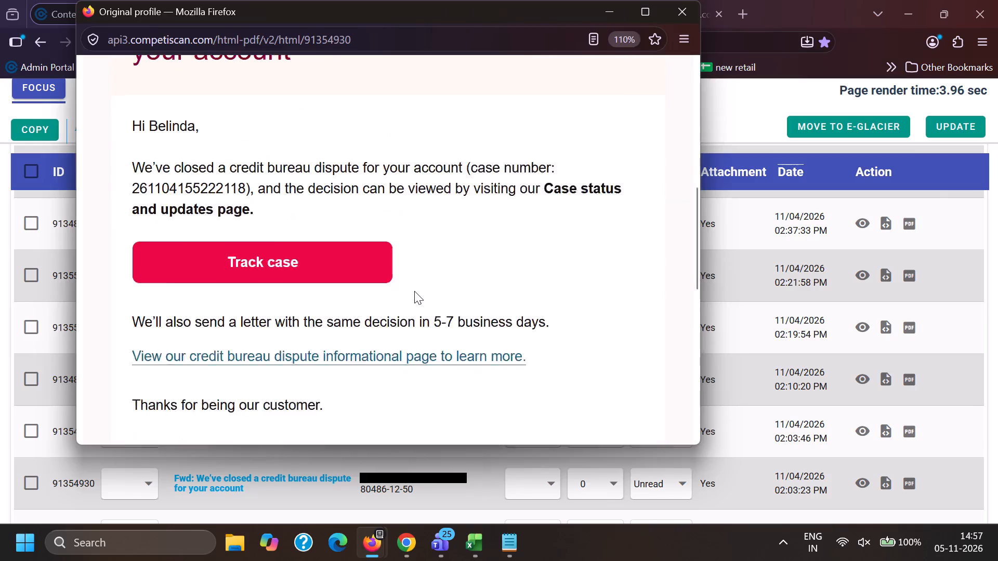
key(alt+Tab)
Preview and read the email "Special offer: Earn 90,000 bonus miles with Venture", ID 91348058, from the Capital One results.
scroll(361, 331, down, 4)
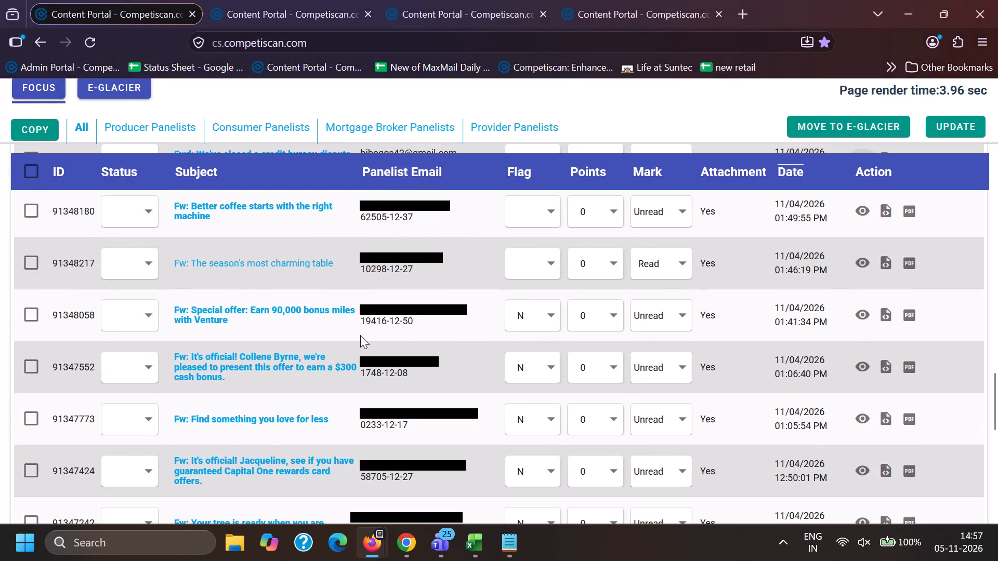
click(866, 314)
scroll(313, 257, down, 3)
scroll(313, 258, down, 19)
scroll(308, 277, down, 5)
scroll(310, 284, up, 8)
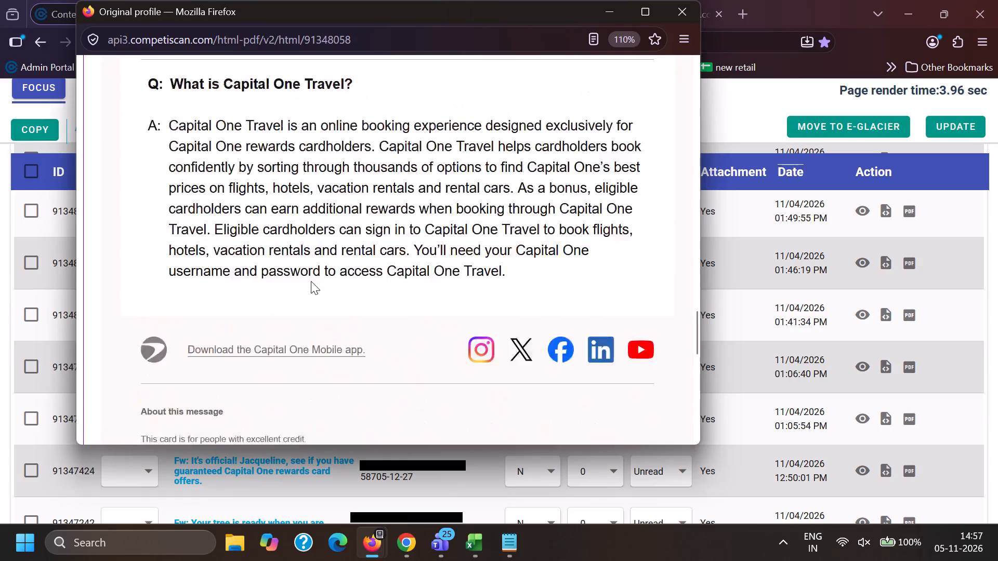
scroll(311, 281, up, 20)
key(alt+Tab)
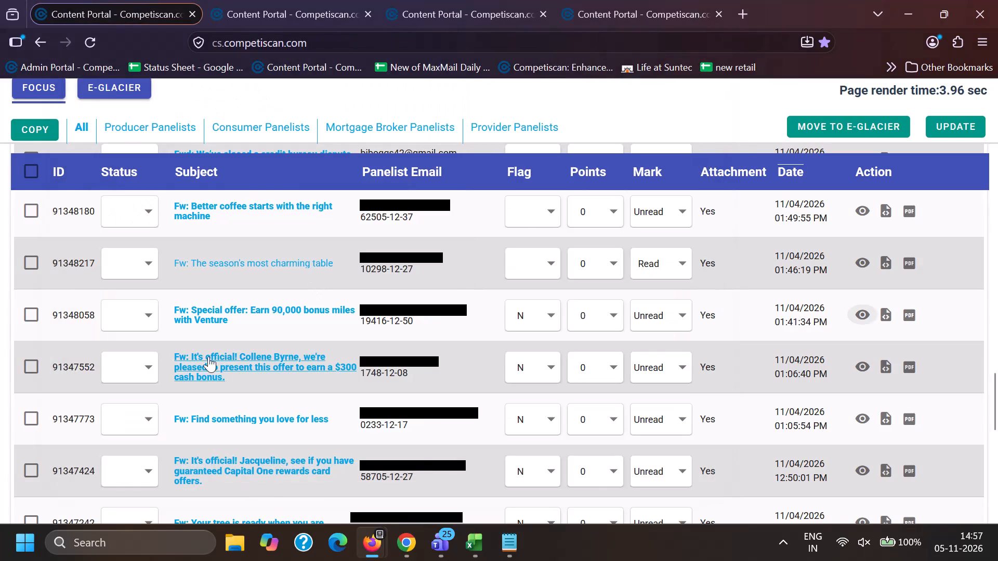
Switch to Chrome's Content Portal and search subjects for the quoted phrase "Special offer: Earn 90,000 bonus miles with Venture", with copies not shown.
drag(193, 298, 246, 326)
key(ctrl+c)
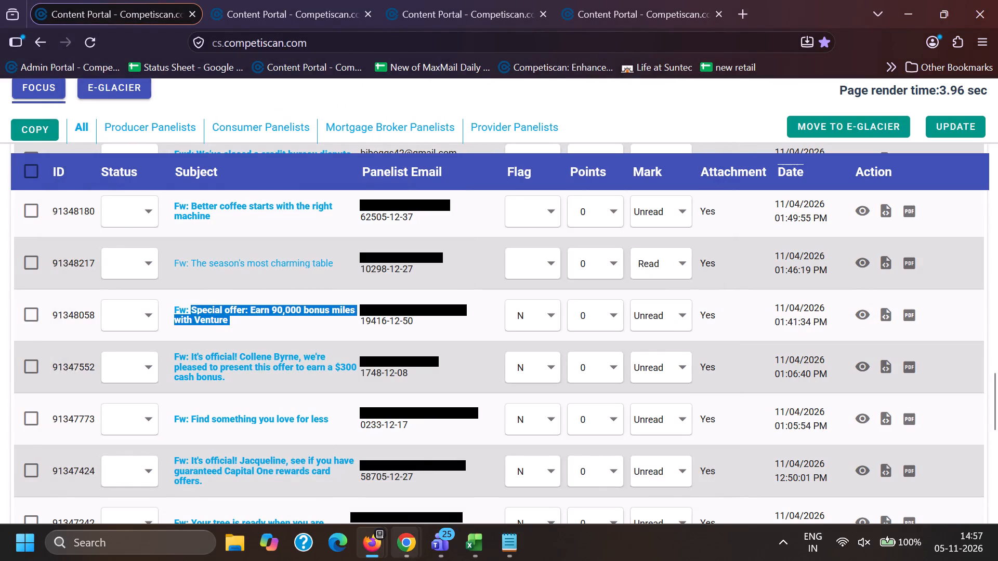
click(402, 552)
click(246, 471)
drag(342, 447, 3, 325)
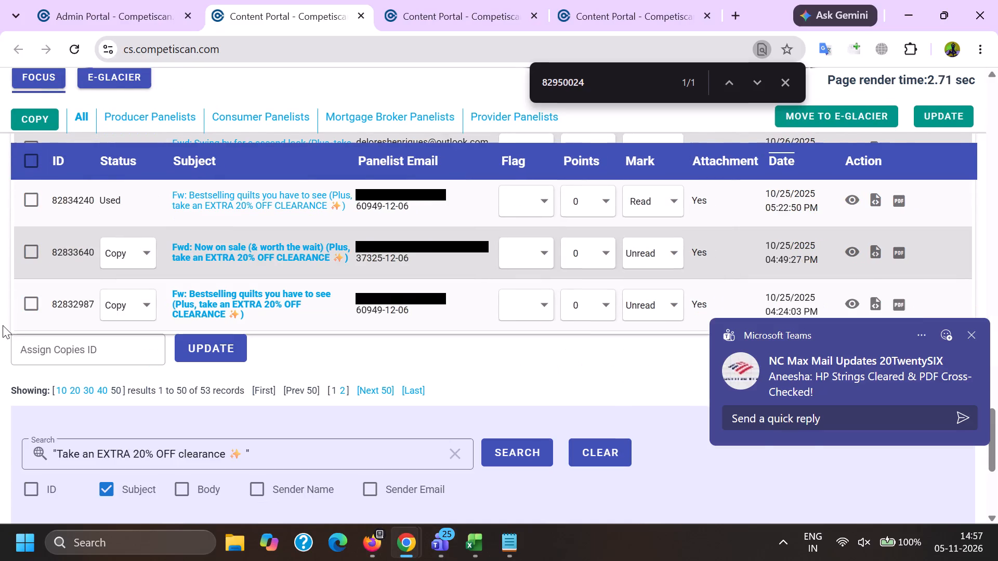
drag(3, 325, 3, 324)
key(BackSpace)
key(shift+quotedbl)
key(ctrl+v)
key(shift+quotedbl)
scroll(4, 318, down, 3)
click(329, 344)
click(505, 220)
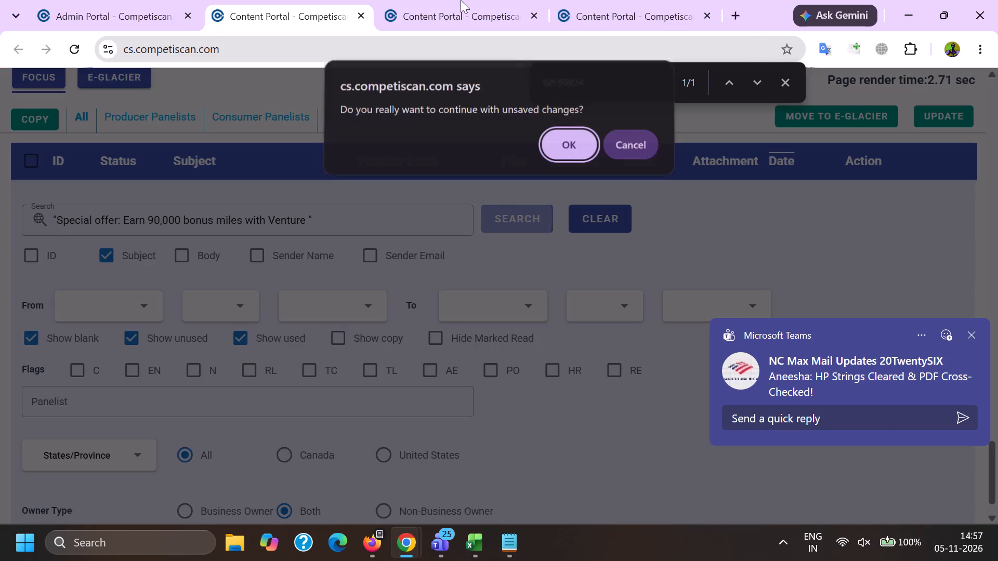
click(460, 0)
click(313, 0)
click(487, 216)
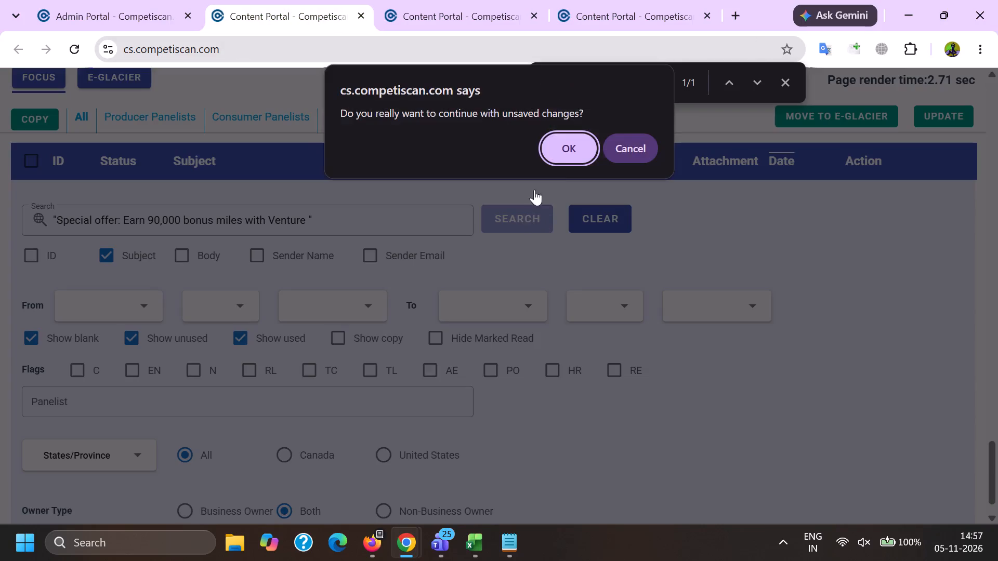
click(560, 158)
Switch to the incognito Chrome window and close all remaining approved product pages and their processed PDFs, leaving only the Admin Portal.
key(alt+Tab)
key(alt+Tab)
key(alt+Tab)
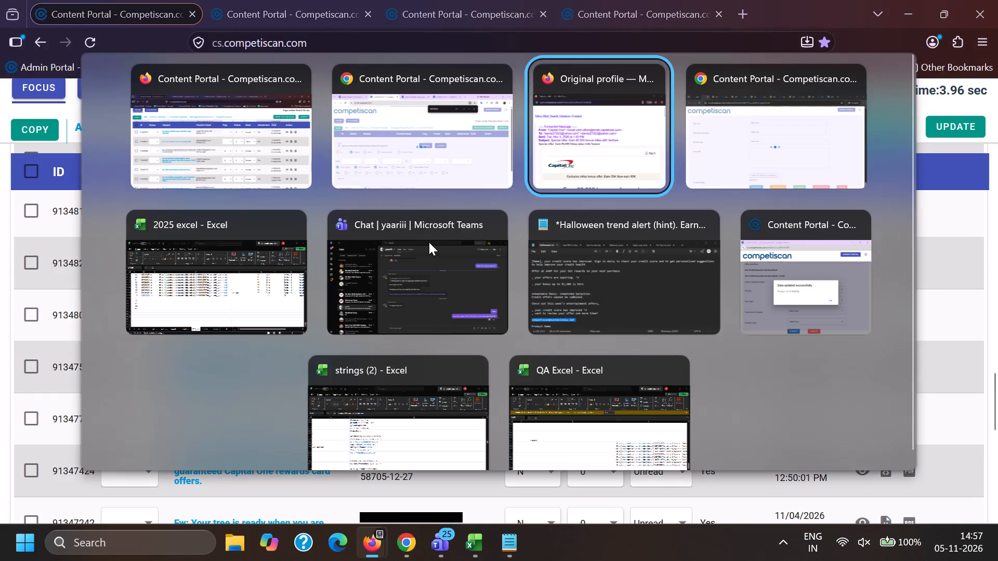
key(alt+Tab)
double_click(124, 10)
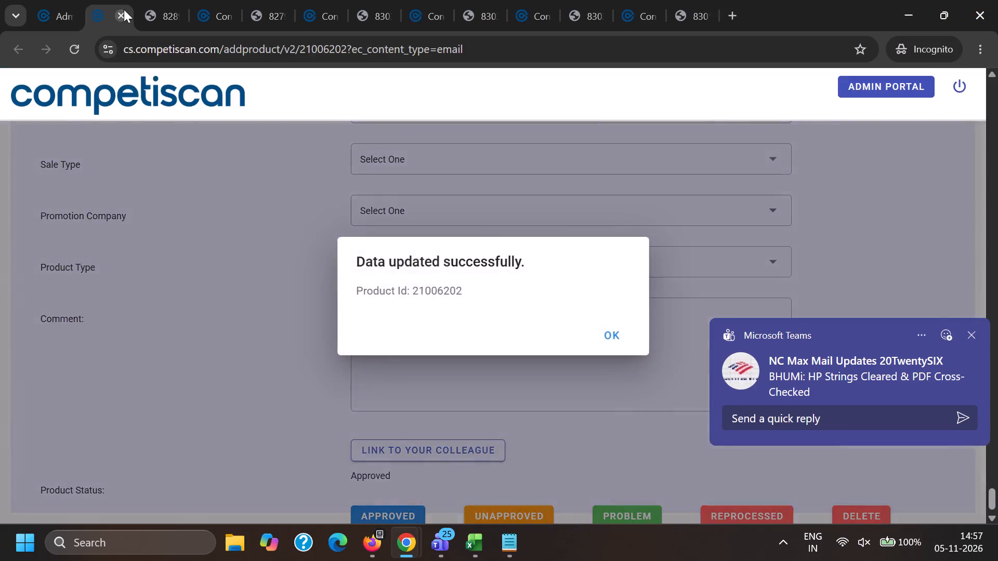
double_click(124, 9)
double_click(124, 8)
click(123, 23)
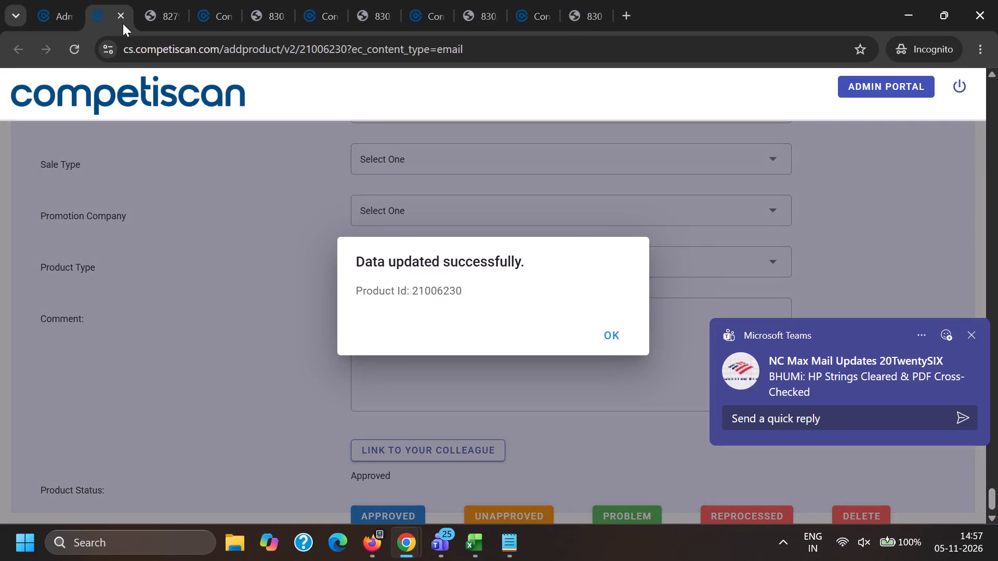
click(122, 22)
click(122, 22)
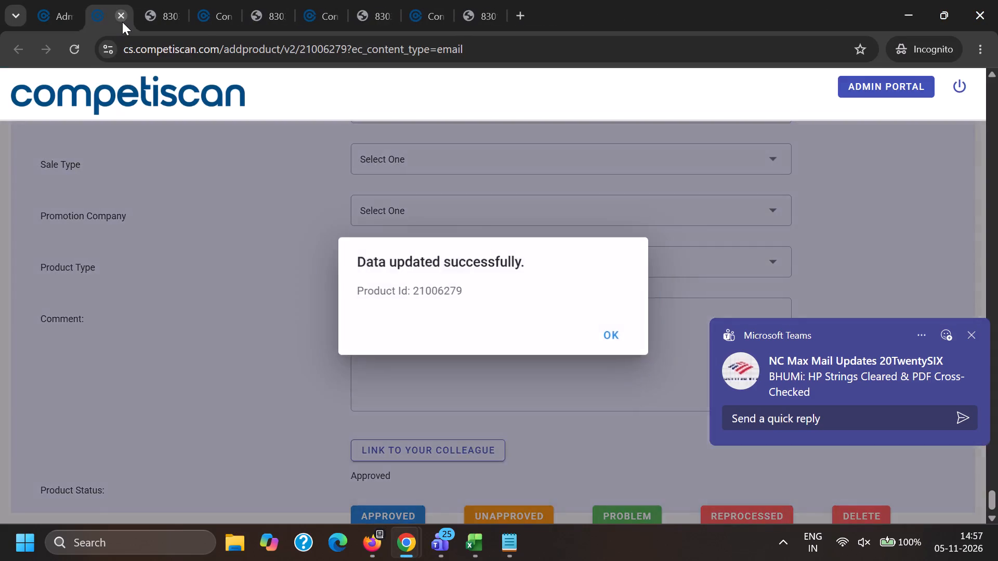
double_click(122, 22)
double_click(122, 22)
double_click(122, 22)
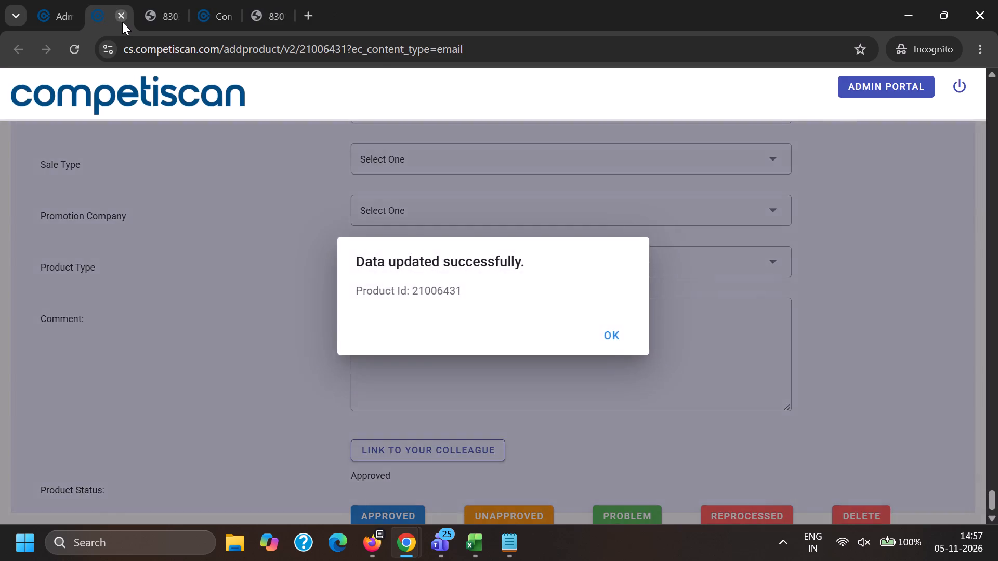
double_click(122, 22)
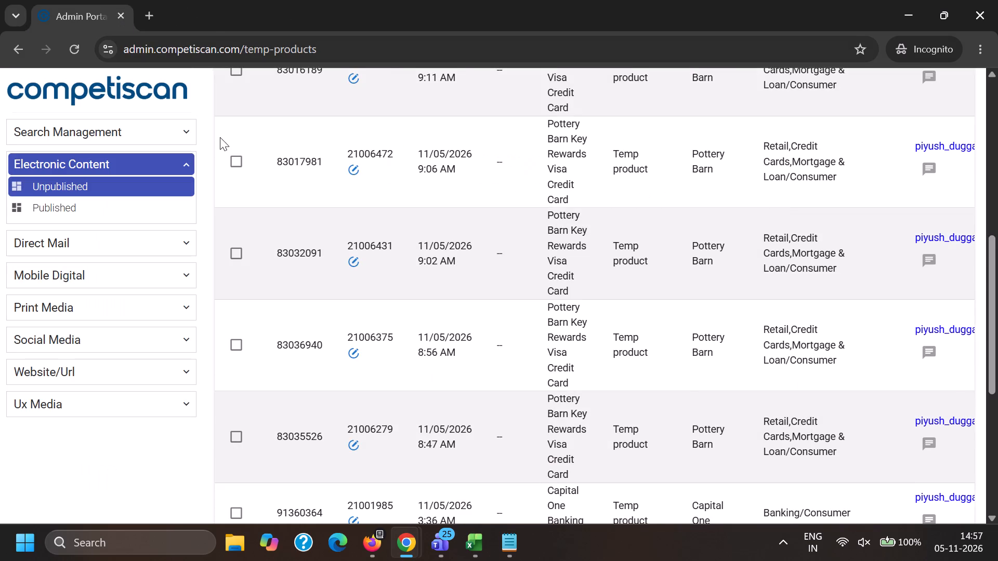
Rerun the unpublished electronic content search in the Admin Portal to refresh the product list.
scroll(279, 166, up, 3)
click(248, 128)
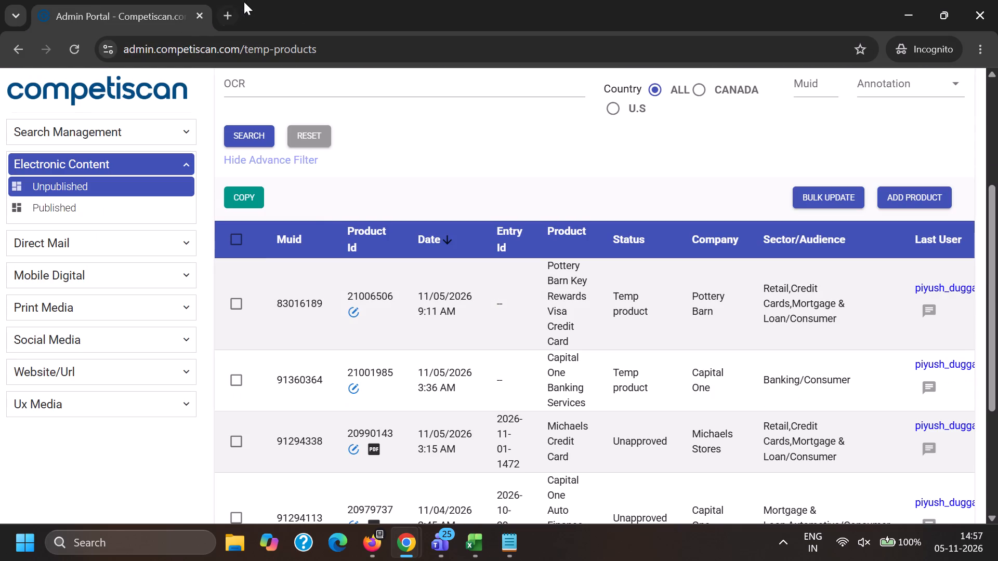
Copy the Muid 83016189 of the unpublished Pottery Barn Key Rewards Visa Credit Card product.
scroll(310, 228, down, 2)
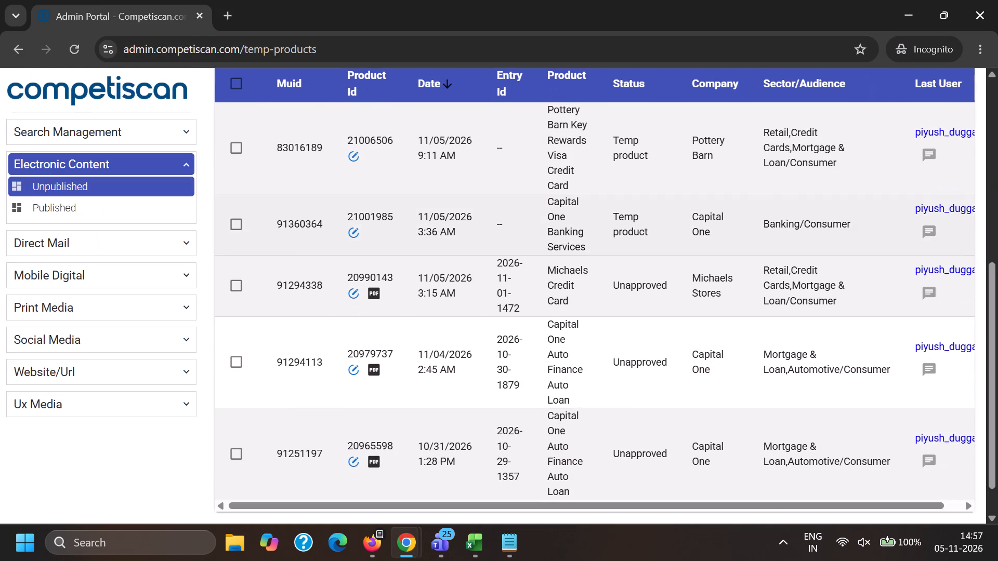
double_click(308, 143)
key(ctrl+c)
key(ctrl+c)
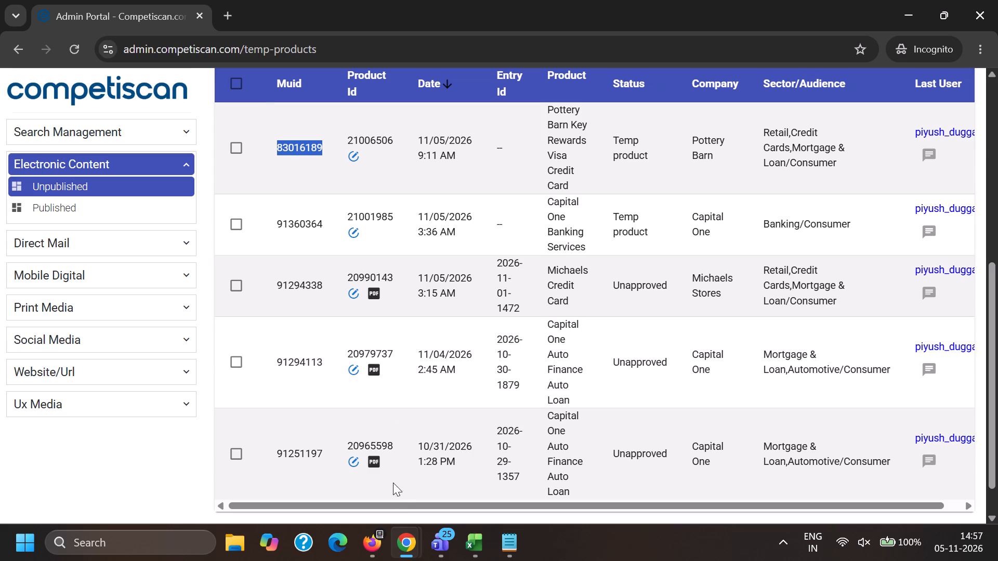
Return to Chrome's Content Portal and look through the "Special offer: Earn 90,000 bonus miles with Venture" results for used entries.
click(376, 544)
click(284, 480)
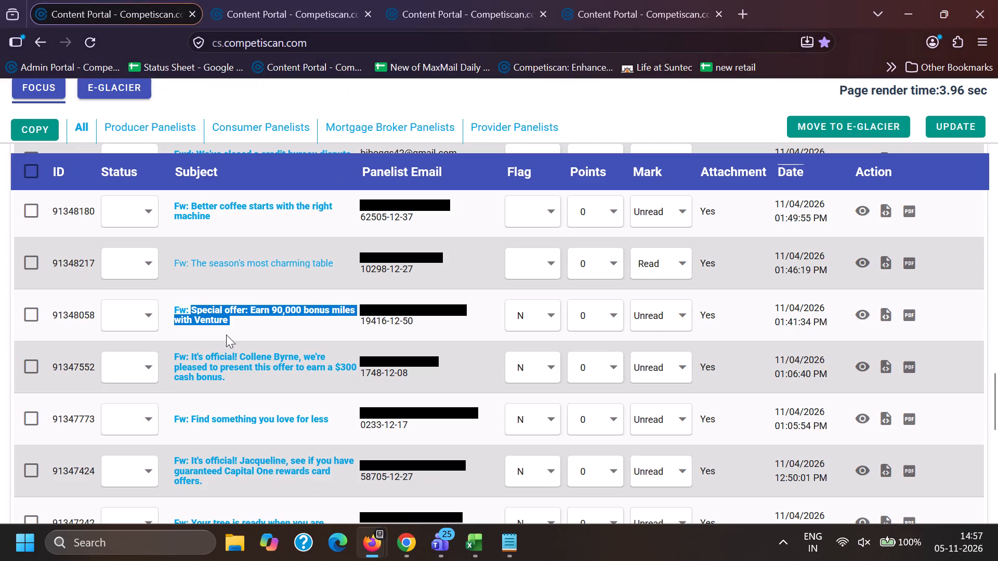
click(412, 552)
click(244, 464)
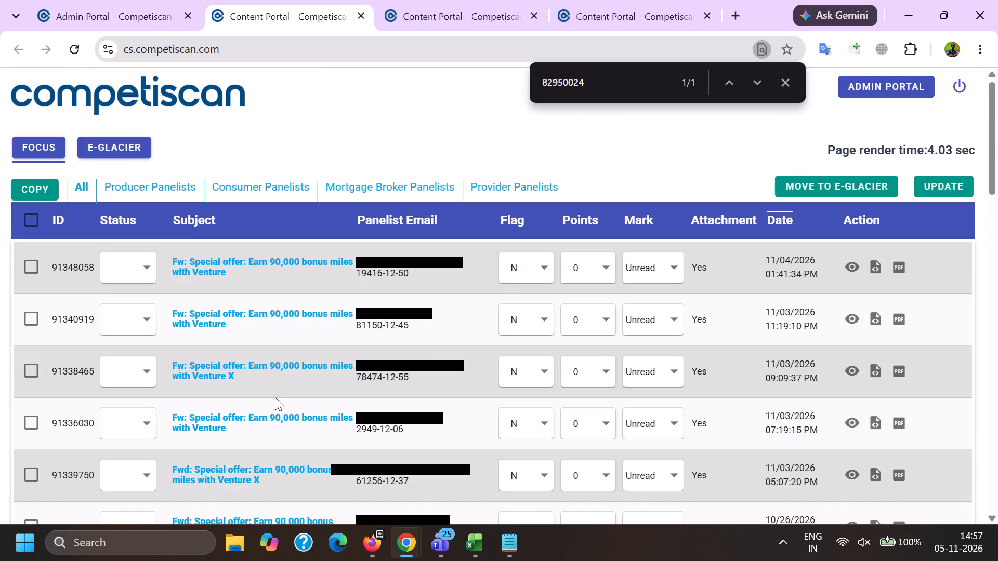
scroll(275, 396, down, 10)
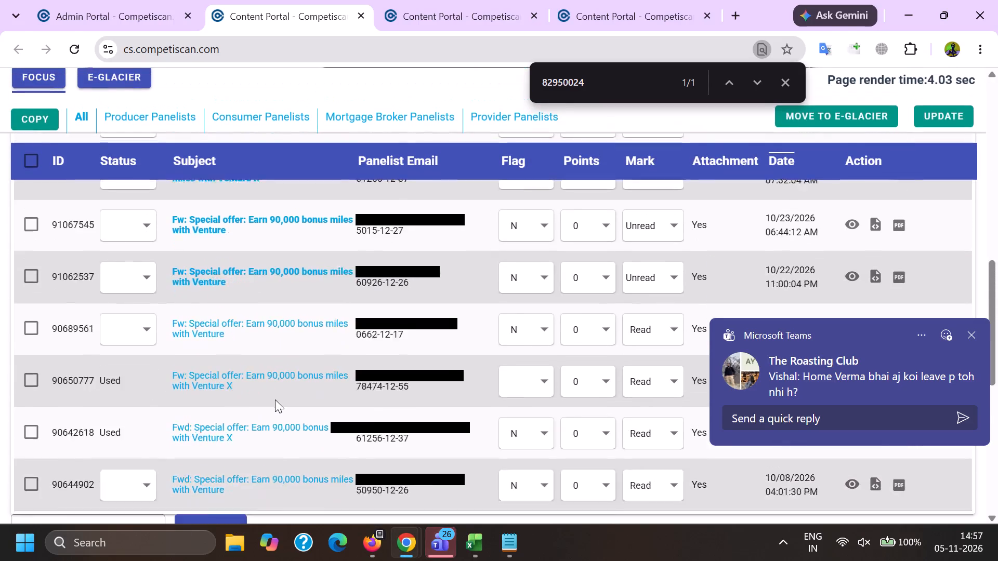
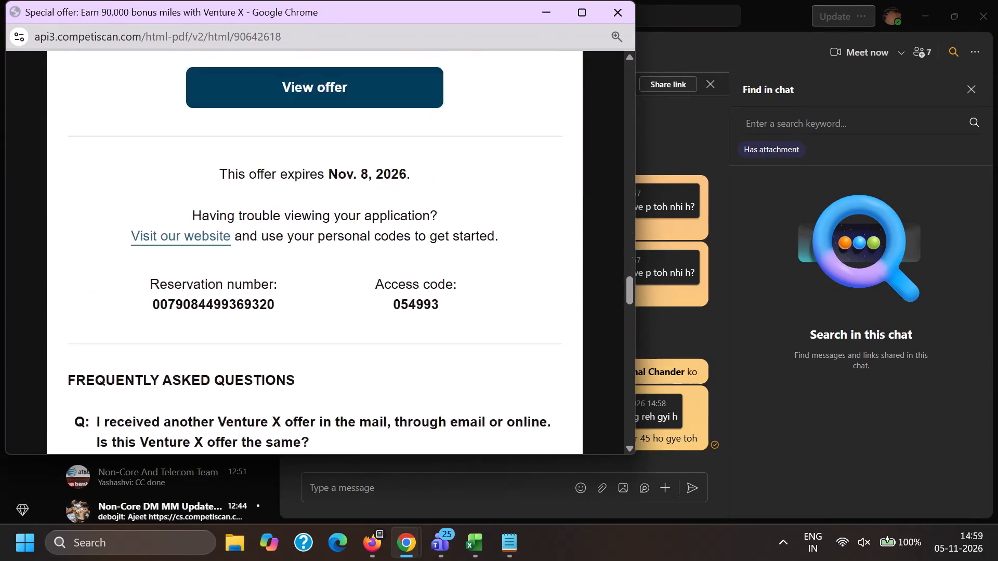
scroll(240, 241, down, 8)
scroll(241, 241, up, 11)
key(alt+Tab)
key(alt+Tab)
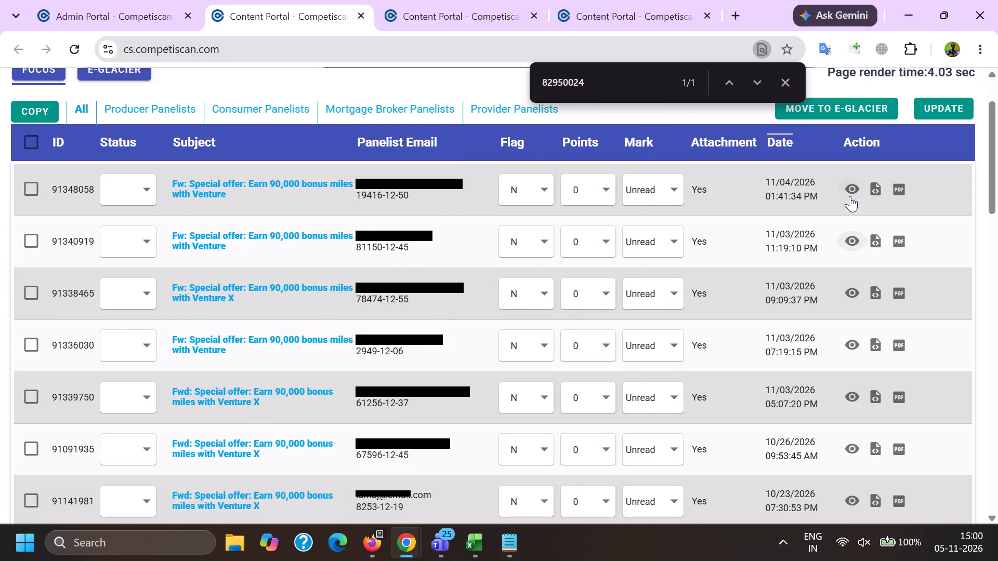
scroll(427, 192, down, 2)
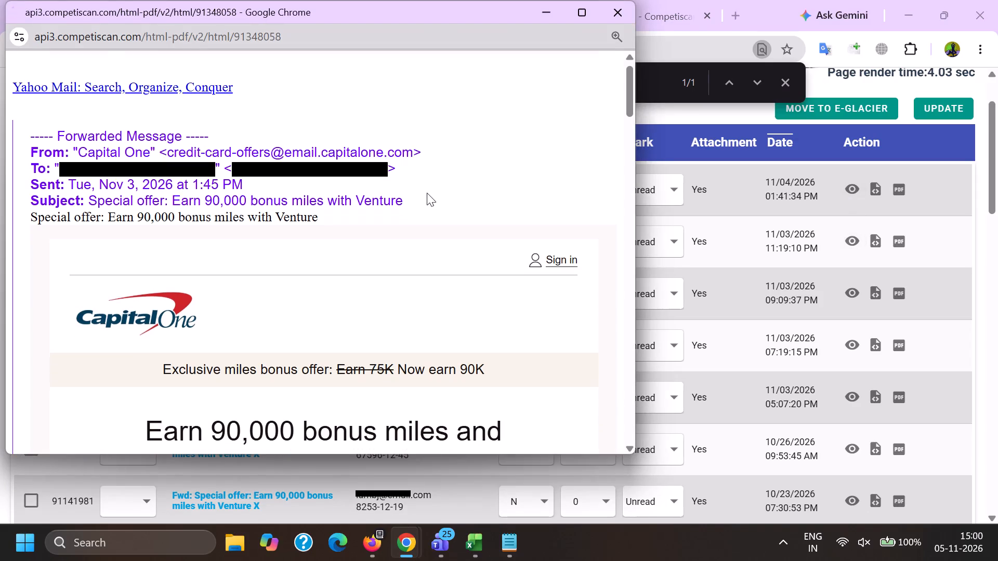
scroll(427, 193, down, 16)
scroll(428, 217, up, 3)
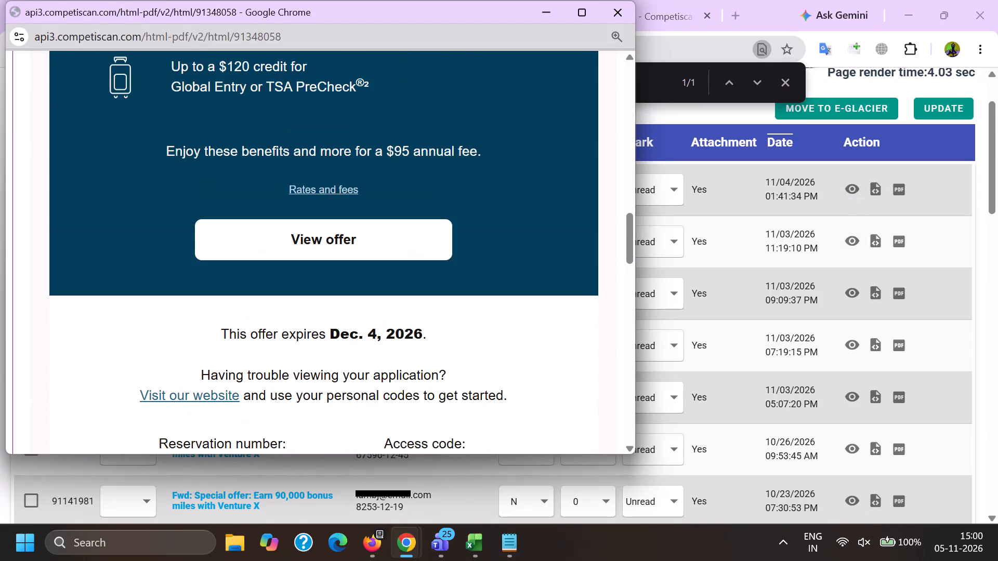
key(alt+Tab)
Switch to Firefox's Content Portal list and examine the "You've removed an account manager" email 91352010 in its preview.
click(372, 540)
click(304, 465)
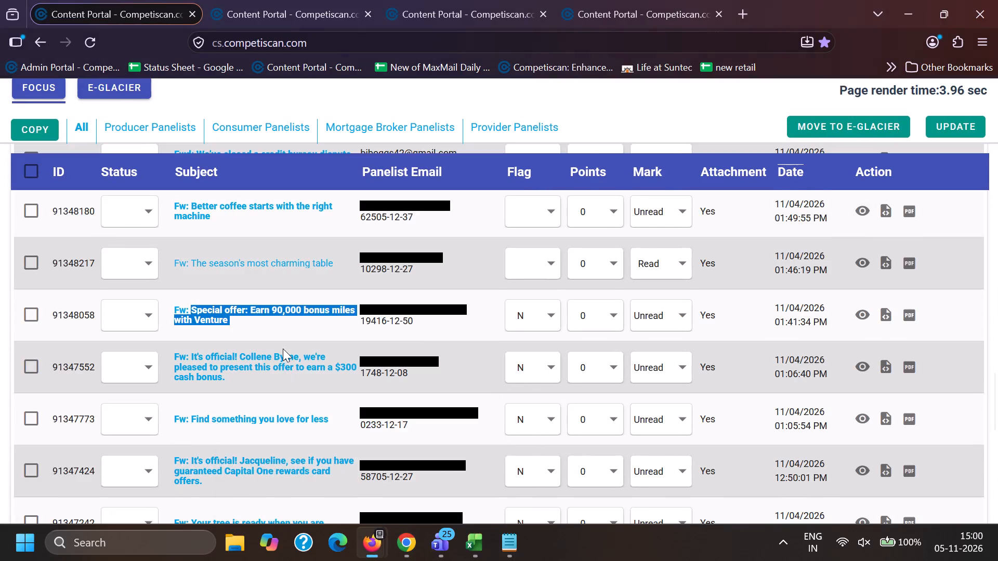
scroll(283, 349, down, 3)
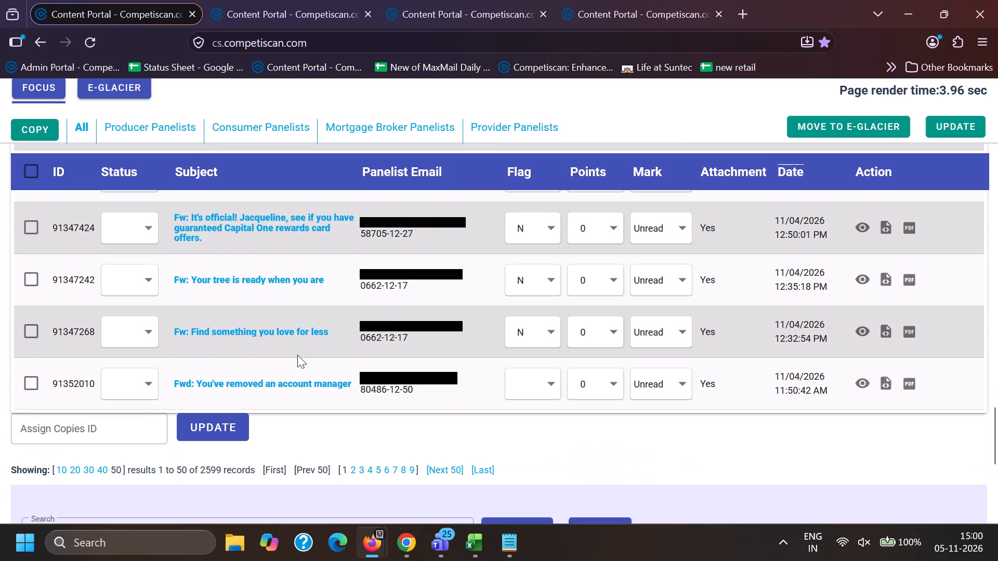
click(858, 386)
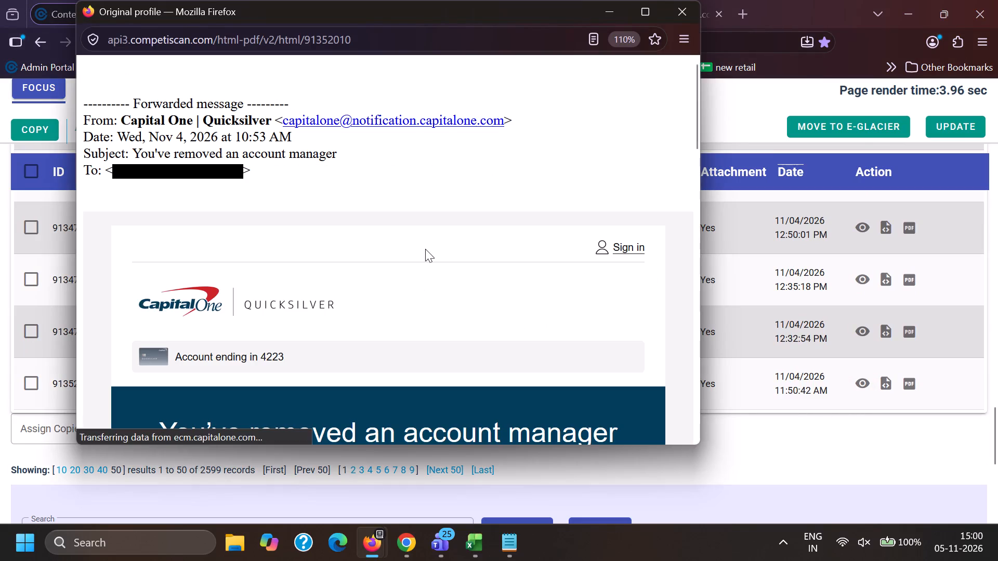
scroll(370, 234, down, 8)
key(alt+Tab)
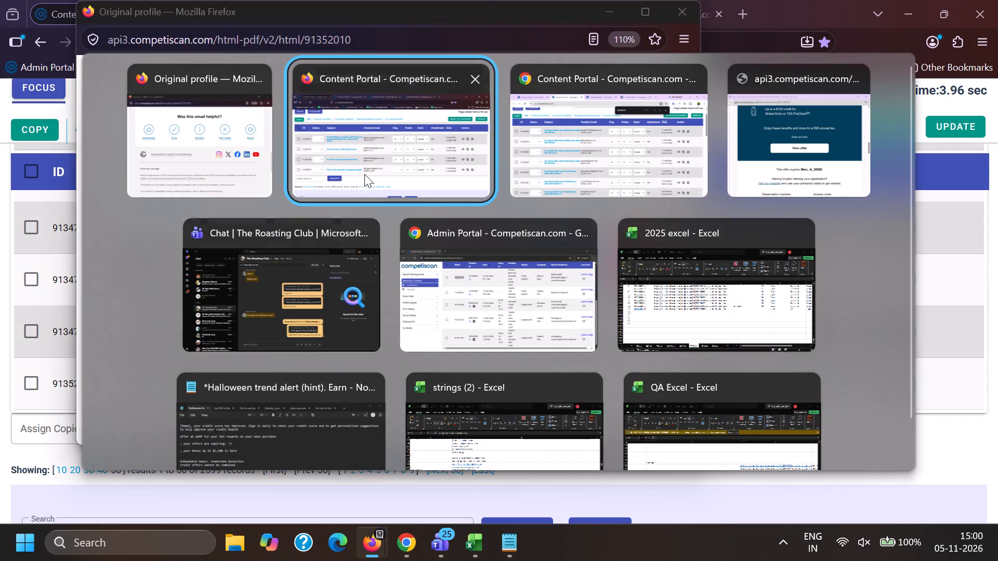
click(364, 174)
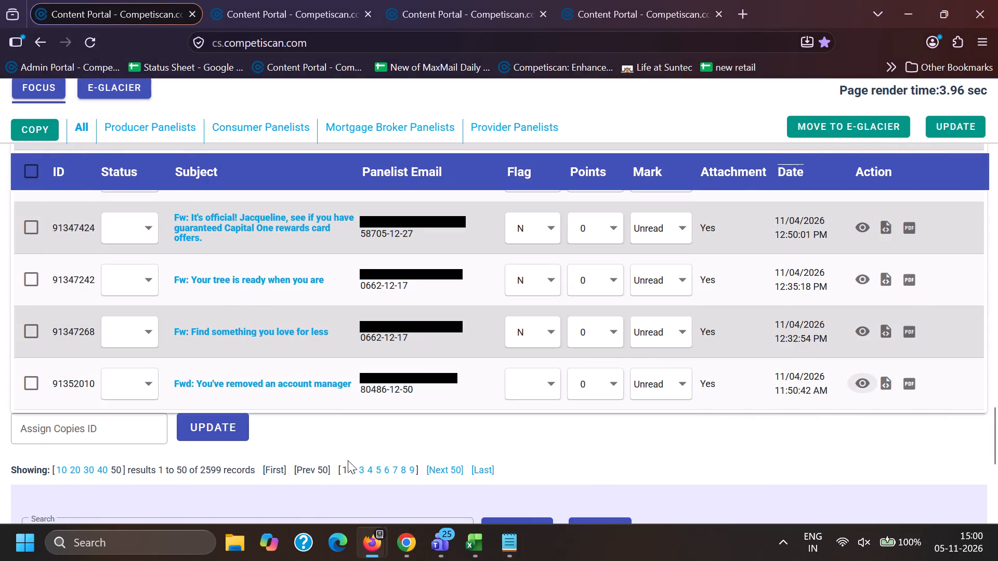
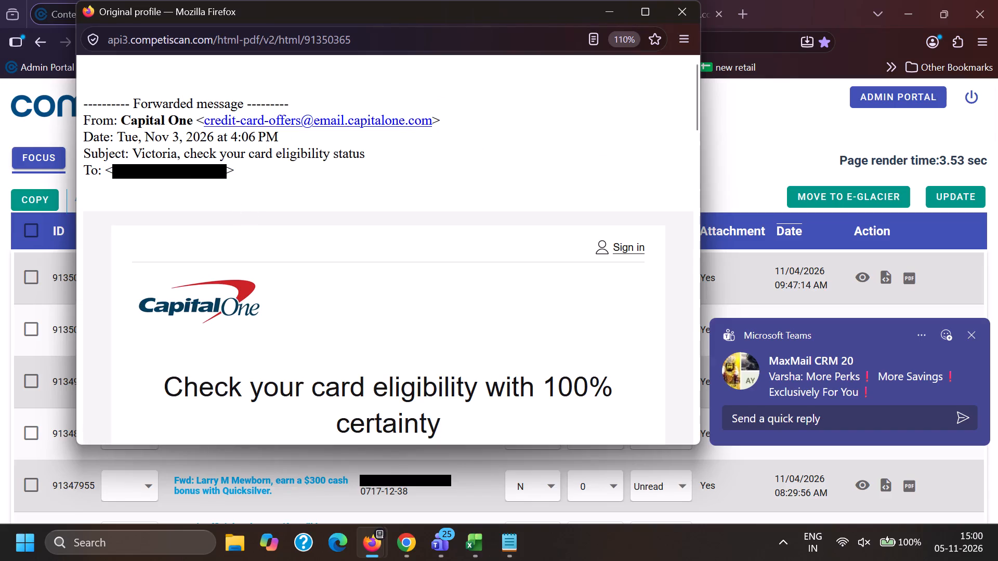
Copy ", check your card eligibility status" from the previewed email 91350365 and search it as a quoted subject in Chrome's Content Portal.
drag(178, 156, 385, 153)
key(ctrl+c)
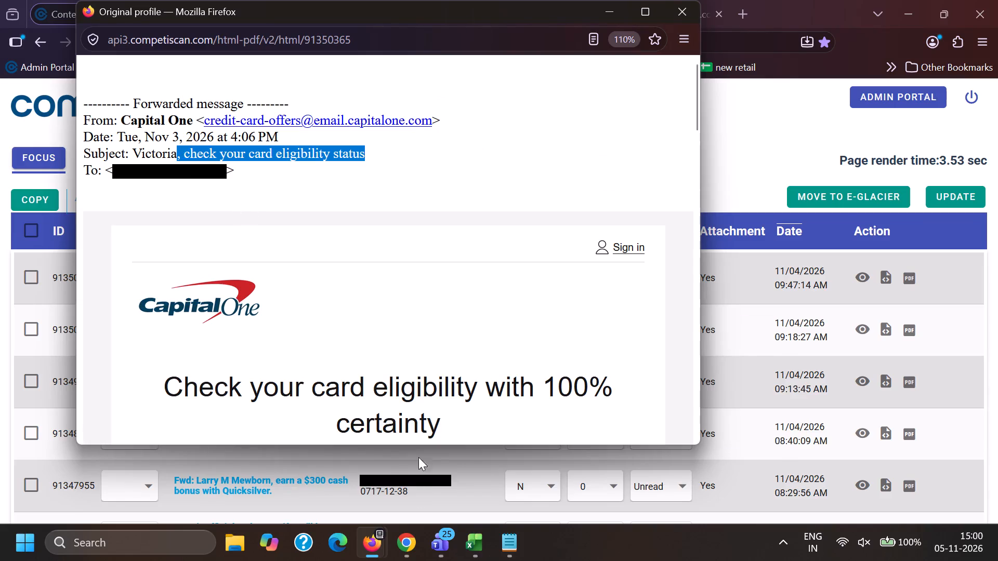
click(408, 547)
click(214, 461)
scroll(246, 350, down, 20)
scroll(246, 350, down, 2)
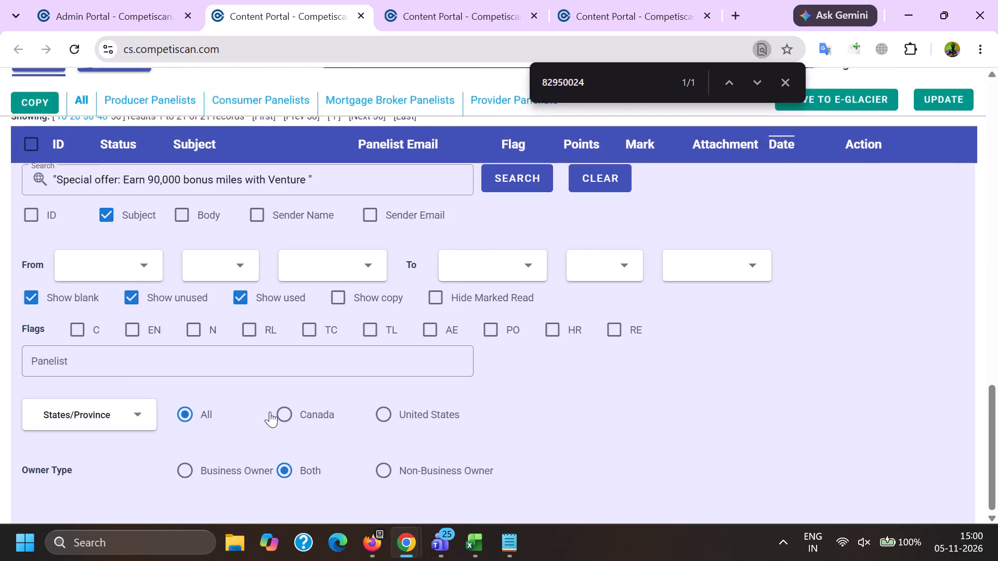
scroll(266, 431, up, 1)
drag(386, 262, 2, 290)
key(BackSpace)
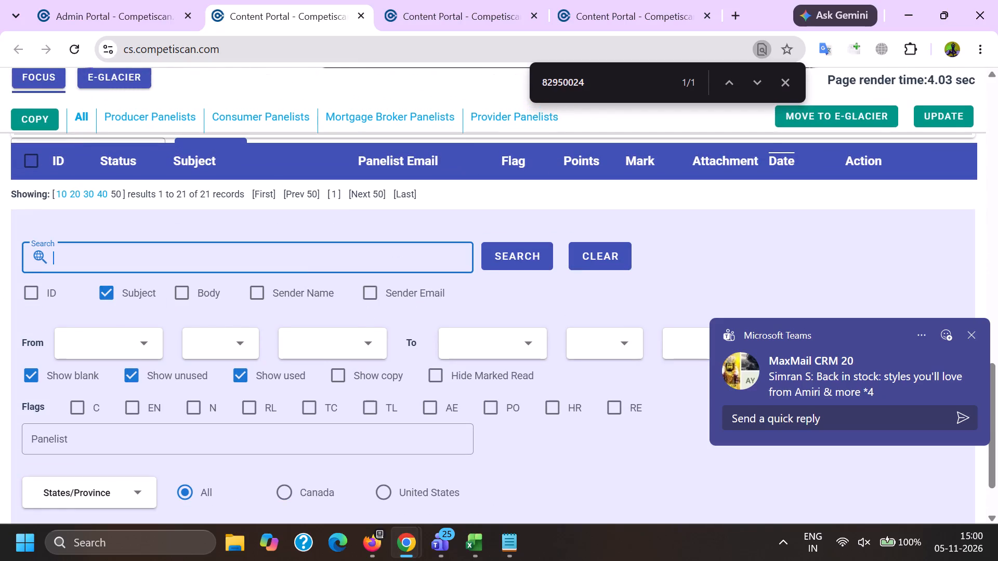
key(shift+quotedbl)
key(ctrl+v)
key(shift+quotedbl)
key(Return)
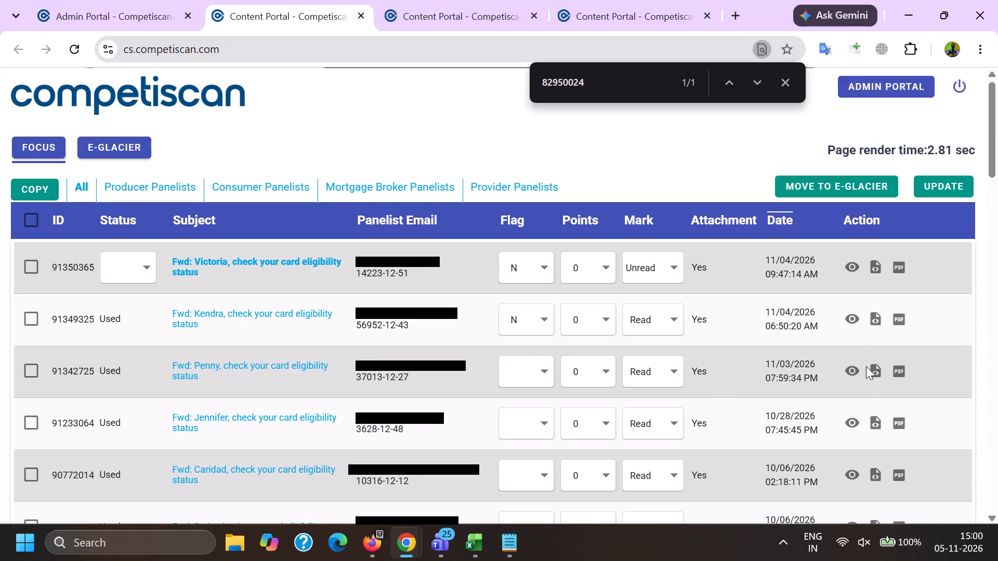
Preview the used eligibility emails 91342725 and 91349325 and read their headlines and content.
click(855, 376)
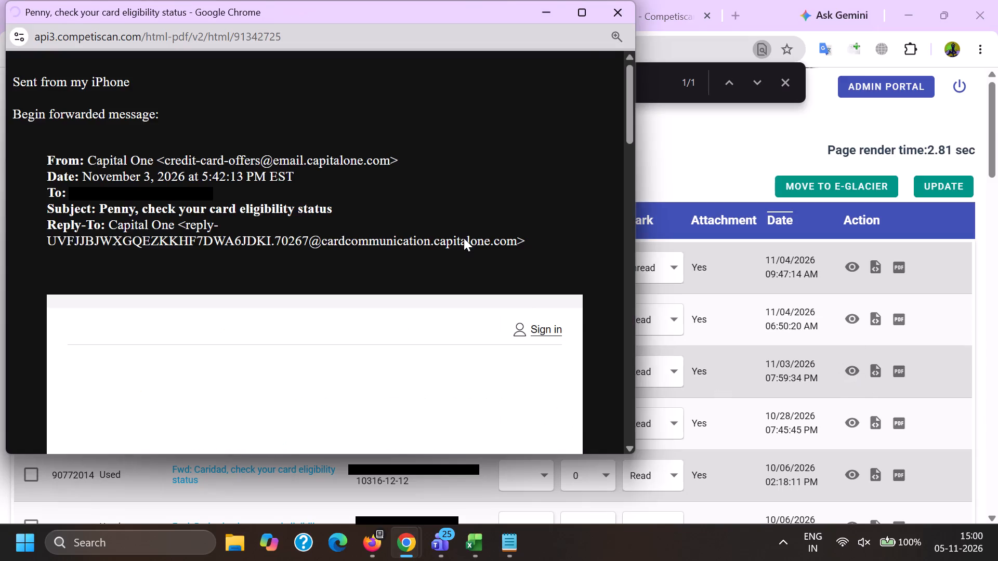
scroll(464, 238, down, 8)
scroll(470, 254, up, 9)
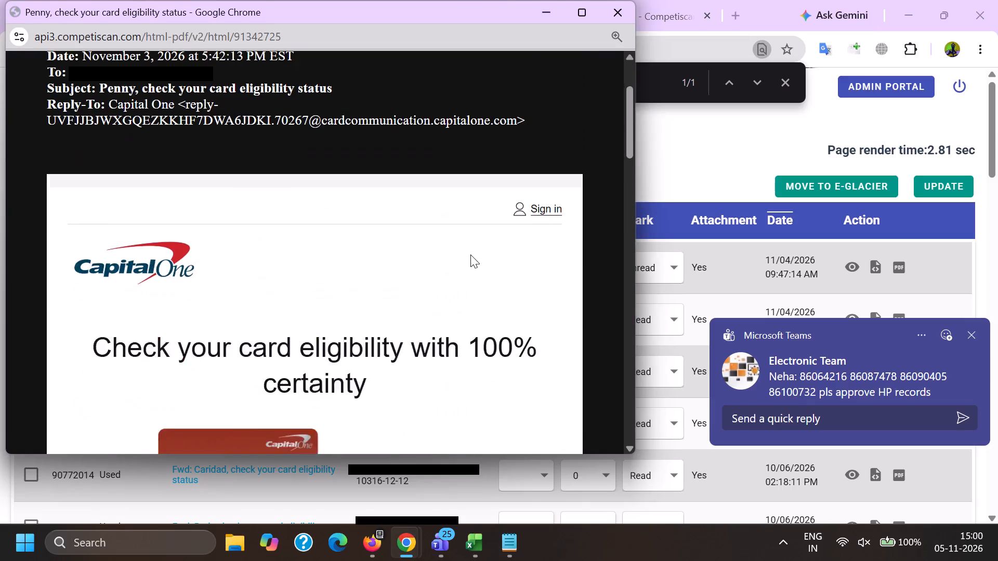
scroll(498, 291, down, 13)
key(alt+Tab)
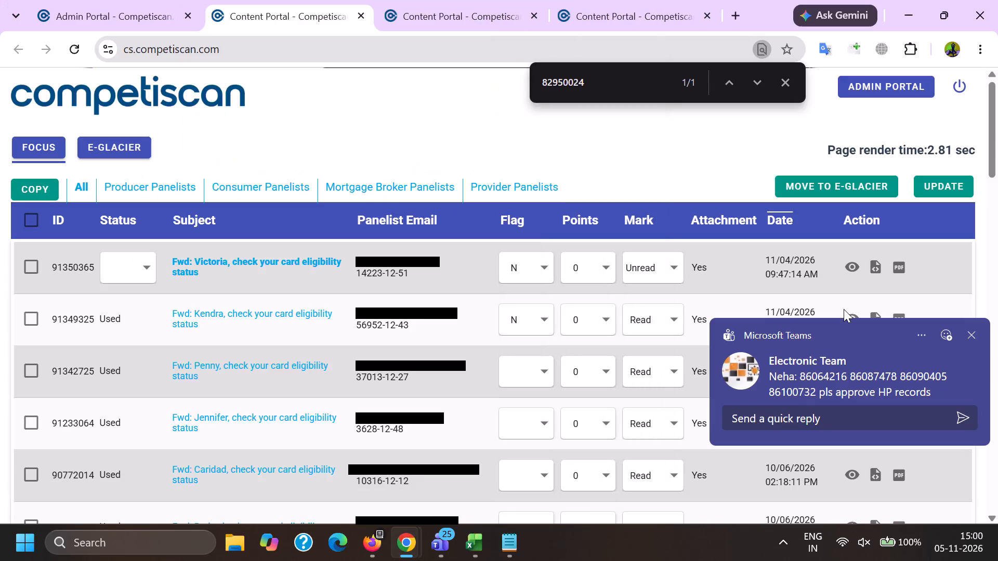
click(853, 315)
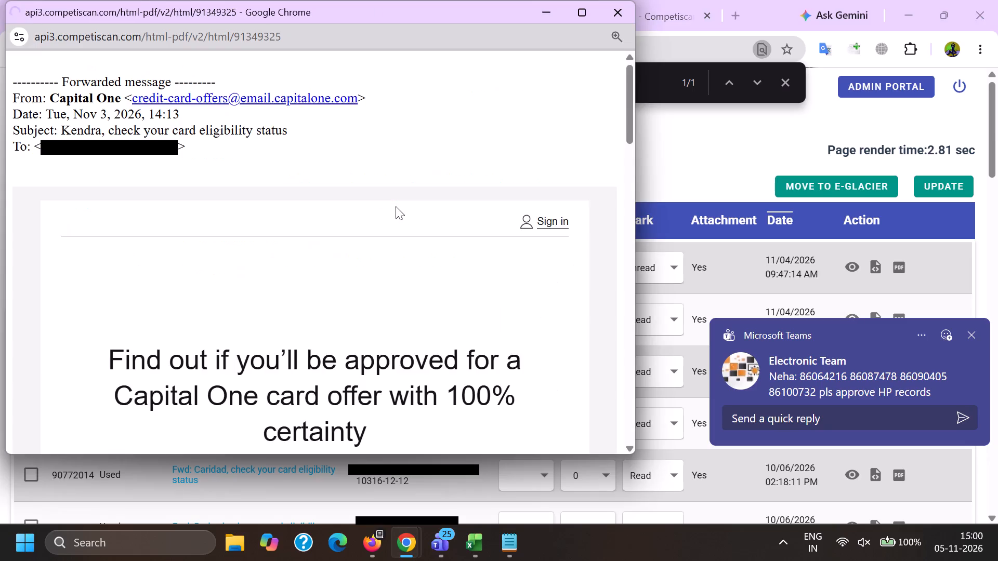
scroll(396, 206, down, 16)
key(alt+Tab)
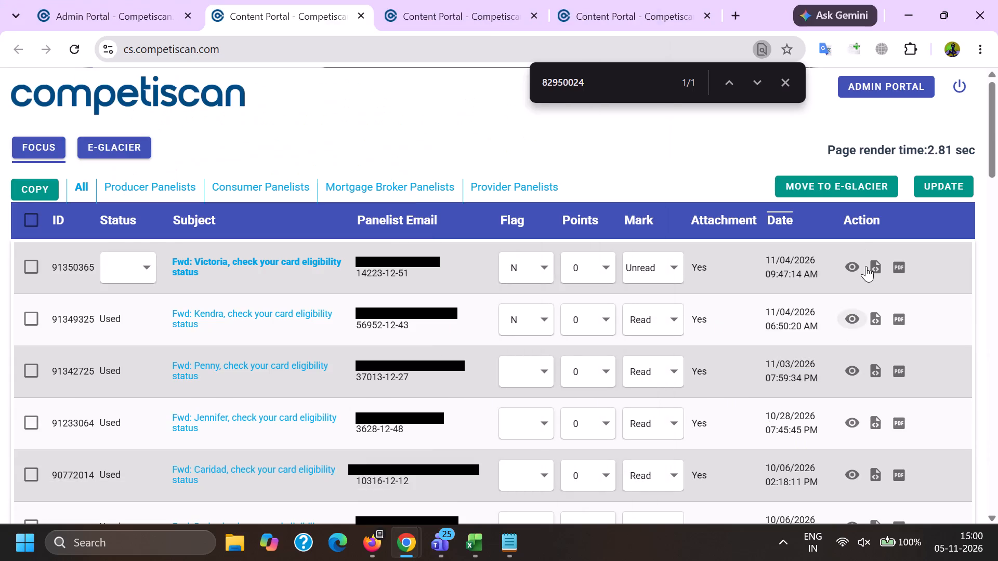
Preview the unread eligibility email 91350365 and compare its cards and body text with used email 91342725.
click(850, 263)
scroll(414, 255, down, 5)
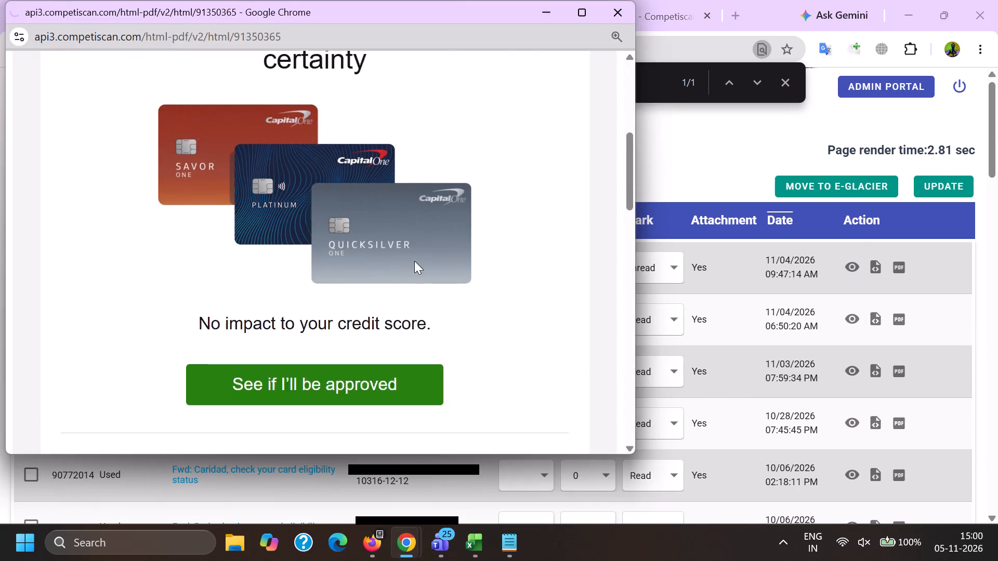
scroll(414, 261, down, 7)
key(alt+Tab)
click(858, 364)
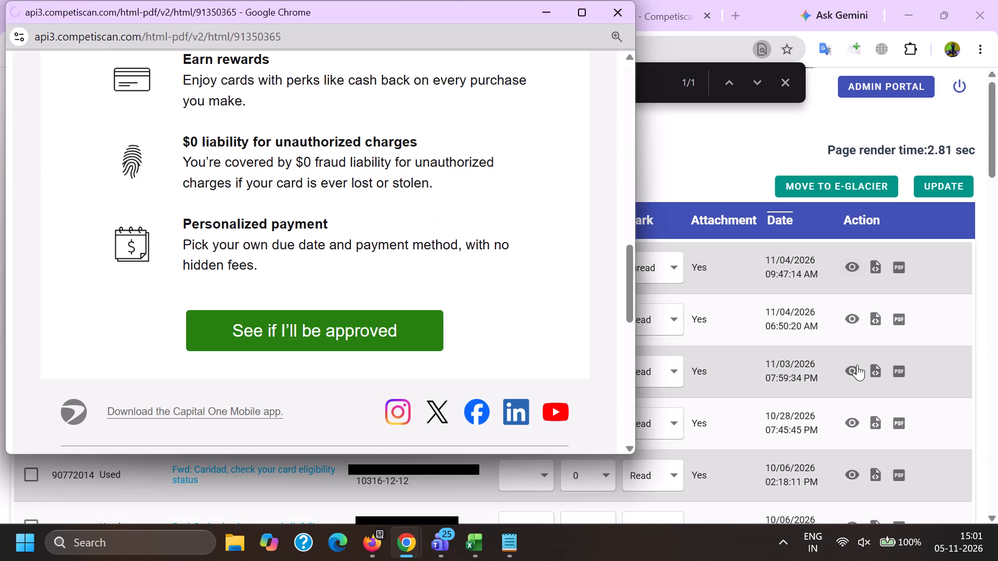
scroll(327, 238, down, 9)
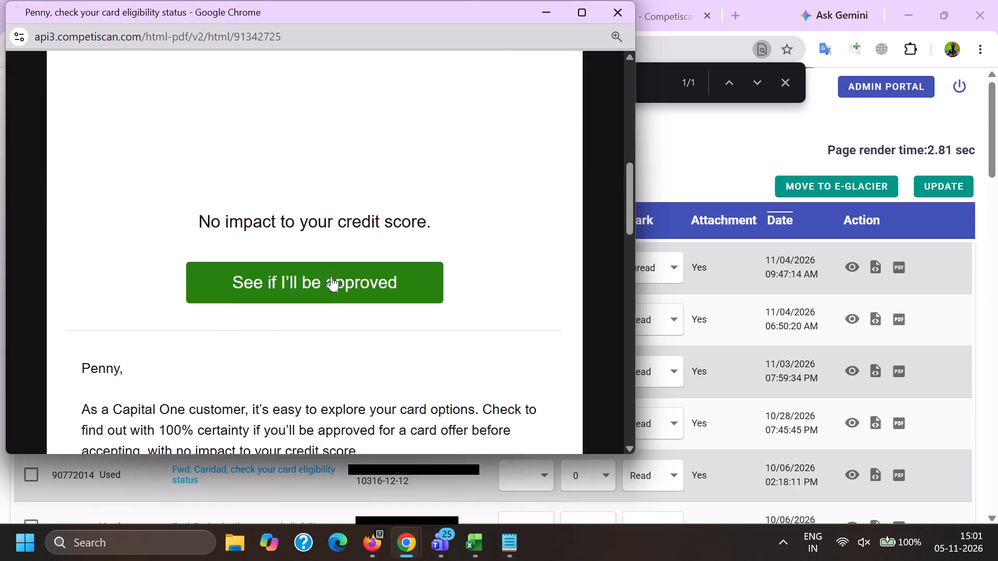
scroll(331, 276, down, 6)
scroll(335, 285, up, 9)
key(alt+Tab)
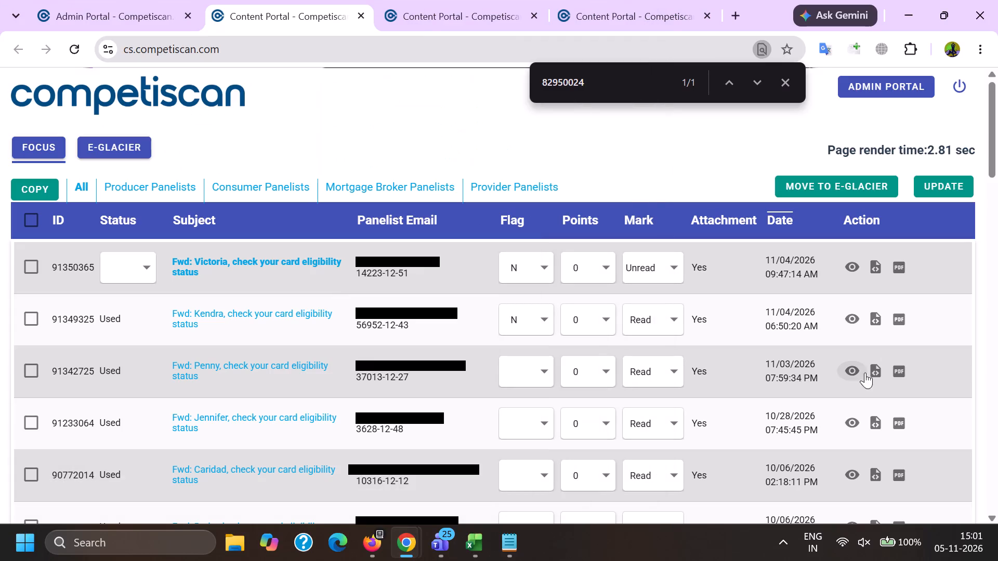
click(853, 267)
scroll(441, 263, down, 4)
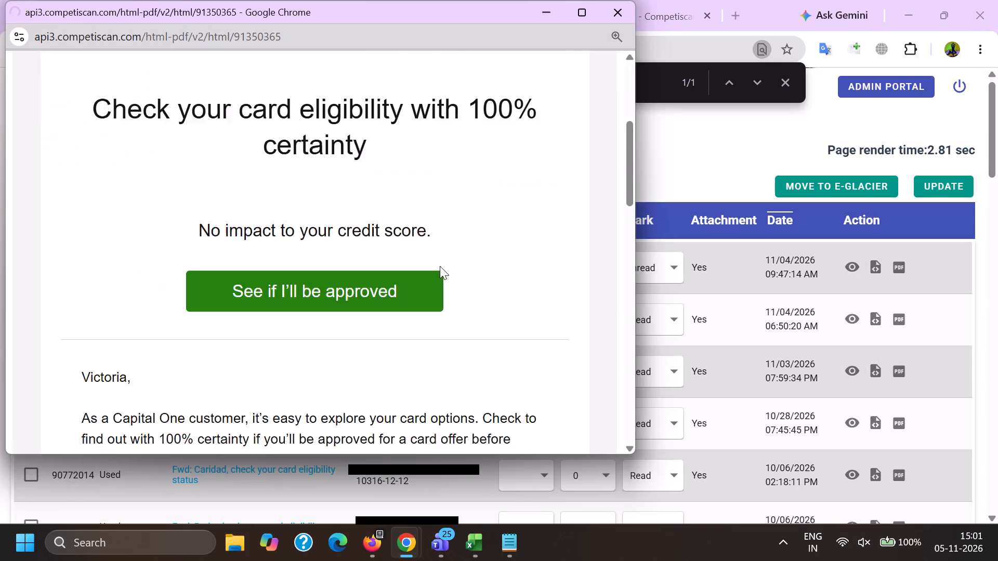
scroll(440, 266, down, 2)
key(alt+Tab)
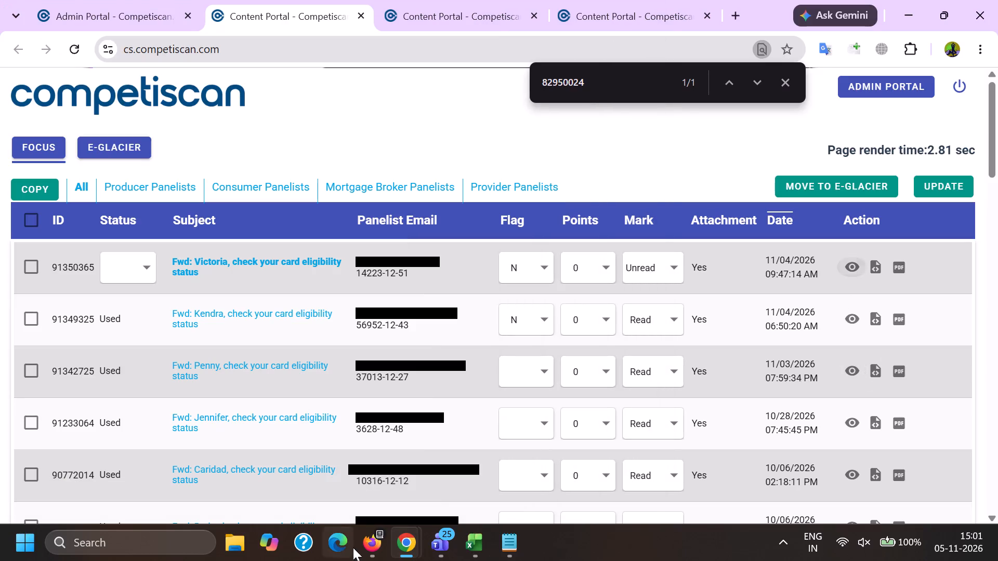
Copy ", earn a $300 cash bonus with Quicksilver." from email 91347955 in Firefox and search it as a quoted subject in Chrome's Content Portal.
click(366, 551)
click(298, 453)
scroll(295, 396, down, 1)
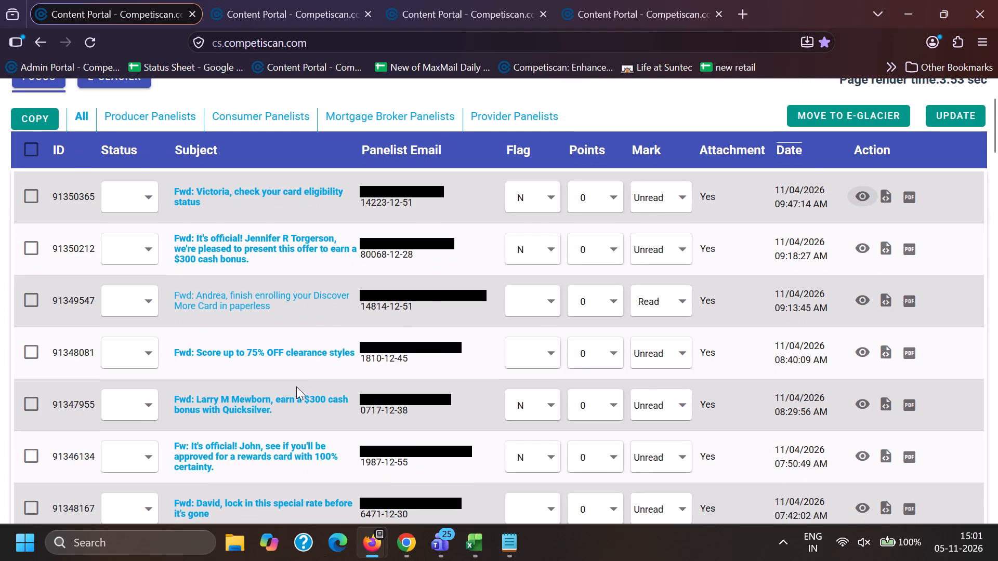
drag(270, 386, 292, 424)
key(ctrl+c)
key(ctrl+c)
click(405, 545)
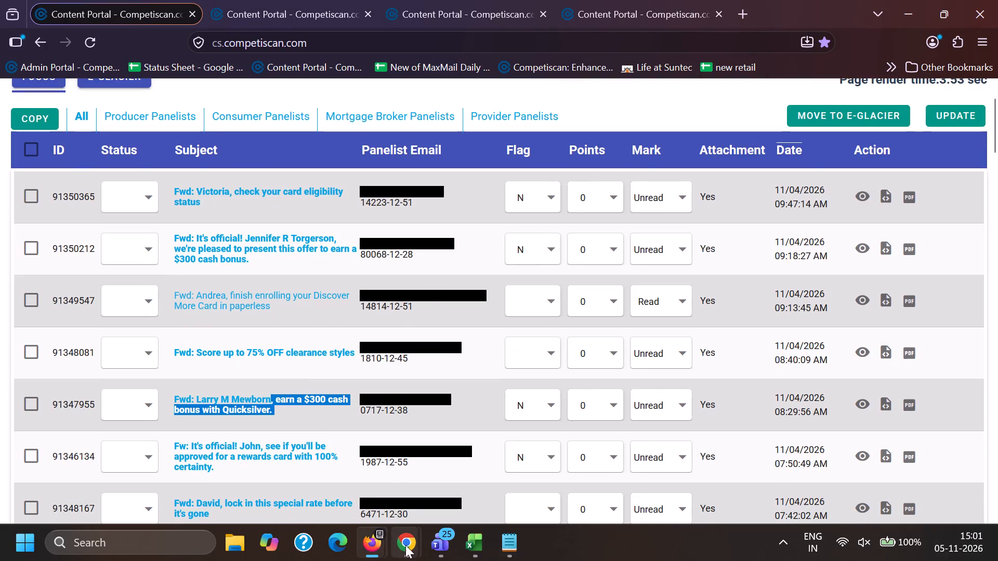
click(260, 464)
scroll(295, 412, down, 19)
scroll(327, 369, up, 2)
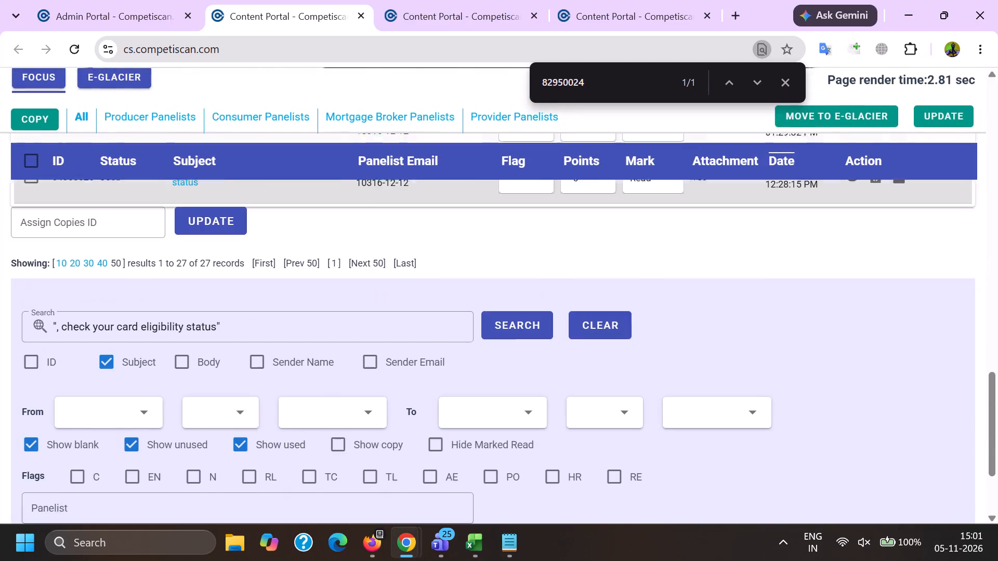
drag(345, 332, 4, 314)
key(BackSpace)
key(shift+quotedbl)
key(ctrl+v)
key(shift+quotedbl)
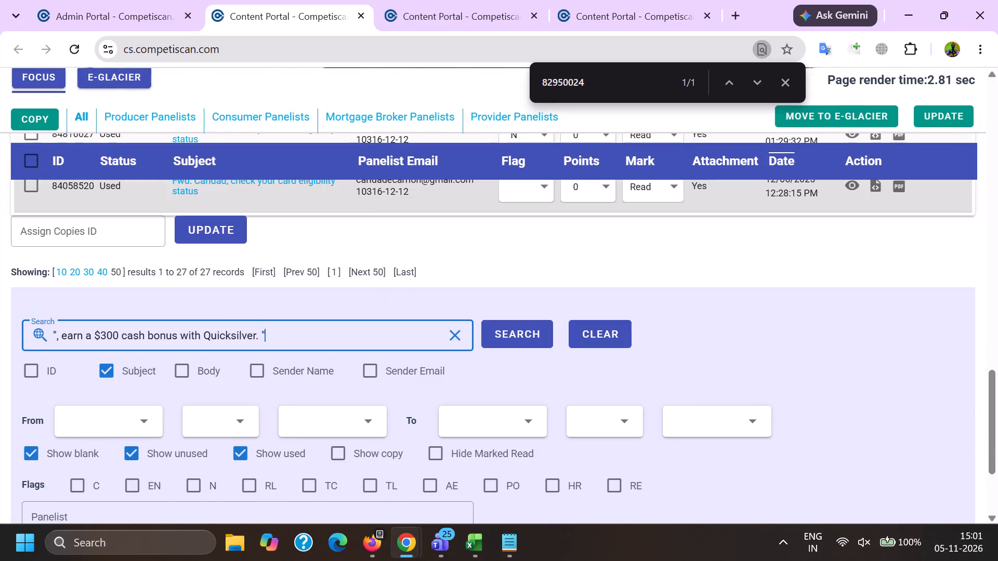
key(Return)
Preview the used Quicksilver email 91344798 from the search results and read its bonus offer and layout.
key(alt+Tab)
scroll(182, 282, down, 1)
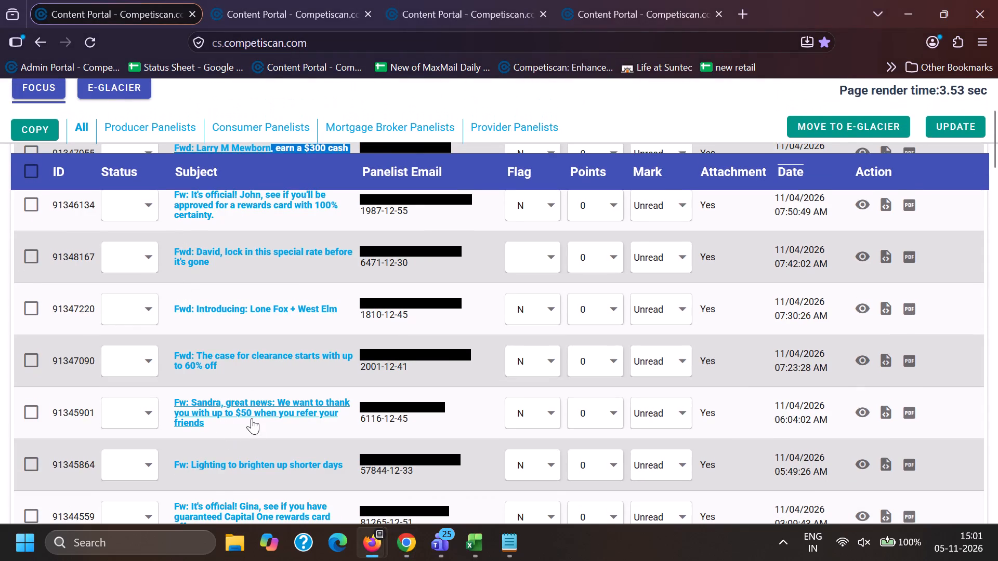
scroll(252, 415, down, 1)
key(alt+Tab)
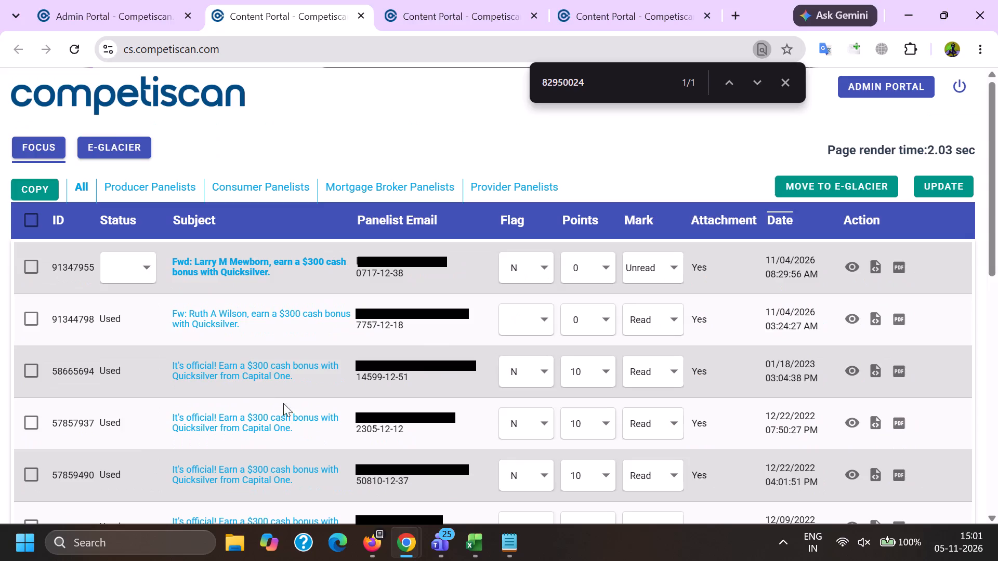
click(853, 314)
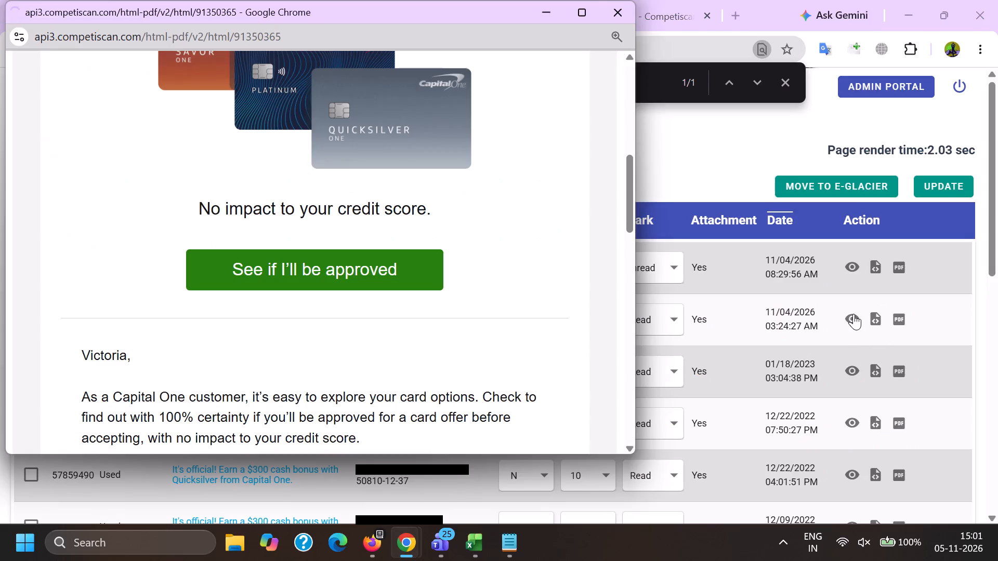
scroll(487, 271, down, 5)
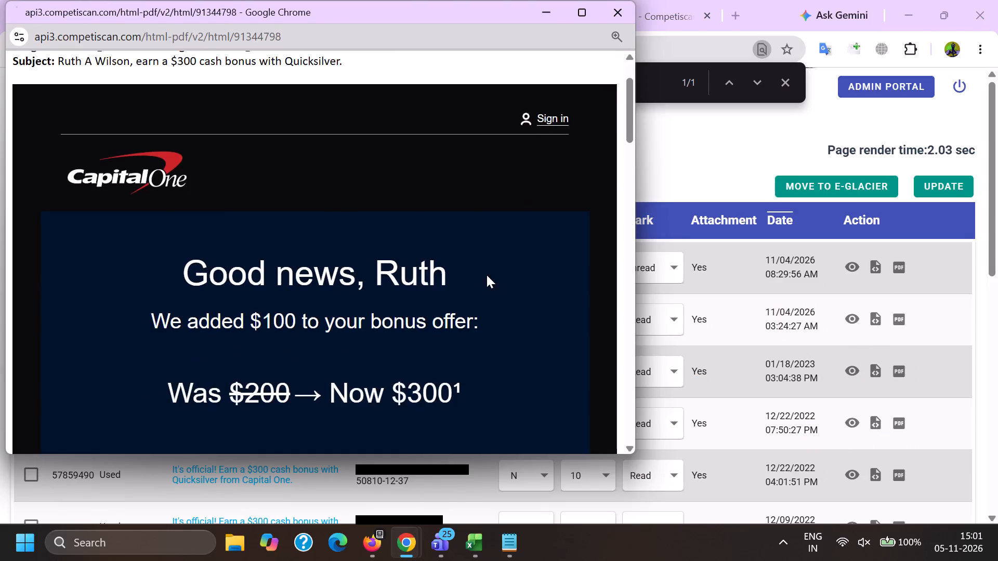
scroll(487, 275, down, 11)
scroll(514, 298, up, 16)
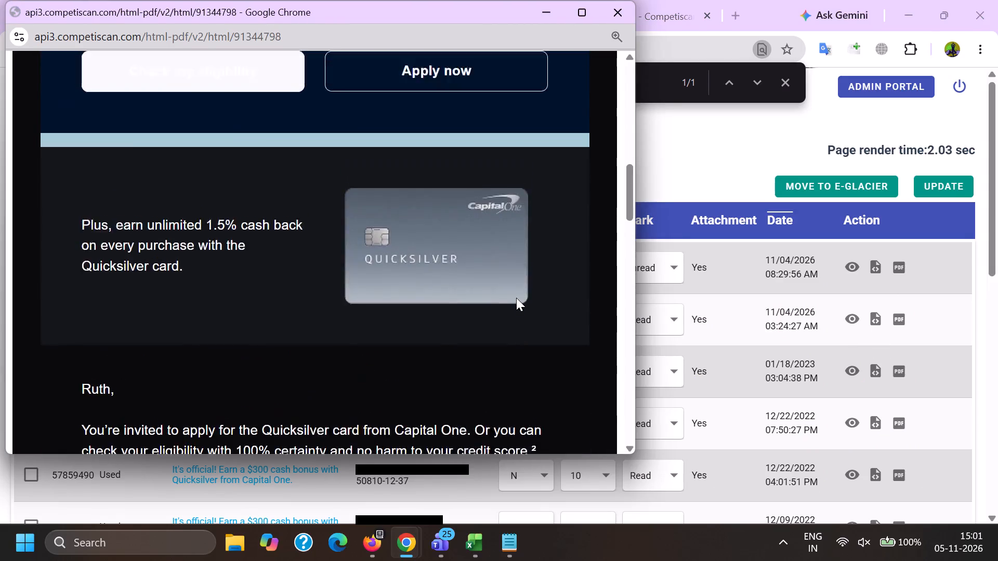
key(alt+Tab)
Copy email 91342830's subject about earning 40,000 bonus miles with VentureOne from Firefox's list and search it in quotes in Chrome's Content Portal.
click(369, 539)
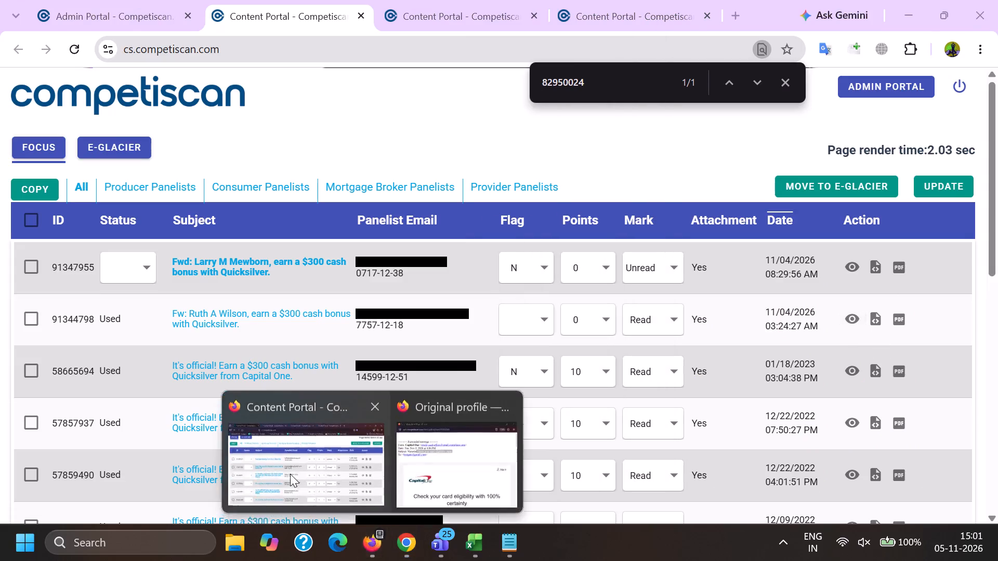
click(287, 472)
scroll(260, 412, down, 2)
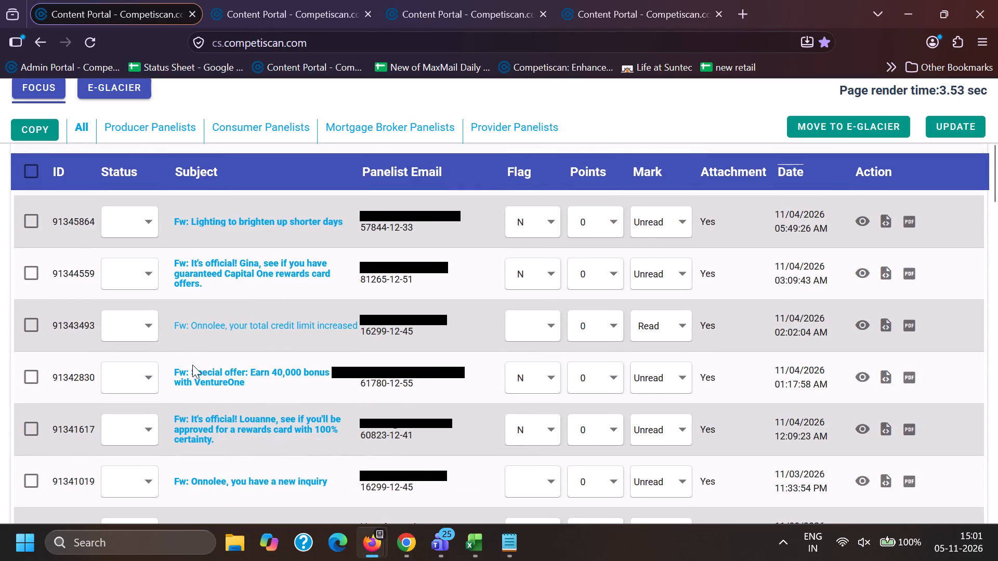
drag(192, 364, 305, 395)
key(ctrl+c)
key(ctrl+c)
key(alt+Tab)
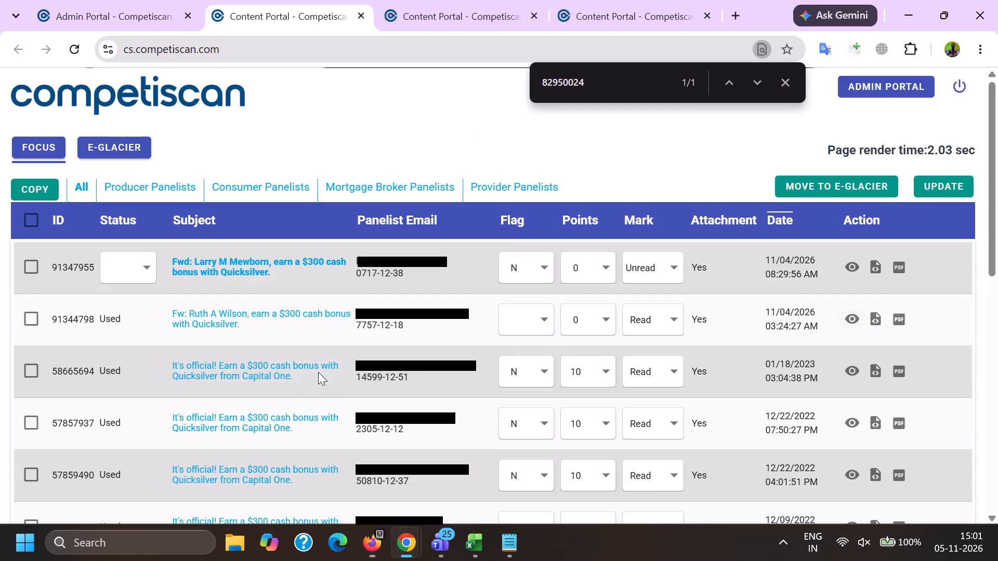
scroll(340, 349, down, 13)
scroll(333, 408, up, 3)
scroll(371, 450, down, 2)
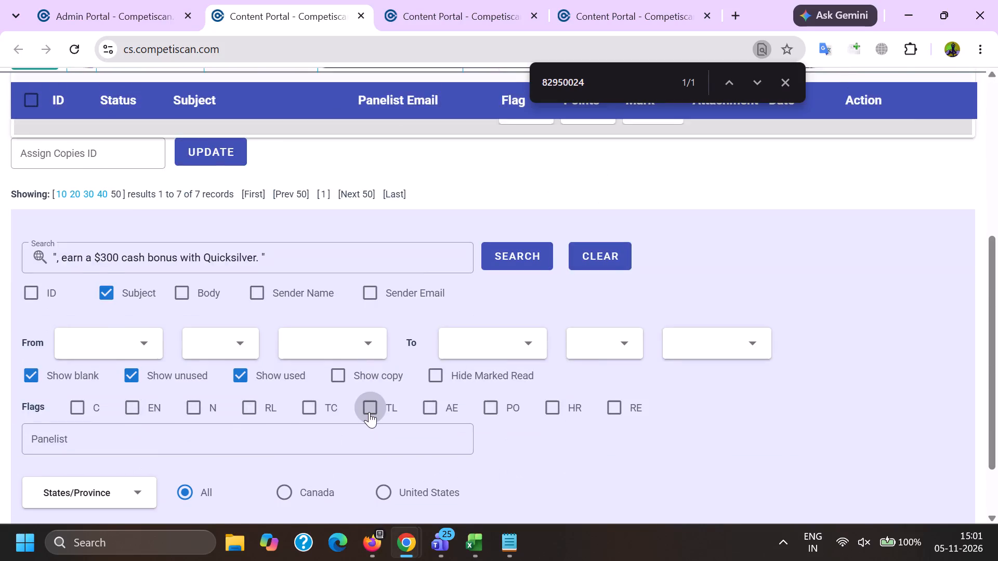
drag(385, 270, 1, 276)
key(BackSpace)
key(shift+quotedbl)
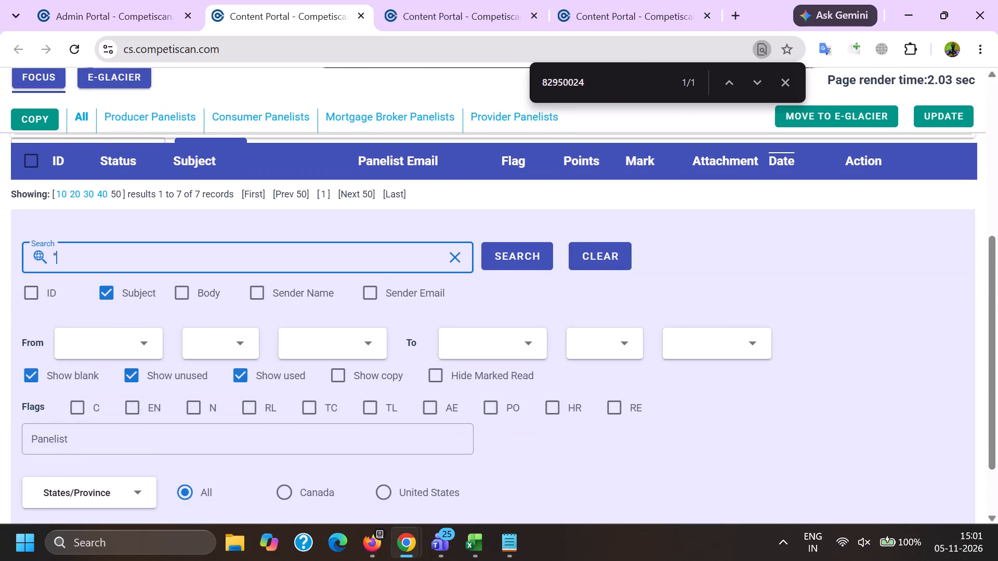
key(ctrl+v)
key(shift+quotedbl)
key(Return)
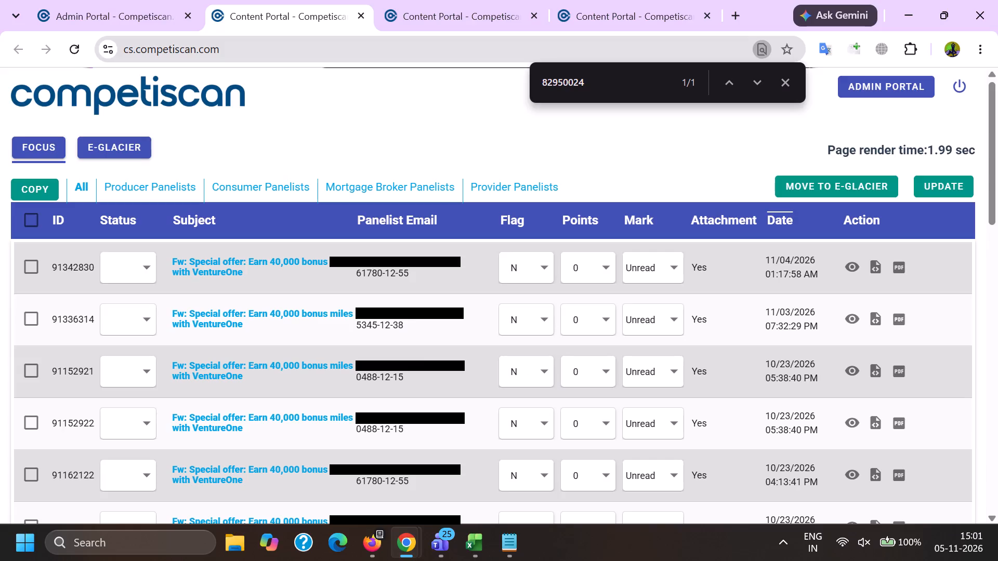
Preview the VentureOne emails 91336314 and 91342830 and compare their bonus offer, APR terms and layout.
click(854, 323)
scroll(374, 188, down, 9)
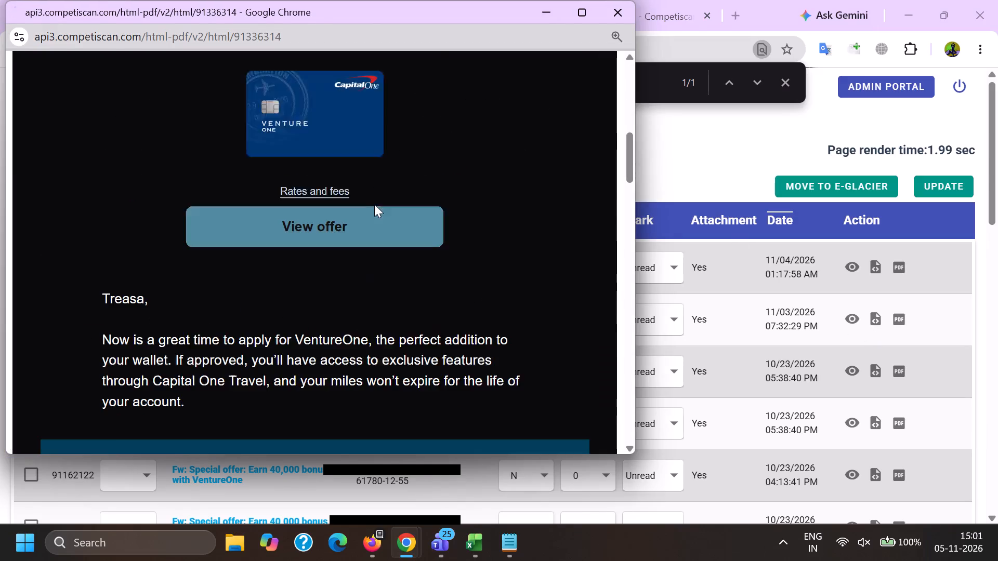
scroll(375, 220, up, 6)
scroll(375, 221, down, 13)
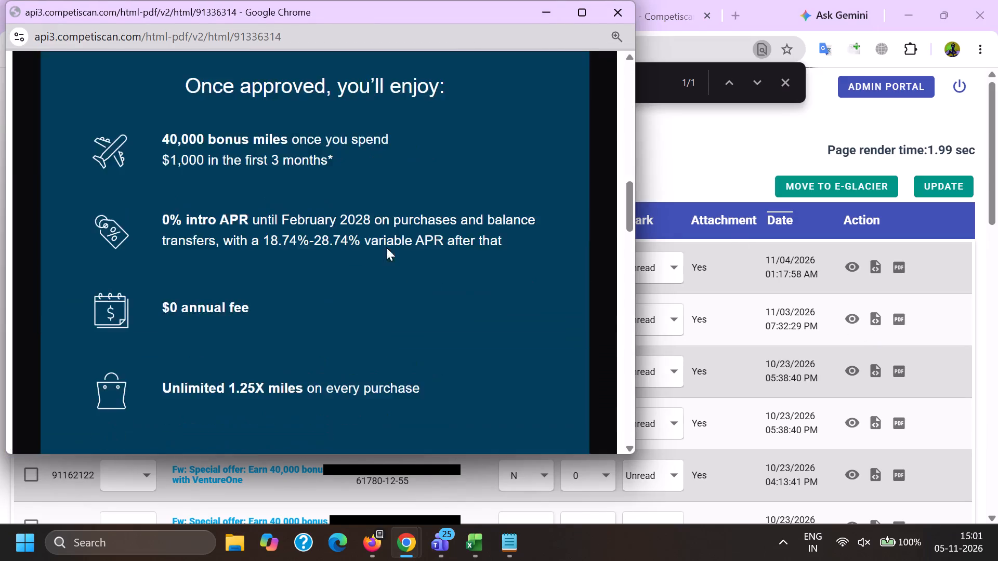
scroll(386, 247, down, 8)
key(alt+Tab)
click(850, 270)
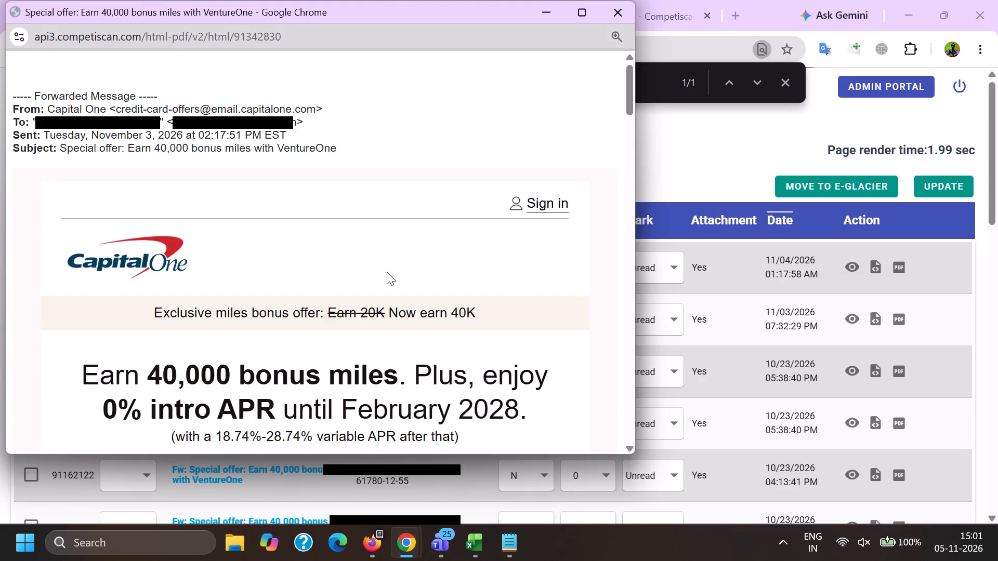
scroll(387, 272, down, 7)
scroll(387, 272, down, 17)
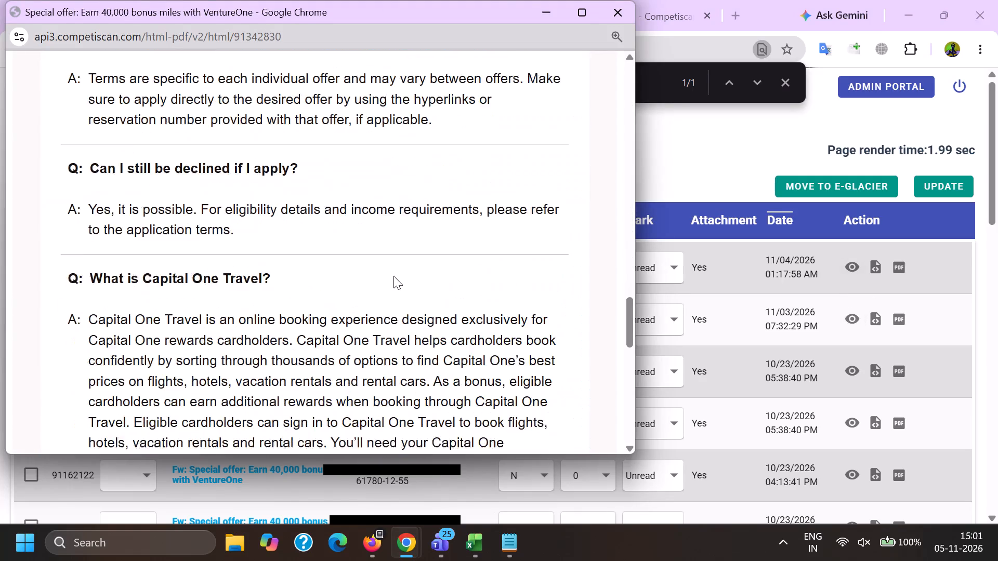
key(alt+Tab)
scroll(581, 439, down, 3)
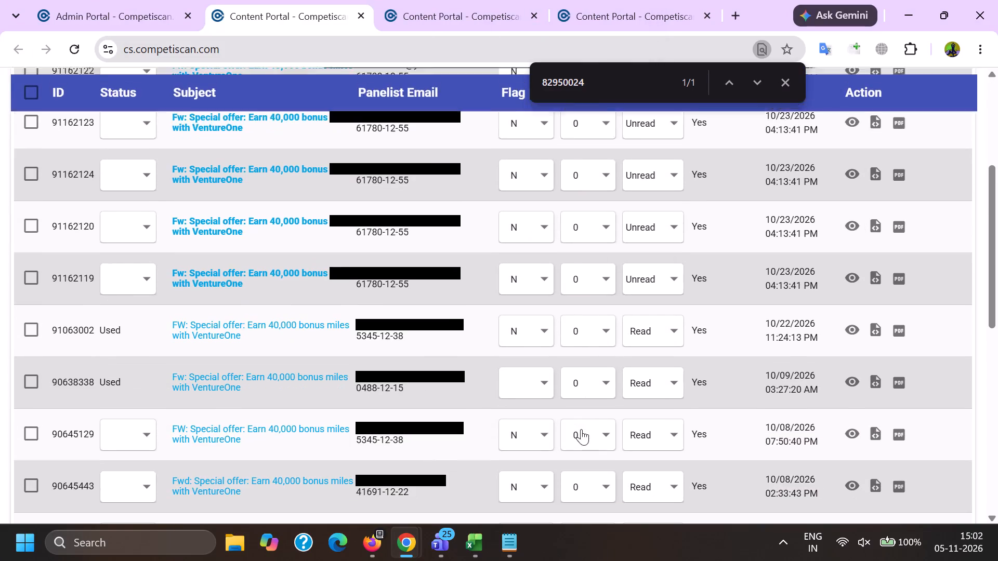
click(856, 381)
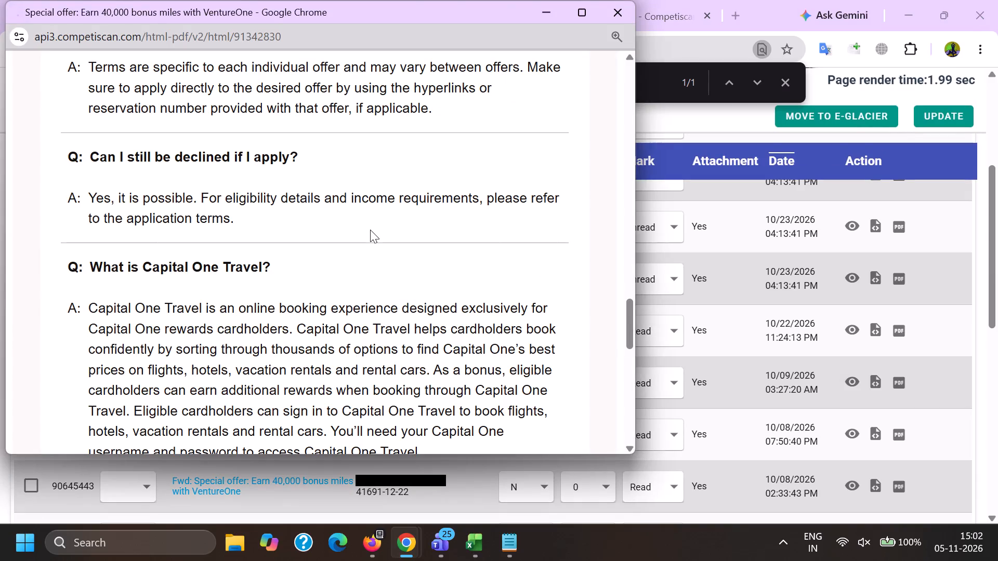
scroll(370, 230, down, 3)
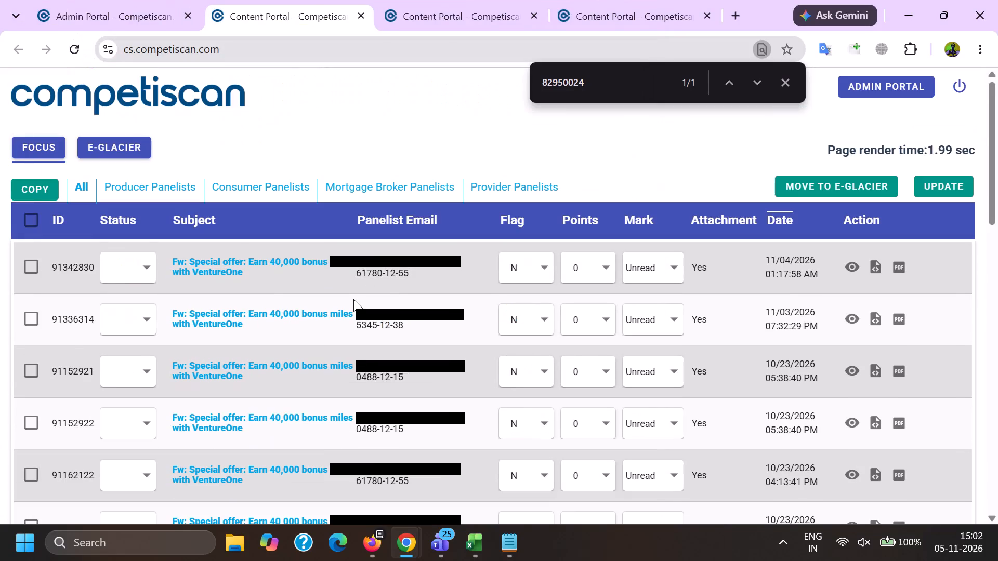
scroll(353, 299, up, 2)
click(856, 320)
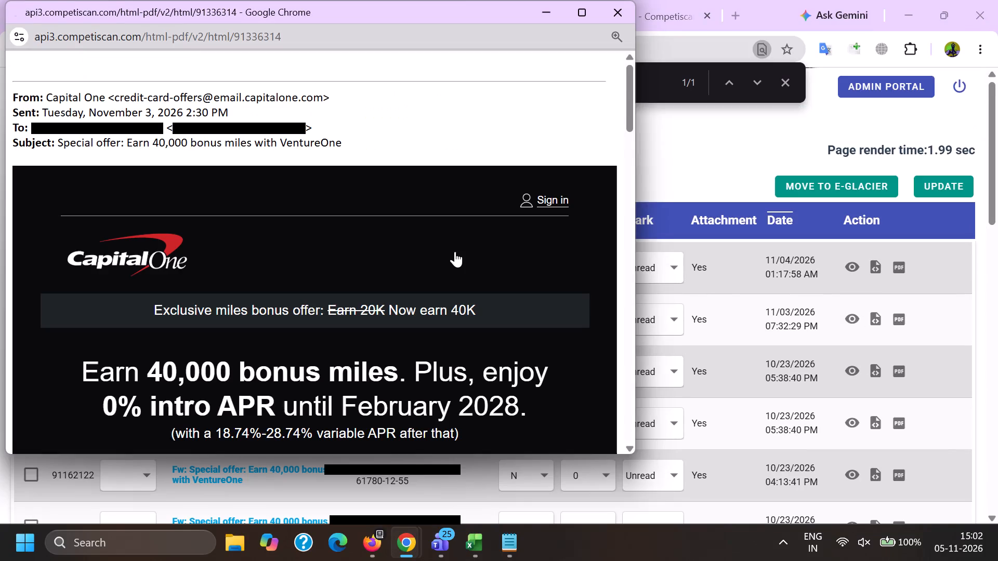
drag(58, 142, 366, 157)
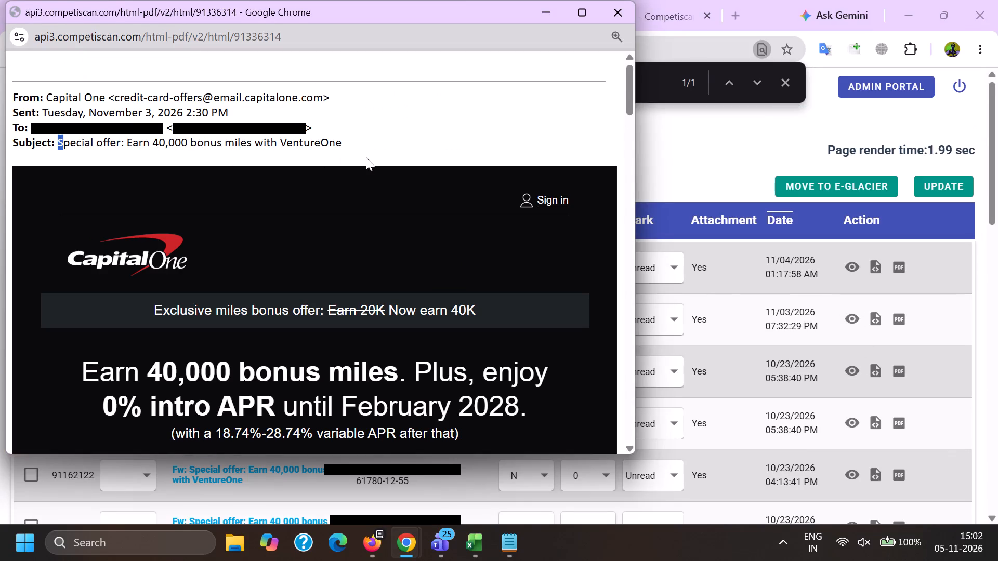
drag(366, 157, 367, 145)
key(ctrl+c)
key(ctrl+c)
scroll(310, 246, down, 3)
key(alt+Tab)
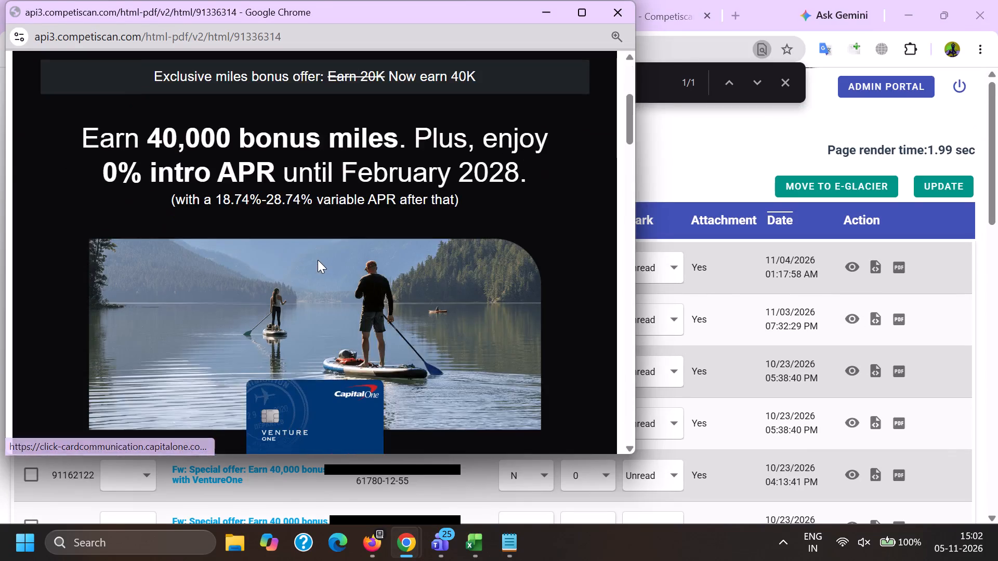
scroll(295, 327, down, 7)
Switch to Firefox and look through the rest of the Capital One email list for further unused candidates.
click(377, 549)
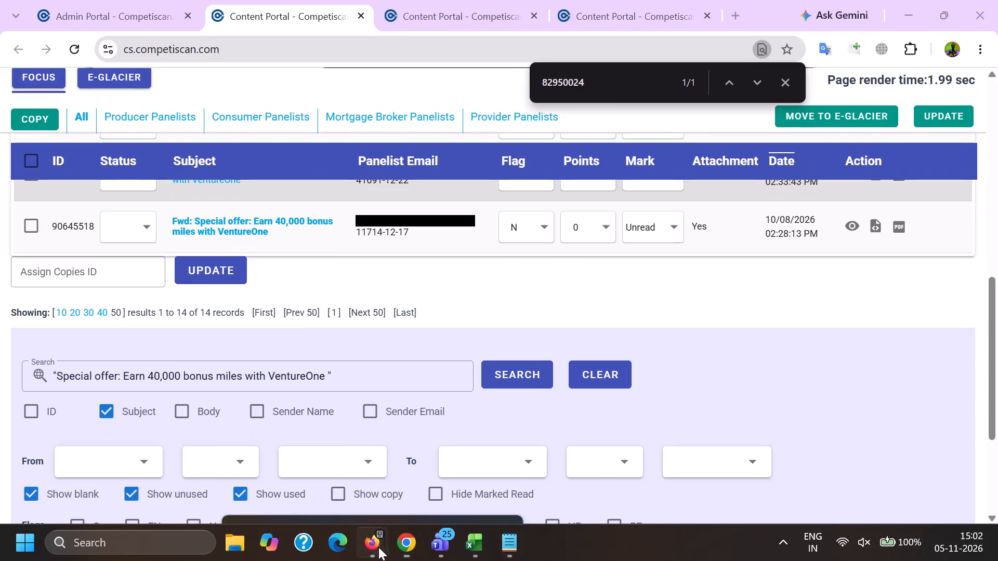
click(301, 476)
scroll(293, 363, down, 2)
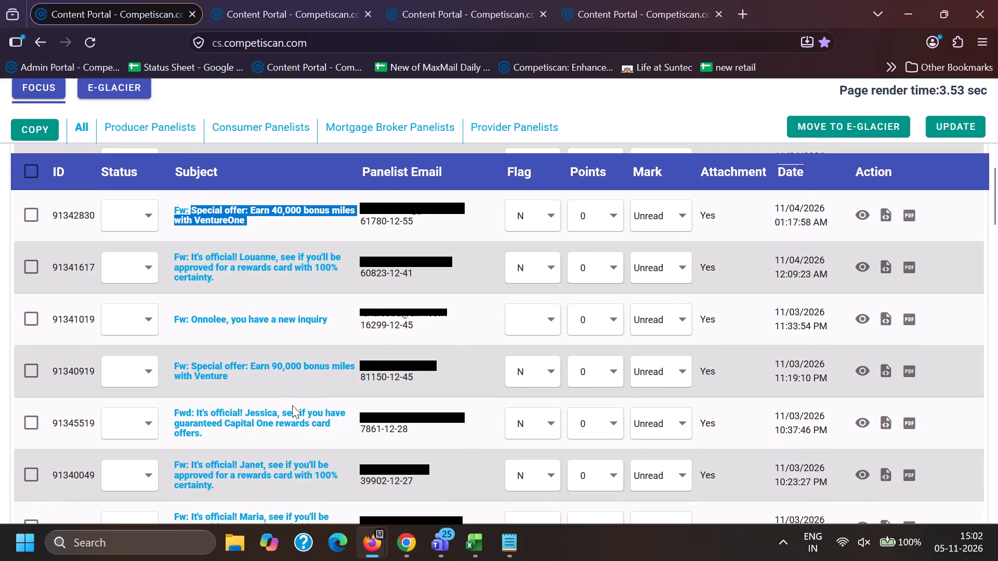
scroll(290, 458, down, 3)
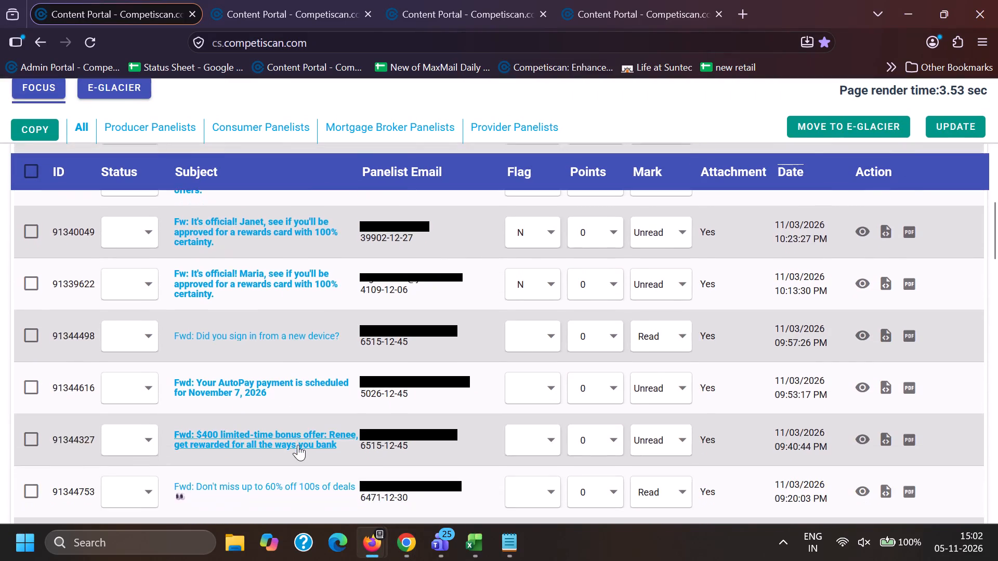
scroll(298, 445, down, 3)
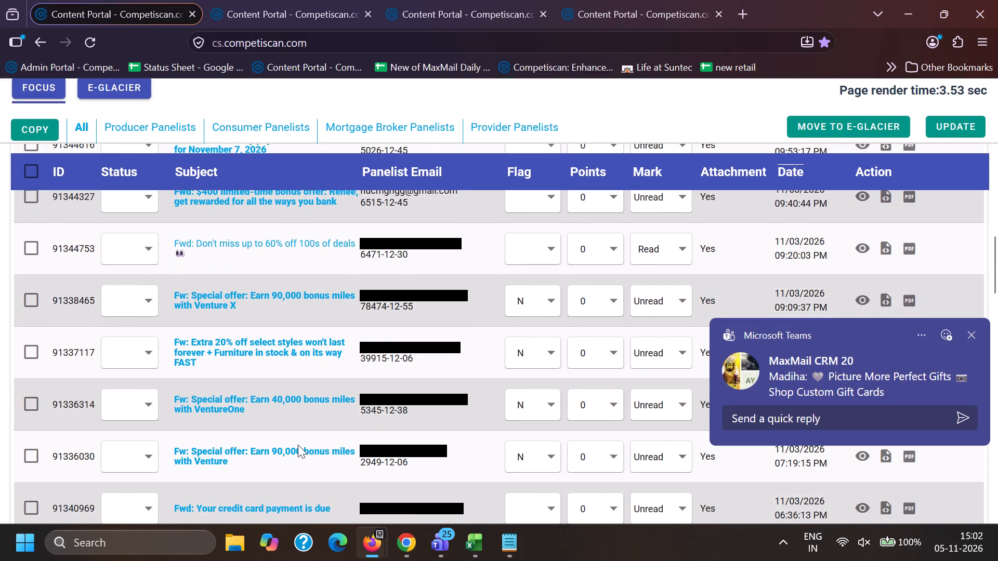
scroll(298, 445, down, 3)
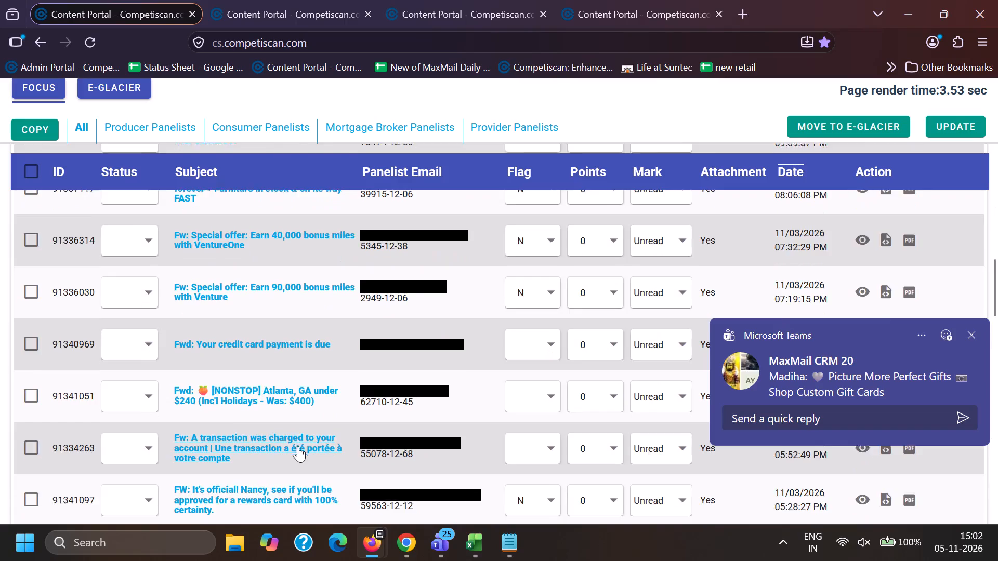
scroll(298, 446, down, 3)
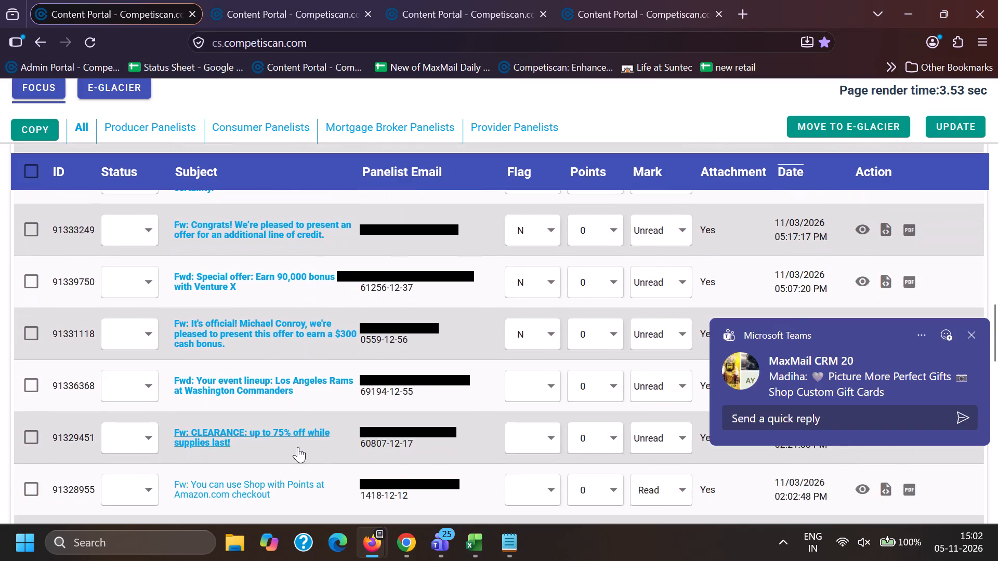
scroll(298, 447, down, 4)
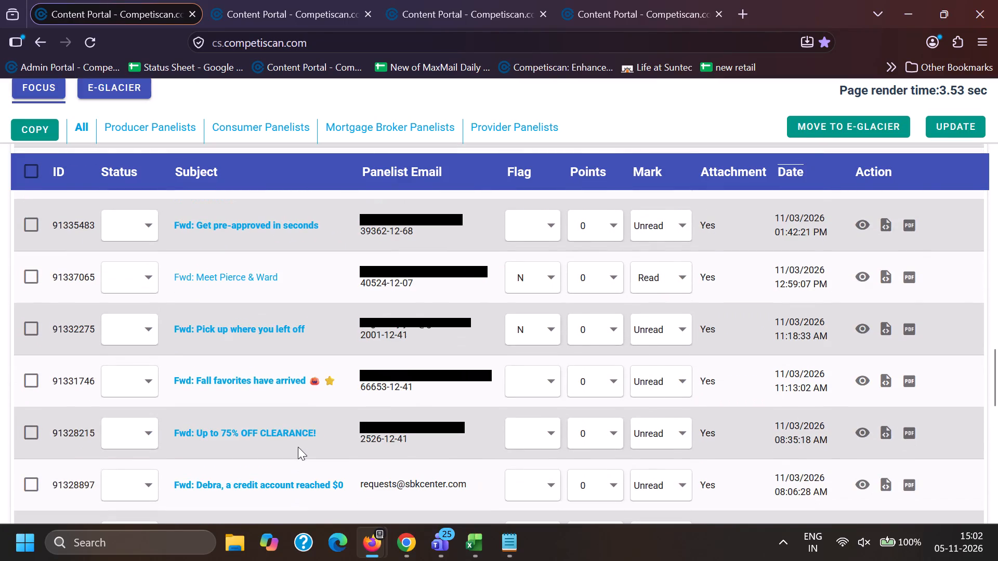
scroll(298, 447, down, 5)
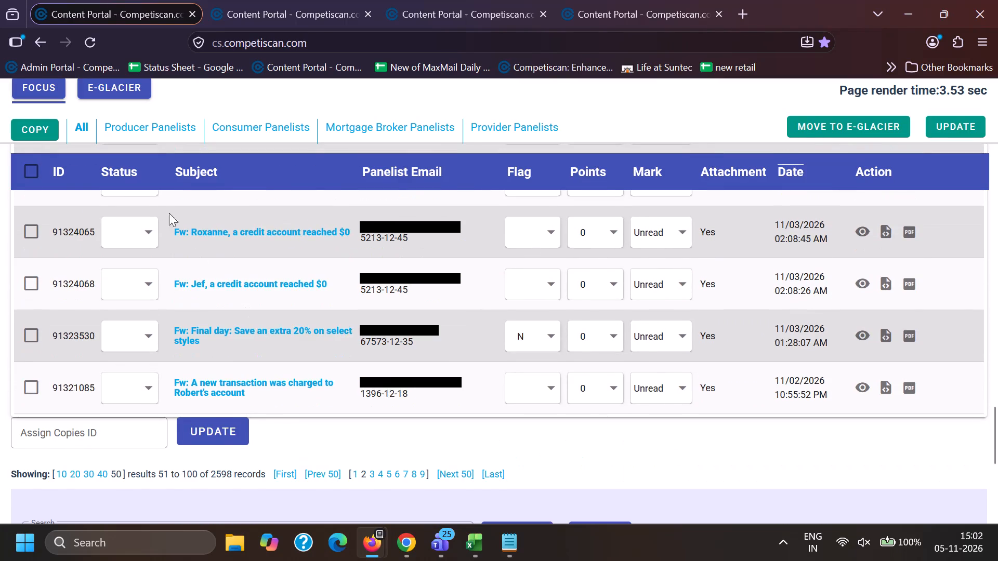
Reload the Focus email lists in Firefox's first two Content Portal pages and look over the refreshed Capital One results.
click(42, 97)
click(310, 0)
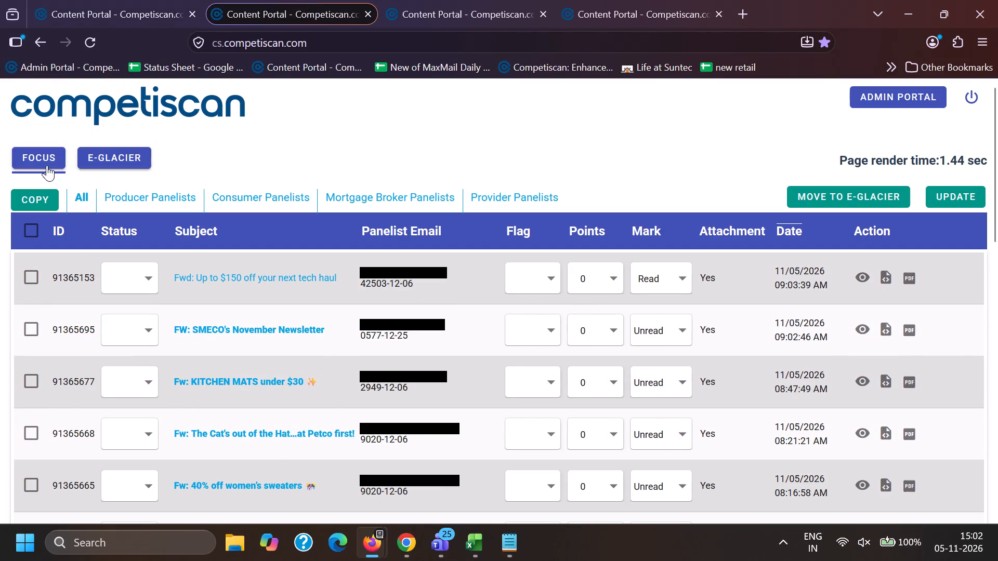
click(46, 160)
click(200, 0)
click(384, 0)
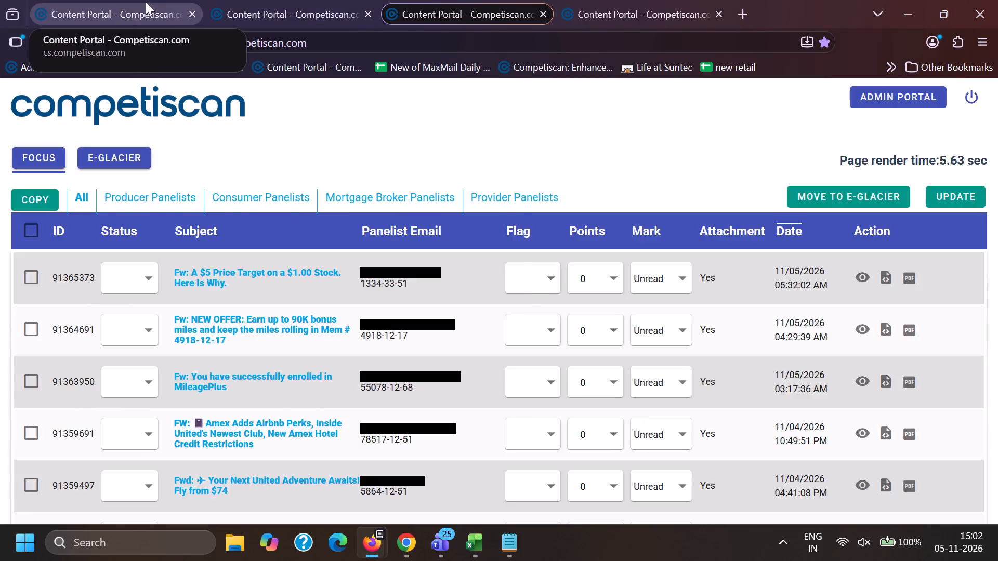
click(146, 2)
scroll(173, 372, down, 3)
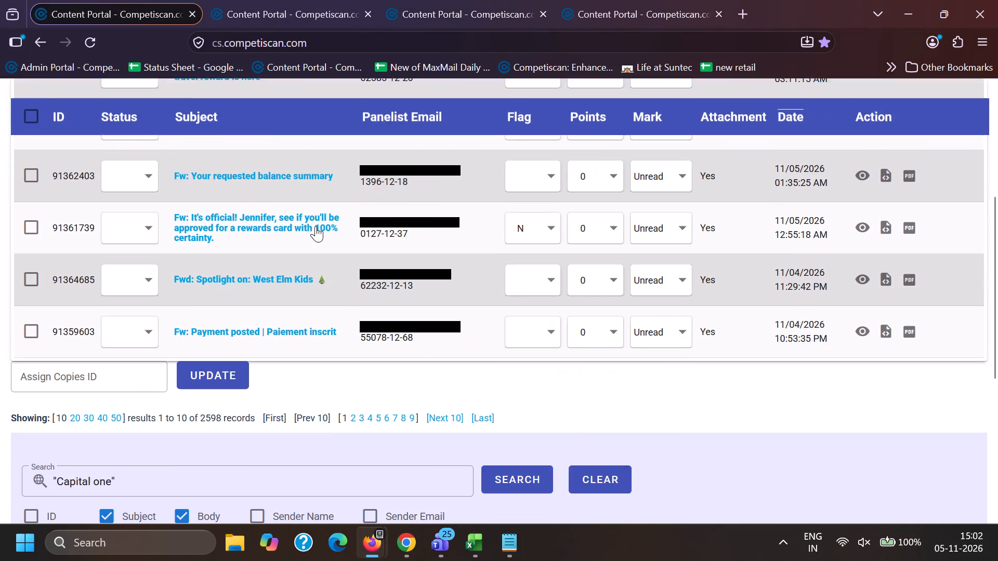
Preview email 91365731, "Expand Your Client Base with New Options!", from the second Content Portal list and read its content.
click(334, 0)
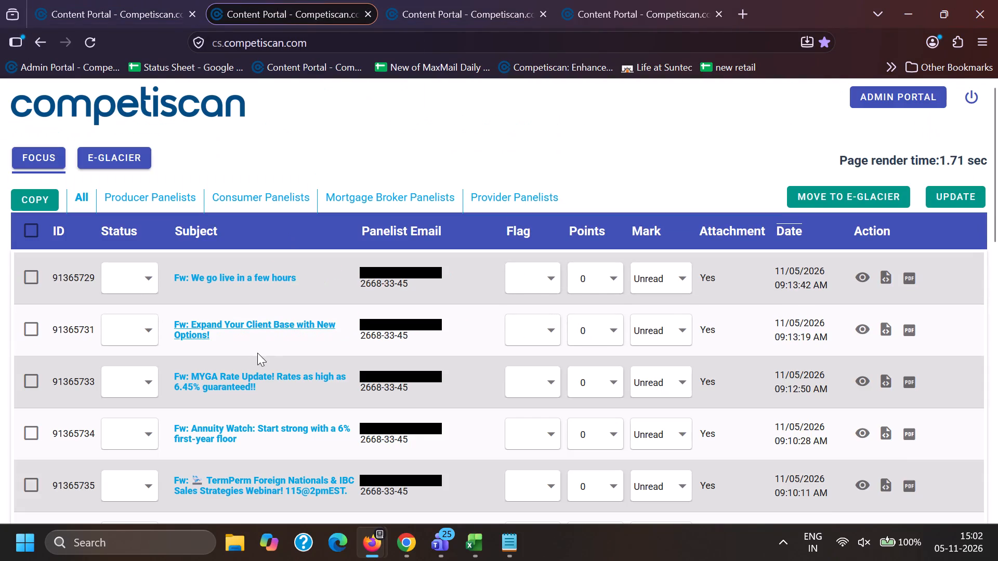
click(869, 329)
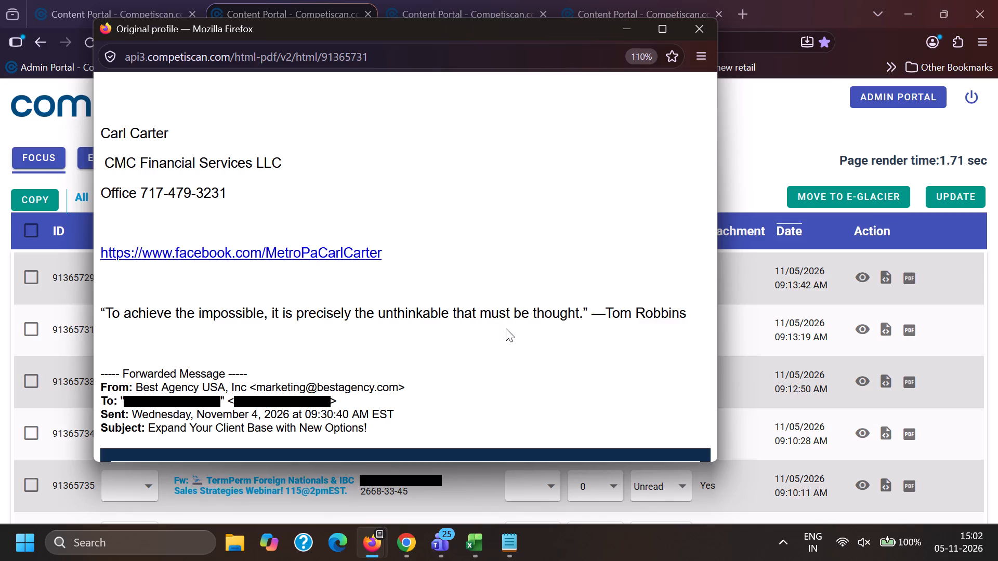
scroll(506, 328, down, 3)
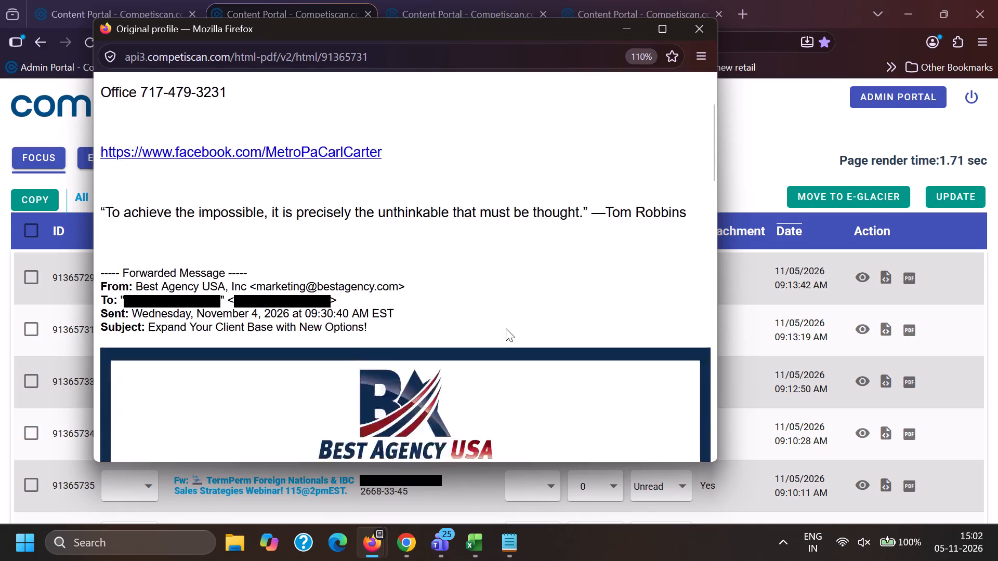
scroll(506, 328, down, 11)
key(alt+Tab)
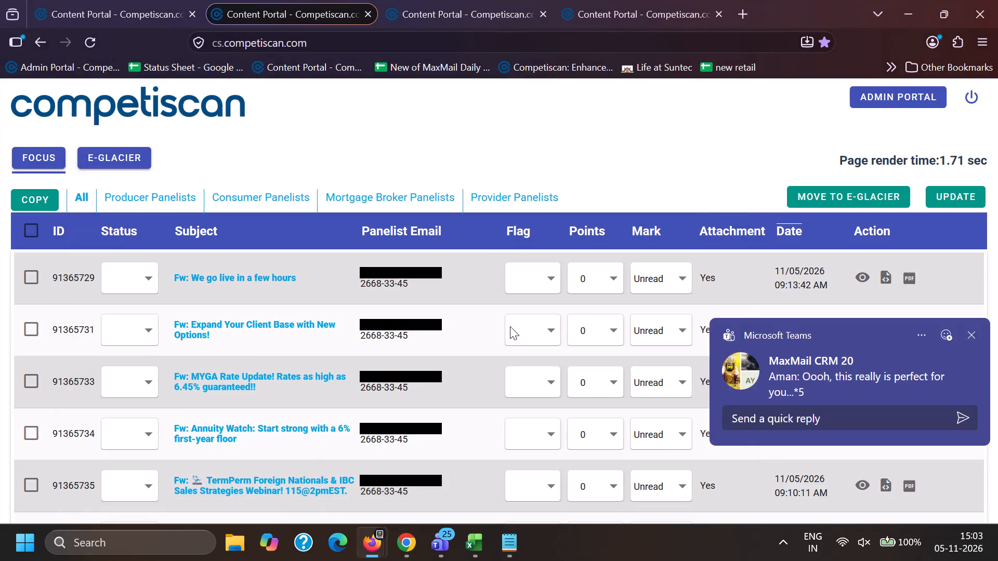
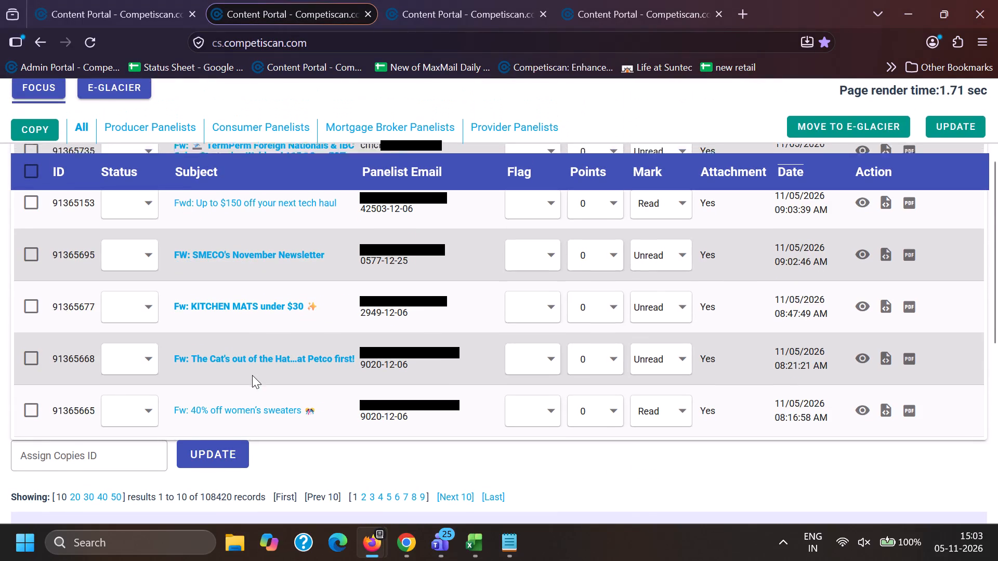
In the third Content Portal list, open email 91364691 separately and copy its subject "NEW OFFER: Earn up to 90K bonus miles and keep the miles rolling in".
click(431, 0)
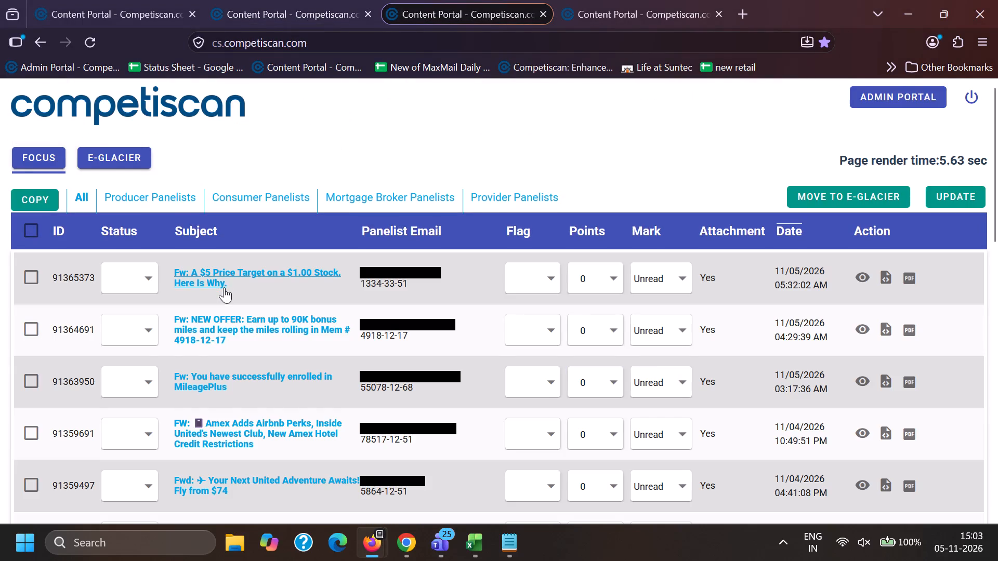
scroll(224, 287, down, 1)
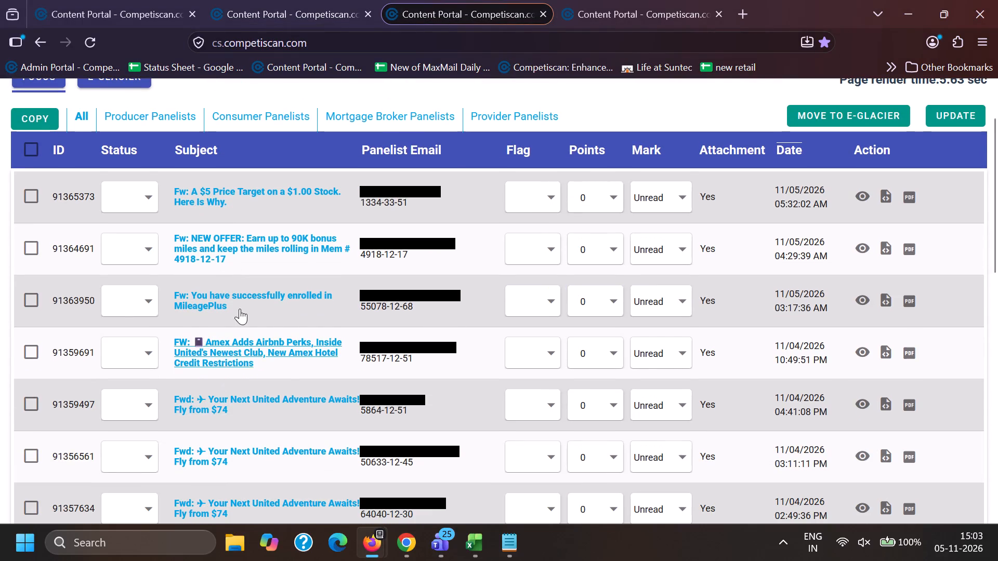
drag(194, 234, 316, 253)
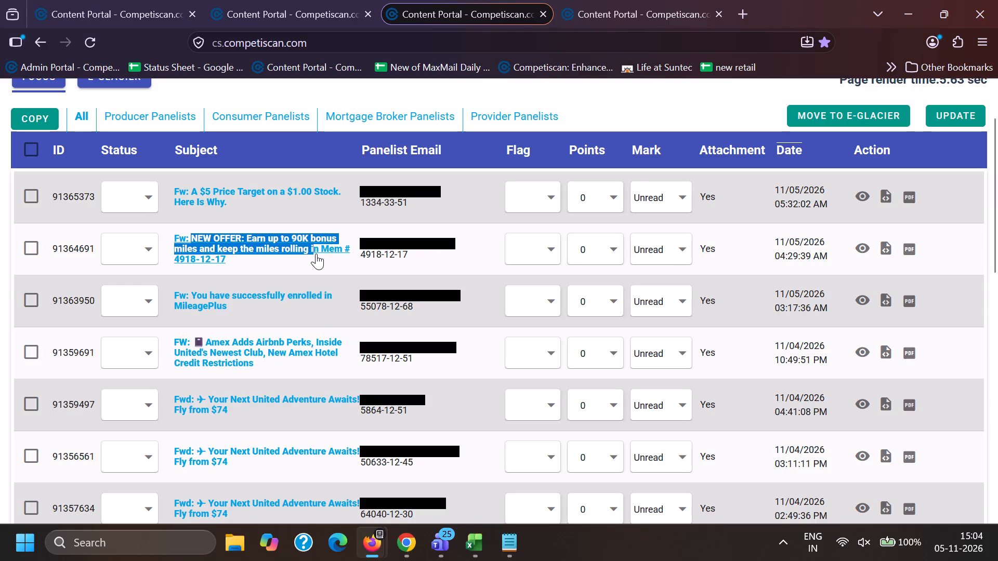
drag(316, 253, 319, 252)
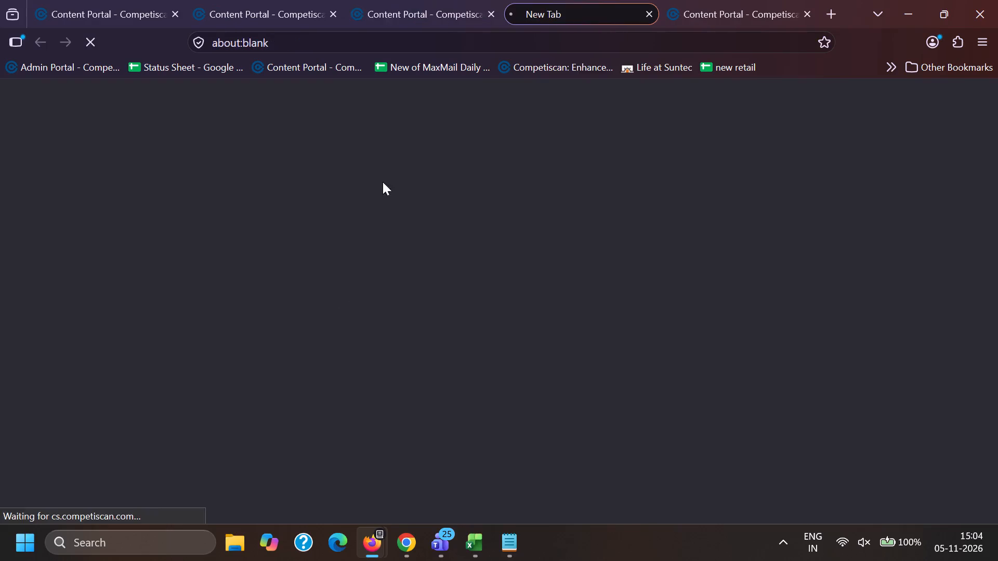
click(421, 0)
key(ctrl+c)
Switch to Chrome's Content Portal and search email subjects for the copied 90K bonus miles line as an exact quoted phrase.
click(408, 547)
click(308, 471)
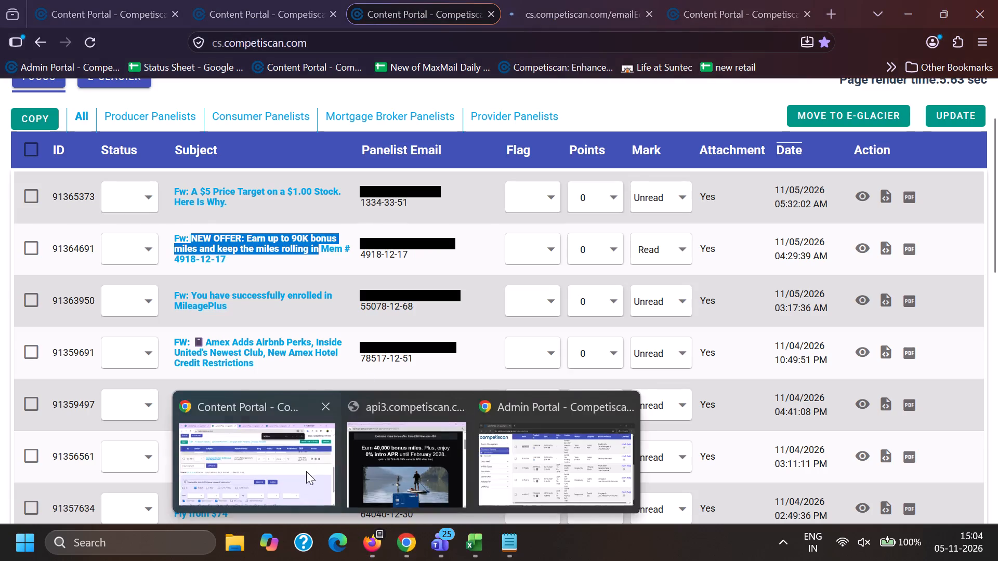
drag(343, 373, 5, 337)
key(BackSpace)
key(shift+quotedbl)
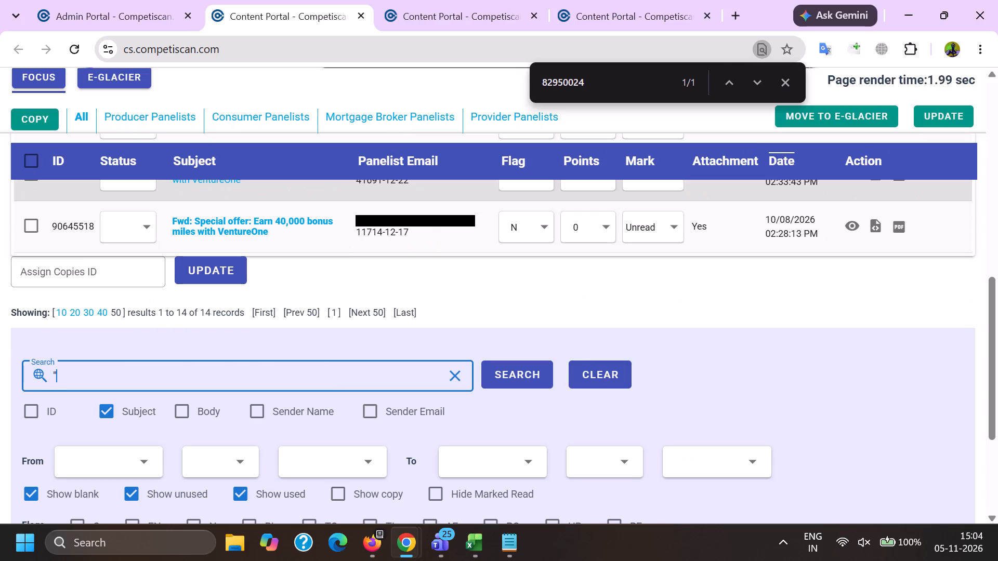
key(ctrl+v)
key(shift+quotedbl)
key(Return)
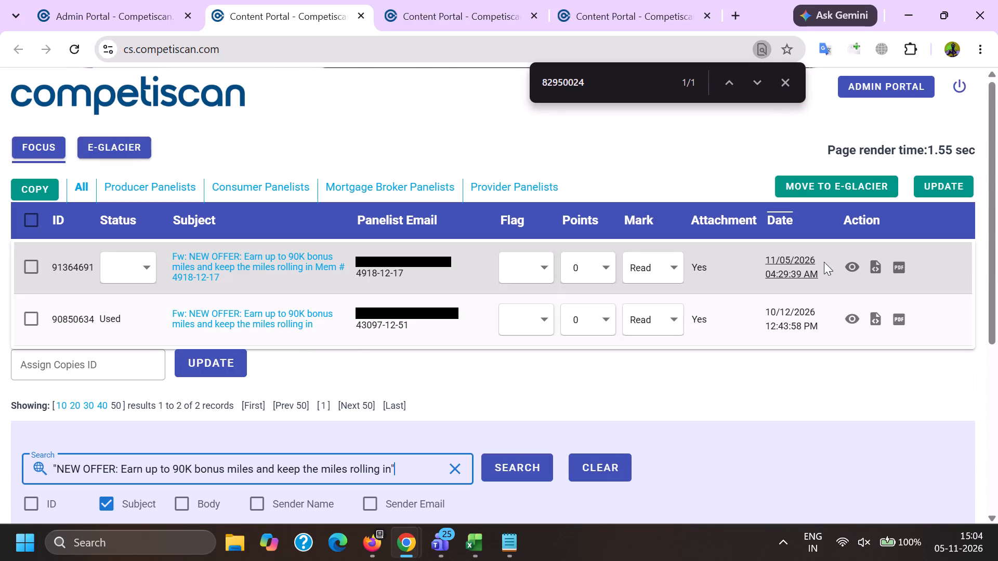
Preview email 91364691 from the search results, open it in the email editor, and return to the list for comparison.
click(852, 264)
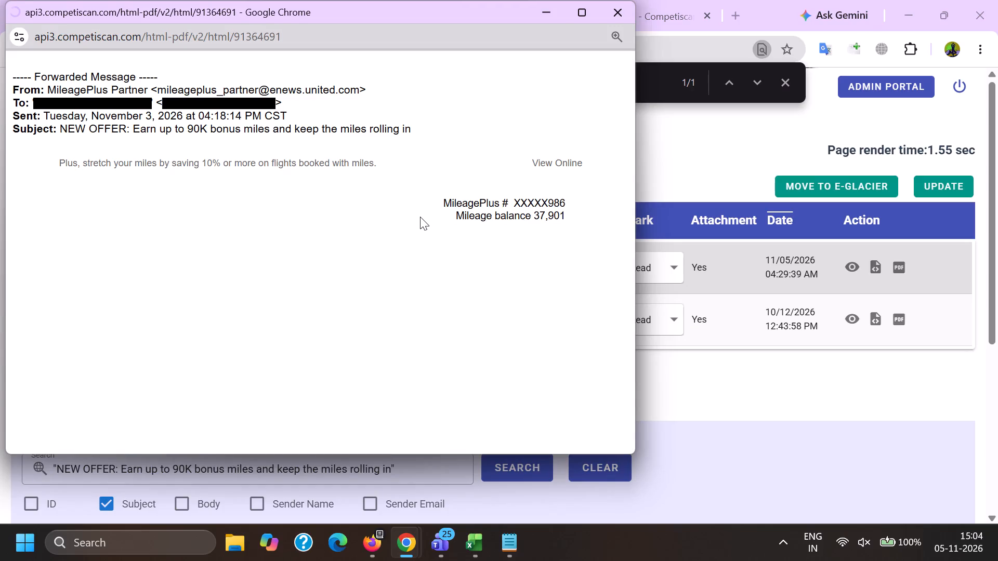
key(alt+Tab)
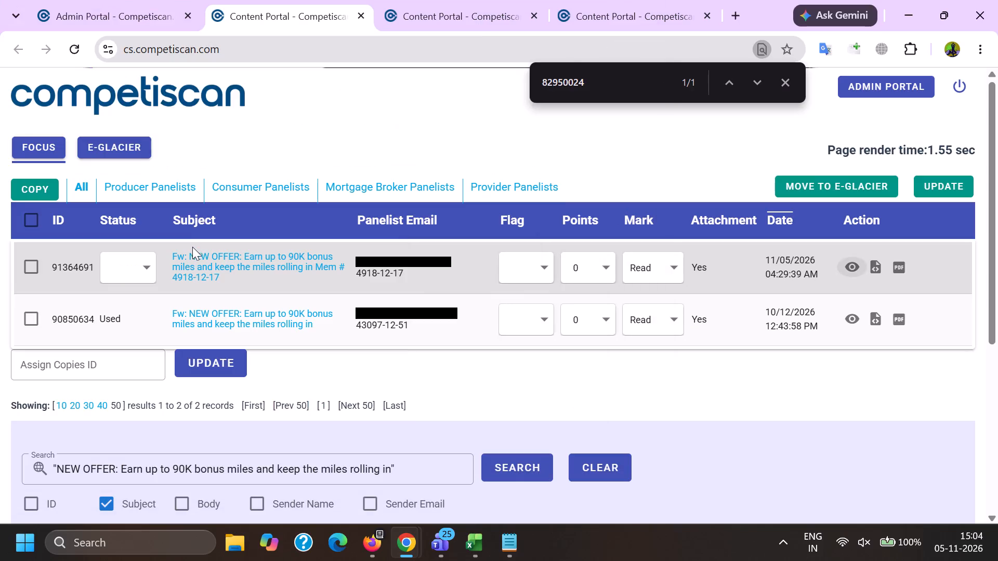
ctrl+click(199, 260)
click(375, 0)
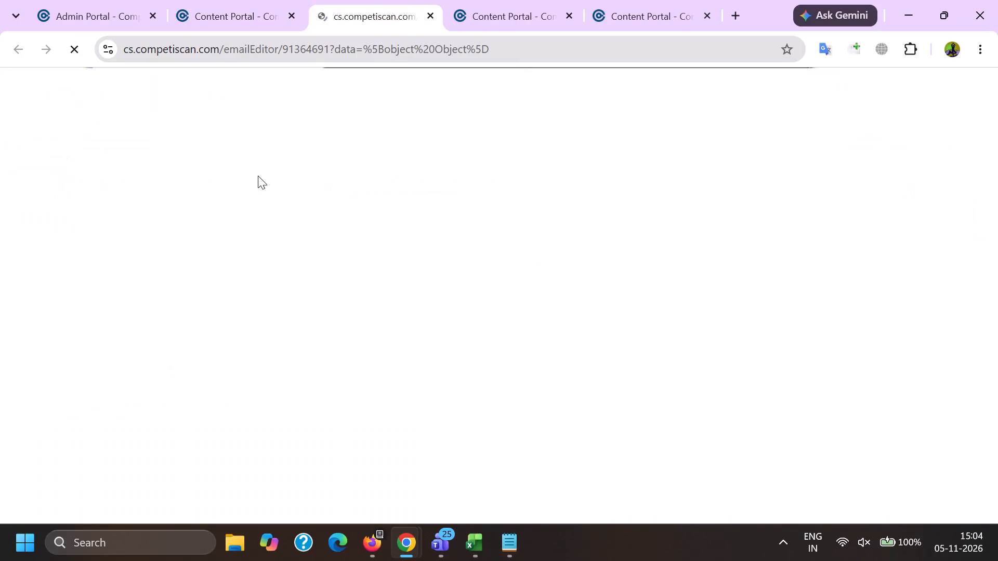
click(241, 0)
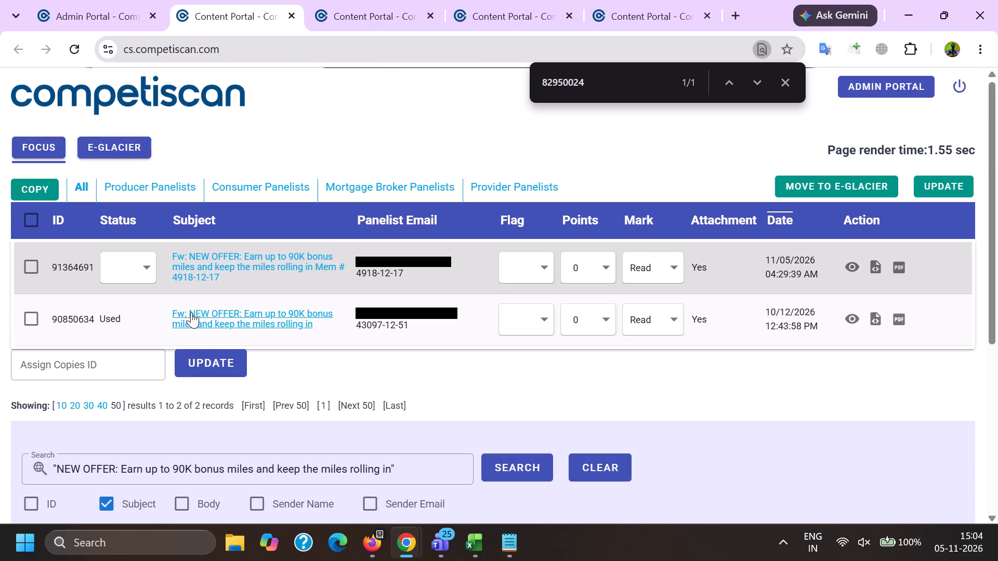
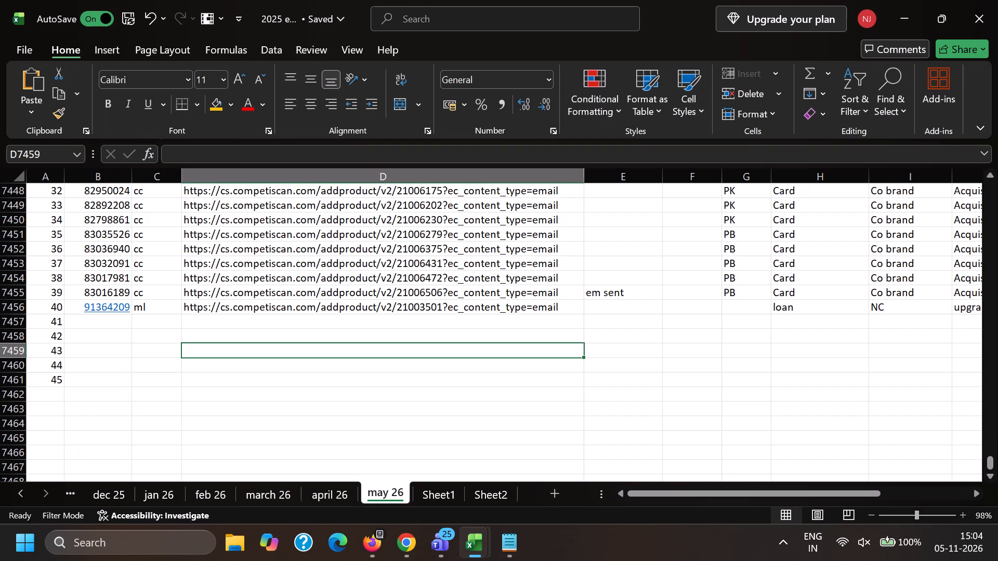
Log email ID 91364691 with the code cc as entry 41 on the may 26 sheet.
click(93, 319)
key(ctrl+v)
click(144, 323)
key(c)
key(c)
Classify entry 41 as Card, Co brand and Acquisition in its three category columns.
key(Right)
key(Right)
key(Right)
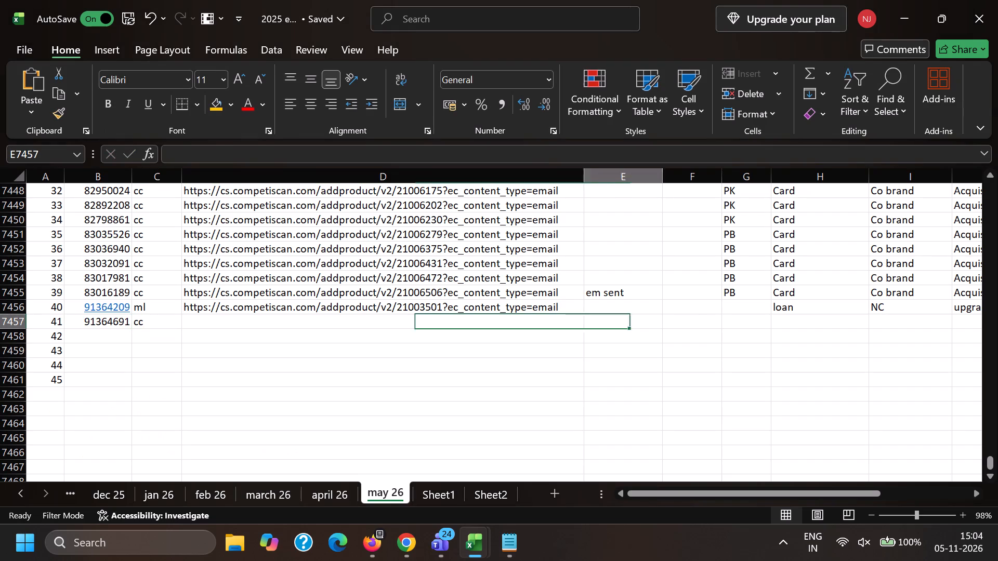
key(Right)
key(Right)
key(c)
key(Right)
key(Right)
key(c)
key(Left)
key(c)
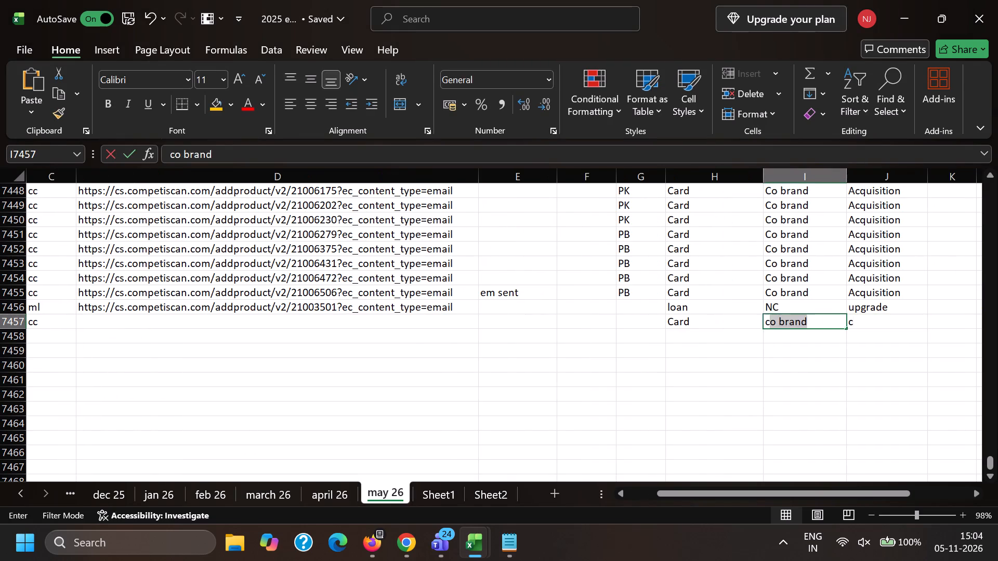
key(Right)
key(a)
key(Left)
key(Left)
key(Left)
key(Left)
key(Left)
Switch to Chrome and copy the ID of the used email 90850634 from the 90K bonus miles search results.
key(alt+Tab)
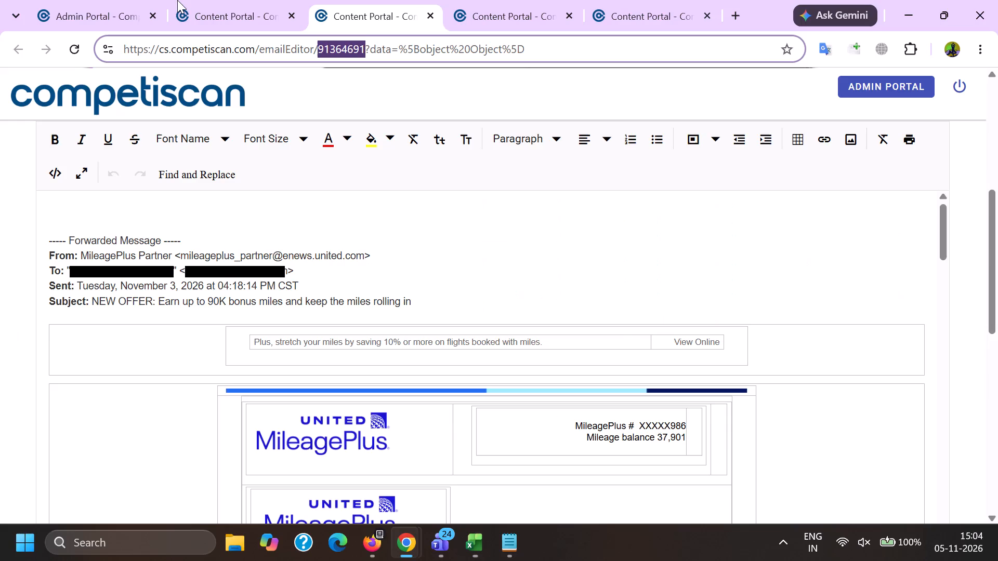
click(228, 0)
double_click(69, 336)
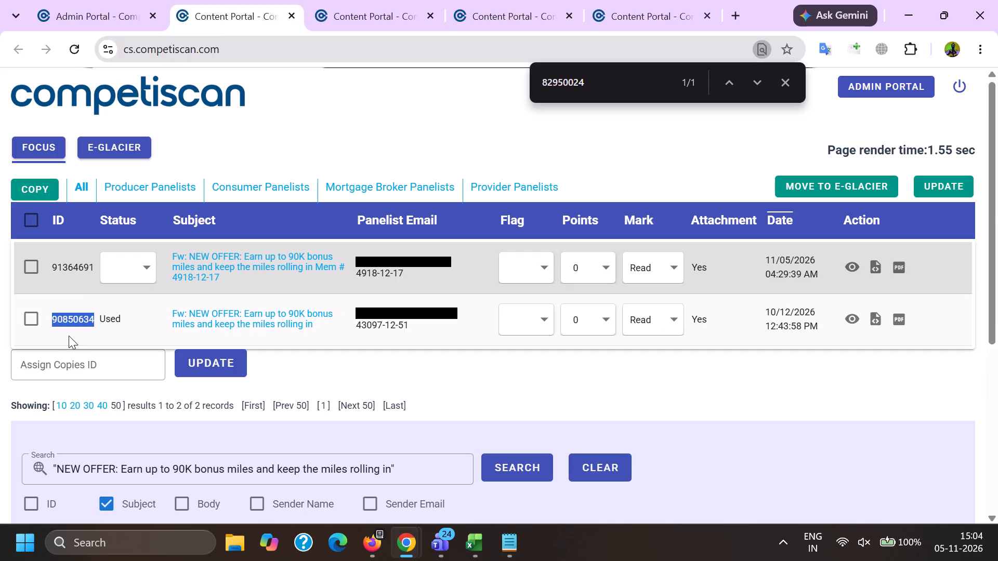
key(ctrl+c)
Open the Admin Portal from the product 20991426 page and close that product page.
click(595, 0)
click(521, 0)
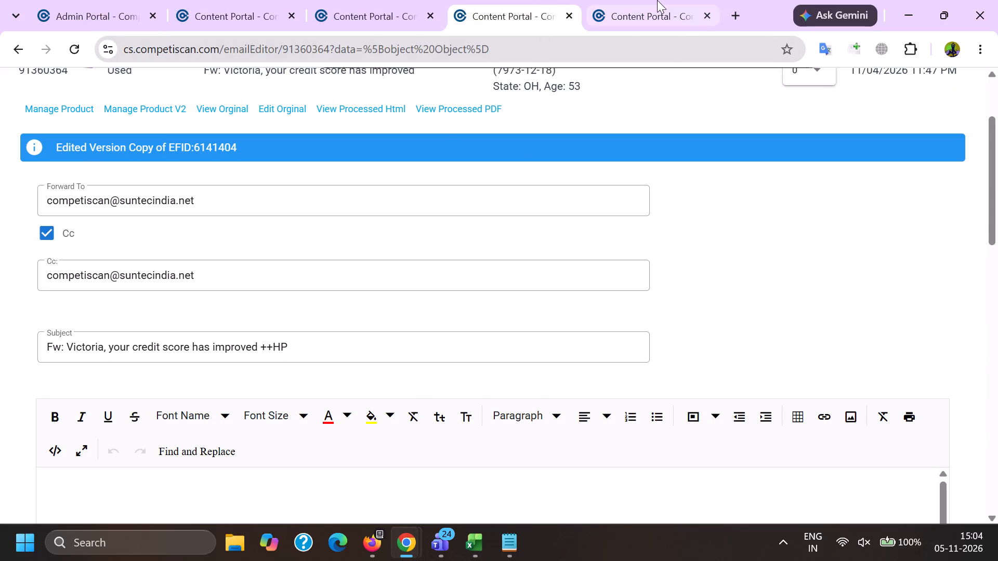
click(657, 0)
scroll(548, 190, up, 20)
scroll(85, 182, up, 19)
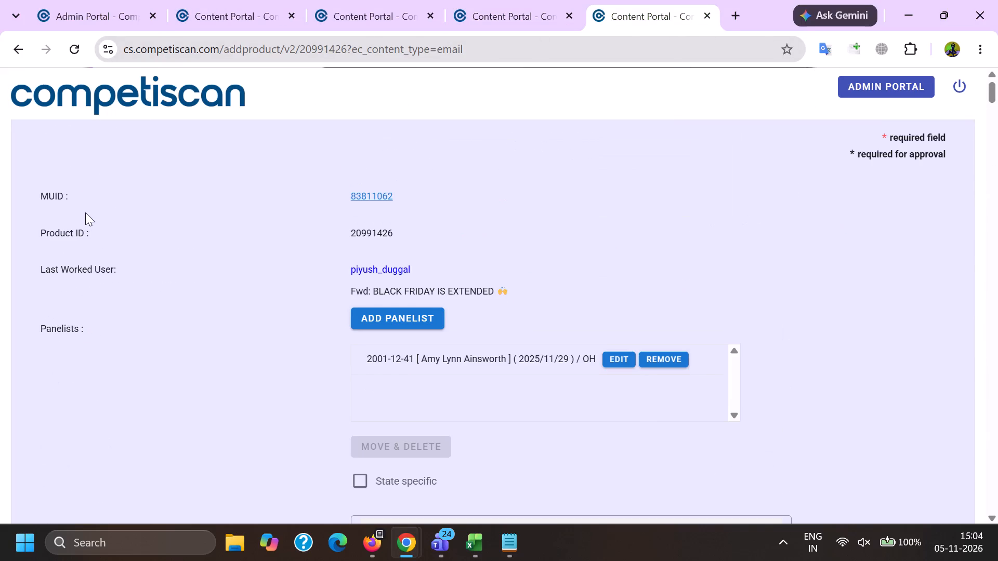
click(888, 84)
click(592, 21)
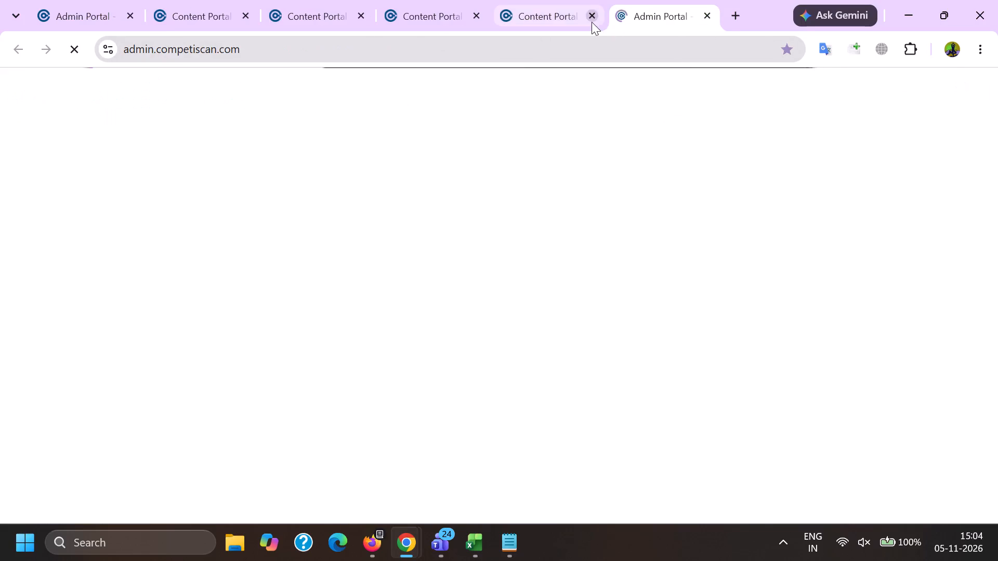
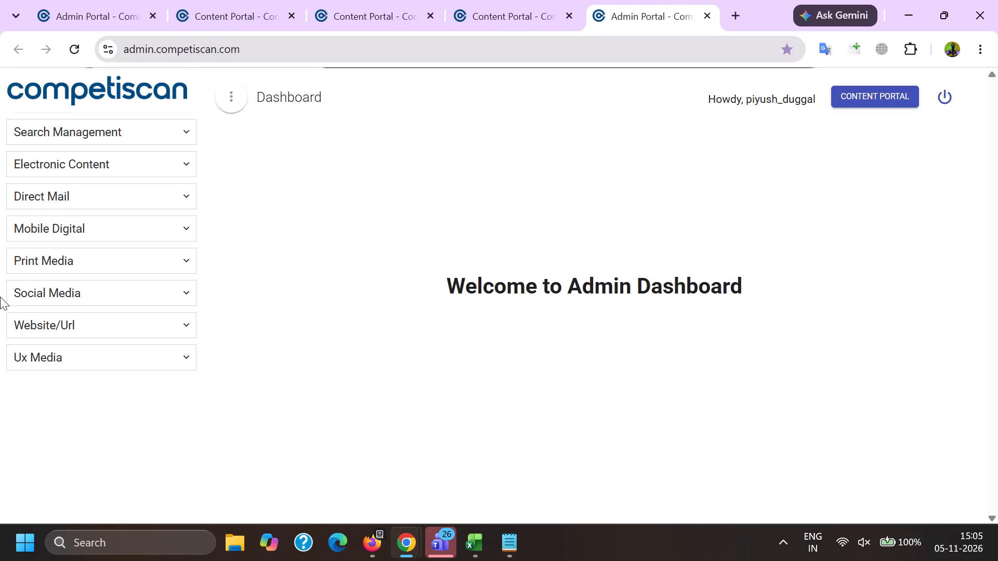
Open the published Electronic Content list in the Admin Portal.
click(33, 157)
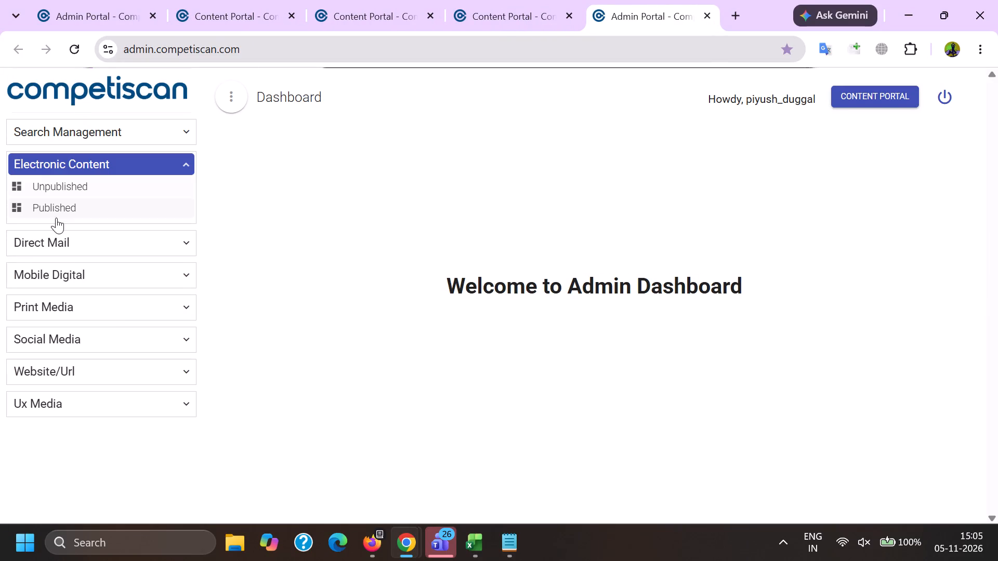
click(49, 197)
In the editor for email 91364691, delete the forwarded-message line, sender address, recipient line and masked MileagePlus number.
click(487, 0)
click(353, 0)
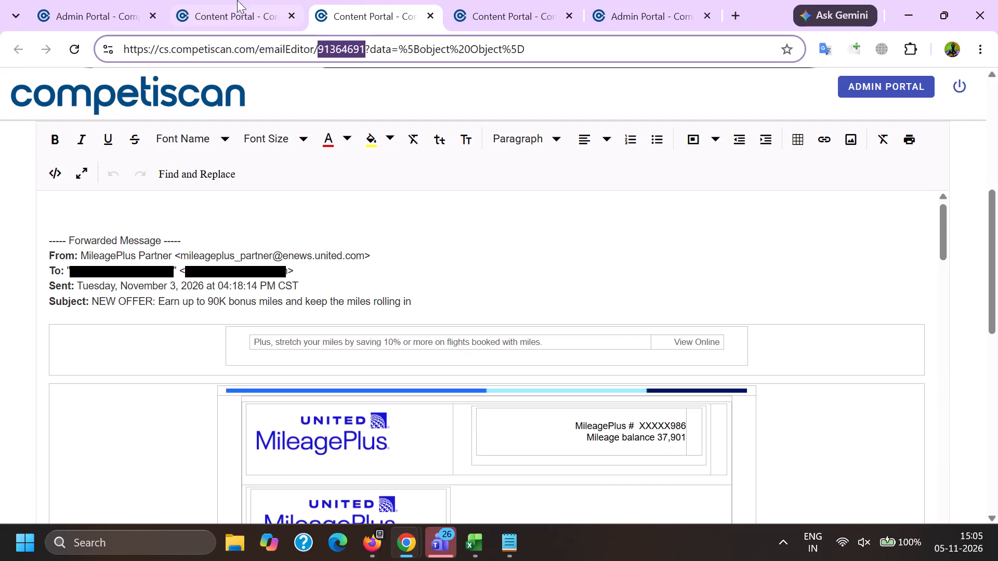
click(232, 0)
click(374, 0)
drag(196, 224, 288, 235)
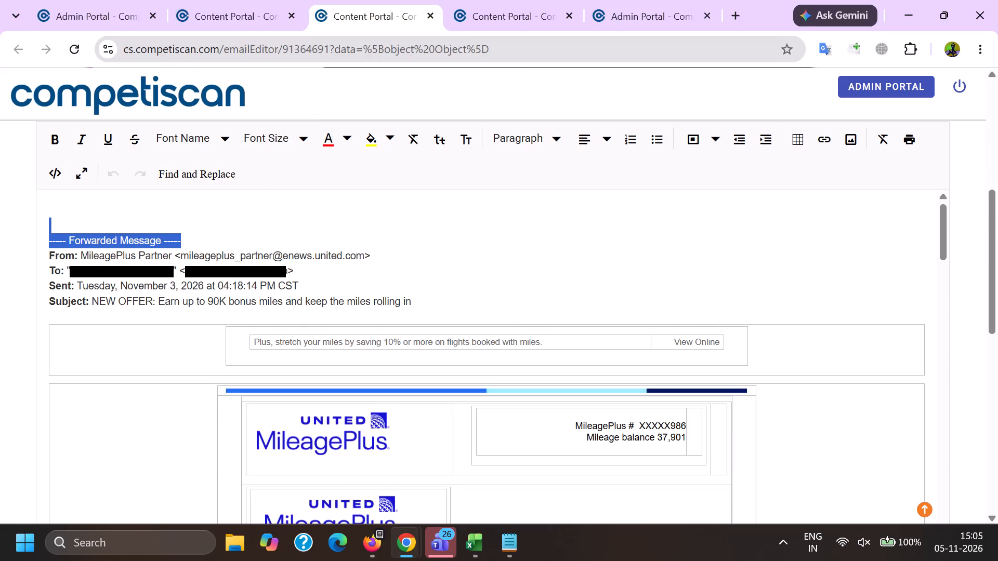
key(BackSpace)
drag(174, 239, 359, 254)
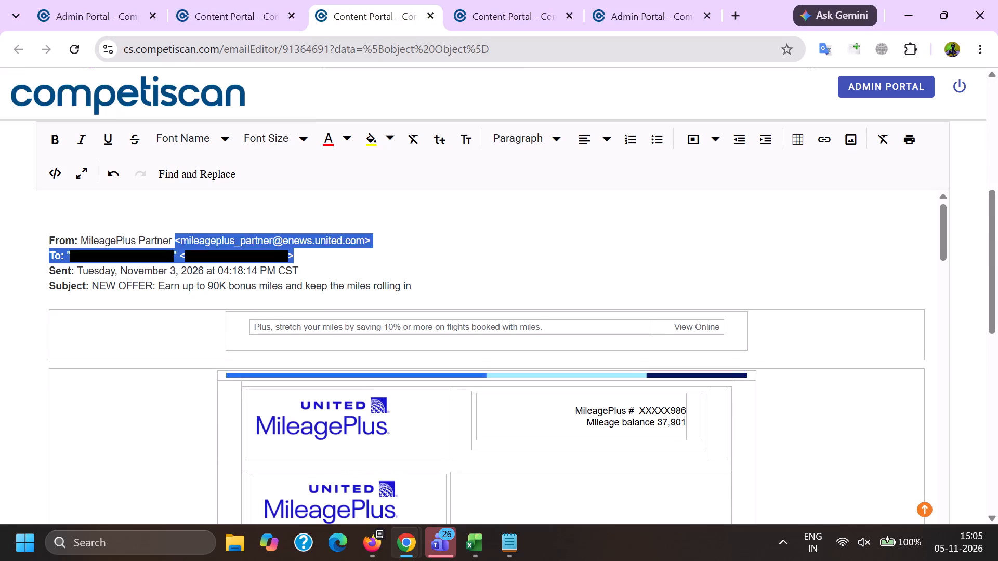
drag(359, 254, 362, 256)
key(BackSpace)
double_click(657, 396)
key(BackSpace)
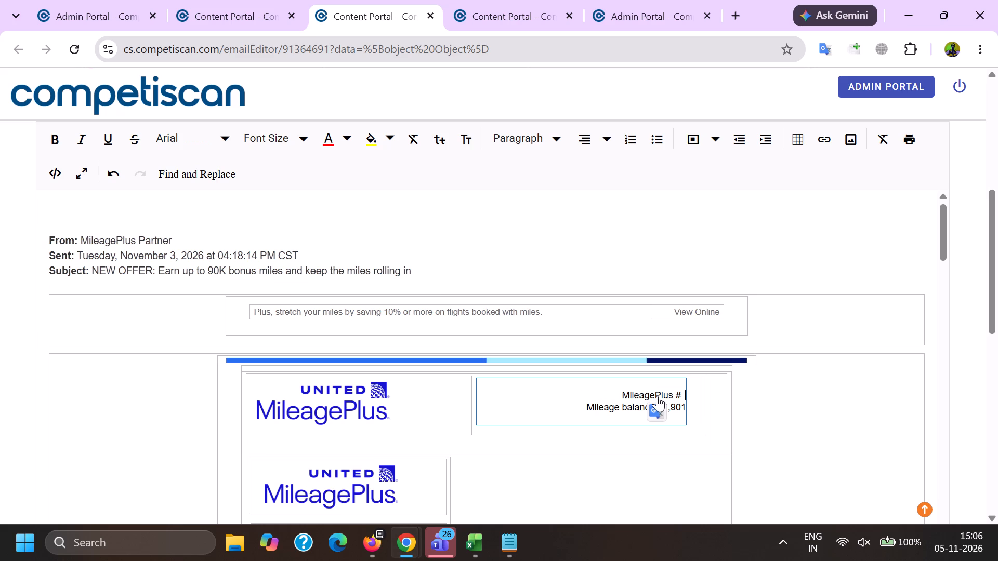
Delete the duplicate second United MileagePlus logo together with the table block that holds it.
click(328, 483)
click(314, 430)
click(303, 480)
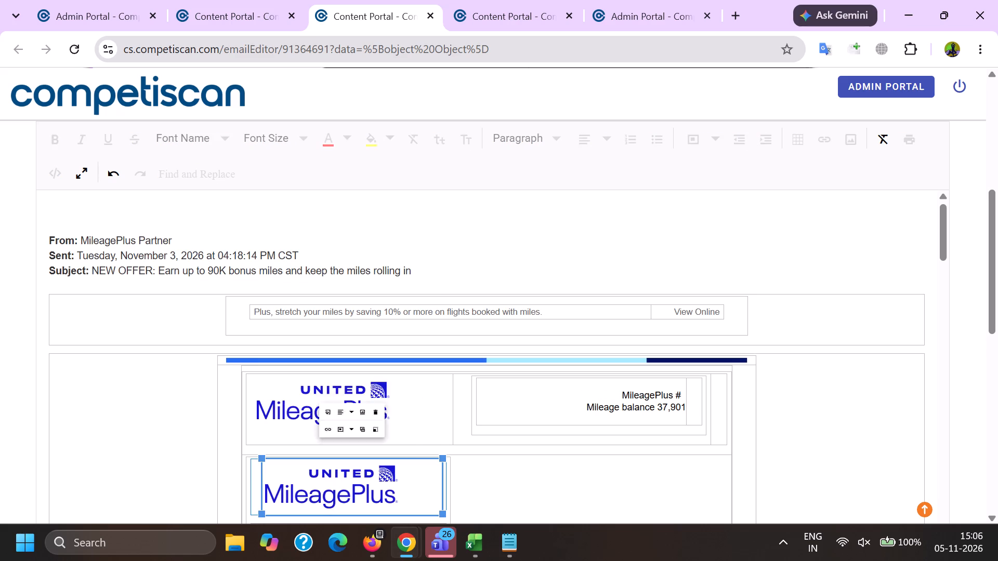
click(255, 471)
click(267, 339)
scroll(290, 311, down, 1)
click(268, 407)
click(241, 390)
click(251, 394)
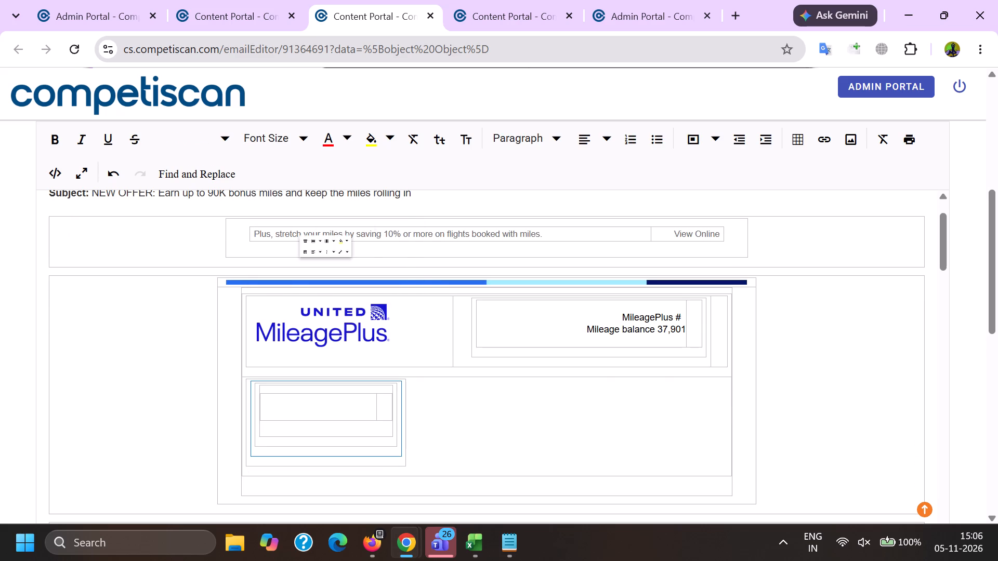
click(261, 272)
Remove the hyperlinks from the header logo, the View Online text and the Earn More, Explore More banner.
click(274, 322)
click(307, 277)
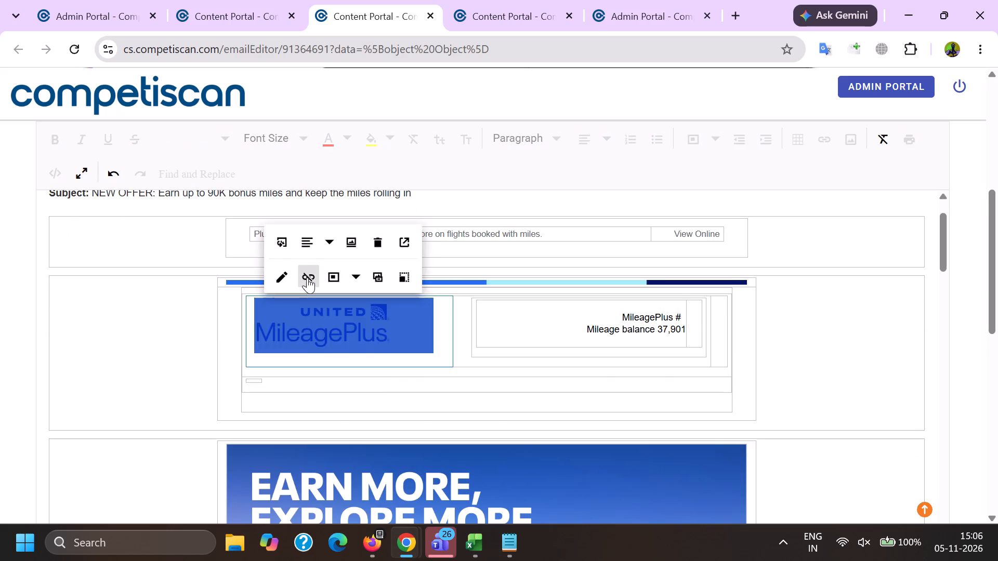
click(703, 224)
click(696, 233)
click(783, 266)
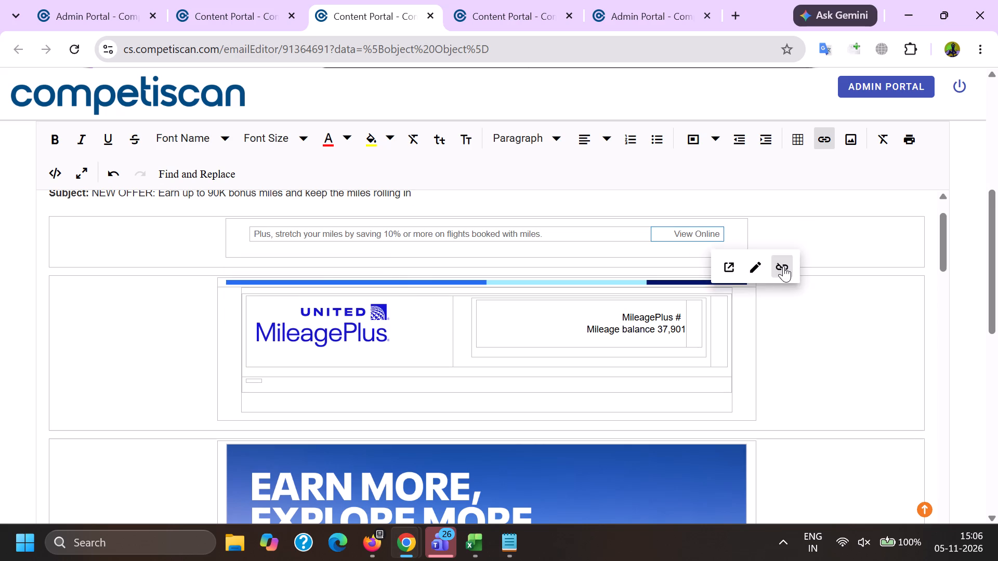
click(435, 487)
click(444, 422)
Check the NEW OFFER image for a link and unlink the Learn more and Explore benefits buttons.
scroll(497, 355, down, 5)
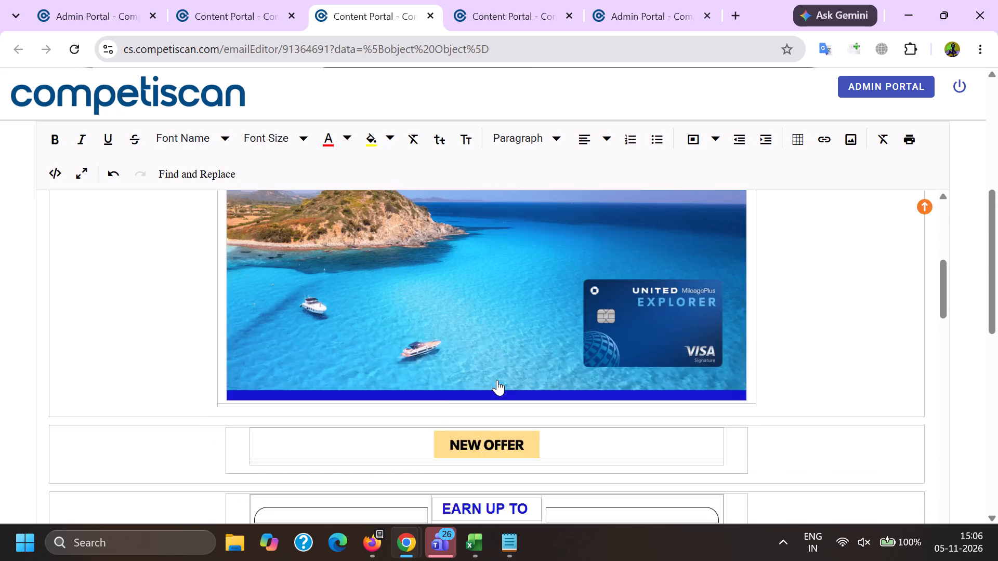
scroll(497, 380, down, 3)
scroll(495, 391, up, 1)
click(475, 303)
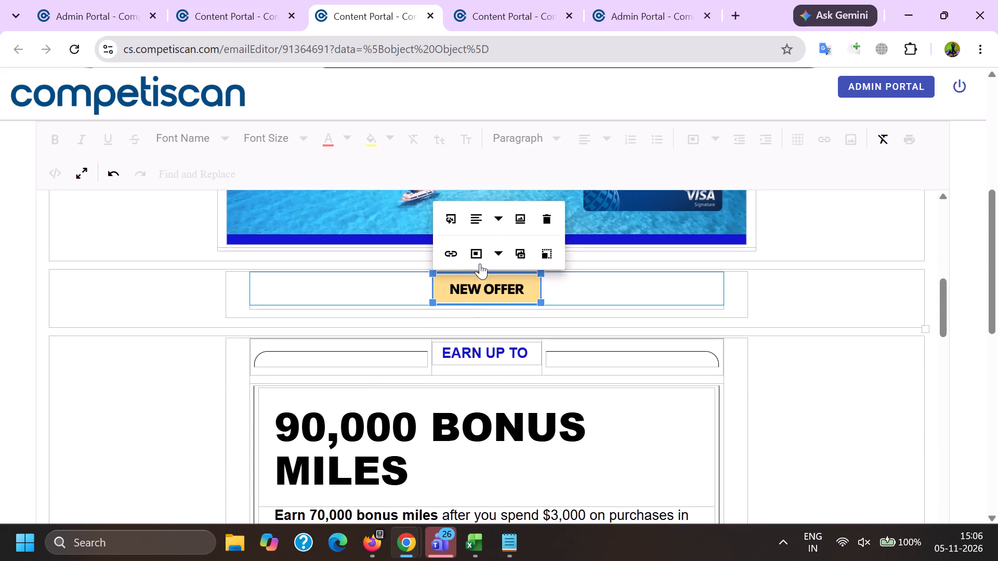
scroll(451, 337, down, 12)
scroll(410, 423, up, 5)
click(325, 363)
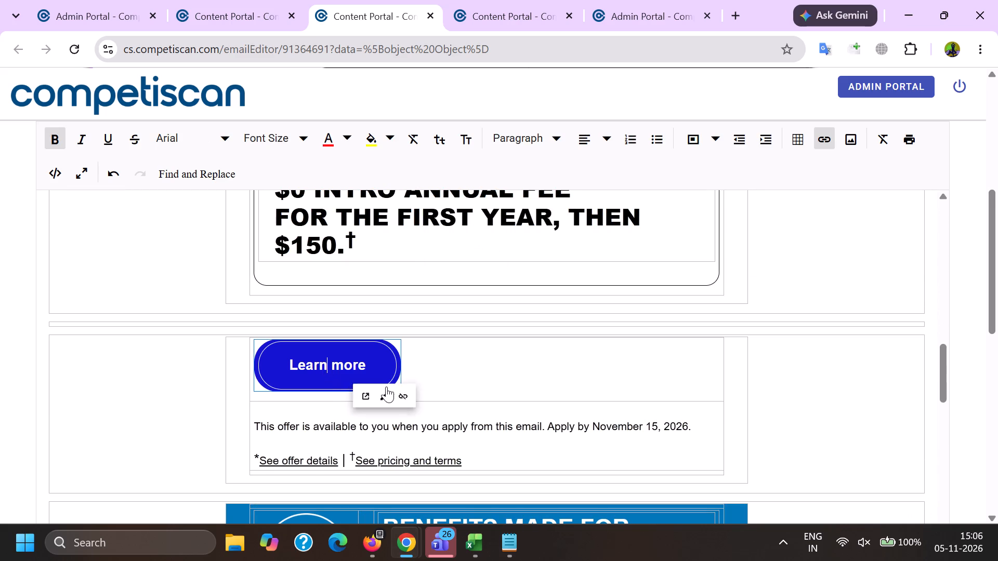
click(406, 394)
scroll(410, 376, down, 17)
scroll(444, 402, up, 10)
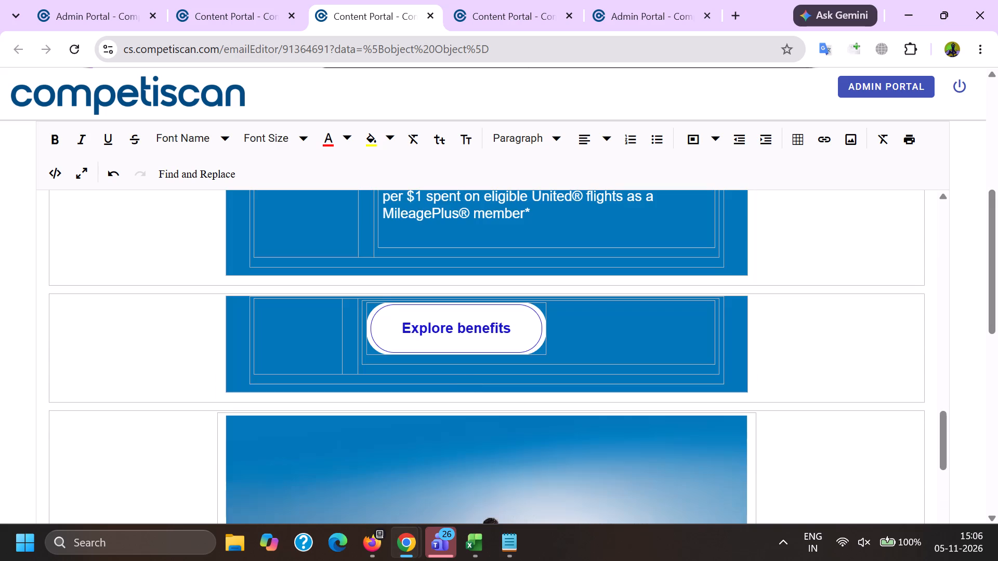
click(458, 332)
click(544, 357)
Check the Chicago to Orlando image for a link and unlink the Instagram, YouTube, X and Facebook icons.
scroll(530, 336, down, 5)
click(506, 394)
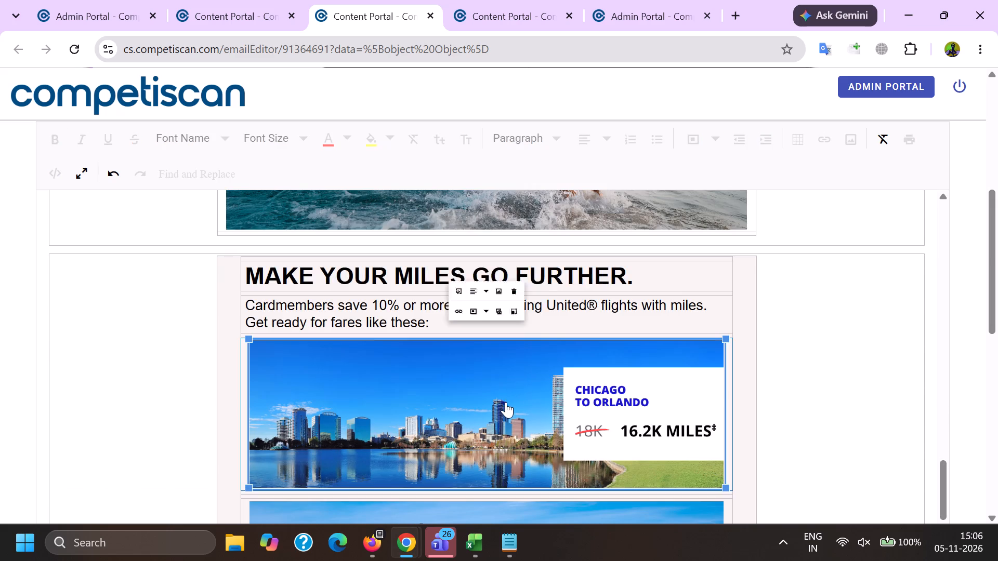
scroll(438, 417, down, 13)
scroll(440, 444, up, 4)
scroll(382, 359, down, 2)
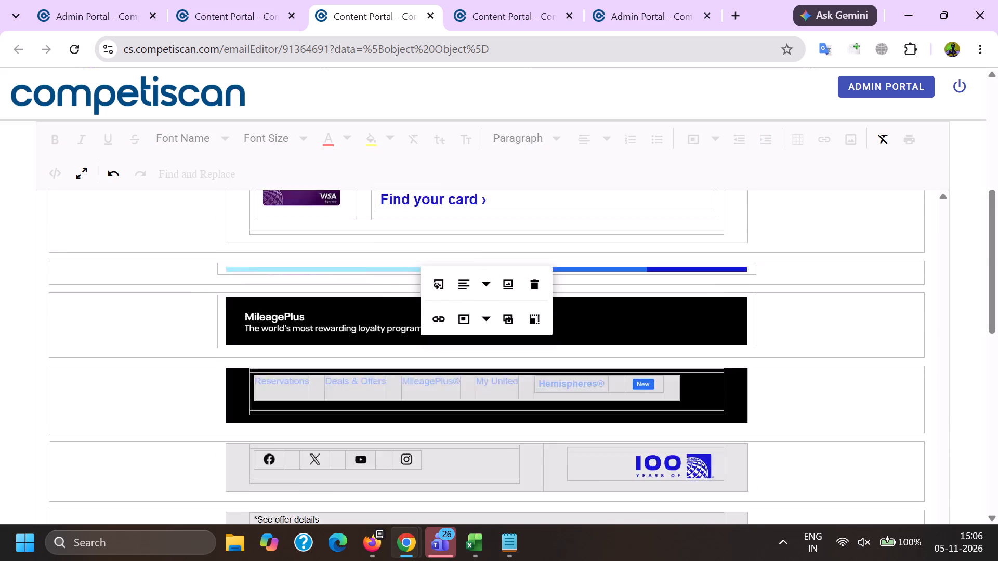
click(411, 372)
click(408, 382)
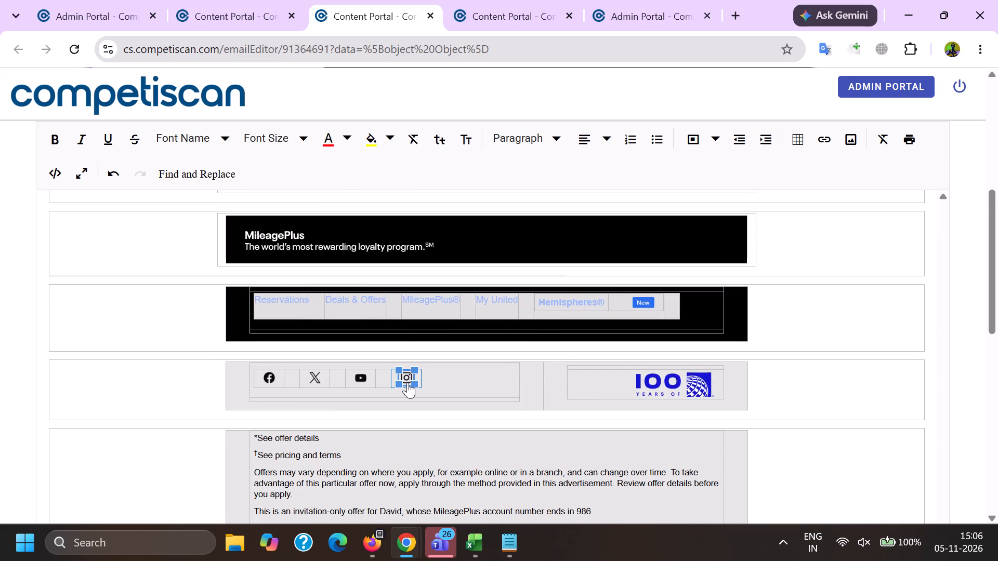
click(449, 344)
click(360, 378)
click(404, 357)
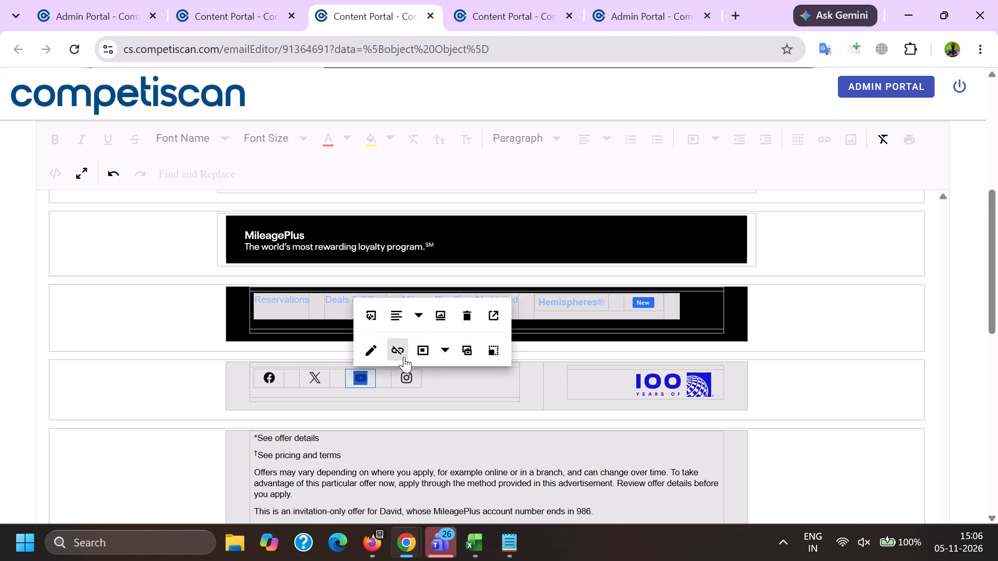
click(314, 383)
click(347, 357)
click(273, 383)
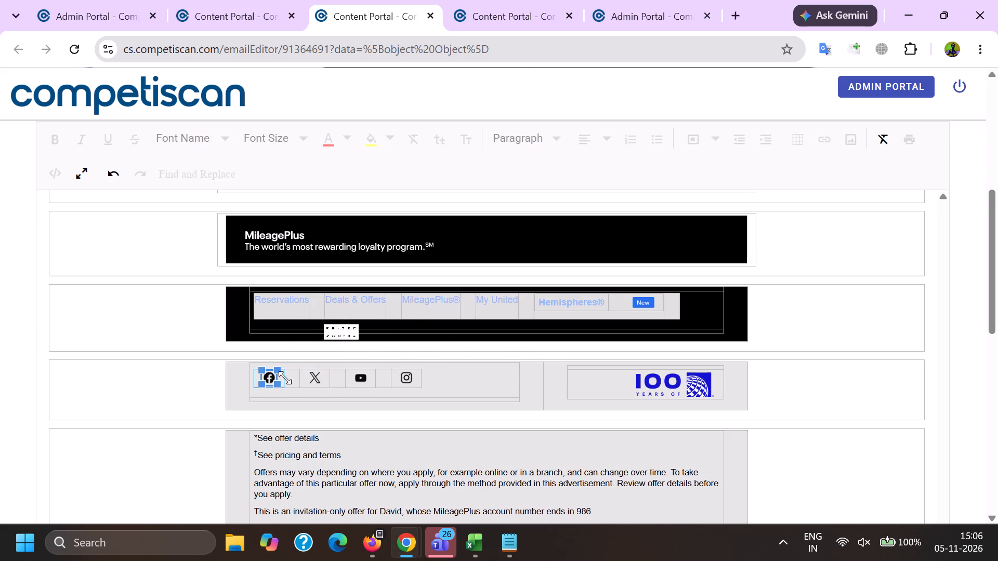
click(306, 356)
Delete the member's name and account-number ending from the invitation-only offer sentence, and search the email for other occurrences of that ending.
scroll(543, 345, down, 3)
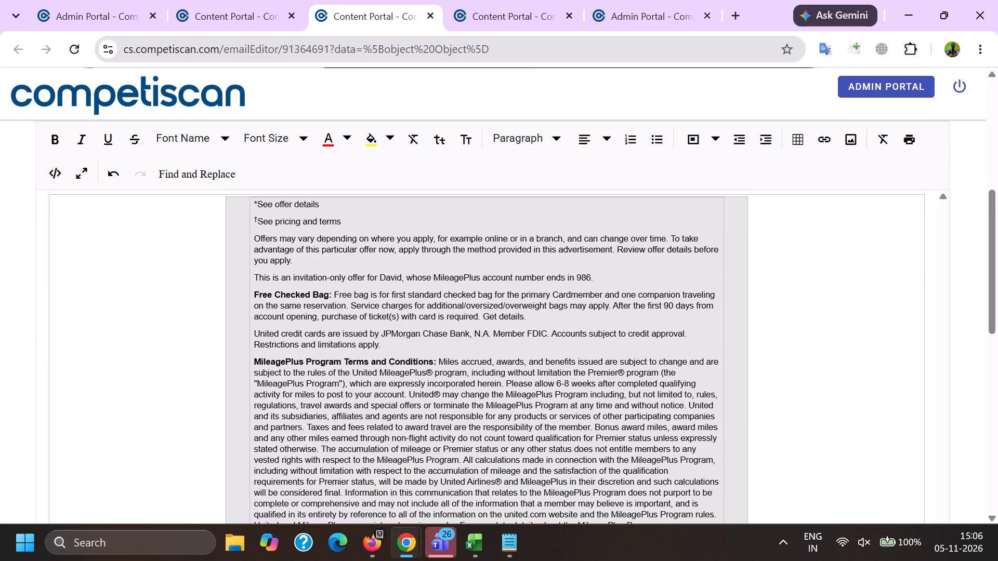
double_click(383, 281)
key(BackSpace)
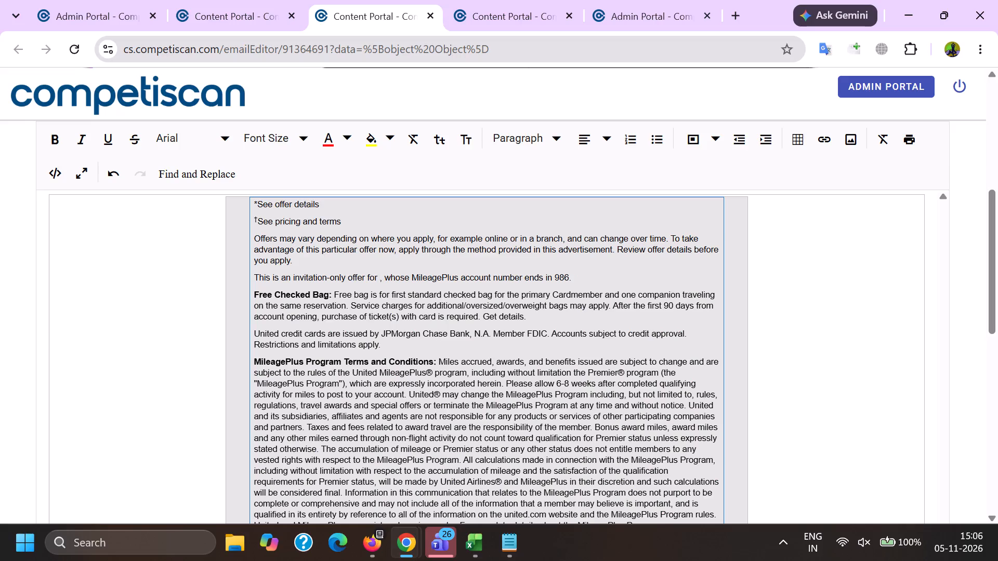
double_click(563, 279)
key(ctrl+c)
key(BackSpace)
key(ctrl+f)
key(ctrl+v)
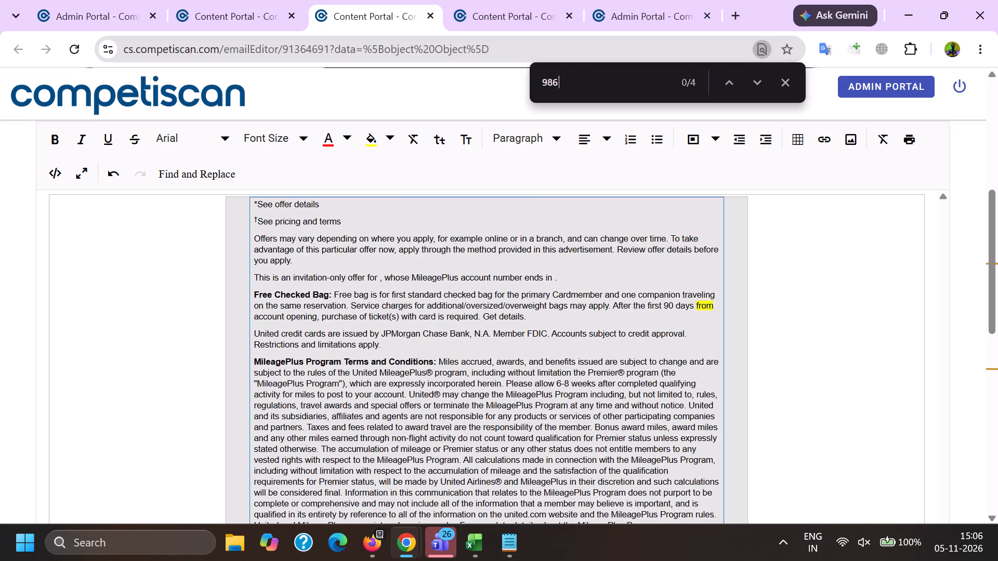
key(Return)
key(Return)
key(Return)
scroll(465, 365, down, 4)
scroll(349, 316, down, 3)
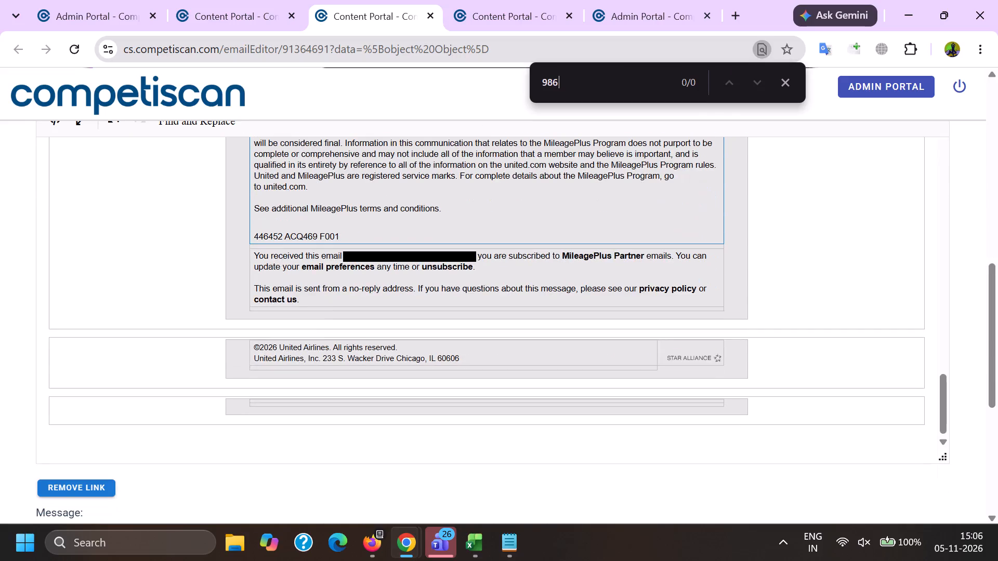
drag(256, 235, 397, 236)
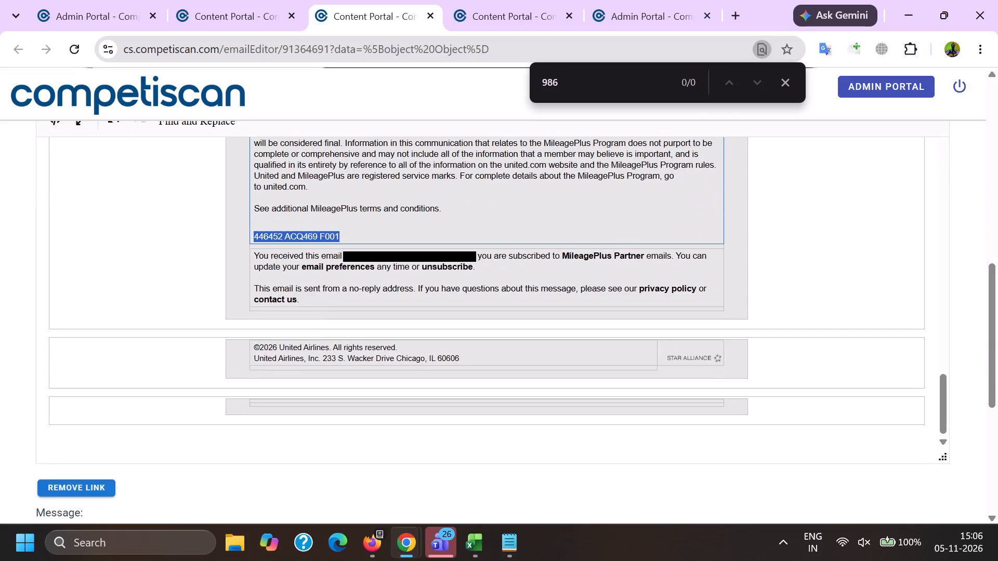
key(BackSpace)
drag(355, 256, 359, 256)
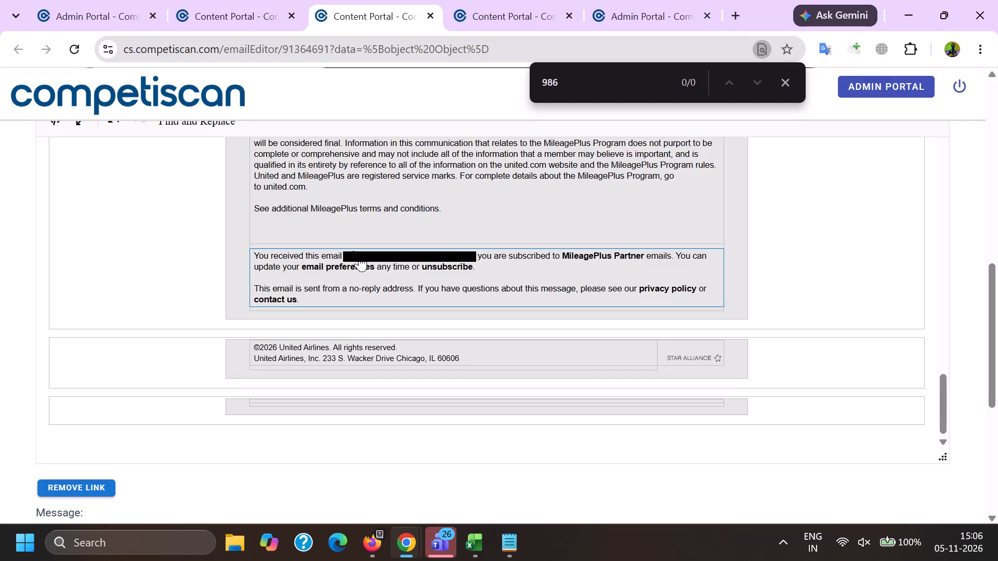
drag(359, 256, 442, 258)
key(BackSpace)
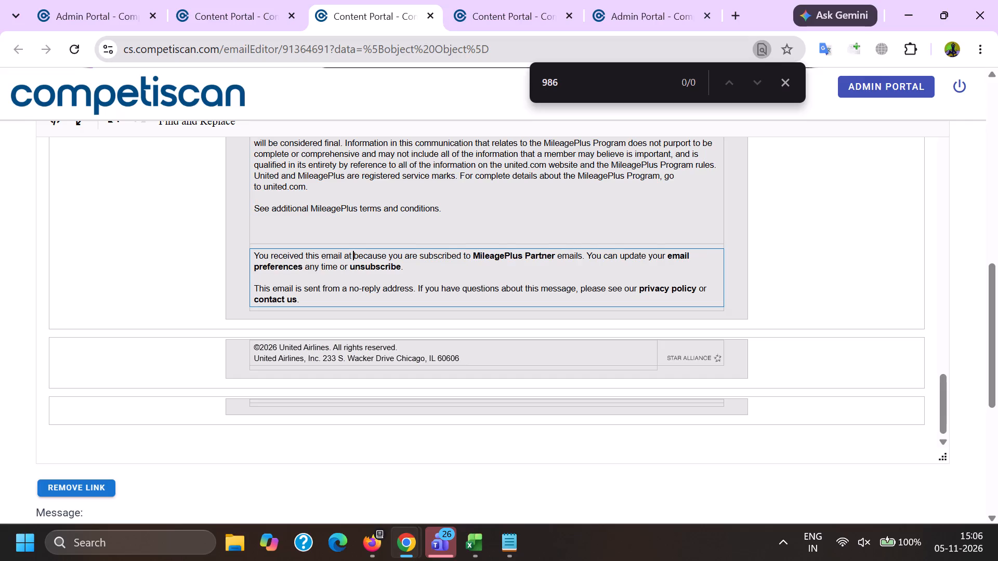
Remove the hyperlinks from unsubscribe, email preferences and contact us in the footer text.
click(382, 266)
click(479, 292)
click(282, 268)
click(370, 302)
click(273, 297)
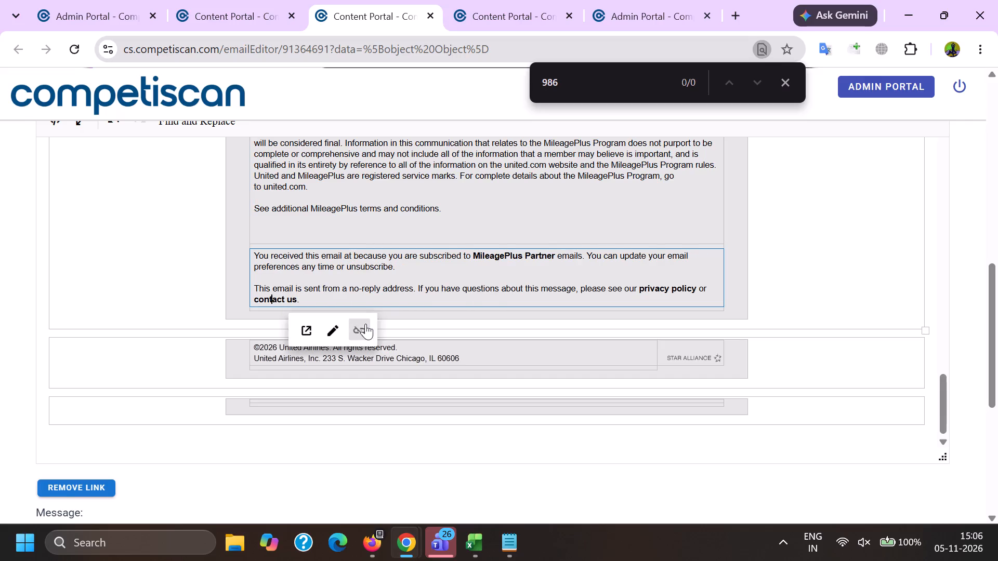
click(365, 324)
Save the product info for the cleaned email and confirm the save.
scroll(410, 288, down, 9)
click(415, 381)
click(509, 323)
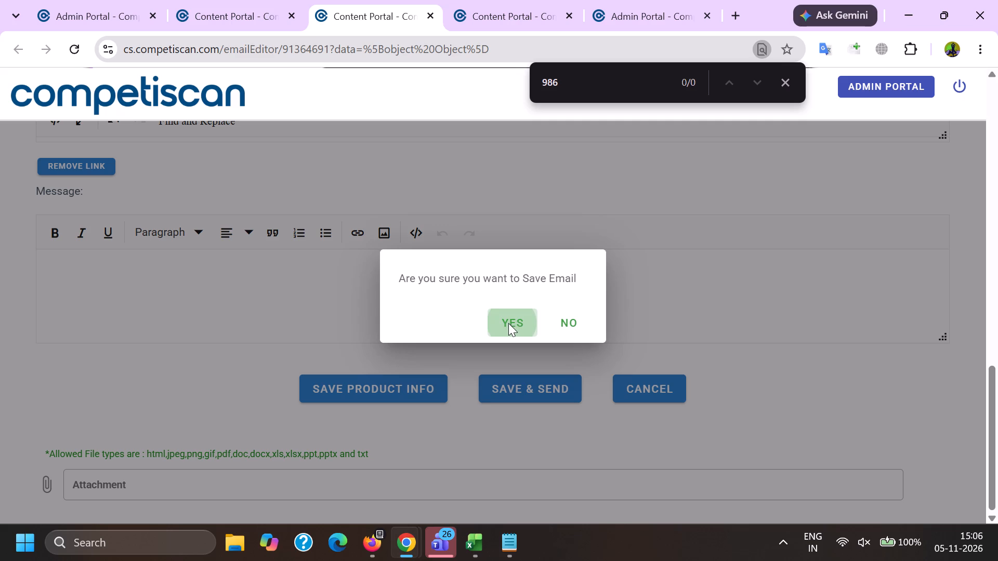
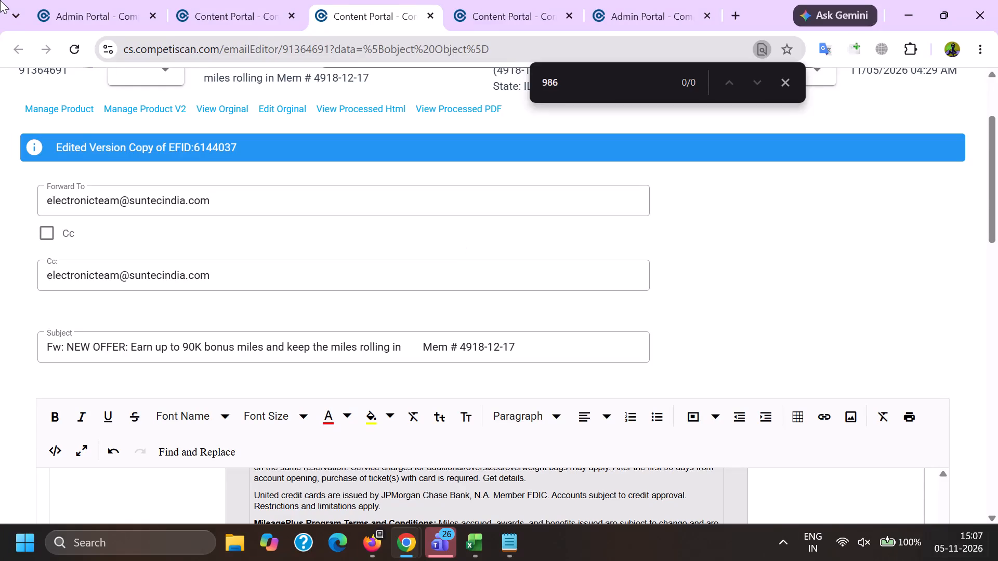
Open the product form for the email and examine the cleaned email body for the card name, offer wording and apply-by date.
click(73, 103)
key(alt+Tab)
scroll(75, 103, down, 6)
click(130, 271)
key(Page_Up)
key(Page_Up)
key(Page_Up)
key(Page_Up)
key(Page_Up)
key(Page_Up)
key(Page_Up)
key(Page_Up)
key(Page_Up)
key(Page_Up)
key(Page_Up)
key(Page_Up)
key(Page_Up)
key(Page_Up)
key(Page_Up)
key(Page_Up)
key(Page_Up)
key(Page_Up)
key(Page_Up)
key(Page_Up)
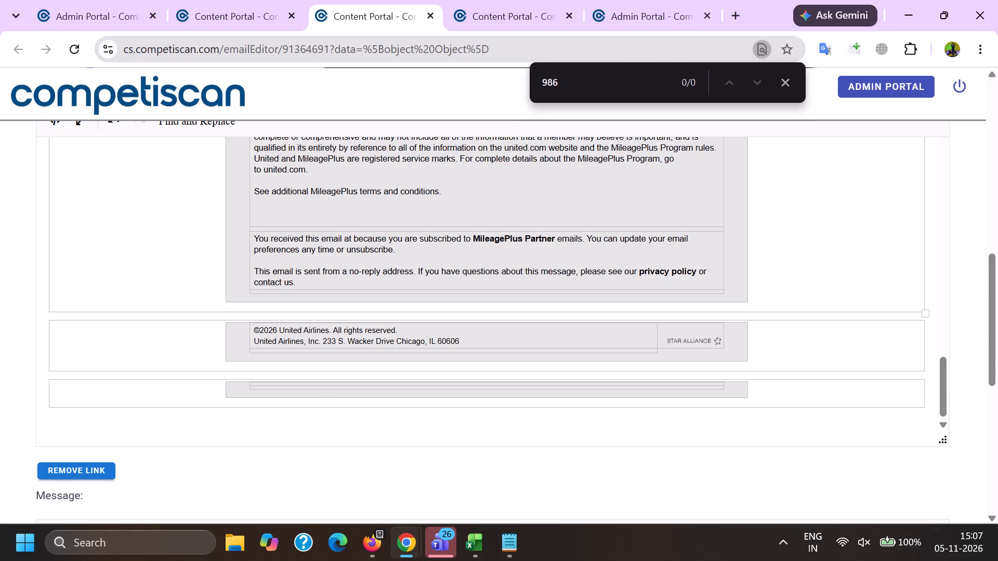
scroll(142, 243, down, 6)
scroll(293, 261, down, 4)
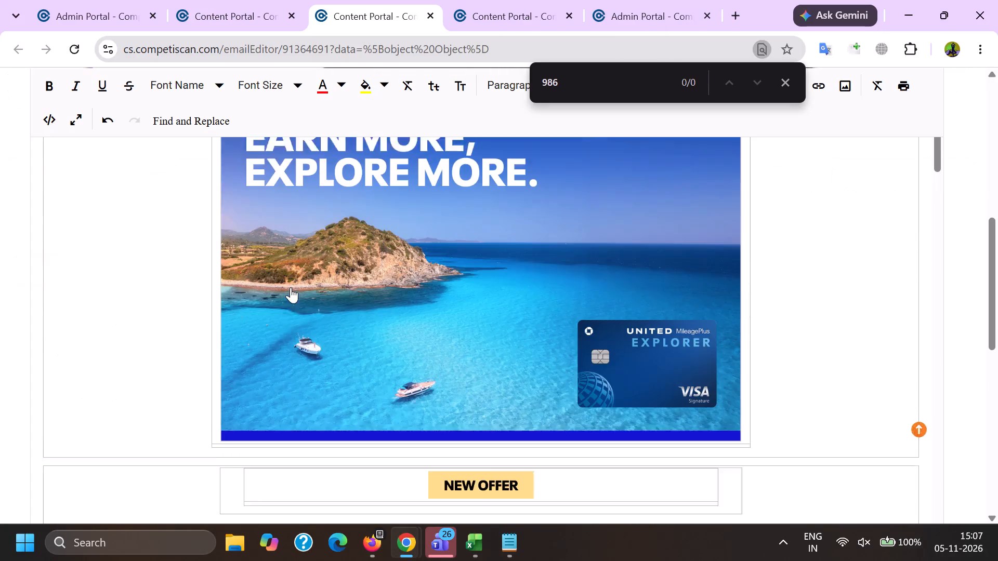
scroll(291, 286, down, 11)
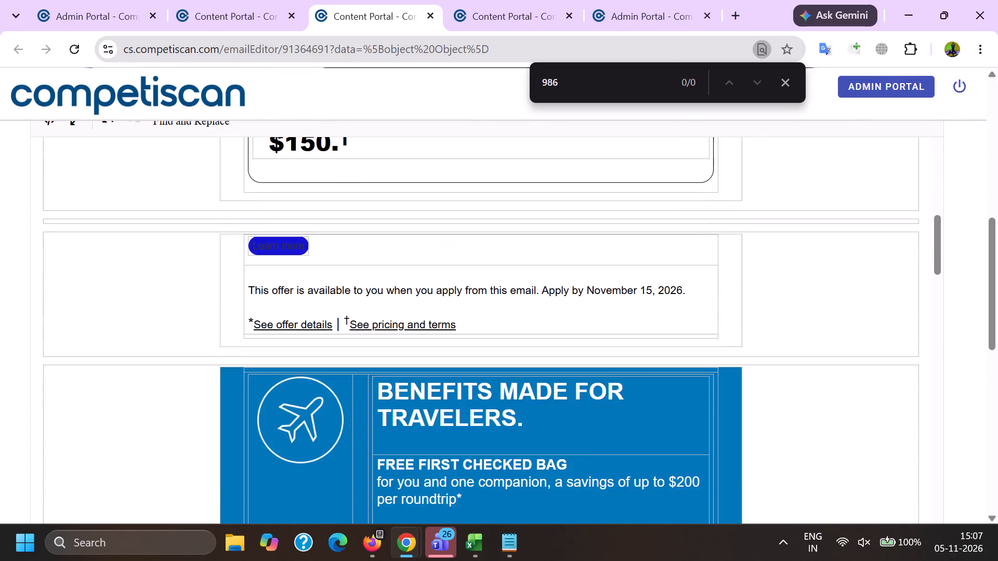
Reopen the email's product form and copy the panelist's name from the sender details.
key(alt+Tab)
scroll(294, 210, down, 5)
scroll(286, 284, up, 5)
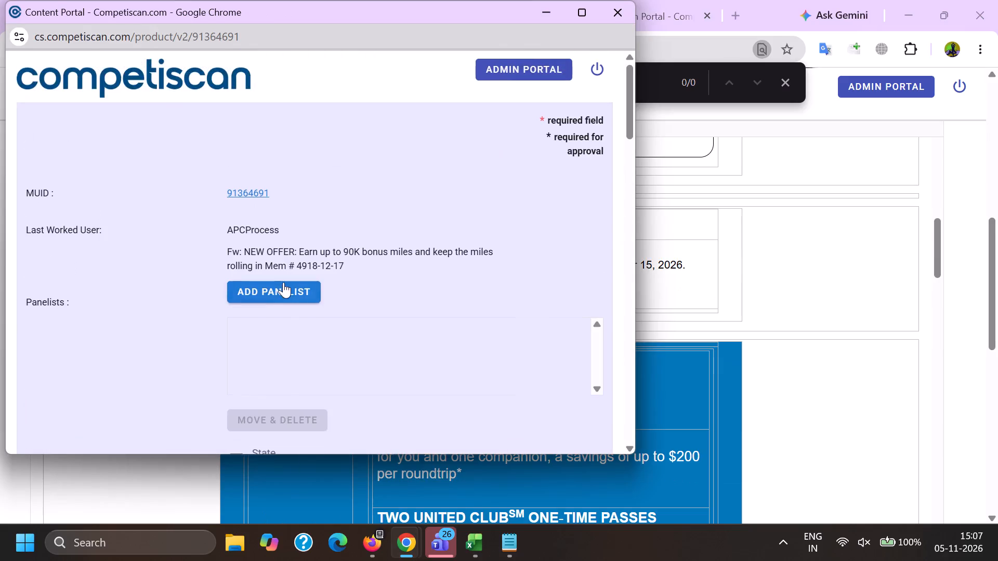
click(285, 295)
key(alt+Tab)
scroll(325, 270, up, 20)
scroll(325, 270, up, 5)
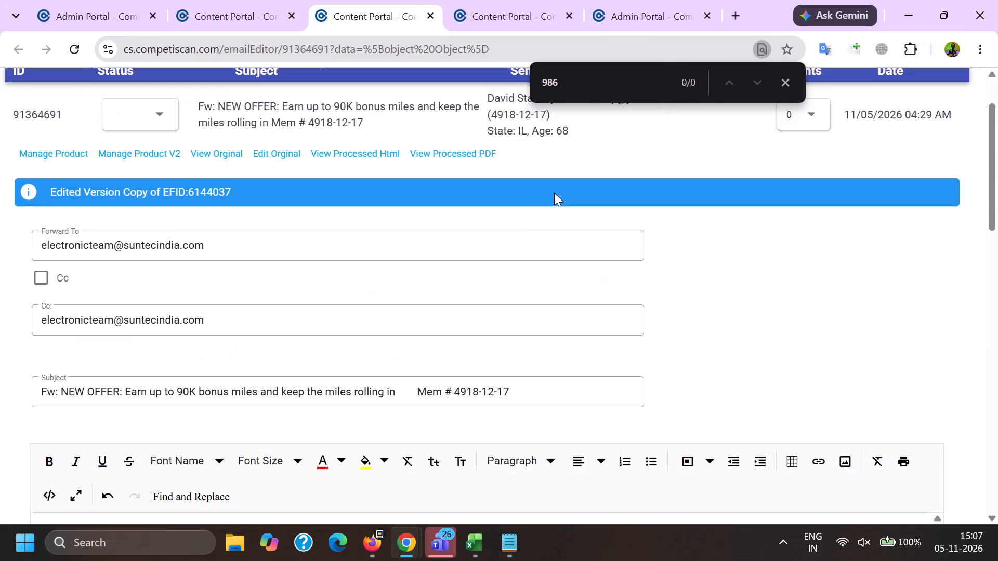
scroll(521, 212, up, 3)
click(48, 234)
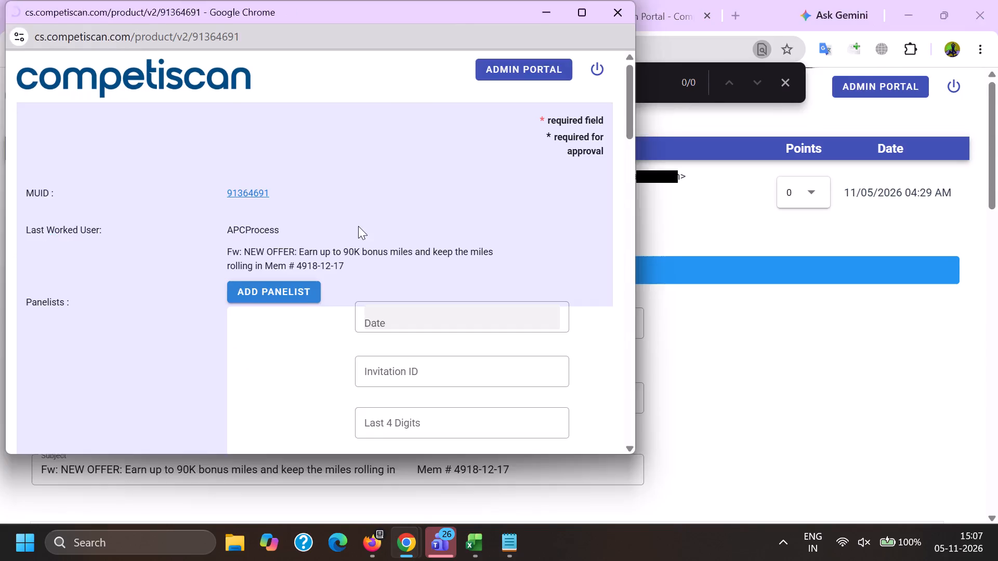
key(alt+Tab)
double_click(503, 171)
shift+click(517, 174)
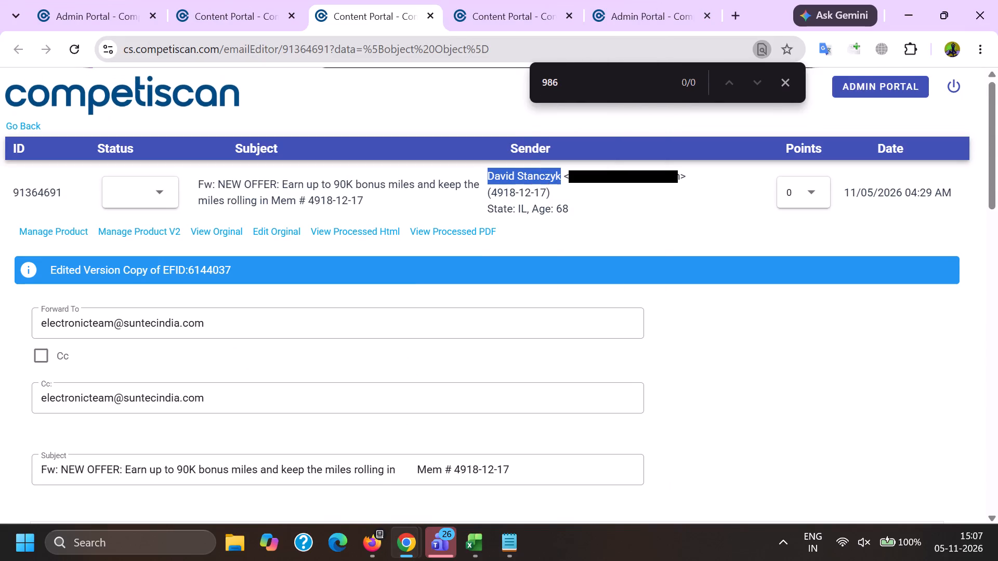
key(ctrl+c)
scroll(406, 258, down, 5)
key(alt+Tab)
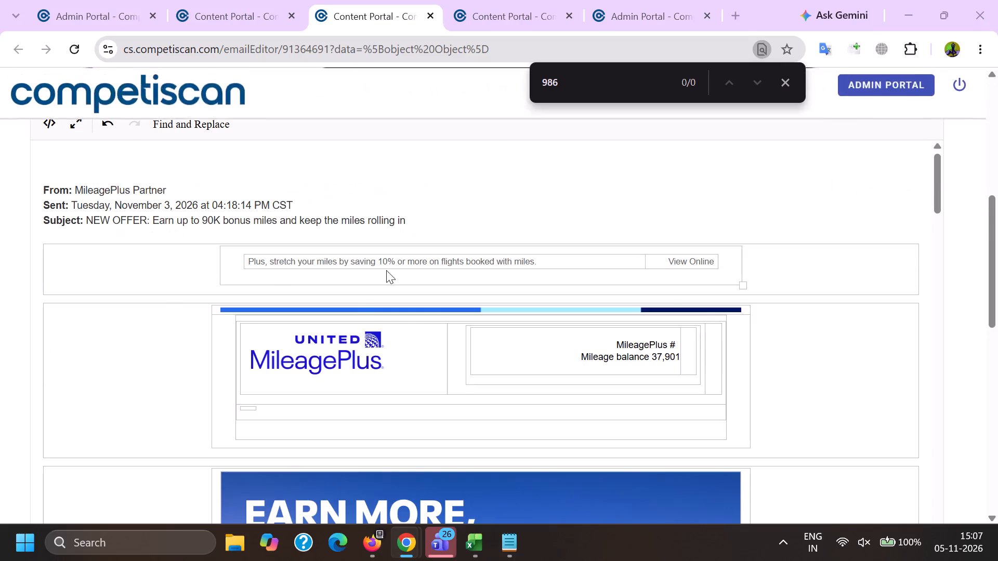
Remove the apc-na company from the product form and look up united airlines as a company to add.
click(414, 102)
scroll(343, 216, down, 4)
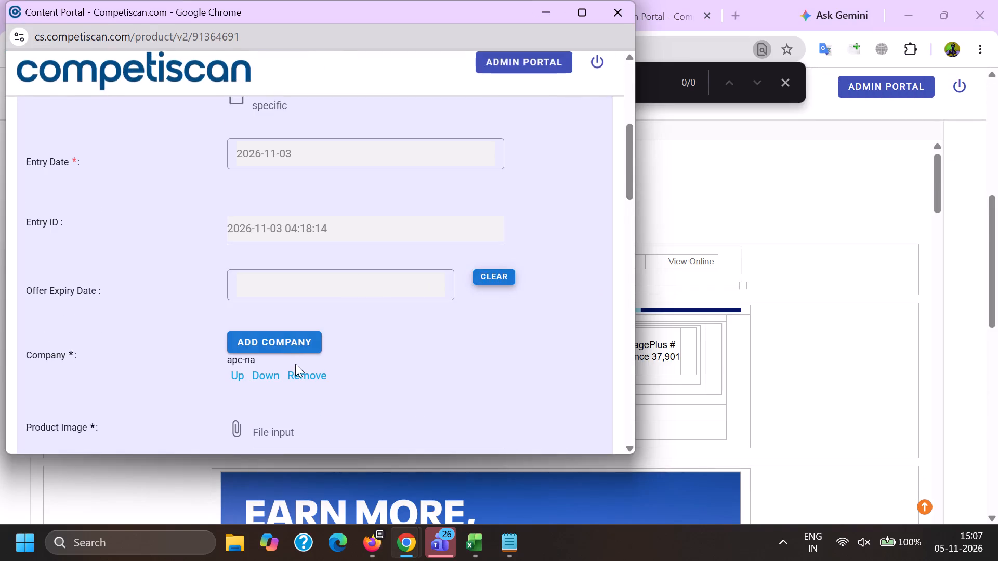
click(299, 379)
click(287, 341)
text(united airlines)
Set the offer expiry date to 2026-11-15.
scroll(290, 332, up, 1)
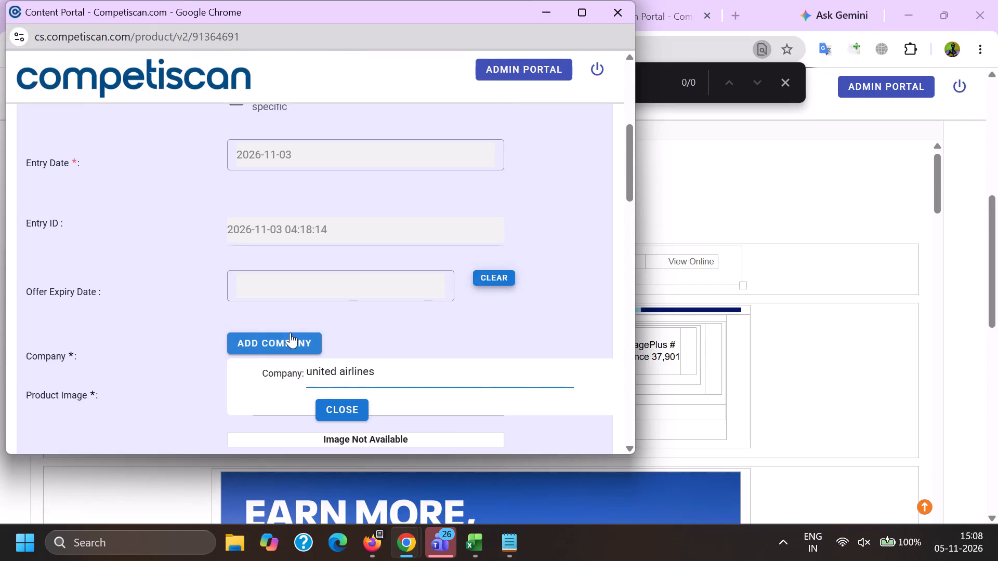
scroll(290, 332, up, 2)
scroll(290, 336, down, 3)
click(292, 297)
click(292, 297)
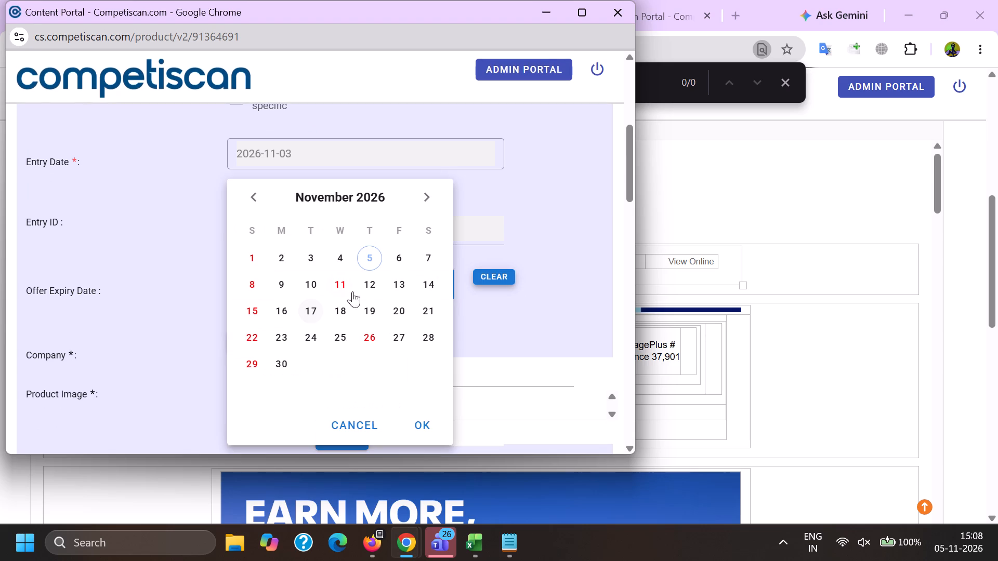
click(256, 323)
click(406, 419)
Add United Airlines, Inc and Chase as companies, place Chase first, and use Chase's logo as the product image.
scroll(379, 300, down, 2)
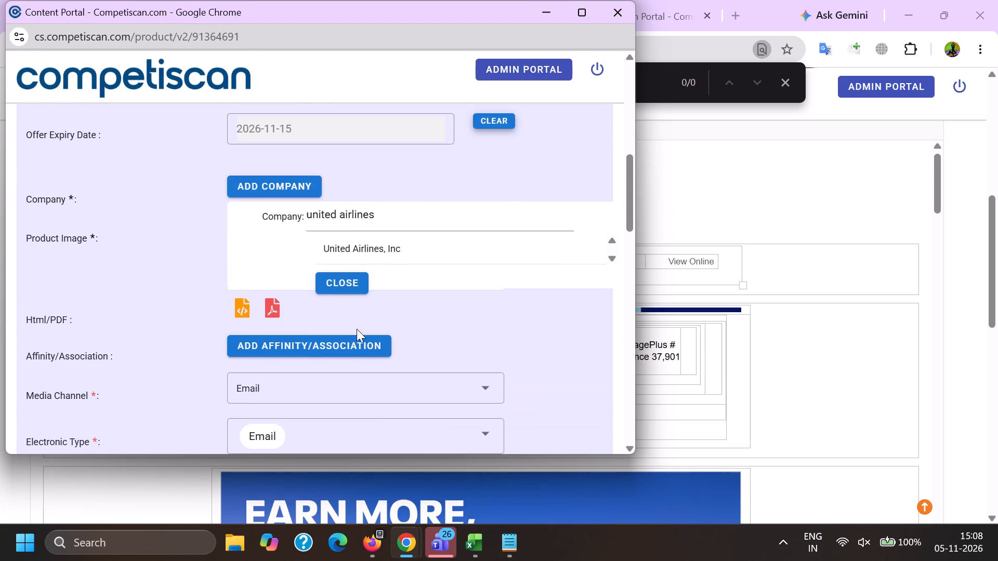
click(349, 257)
click(294, 181)
text(chase)
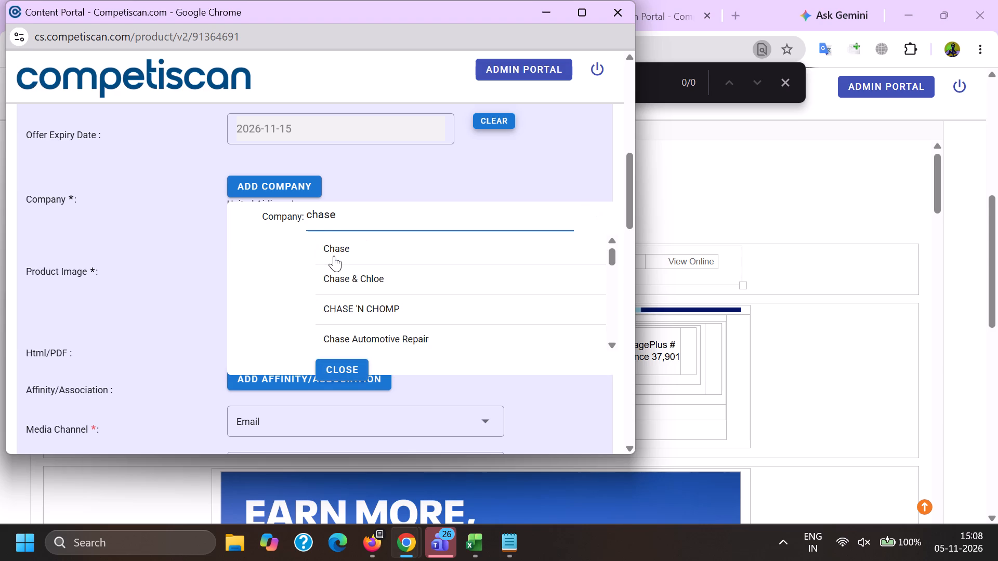
click(334, 256)
click(314, 260)
click(296, 220)
scroll(293, 204, down, 3)
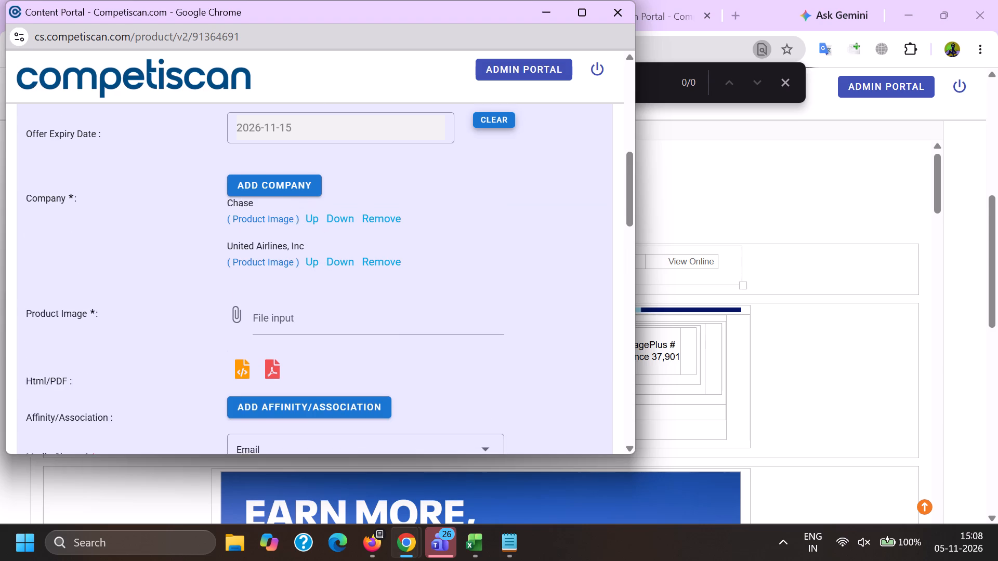
Copy the name United Airlines from the company list and add it as the product's affinity/association.
scroll(280, 265, up, 3)
double_click(237, 241)
shift+click(271, 248)
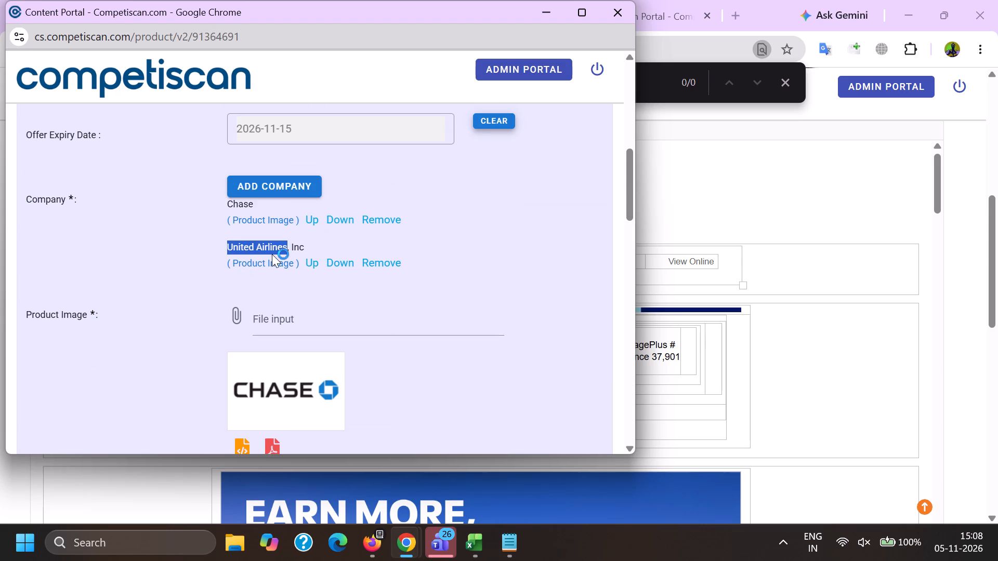
key(ctrl+c)
scroll(277, 253, down, 3)
click(312, 257)
click(428, 285)
key(ctrl+v)
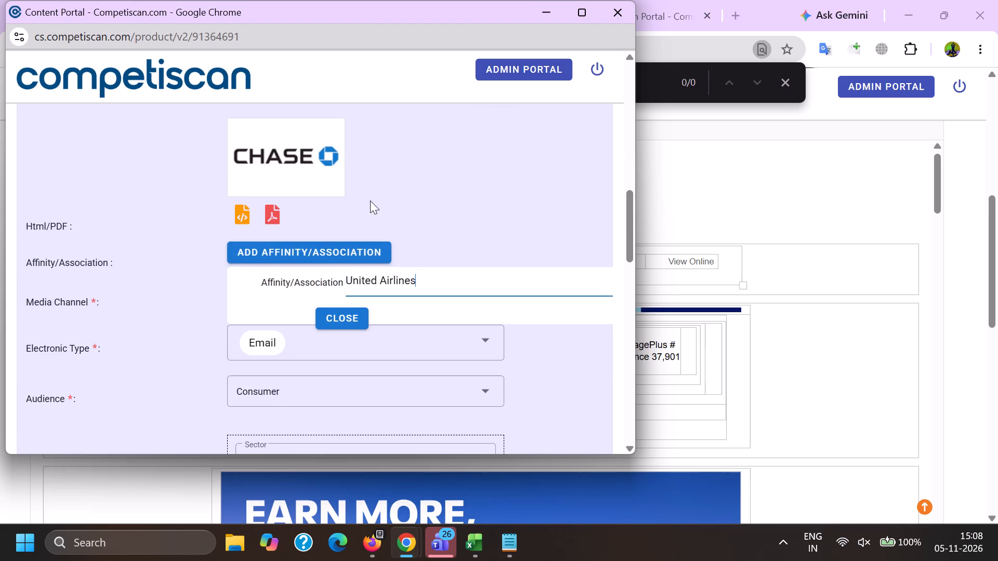
scroll(370, 201, down, 2)
click(324, 165)
Add the sector Travel & Leisure with category Airlines to the product.
scroll(325, 125, down, 1)
click(253, 253)
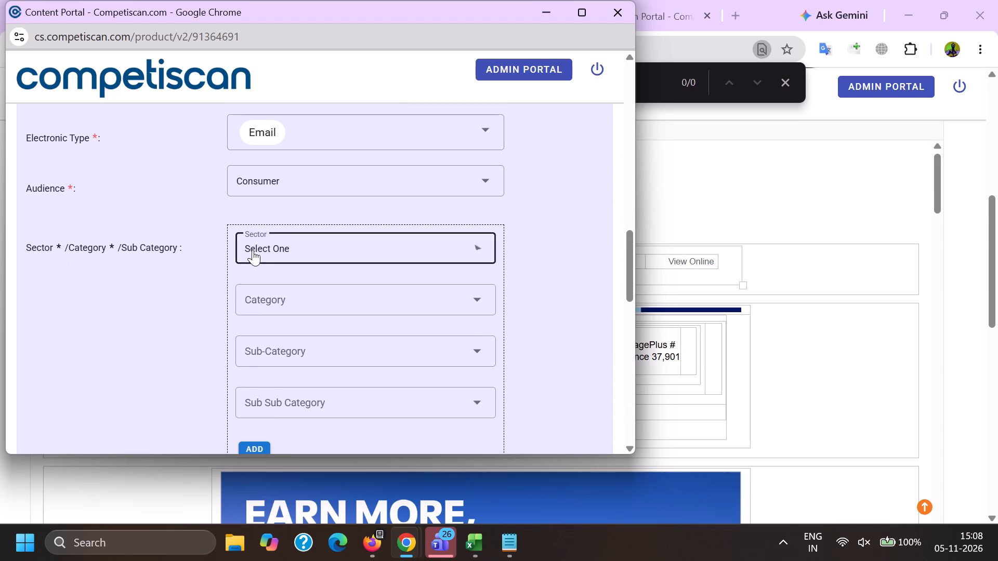
scroll(253, 247, down, 7)
click(300, 407)
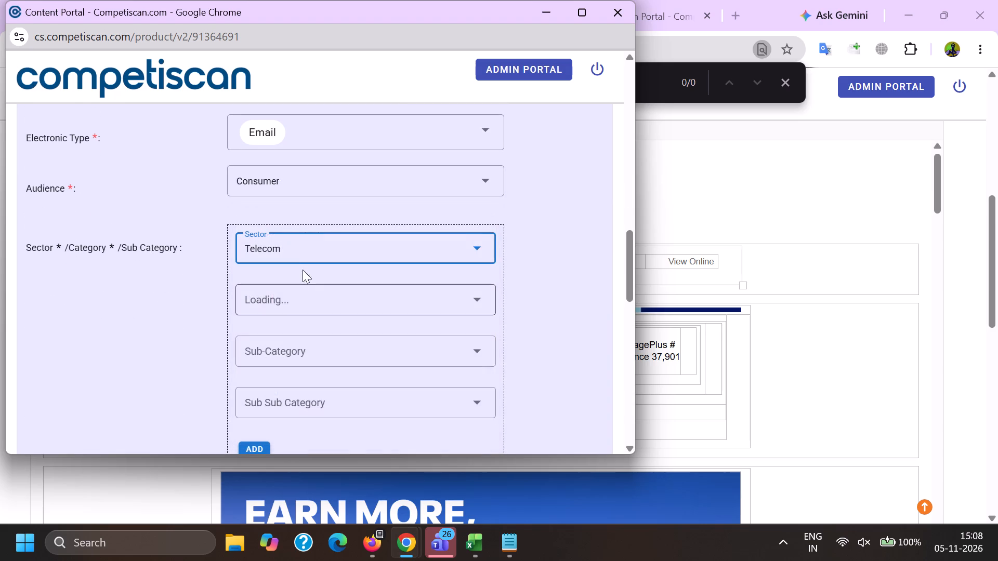
click(289, 254)
scroll(279, 188, down, 2)
click(312, 277)
drag(166, 250, 171, 249)
scroll(226, 253, up, 2)
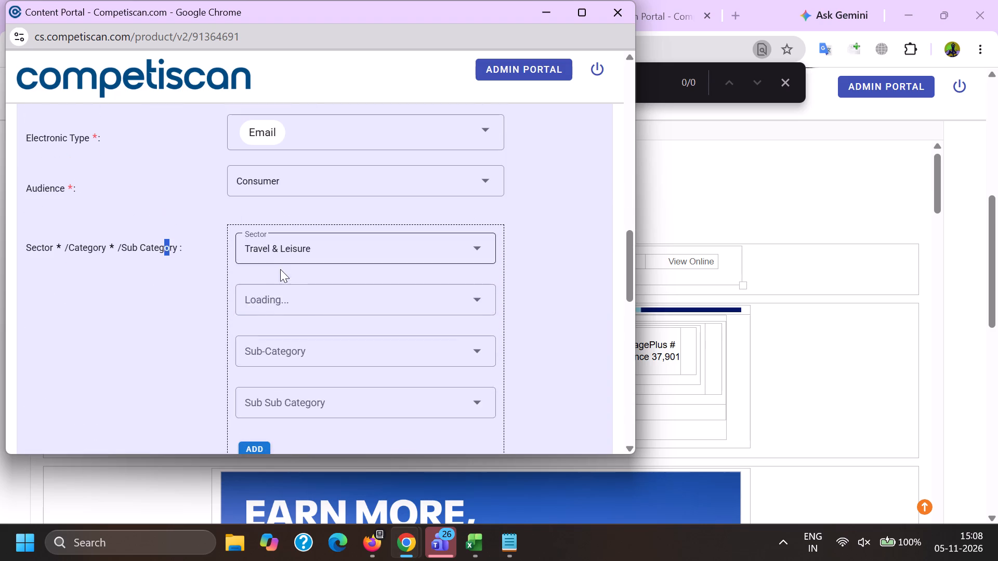
click(292, 305)
click(300, 253)
drag(182, 281, 201, 288)
click(260, 446)
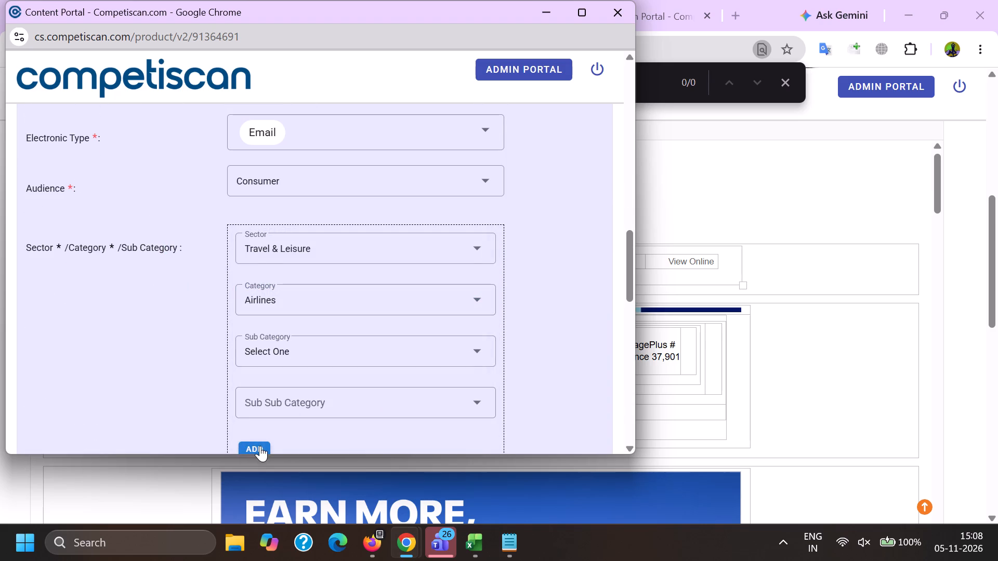
Add the sector Credit Cards with category Payment Cards and subcategory Credit Cards, and place it above Travel & Leisure / Airlines.
click(287, 277)
scroll(313, 336, up, 6)
click(311, 358)
drag(143, 345, 166, 344)
click(293, 309)
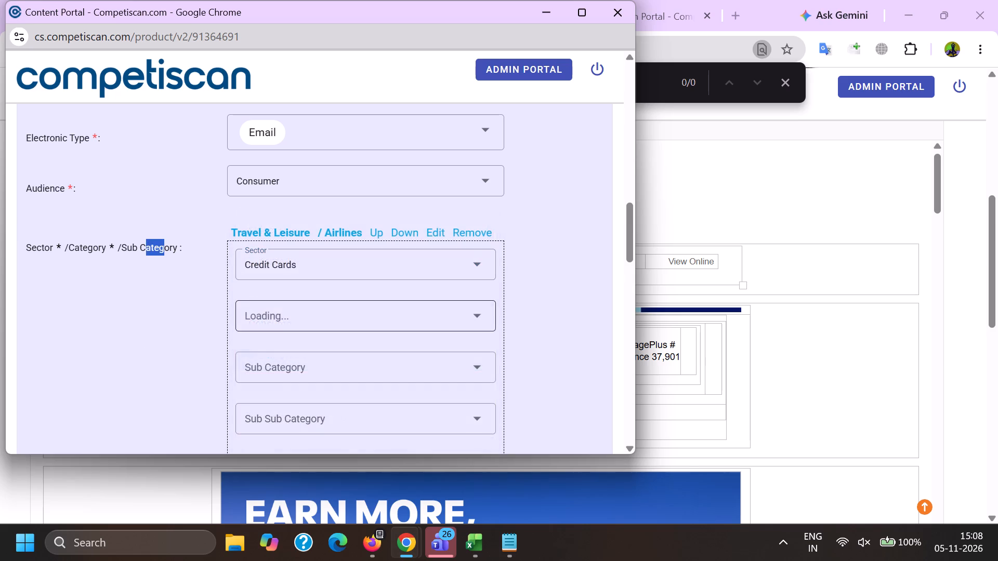
scroll(295, 243, down, 3)
click(289, 163)
scroll(261, 325, up, 1)
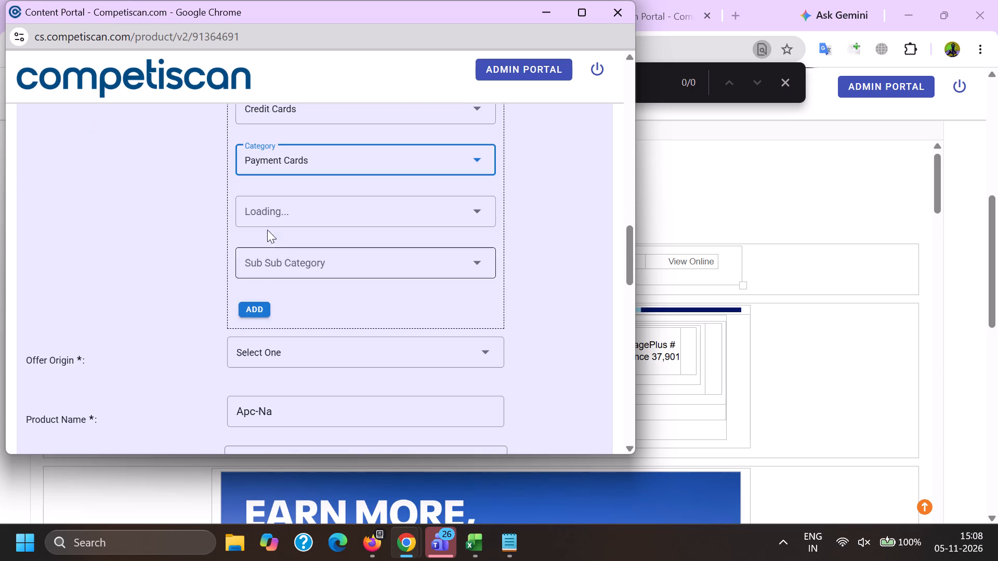
click(267, 194)
click(274, 208)
scroll(285, 180, down, 1)
click(282, 298)
drag(128, 273, 151, 263)
click(248, 230)
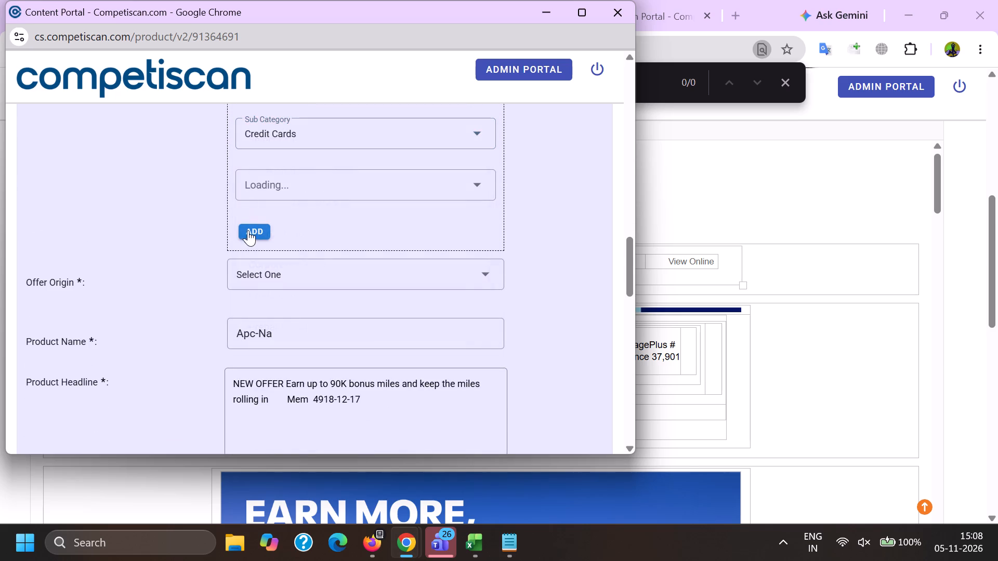
scroll(292, 311, up, 3)
click(410, 230)
Set the offer origin to Provider/Bank.
scroll(285, 231, down, 5)
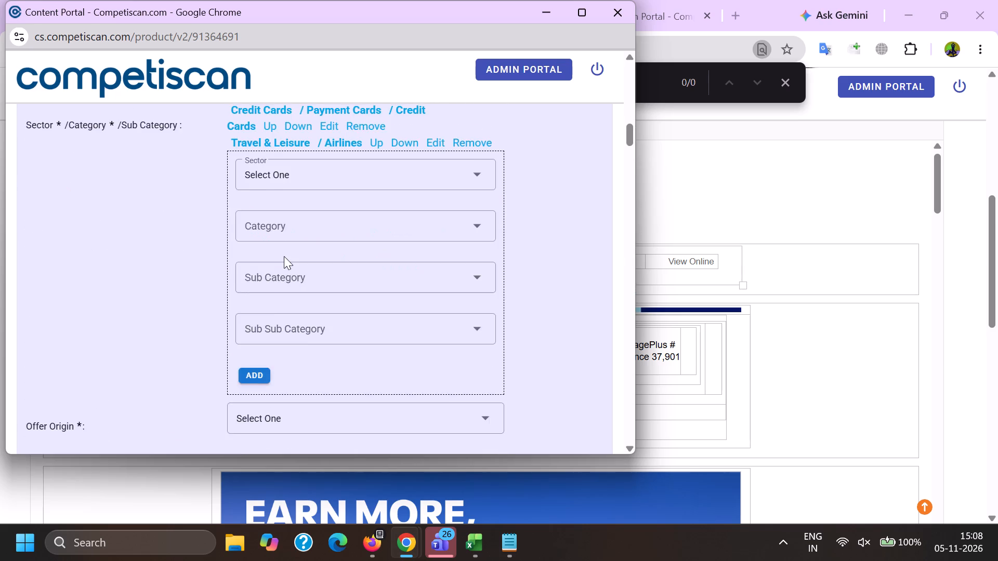
drag(279, 148, 281, 153)
Replace the product name Apc-Na with United Explorer Card, looked up with "United ex".
double_click(294, 210)
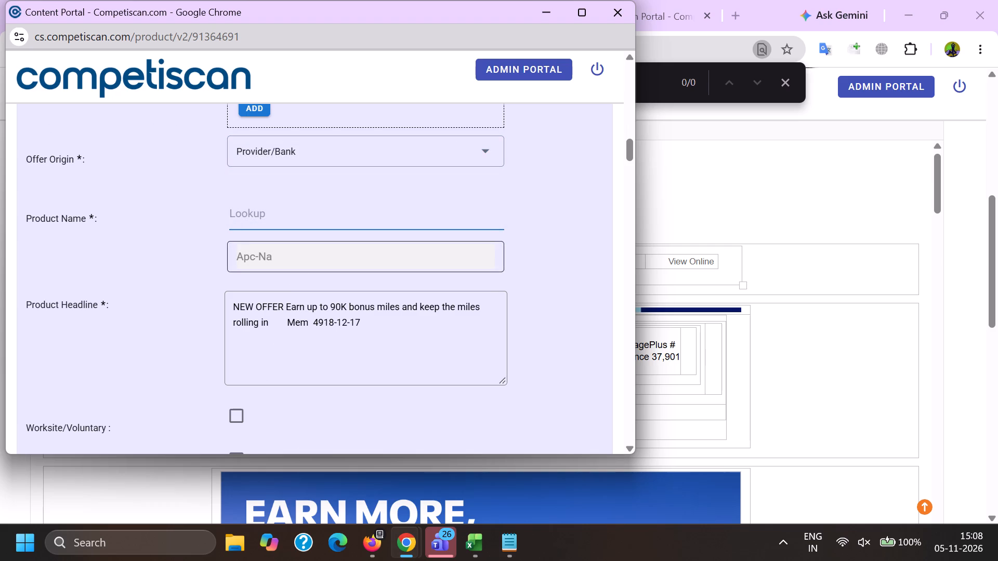
key(ctrl+v)
drag(269, 209, 443, 226)
key(BackSpace)
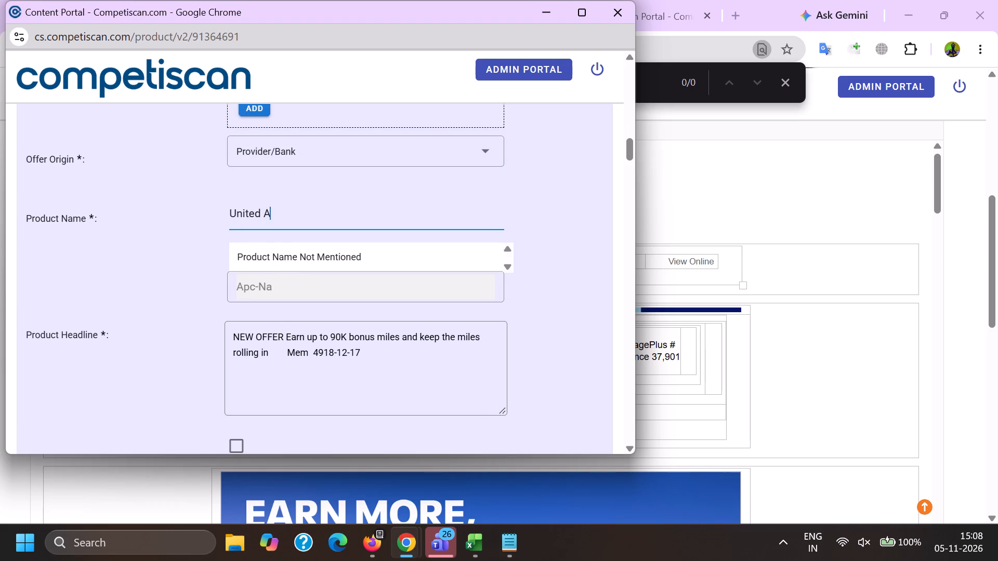
key(BackSpace)
text(ex)
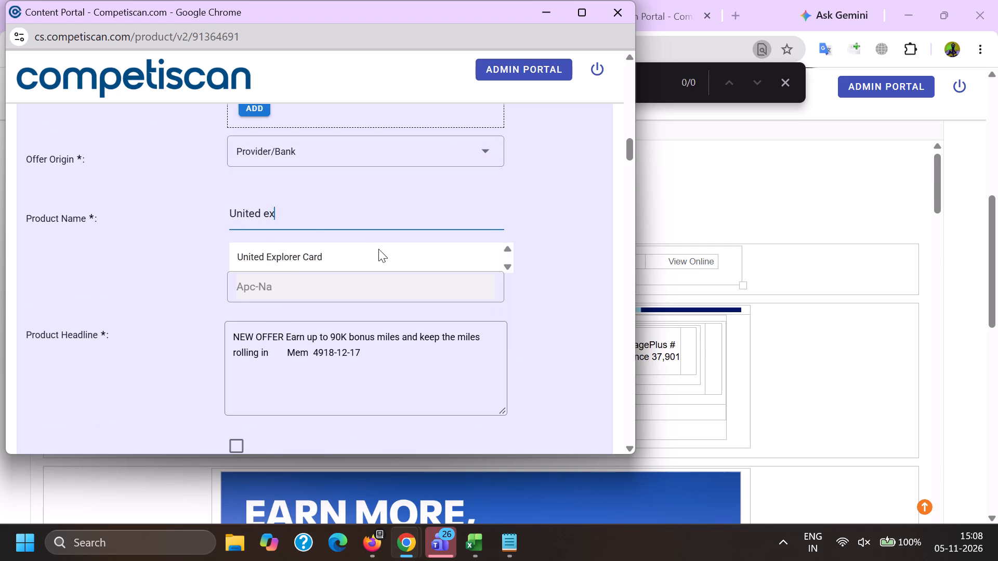
click(340, 269)
Replace the product headline with the email's subject line, "NEW OFFER: Earn up to 90K bonus miles and keep the miles rolling in", ending with a period.
scroll(340, 269, up, 5)
click(298, 252)
scroll(298, 213, down, 5)
drag(482, 285, 2, 247)
key(BackSpace)
key(alt+Tab)
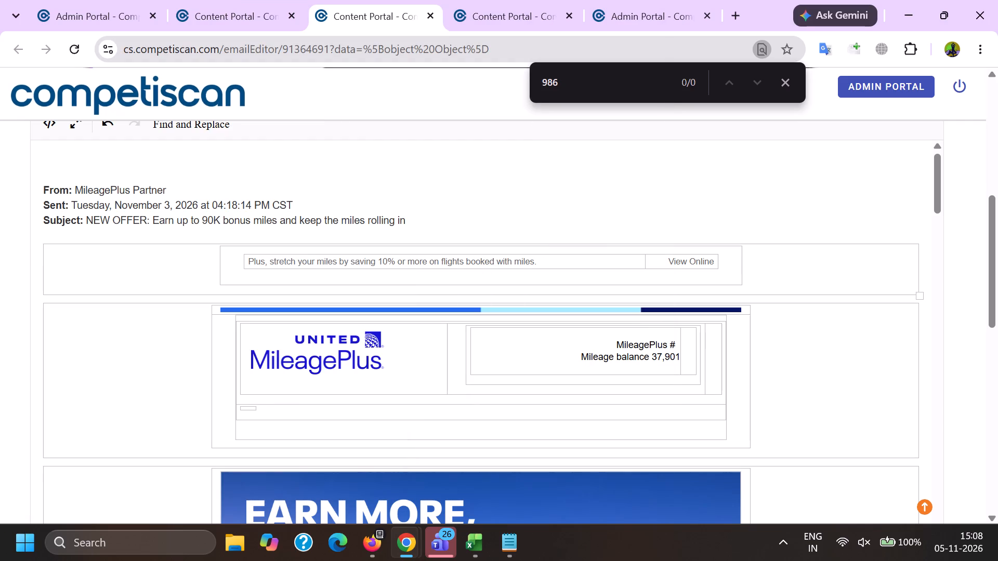
double_click(93, 220)
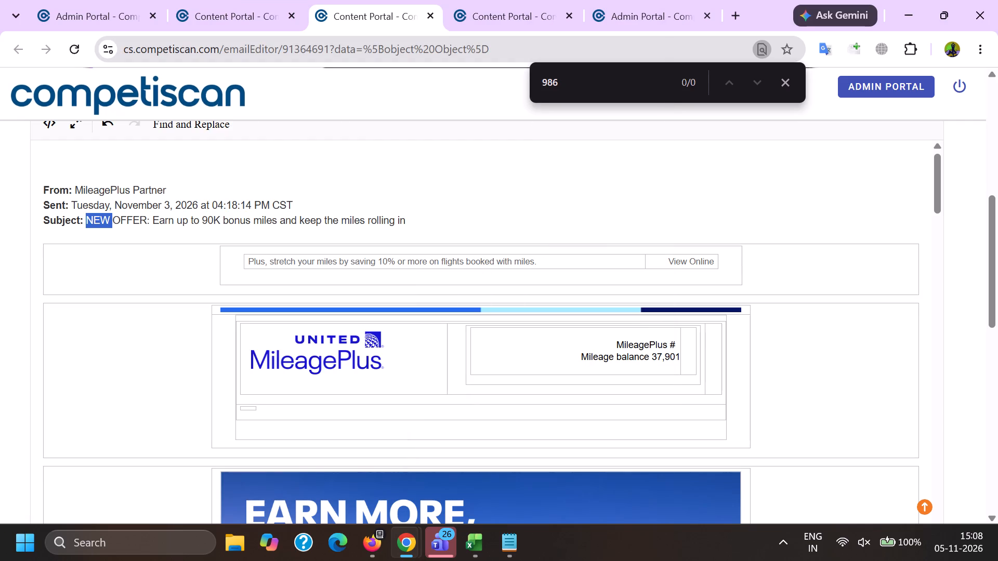
shift+click(403, 218)
key(ctrl+c)
shift+click(410, 219)
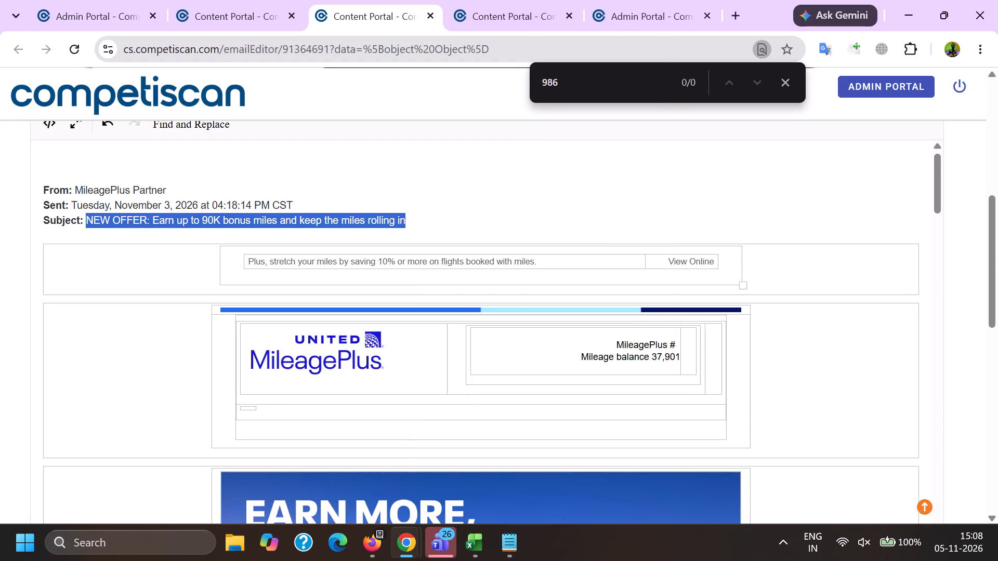
key(ctrl+c)
key(alt+Tab)
key(ctrl+v)
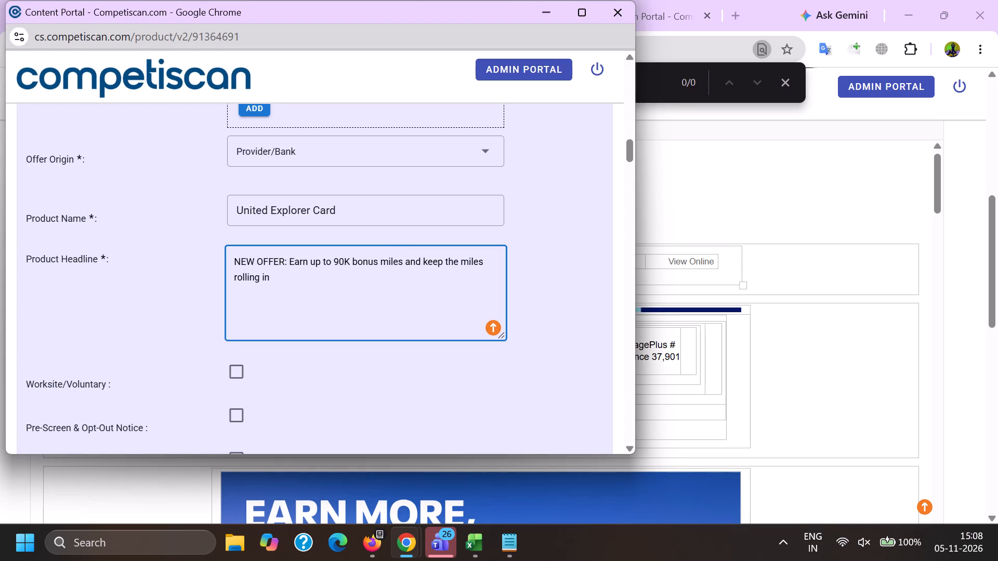
key(period)
key(space)
Search the published electronic content for MUID 90850634 and open the matching United Explorer Card product for editing as a reference.
key(alt+Tab)
click(627, 0)
click(254, 181)
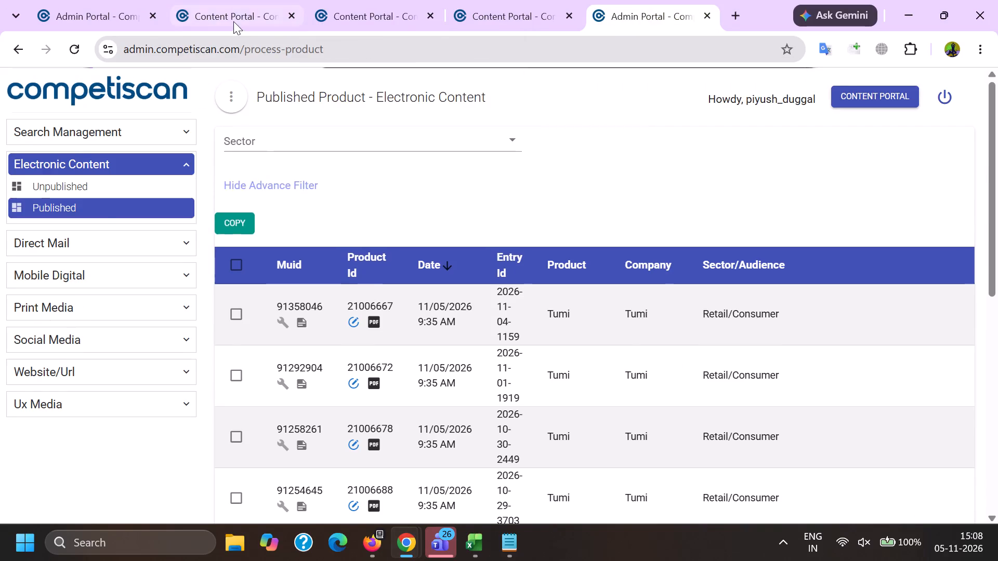
click(232, 9)
key(ctrl+c)
click(630, 8)
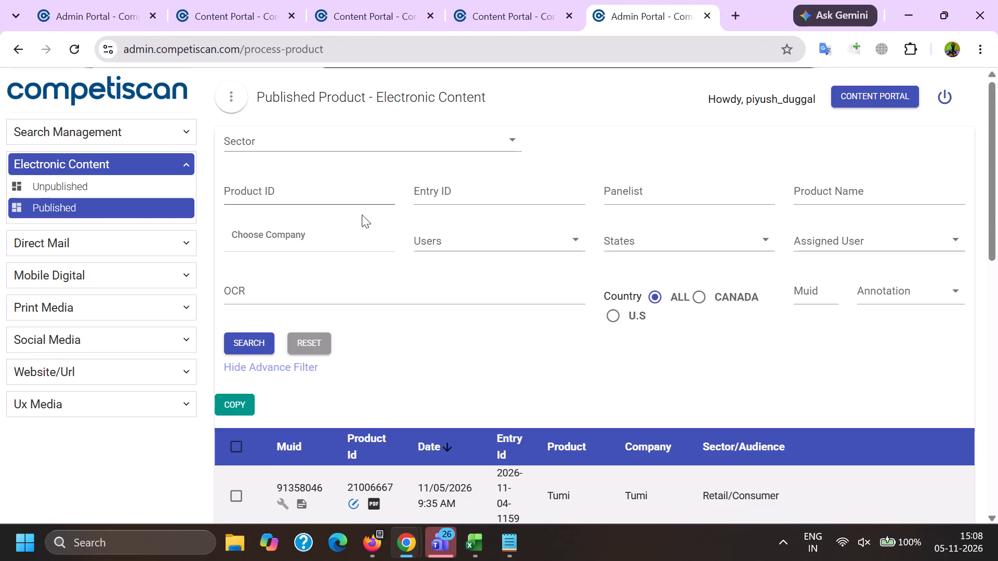
click(811, 295)
key(ctrl+v)
key(Return)
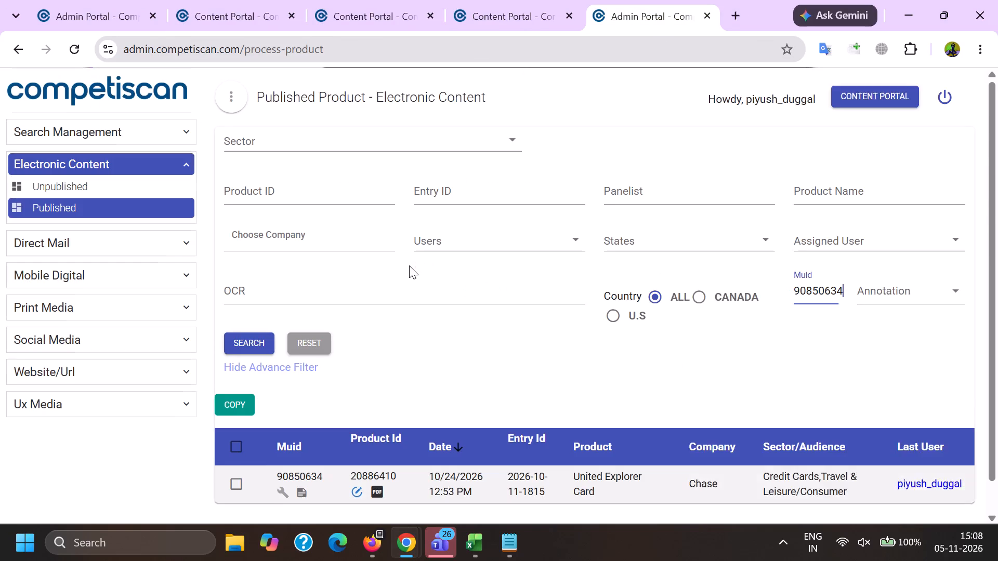
scroll(409, 265, down, 4)
ctrl+click(351, 456)
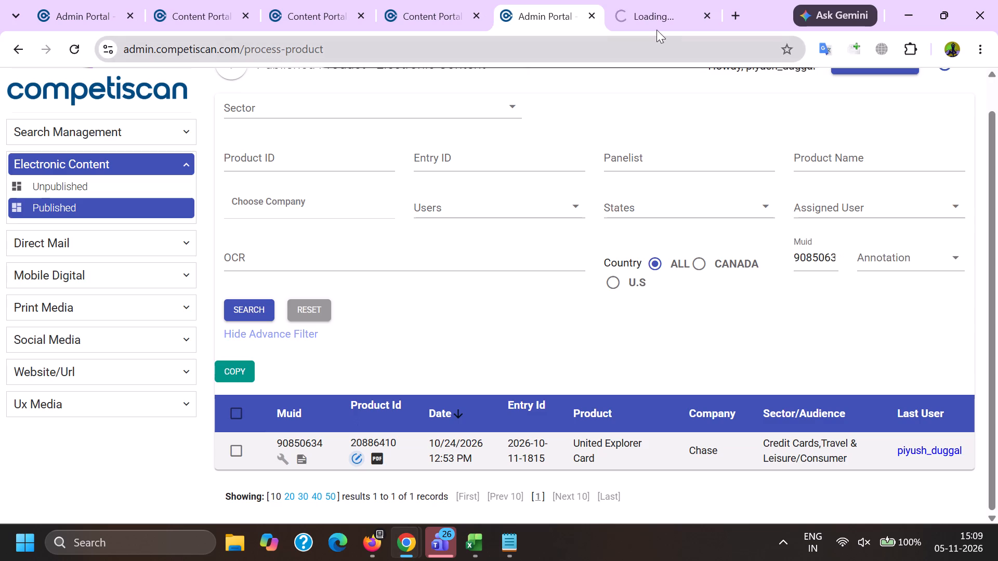
click(652, 0)
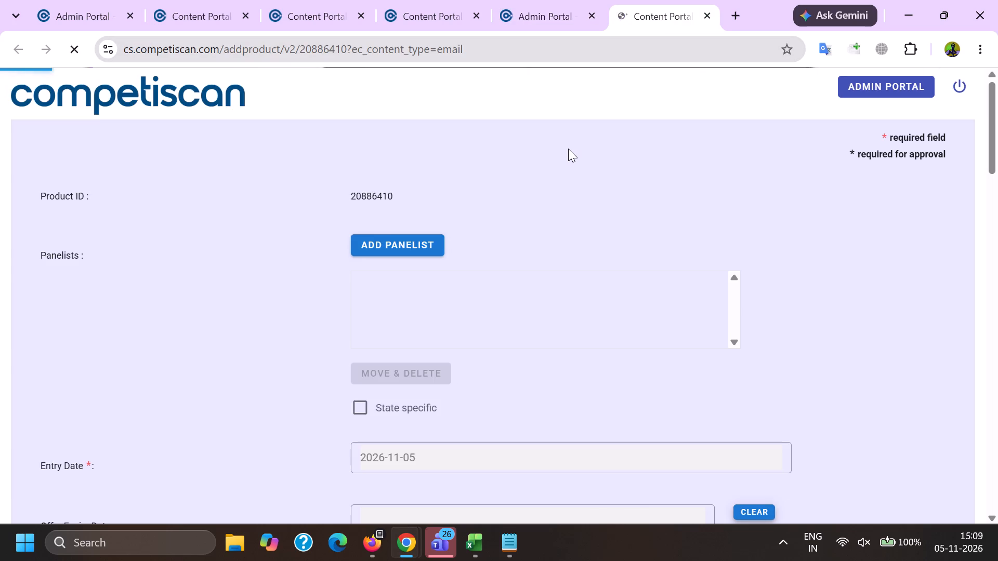
Replace the product headline with the published product's headline ending "Plus, stretch your miles by saving 10% or more on flights booked with miles".
scroll(648, 226, down, 17)
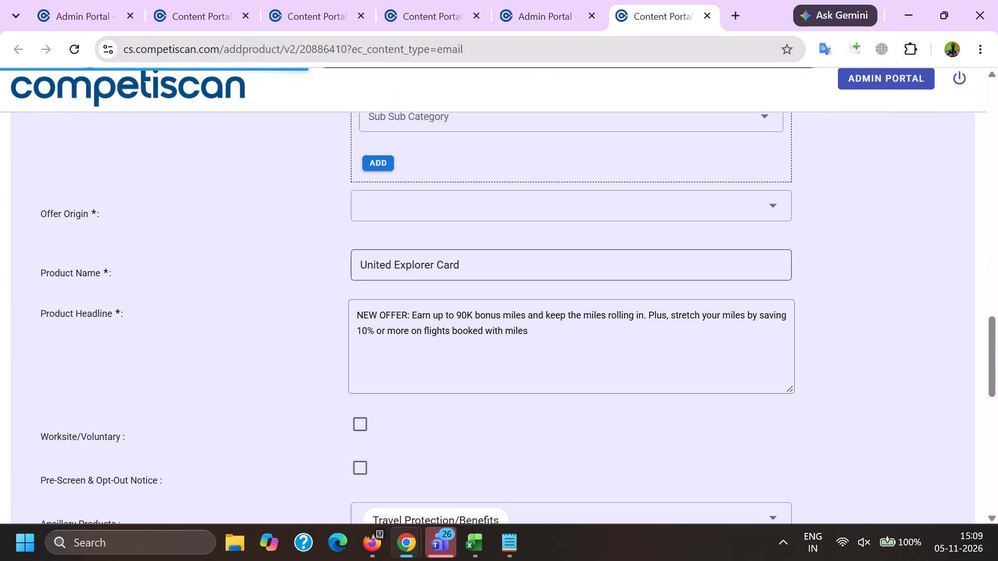
drag(655, 342, 37, 245)
key(ctrl+c)
drag(566, 411, 563, 411)
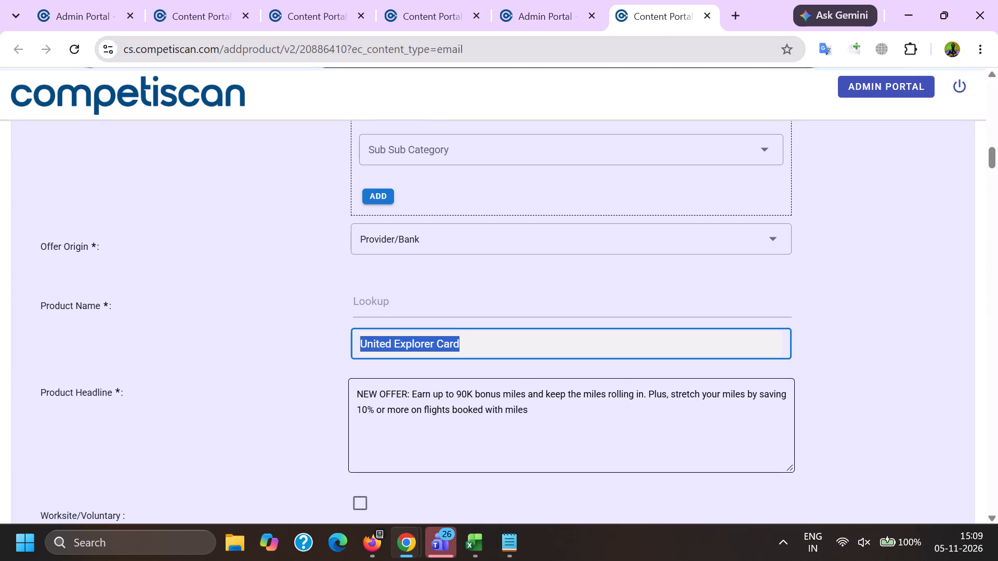
drag(563, 411, 124, 309)
key(ctrl+c)
key(alt+Tab)
drag(354, 291, 46, 177)
key(ctrl+v)
scroll(211, 288, up, 5)
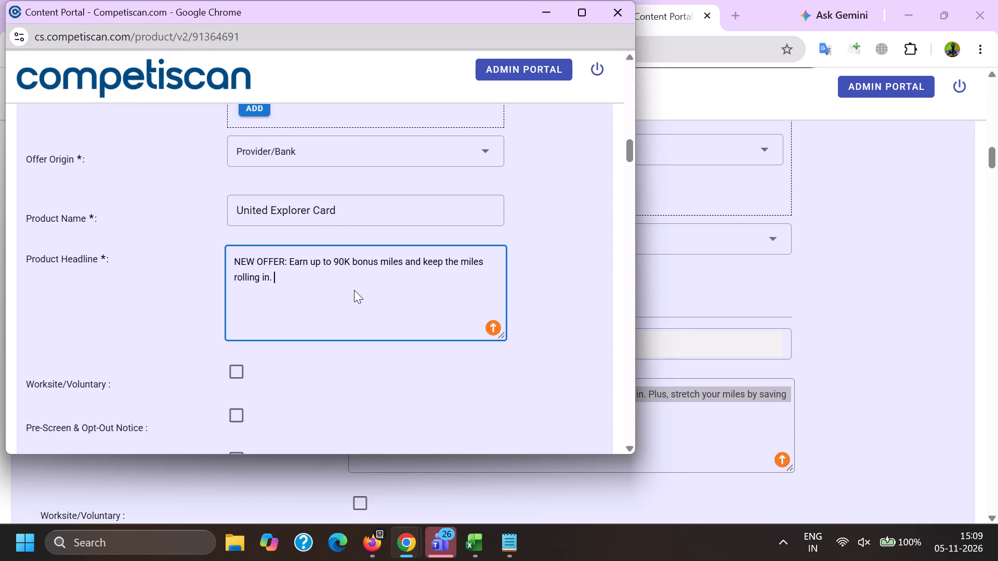
Select Travel Protection/Benefits under Ancillary Products in the new product entry.
click(415, 226)
scroll(335, 280, up, 8)
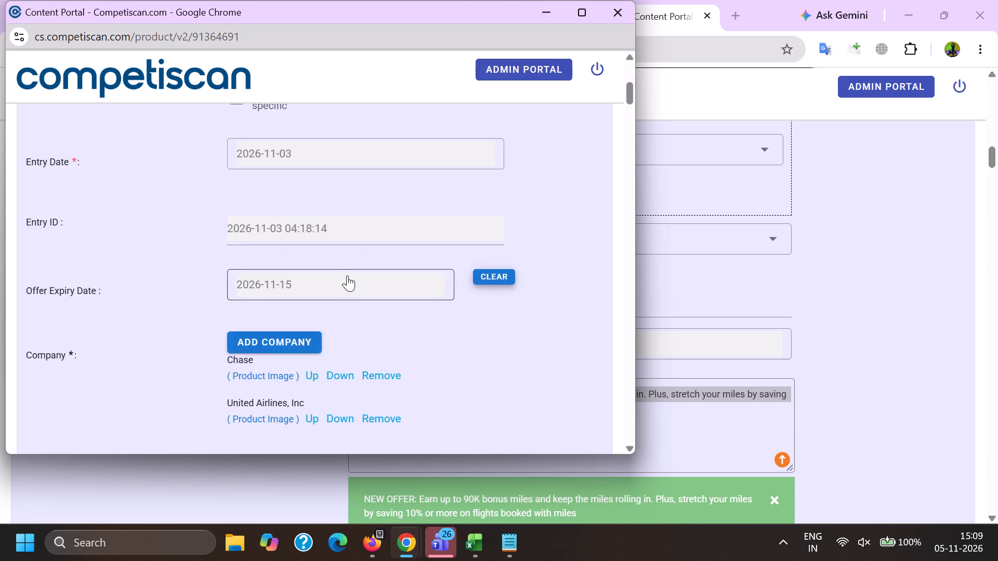
scroll(345, 273, down, 16)
scroll(309, 286, down, 5)
scroll(236, 292, up, 2)
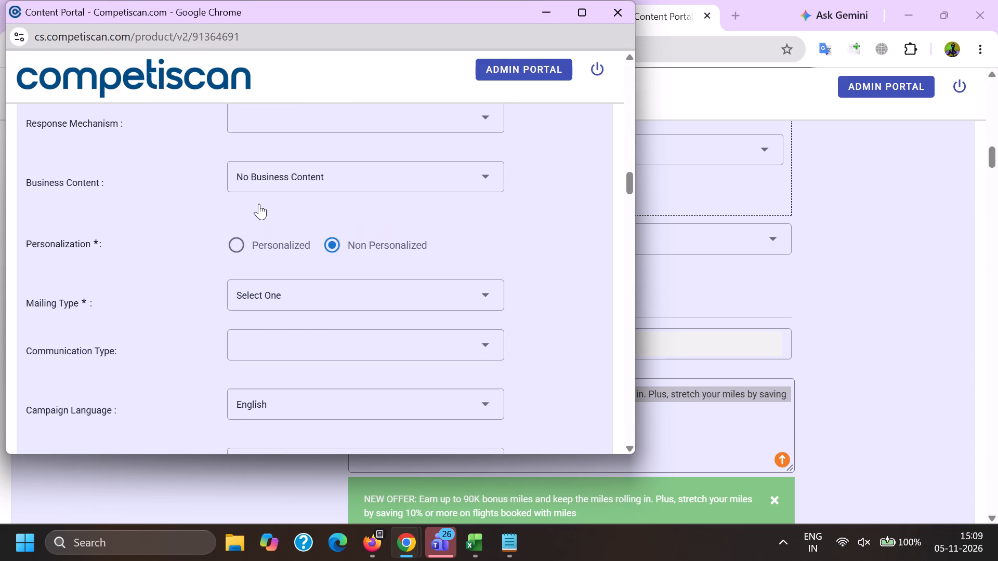
click(272, 226)
scroll(310, 133, down, 8)
click(314, 335)
drag(86, 280, 115, 282)
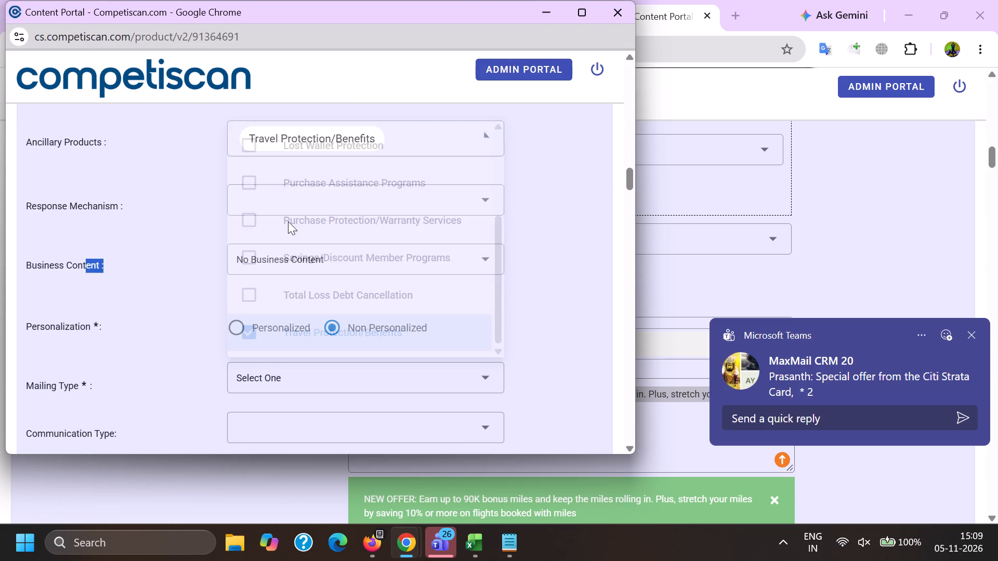
Select the offer's response mechanism in the new product entry.
click(272, 194)
scroll(287, 137, down, 8)
scroll(324, 312, up, 6)
scroll(301, 241, down, 7)
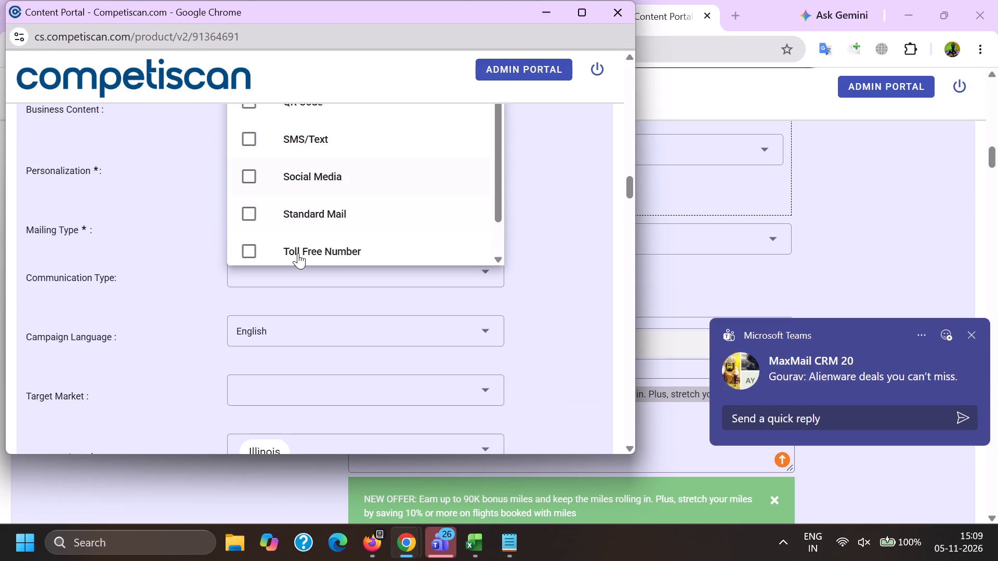
click(297, 251)
drag(88, 210, 110, 219)
Set the mailing type to Acquisition.
click(251, 227)
drag(283, 253, 283, 258)
drag(158, 269, 178, 274)
Set the communication types to Bonuses/Contests/Incentives, Co-Brand and Contactless/RFID.
click(264, 271)
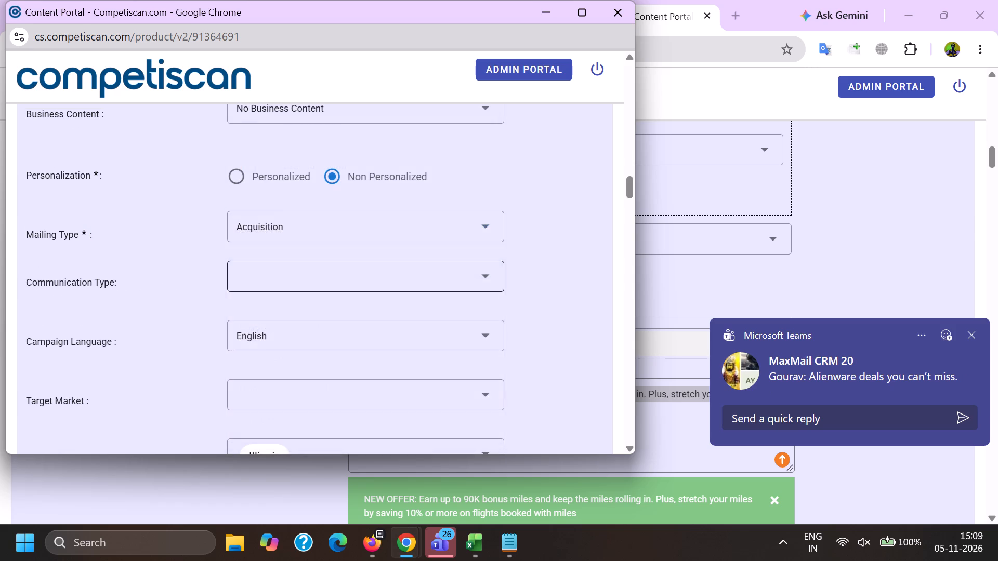
scroll(275, 198, down, 2)
click(283, 249)
scroll(283, 249, down, 5)
scroll(283, 297, up, 2)
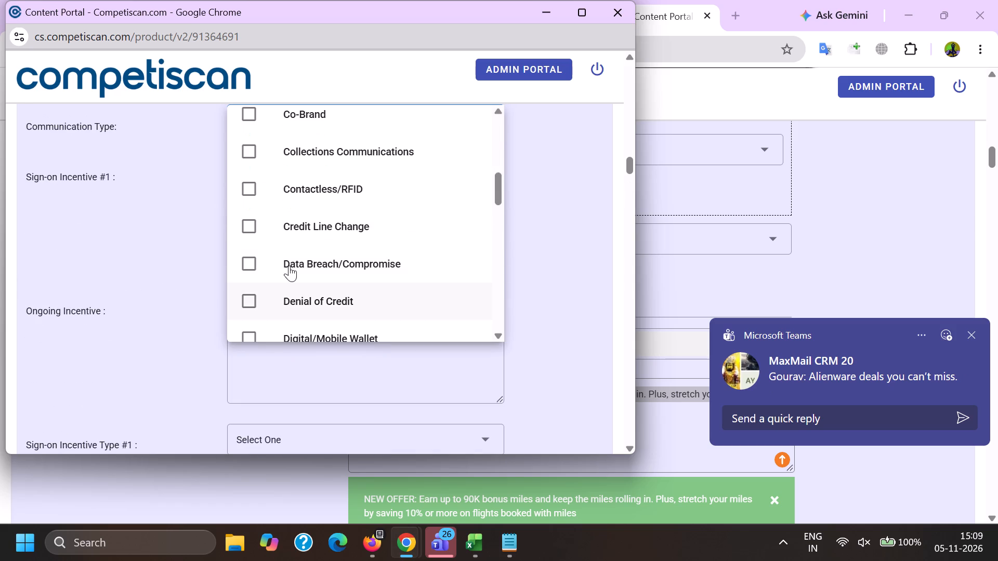
click(291, 266)
scroll(293, 264, down, 10)
scroll(305, 262, up, 9)
click(308, 271)
click(174, 252)
Set the personalization to Personalized.
scroll(221, 288, up, 11)
scroll(310, 294, down, 5)
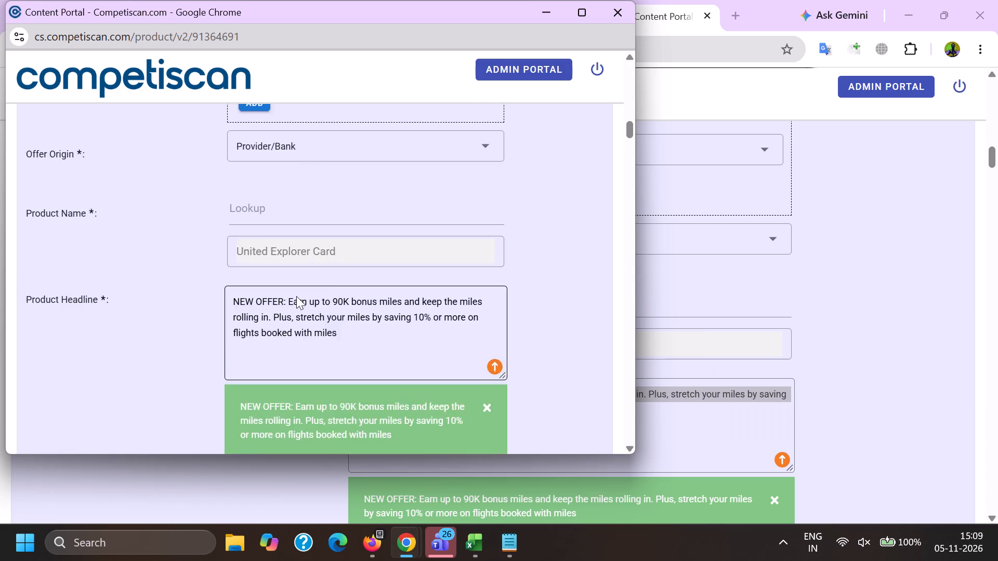
scroll(243, 354, down, 3)
click(235, 261)
Copy the published product's Sign-on Incentive #1 text, starting "Up to 90,000 bonus miles: 70,000 bonus miles after you spend $3,000", into the new entry.
scroll(267, 207, down, 3)
click(290, 236)
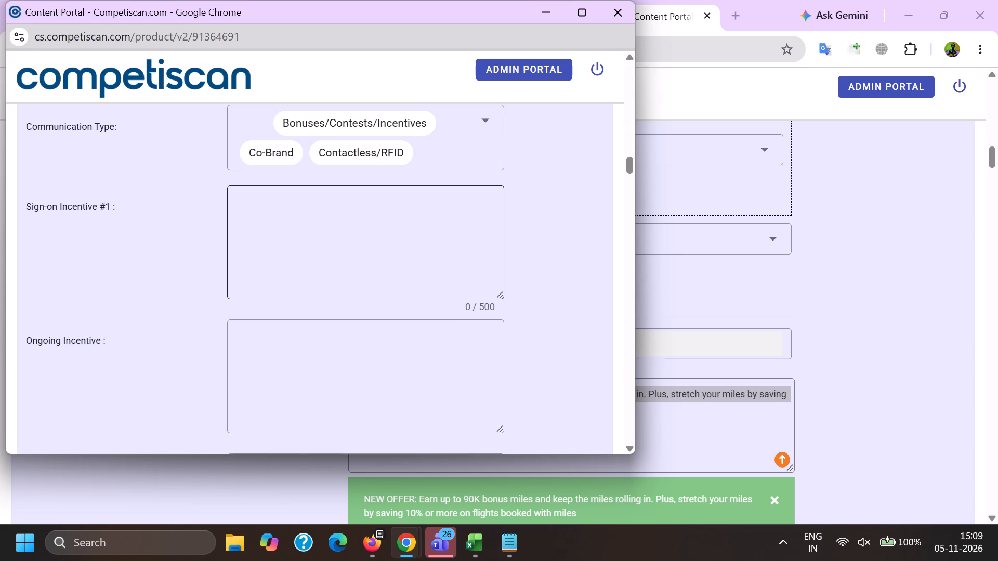
key(alt+Tab)
scroll(638, 231, down, 7)
scroll(706, 259, down, 2)
scroll(658, 305, down, 2)
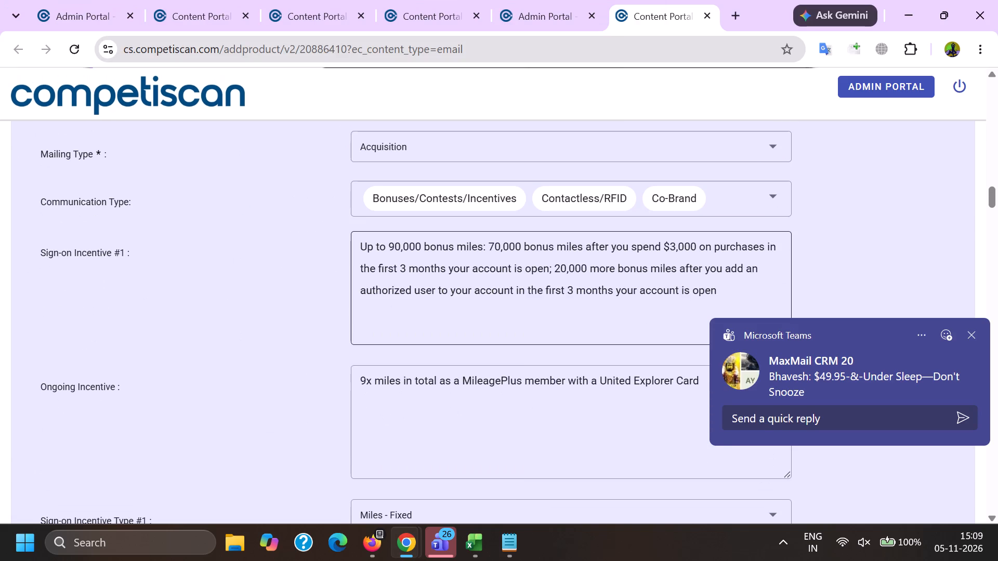
drag(750, 291, 286, 237)
key(ctrl+c)
key(alt+Tab)
click(296, 237)
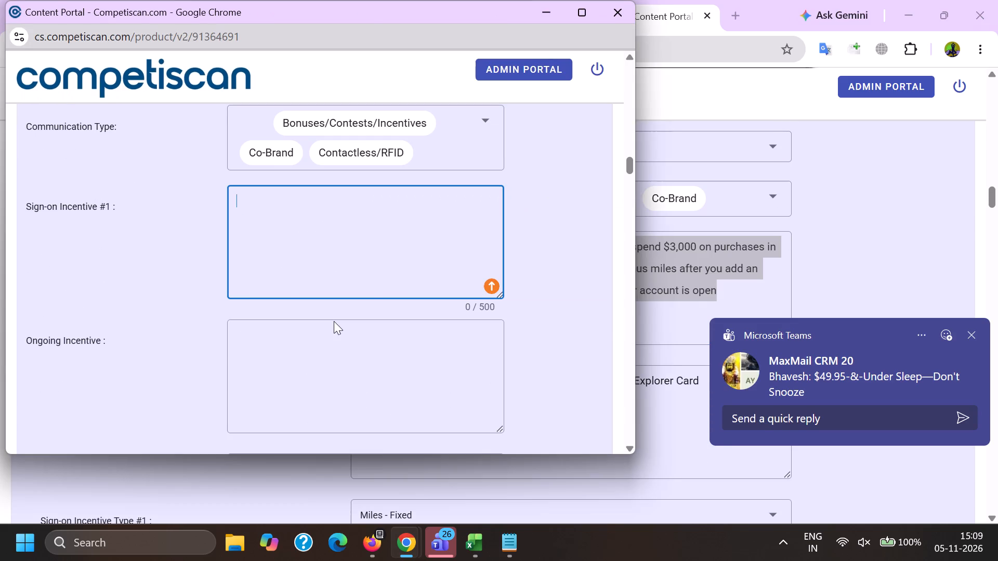
key(ctrl+v)
Copy the published product's ongoing incentive, "9x miles in total as a MileagePlus member with a United Explorer Card", into the new entry.
click(317, 350)
key(alt+Tab)
scroll(596, 233, down, 3)
drag(711, 185, 164, 159)
key(ctrl+c)
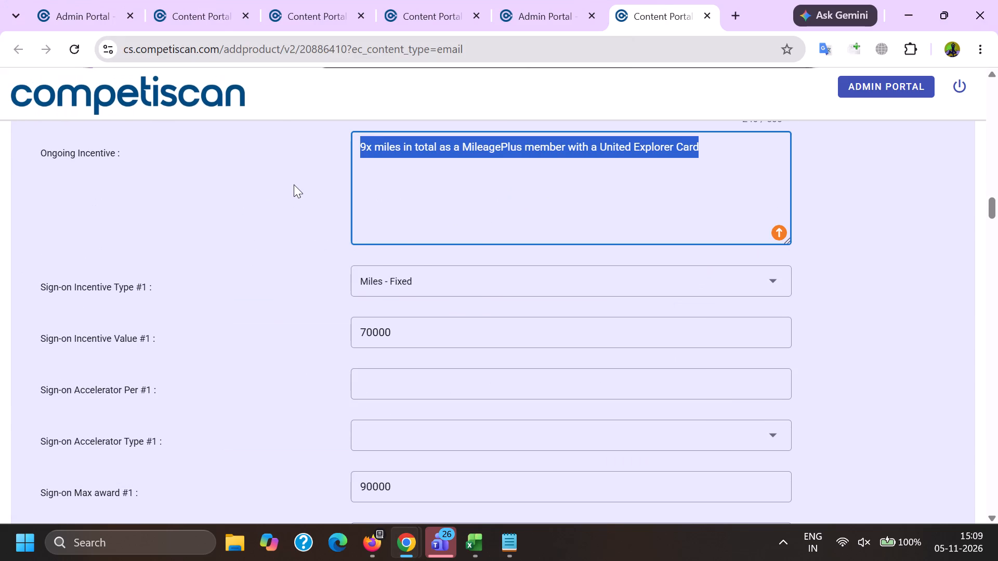
key(alt+Tab)
key(ctrl+v)
Set Sign-on Incentive Type #1 to Miles - Fixed.
scroll(272, 201, down, 2)
click(250, 312)
scroll(250, 311, down, 5)
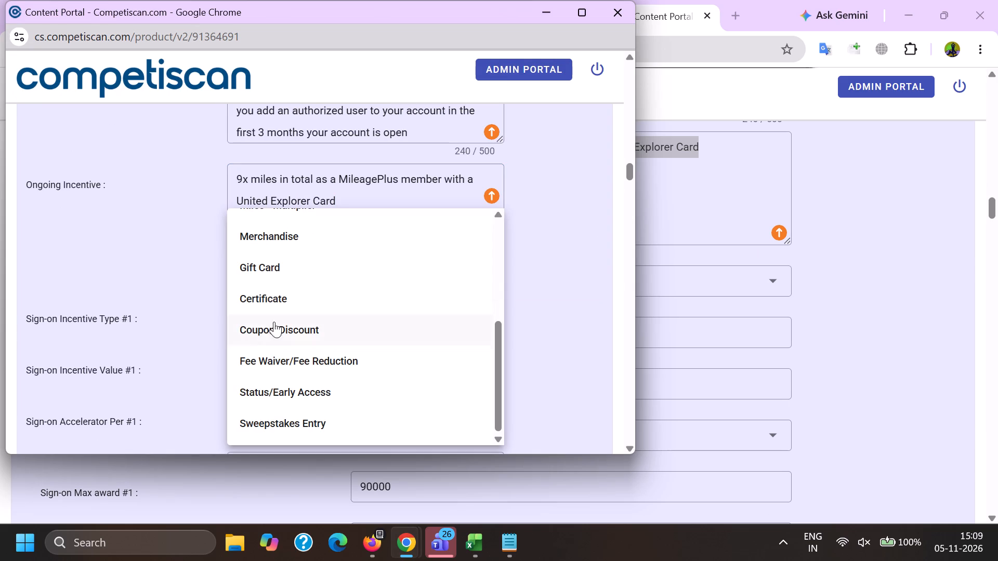
scroll(257, 353, up, 3)
click(279, 381)
drag(154, 364, 176, 367)
Set Sign-on Incentive Value #1 to 70000.00.
click(274, 357)
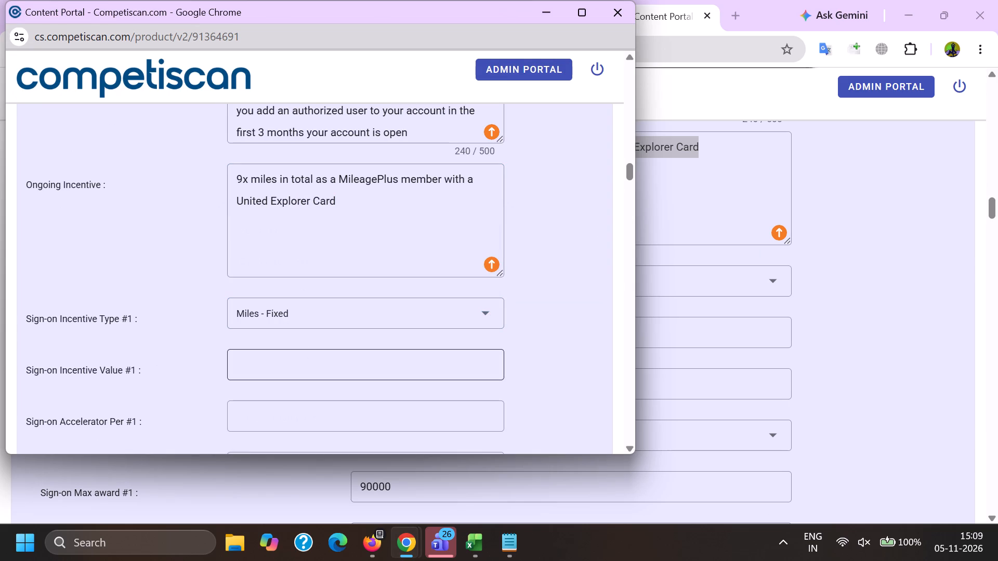
key(7)
text(0000)
key(0)
key(period)
key(0)
key(0)
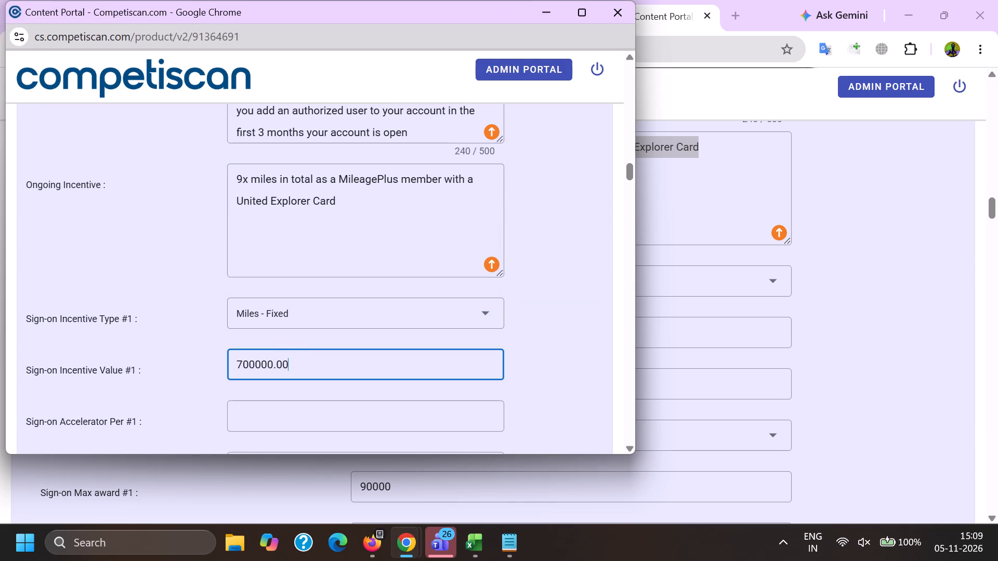
key(ctrl+a)
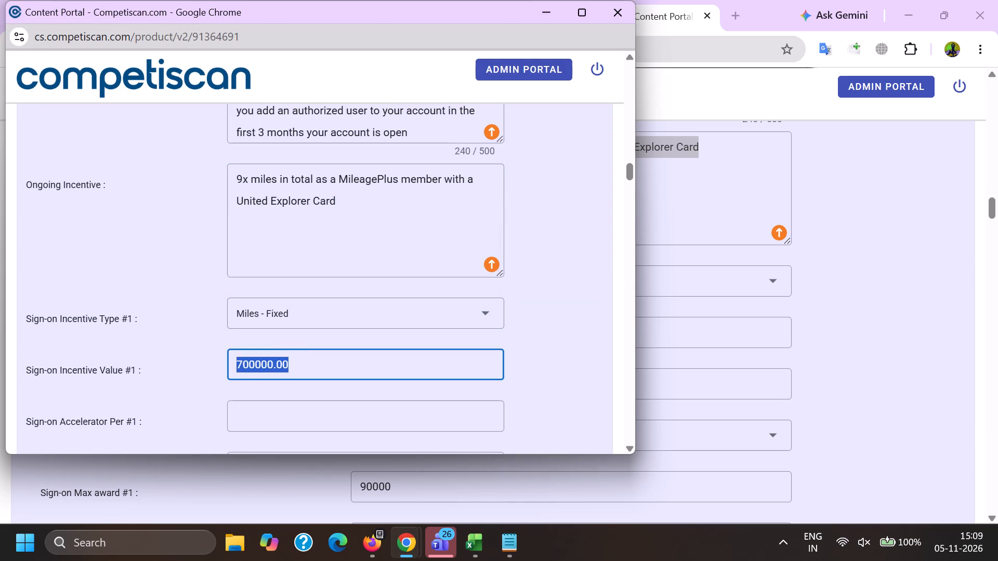
key(Left)
key(Left)
key(Left)
key(Right)
key(Right)
key(Right)
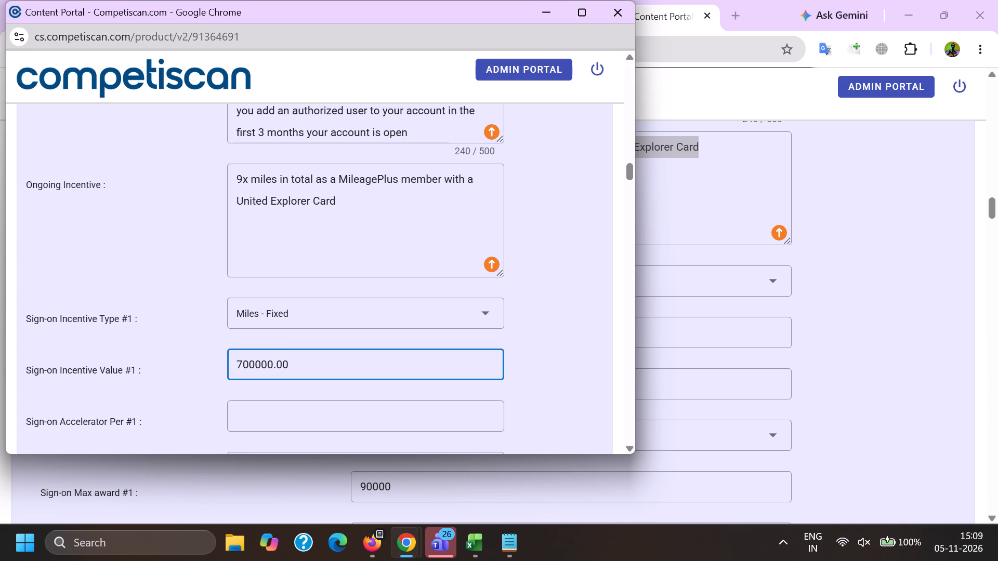
key(BackSpace)
Set Sign-on Max award #1 to 90000.00, matching the published product.
scroll(287, 340, down, 2)
click(284, 353)
key(alt+Tab)
scroll(284, 353, down, 2)
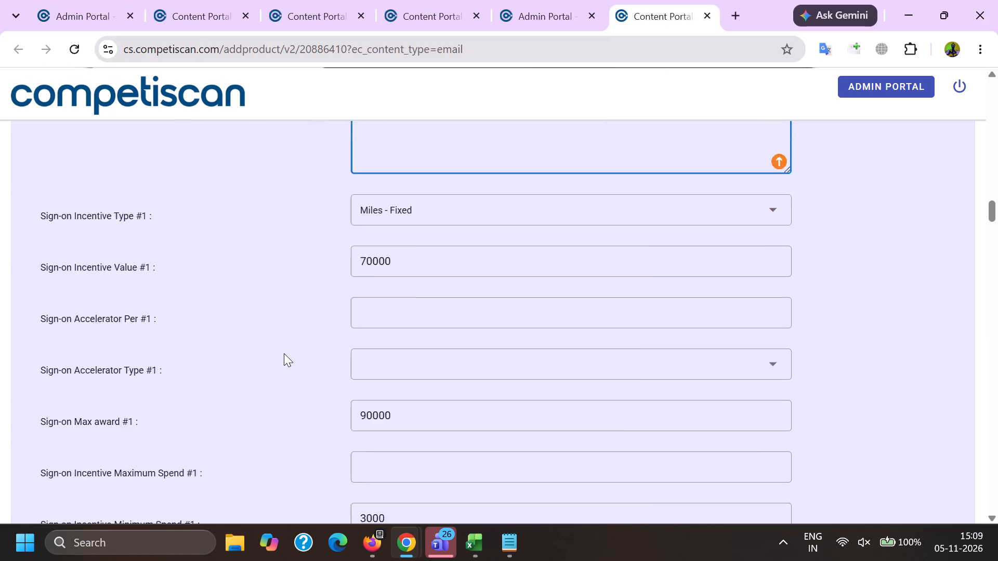
key(alt+Tab)
key(9)
text(0000.00)
Set Sign-on Incentive Minimum Spend #1 to 3000.00 and Sign-on Incentive Window #1 to 3 months.
key(Tab)
key(Tab)
key(Tab)
key(alt+Tab)
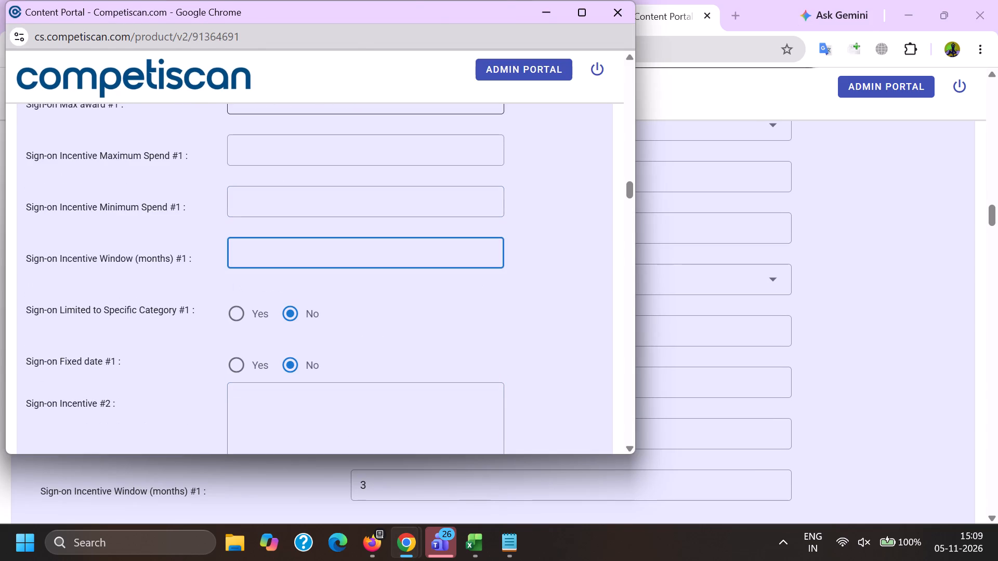
key(alt+Tab)
click(273, 208)
key(3)
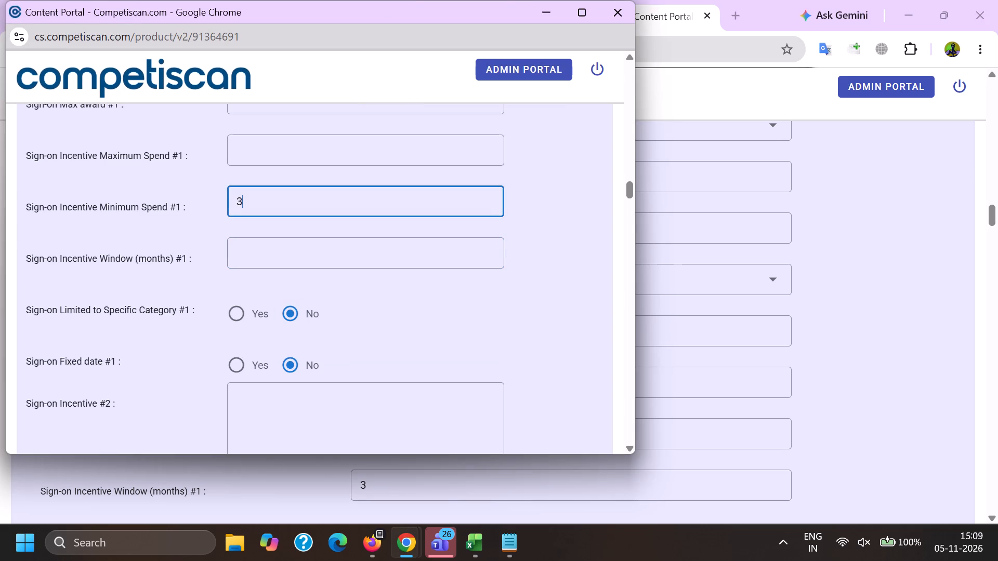
text(00.)
key(BackSpace)
text(0.00)
key(Tab)
key(3)
Check the published product's sign-on settings and set Sign-on Fixed date #1 to Yes in the new entry.
key(alt+Tab)
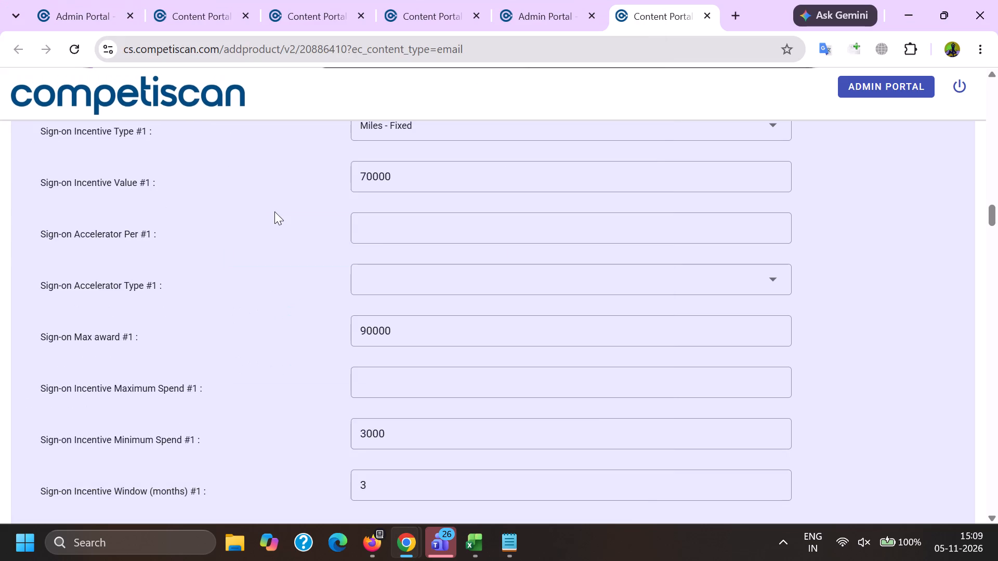
scroll(274, 211, down, 2)
scroll(274, 211, up, 10)
scroll(274, 208, down, 2)
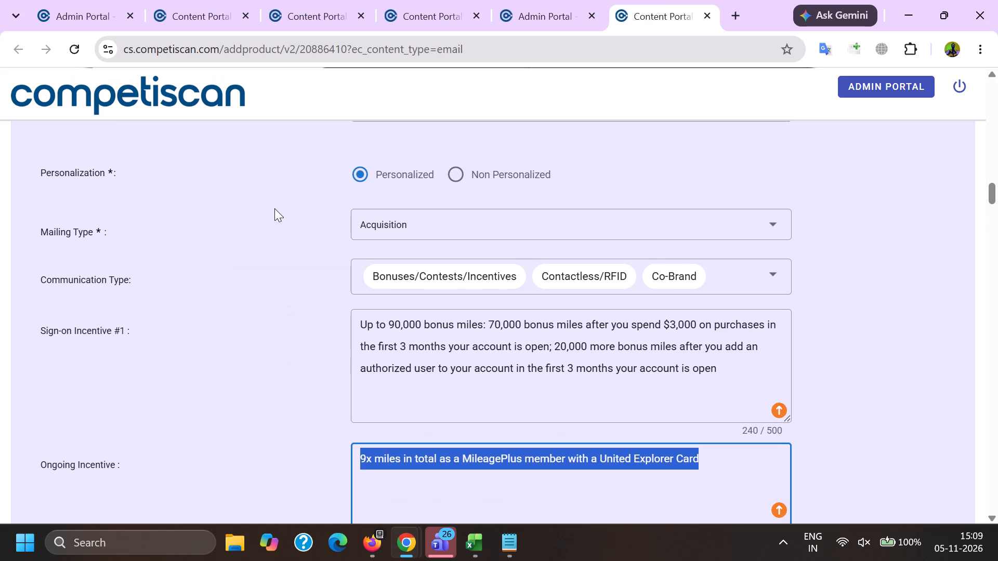
key(alt+Tab)
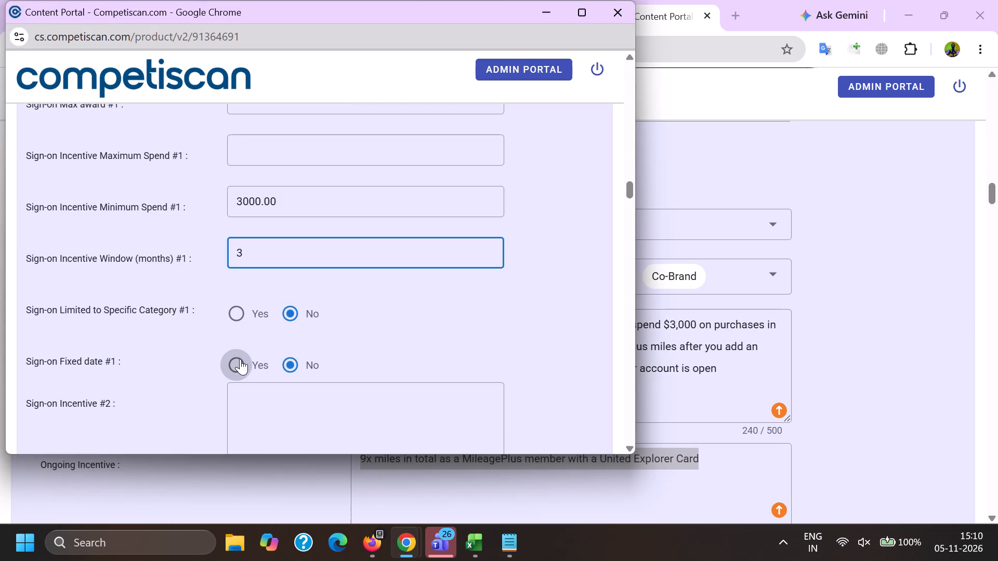
click(240, 358)
Set Sign-on Incentive #2 to "20,000 more bonus miles after you add an authorized user to your account in the first 3 months your account is open".
scroll(355, 194, down, 4)
click(295, 178)
key(alt+Tab)
scroll(547, 323, down, 10)
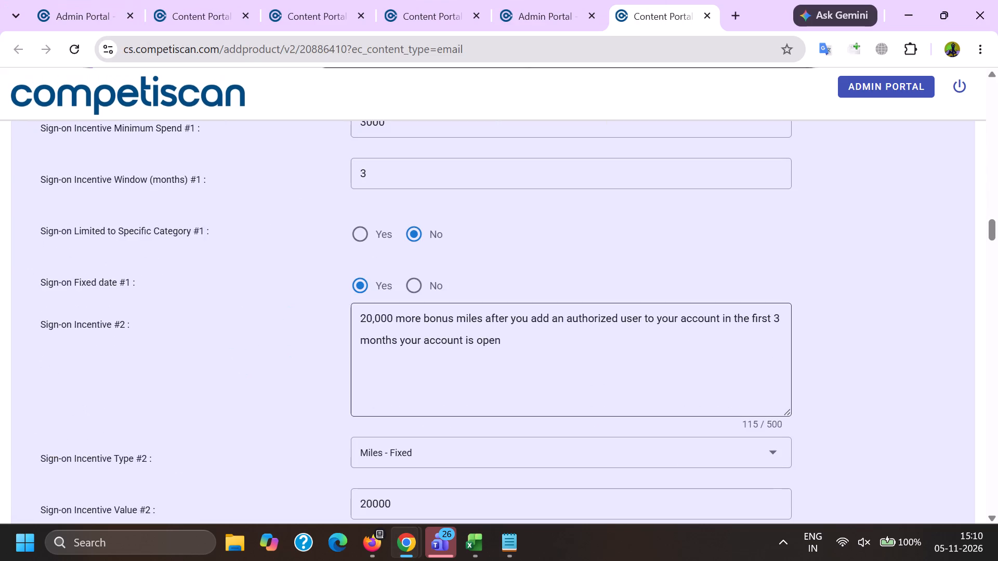
scroll(632, 320, down, 1)
drag(627, 277, 115, 243)
key(ctrl+c)
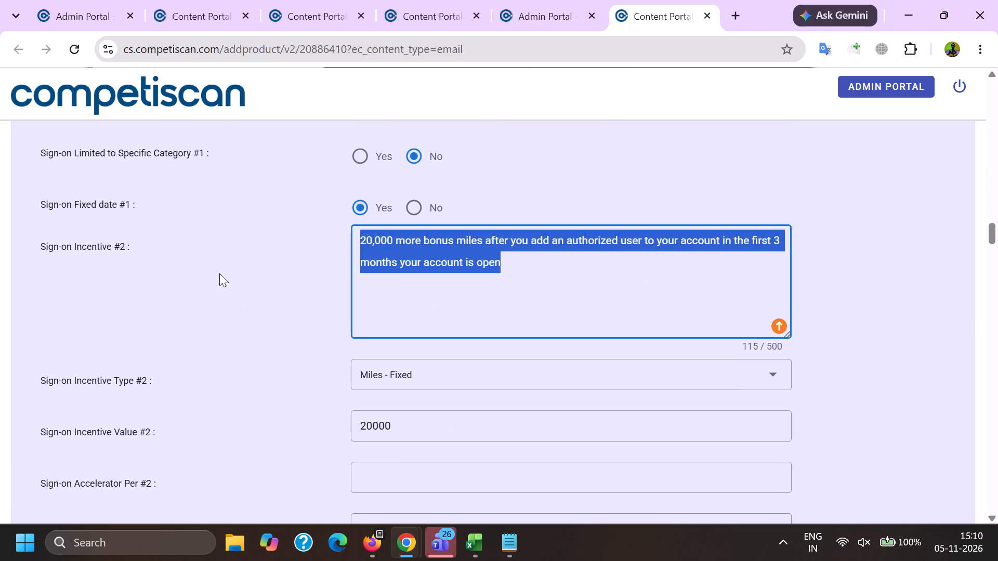
key(alt+Tab)
click(332, 158)
key(ctrl+v)
Set Sign-on Incentive Type #2 to Miles - Fixed.
ctrl+click(324, 224)
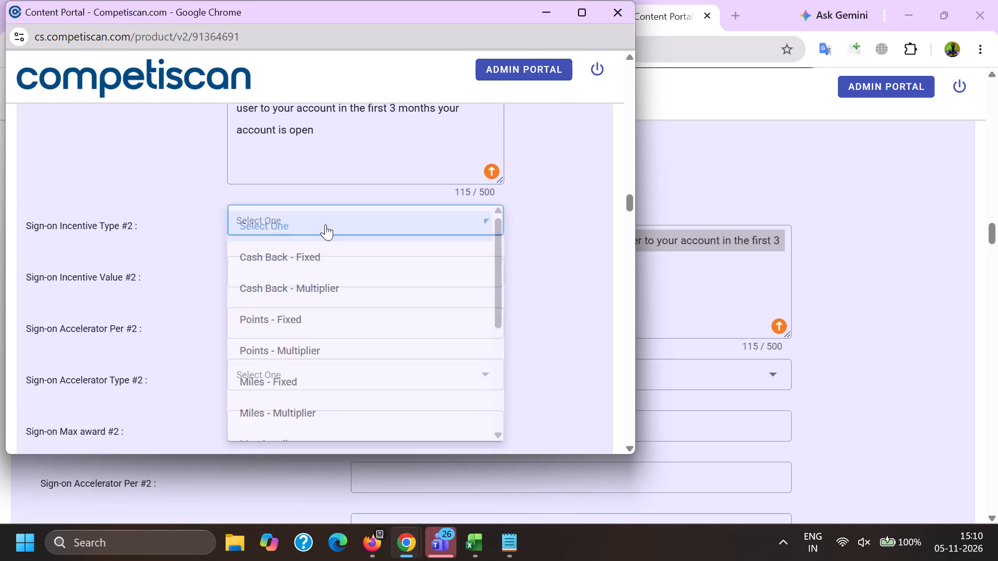
scroll(318, 240, down, 3)
scroll(291, 338, up, 1)
click(282, 252)
drag(173, 266, 177, 268)
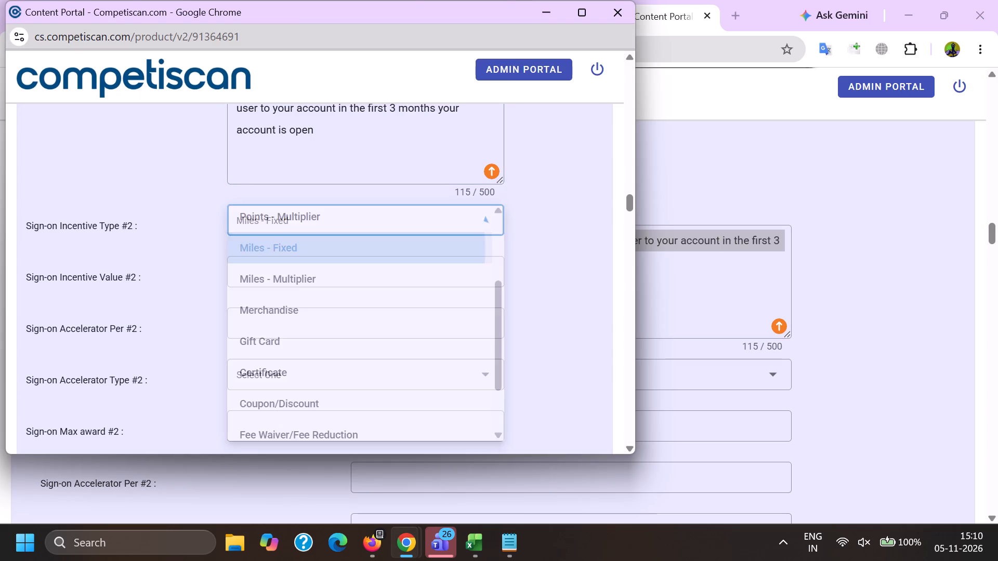
Set Sign-on Incentive Value #2 and Sign-on Max award #2 to 20000.00, following the published product.
drag(177, 268, 186, 272)
click(263, 285)
key(alt+Tab)
scroll(735, 275, down, 4)
scroll(537, 353, up, 3)
key(alt+Tab)
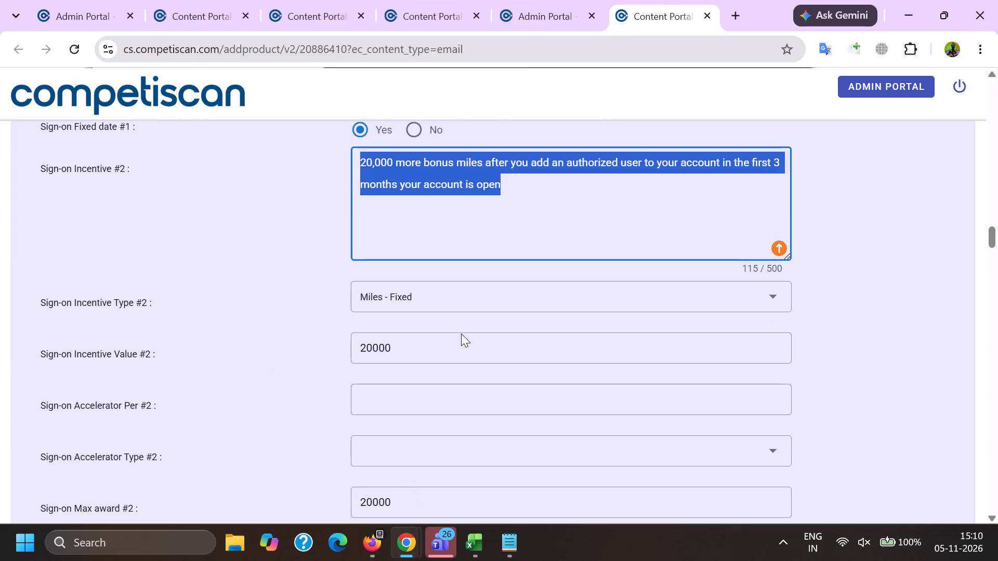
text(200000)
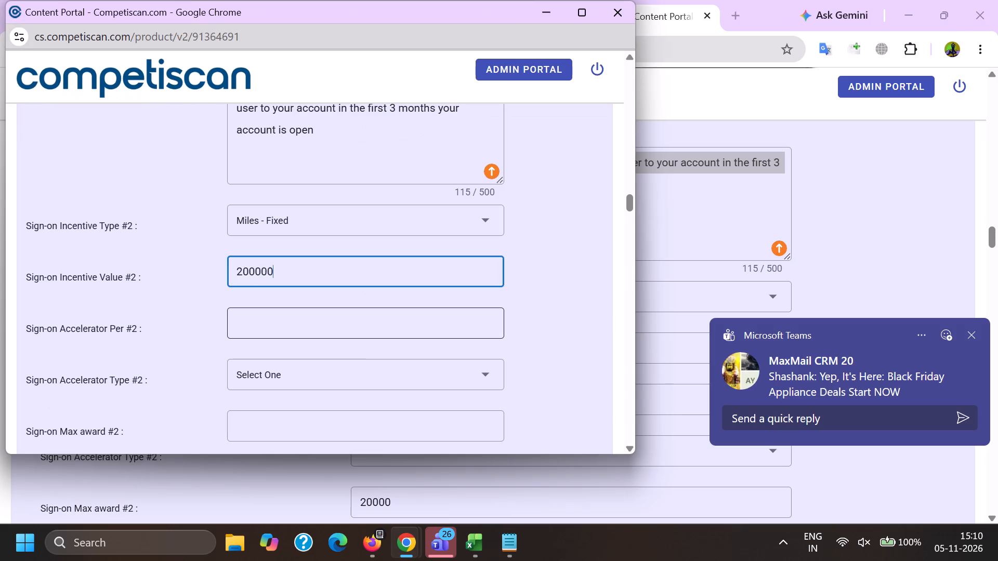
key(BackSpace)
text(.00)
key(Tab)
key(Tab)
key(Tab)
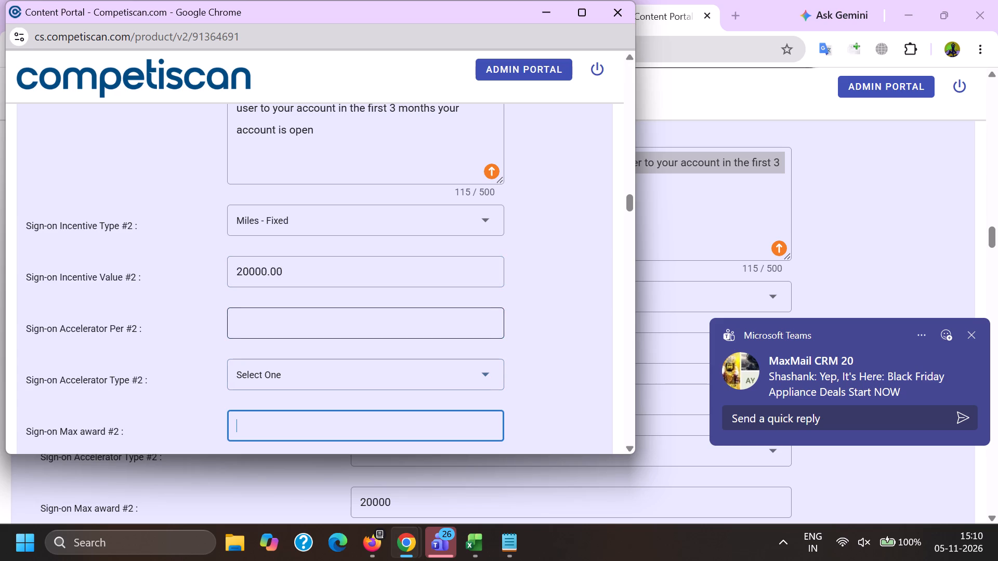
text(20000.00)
Set Sign-on Incentive Window #2 to 3 months and Sign-on Fixed date #2 to Yes, matching the published product.
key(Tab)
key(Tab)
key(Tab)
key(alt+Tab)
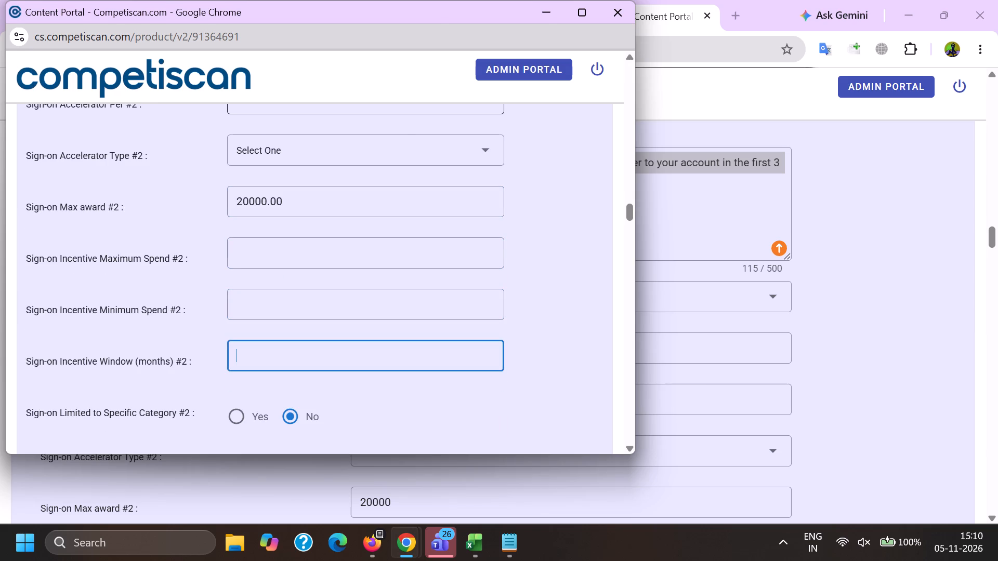
scroll(448, 336, down, 6)
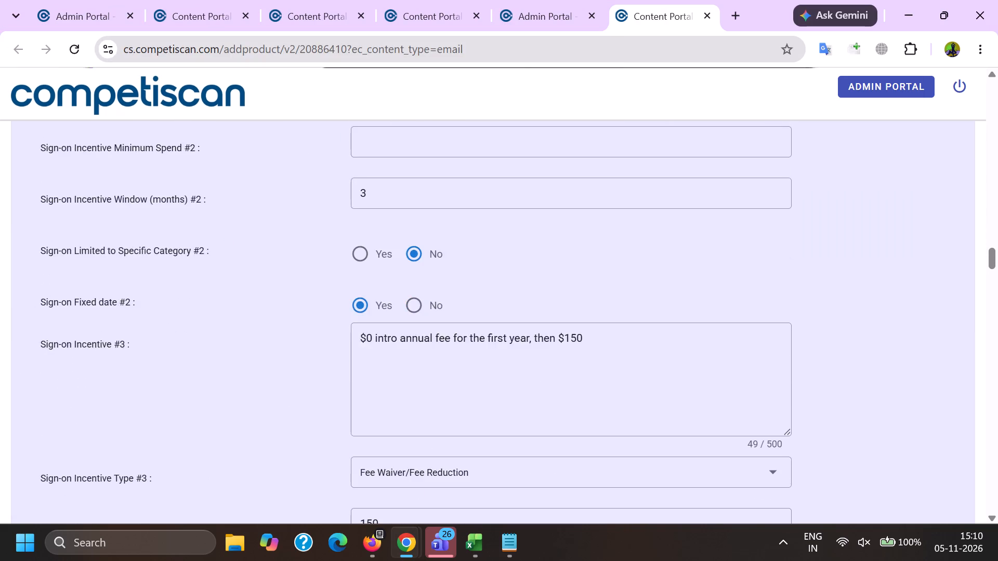
key(alt+Tab)
key(3)
key(Tab)
scroll(448, 335, down, 2)
click(235, 311)
Copy the published product's third incentive into Sign-on Incentive #3: "$0 intro annual fee for the first year, then $150".
click(300, 388)
key(alt+Tab)
scroll(574, 289, down, 2)
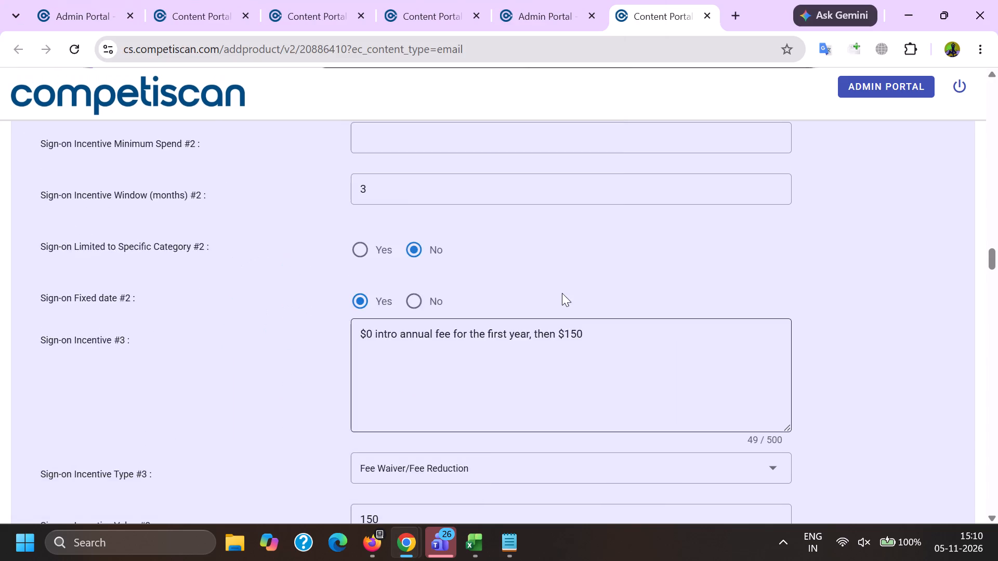
drag(685, 231, 37, 156)
key(ctrl+c)
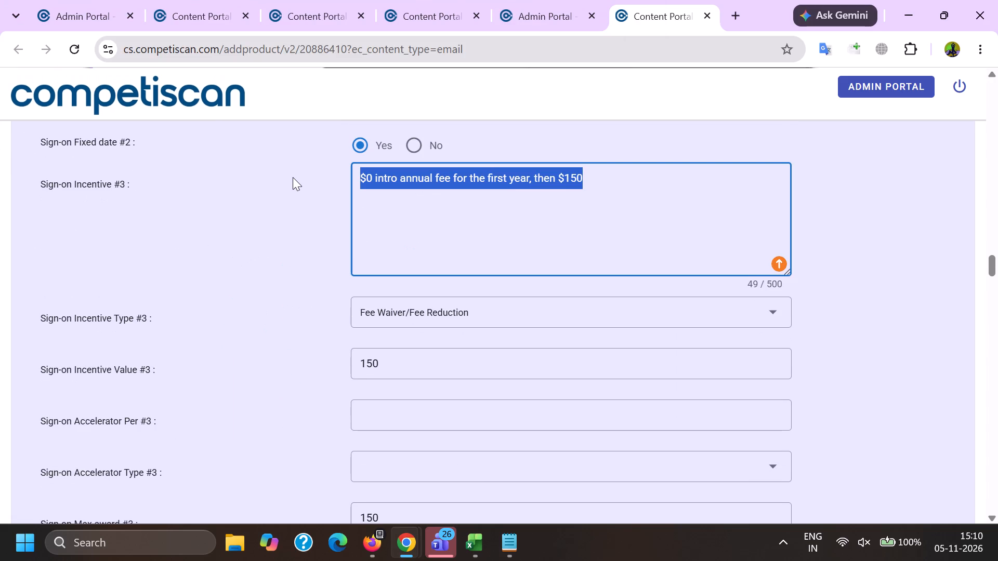
key(alt+Tab)
click(300, 376)
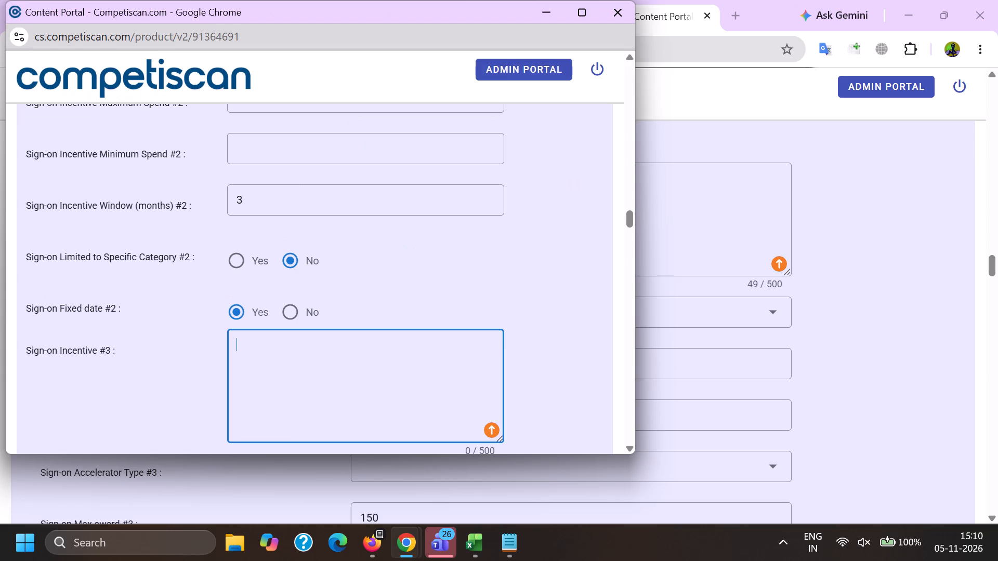
key(ctrl+v)
Set Sign-on Incentive Type #3 to Fee Waiver/Fee Reduction, matching the published product.
scroll(278, 264, down, 4)
click(265, 173)
key(alt+Tab)
scroll(324, 325, down, 2)
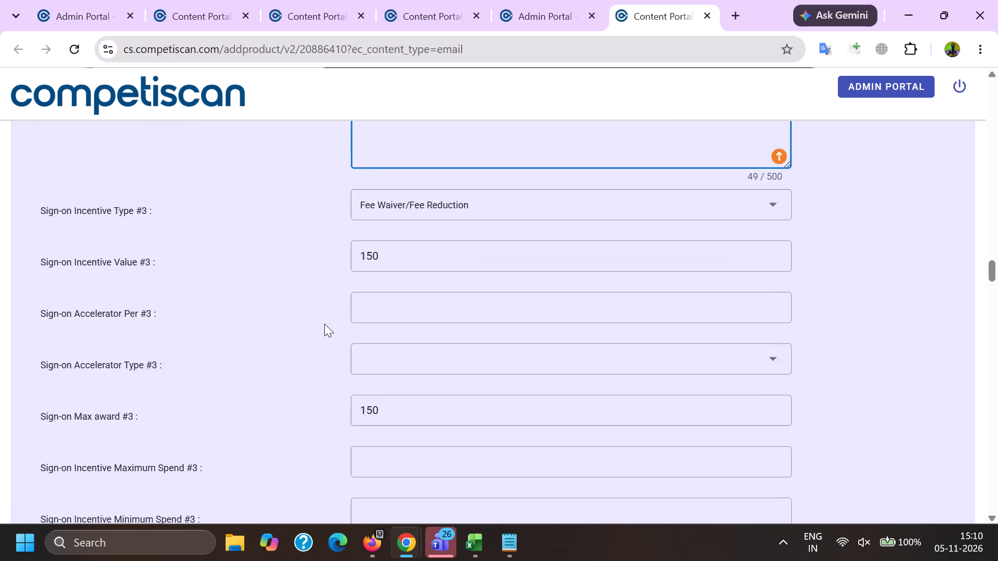
key(alt+Tab)
scroll(306, 291, down, 3)
click(307, 302)
drag(147, 301, 153, 302)
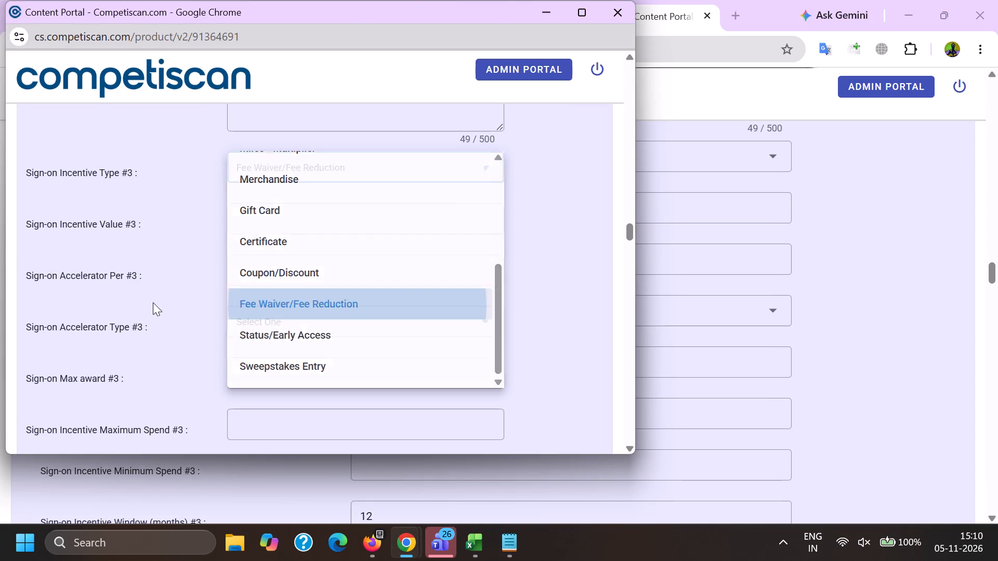
drag(153, 302, 162, 303)
Set Sign-on Incentive Value #3 and Sign-on Max award #3 to 150.00.
click(272, 229)
key(alt+Tab)
key(alt+Tab)
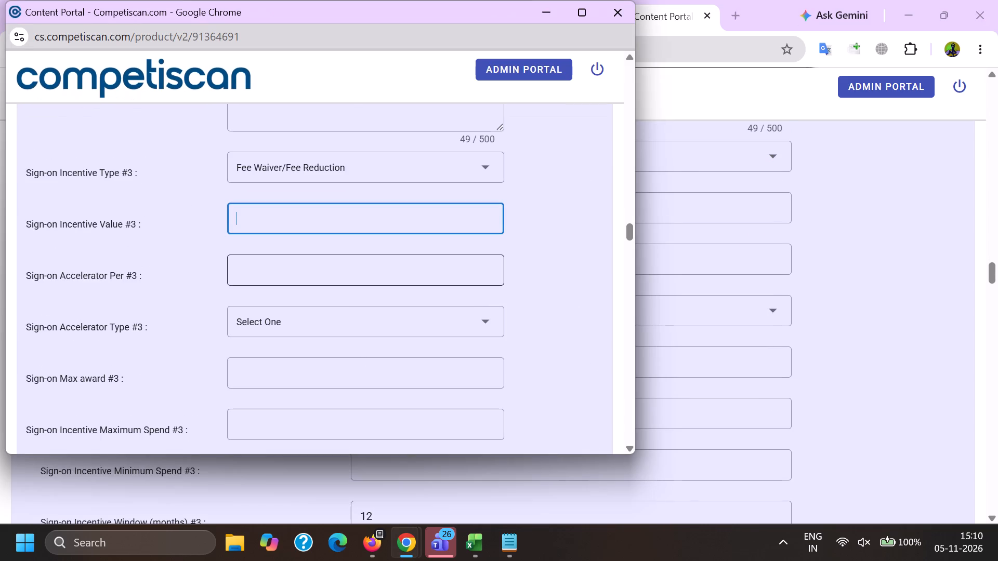
key(1)
text(50.00)
key(Tab)
key(Tab)
key(Tab)
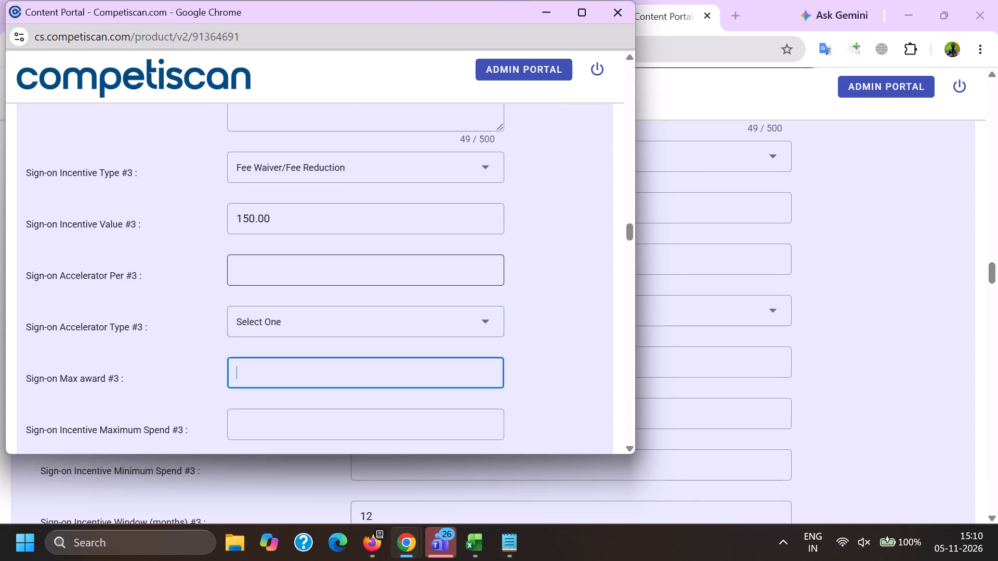
text(150.00)
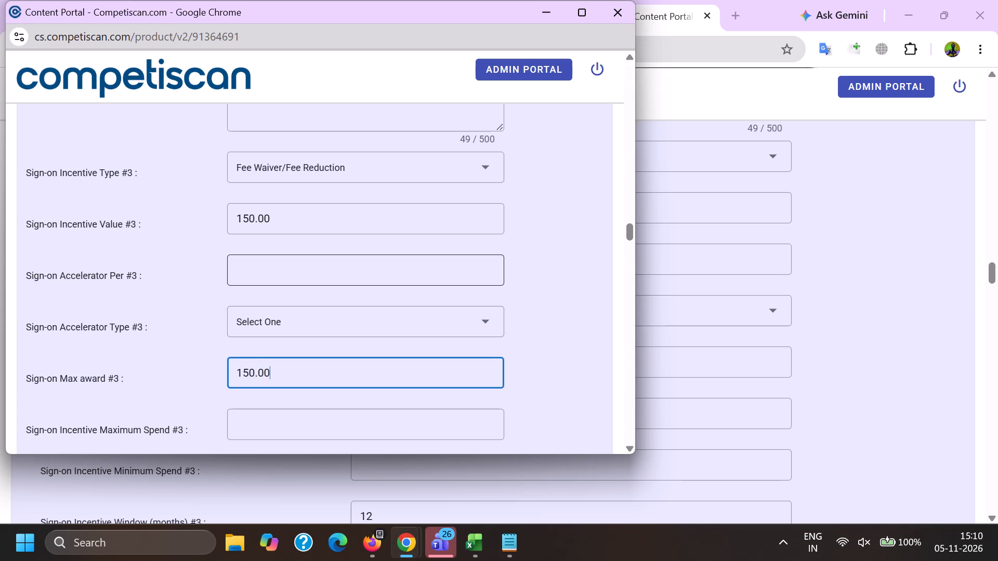
Set Sign-on Incentive Window #3 to 12 months and Sign-on Fixed date #3 to Yes.
key(Tab)
key(Tab)
key(Tab)
text(12)
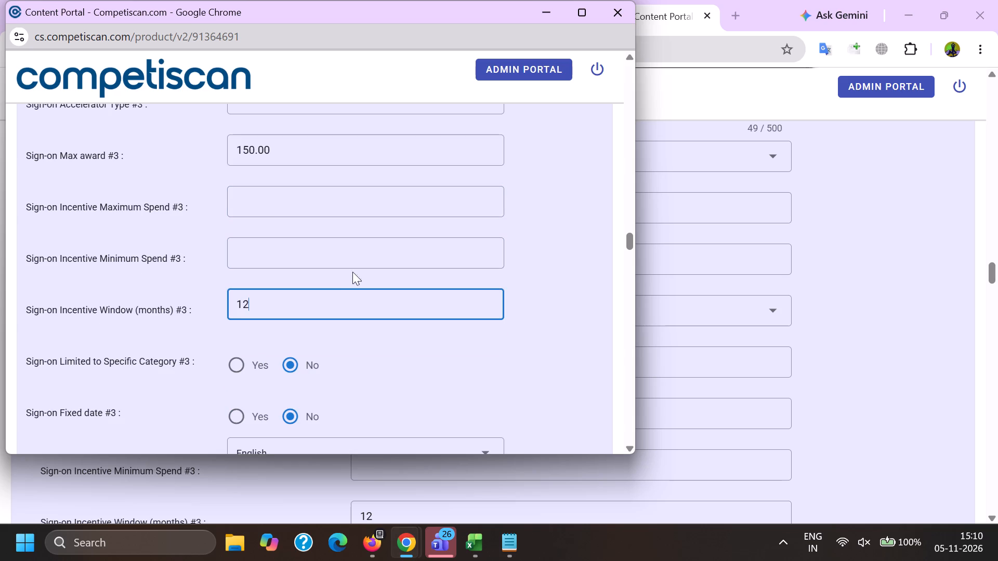
click(249, 417)
Mark Credit Card Mentioned in the Travel & Leisure section and set its Credit Network to Visa.
scroll(304, 275, down, 8)
key(alt+Tab)
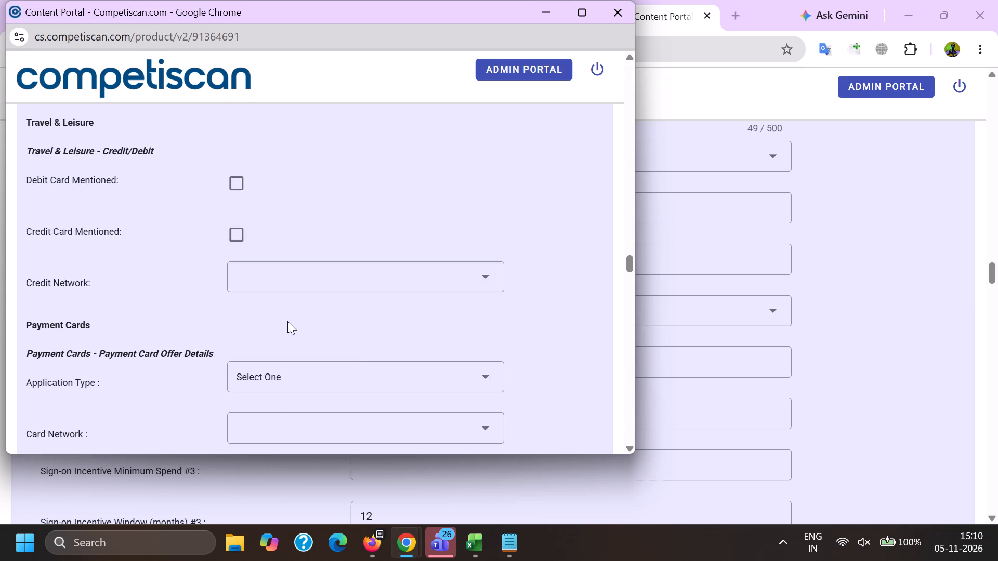
scroll(279, 280, down, 13)
key(alt+Tab)
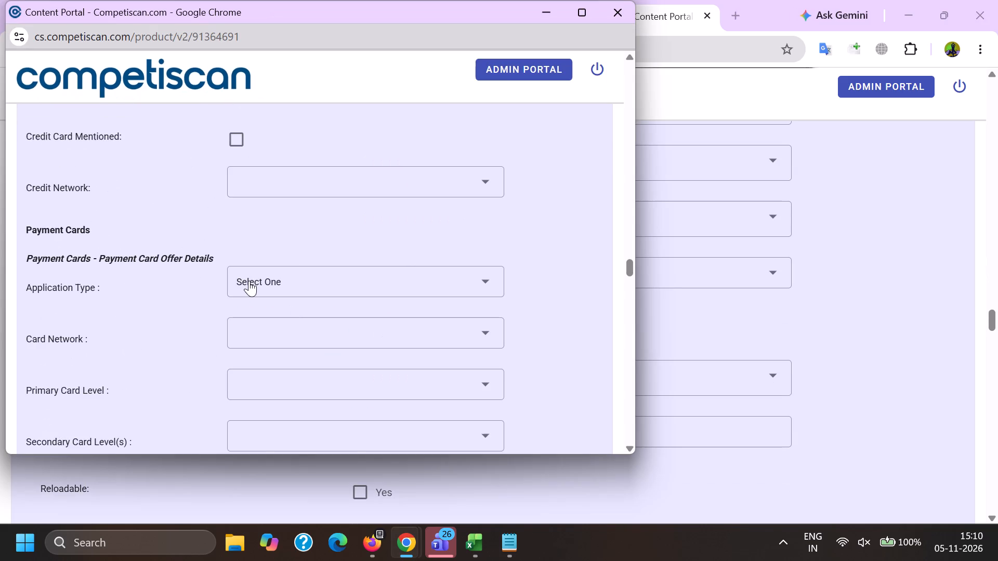
click(235, 134)
click(262, 180)
click(300, 338)
drag(171, 329, 185, 329)
Set the payment card Application Type to Invitation to Apply.
scroll(314, 222, down, 1)
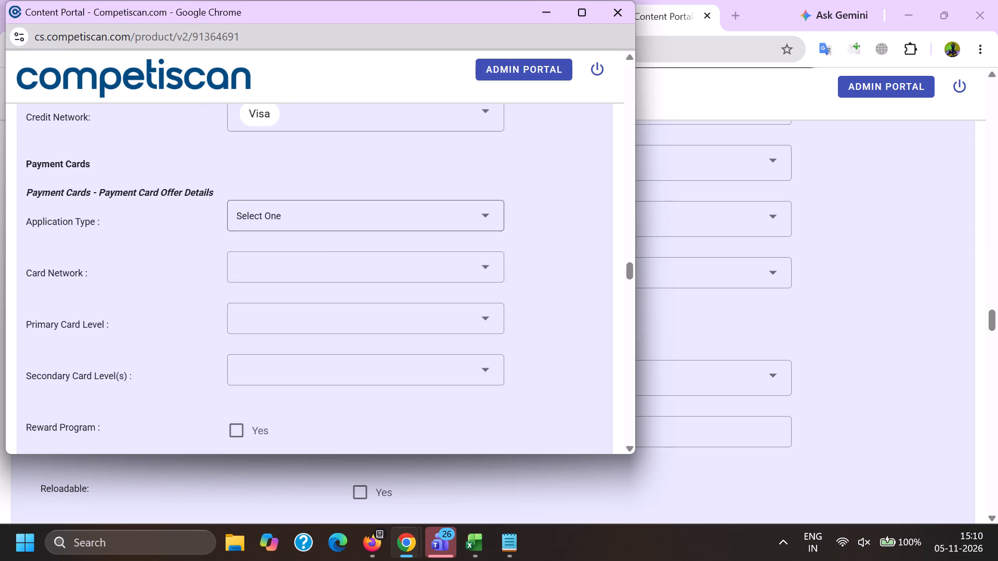
click(274, 212)
click(295, 293)
click(281, 224)
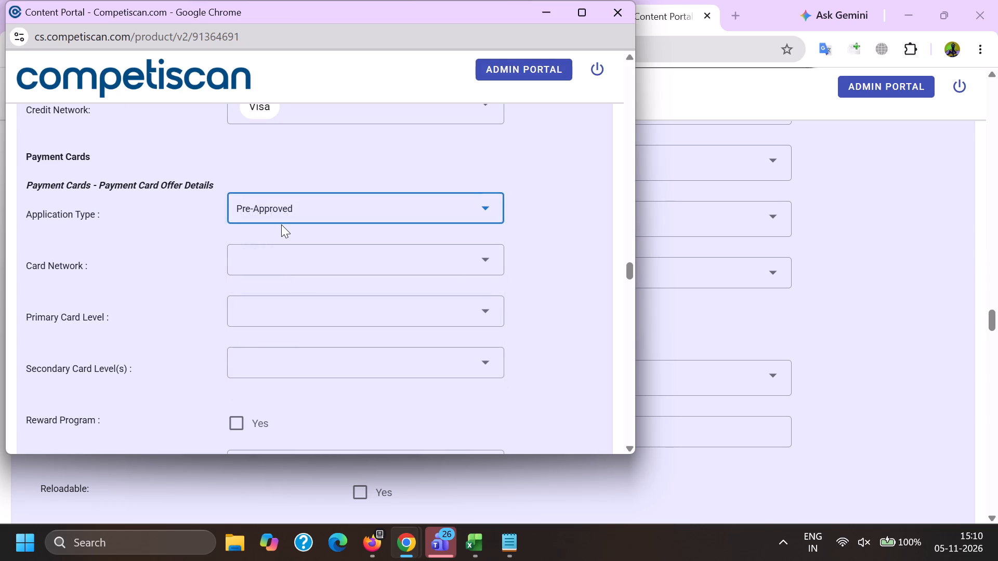
click(281, 224)
click(270, 219)
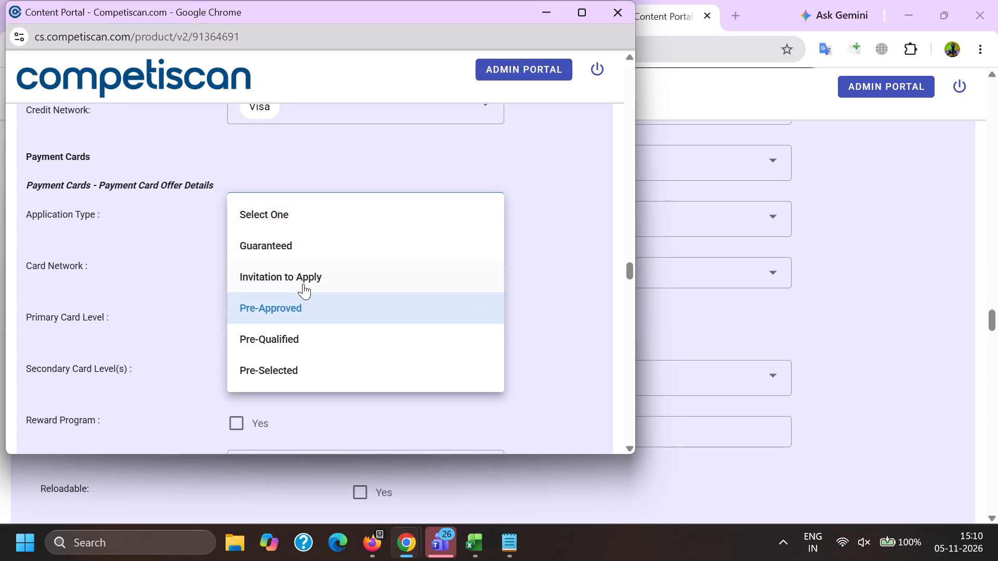
click(306, 279)
drag(182, 275, 187, 276)
Set Card Network to Visa and Primary Card Level to Visa Signature in the payment card offer details.
click(252, 261)
scroll(305, 138, down, 1)
key(alt+Tab)
scroll(292, 305, down, 3)
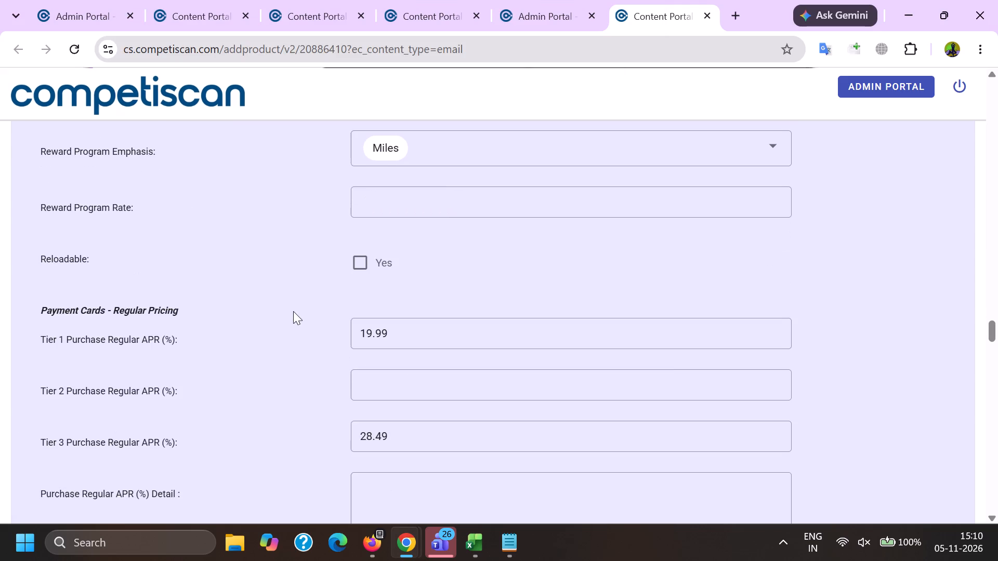
key(alt+Tab)
click(297, 326)
drag(195, 322, 200, 319)
click(295, 246)
scroll(313, 174, down, 4)
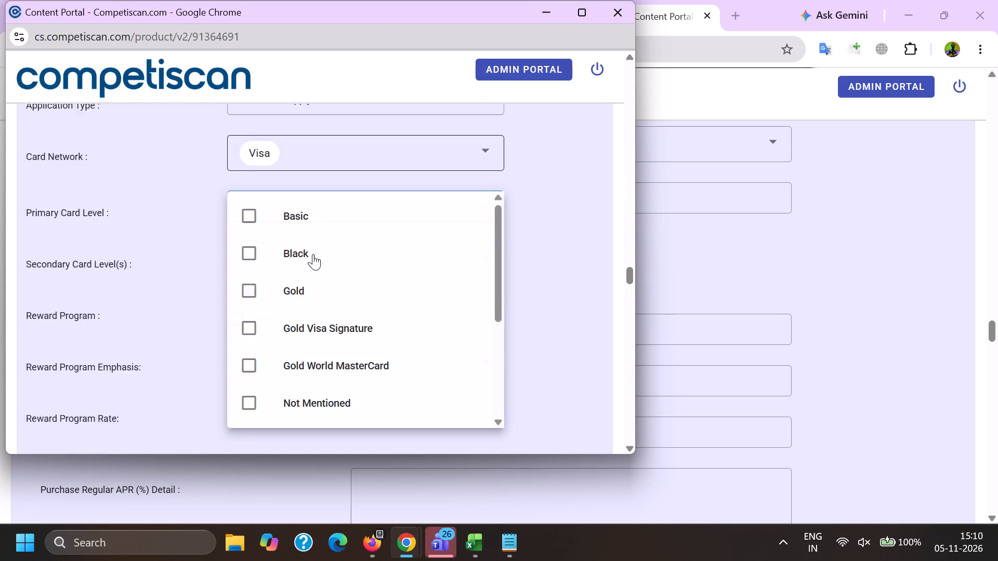
scroll(313, 254, down, 4)
click(291, 313)
drag(191, 300, 195, 299)
Set Reward Program to Yes and Reward Program Emphasis to Miles, matching the published product.
click(239, 277)
click(254, 310)
key(alt+Tab)
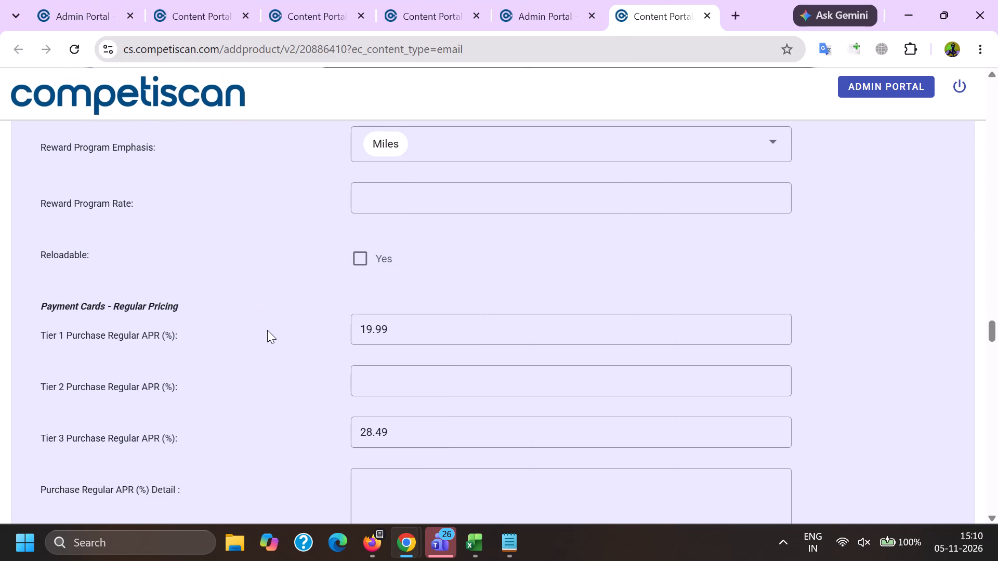
key(alt+Tab)
click(300, 364)
click(173, 357)
Copy the Tier 1 Purchase Regular APR of 19.99 from the published product.
key(alt+Tab)
drag(391, 329, 201, 343)
key(ctrl+c)
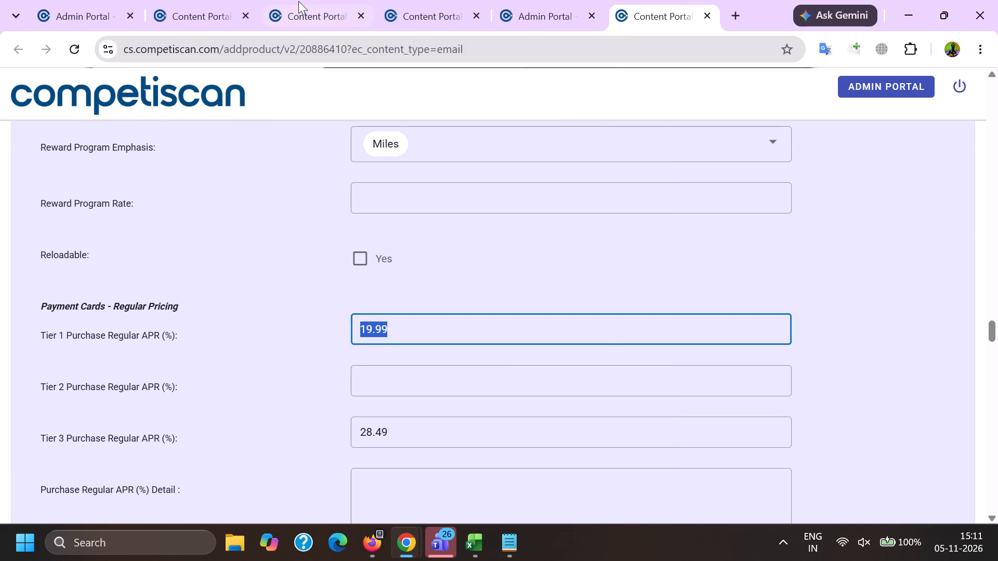
Find the pricing and terms link in the United offer email and open its page to check the card's APRs.
click(298, 0)
scroll(424, 335, down, 10)
scroll(477, 331, down, 3)
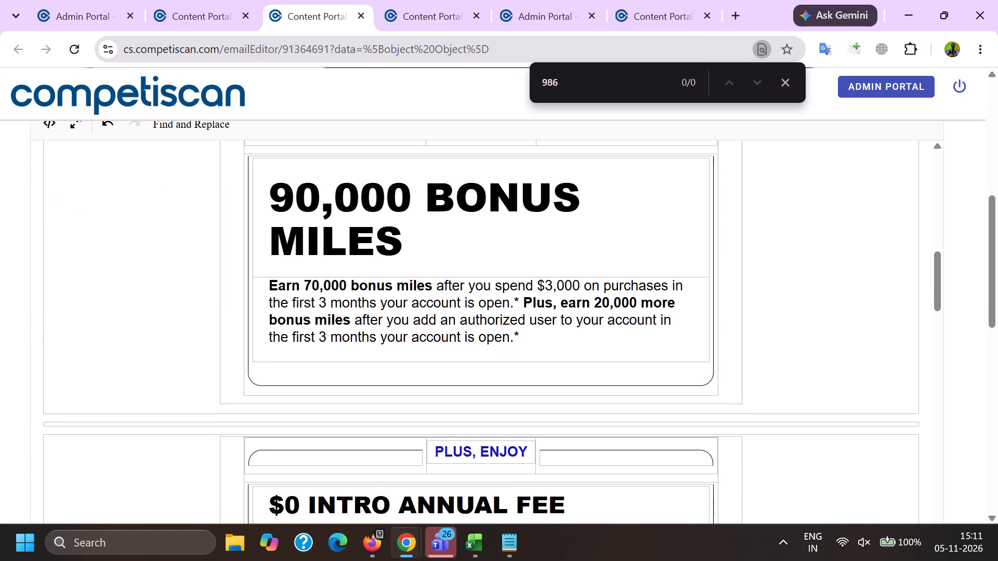
scroll(488, 345, down, 7)
scroll(465, 381, down, 4)
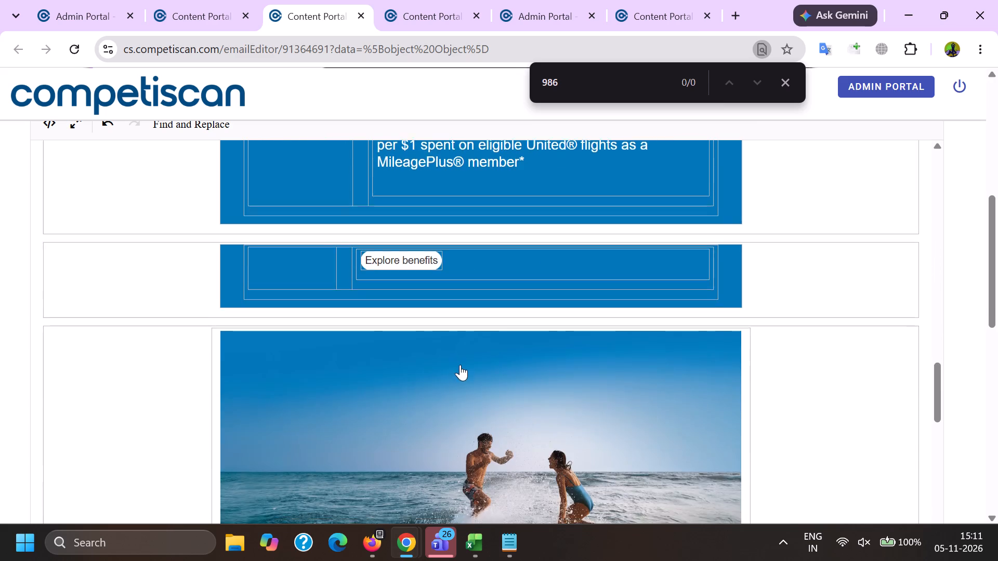
scroll(479, 346, up, 8)
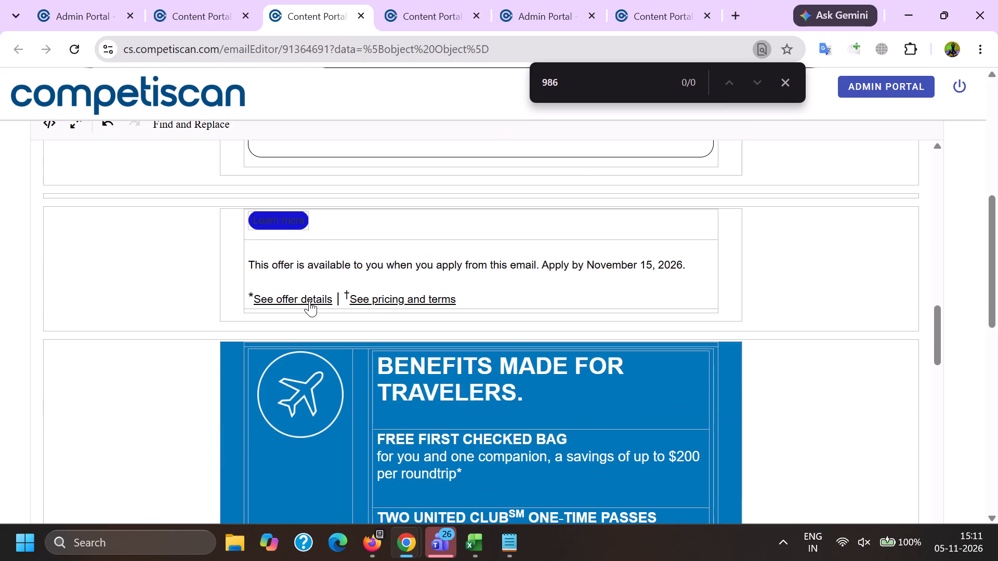
right_click(309, 301)
click(653, 270)
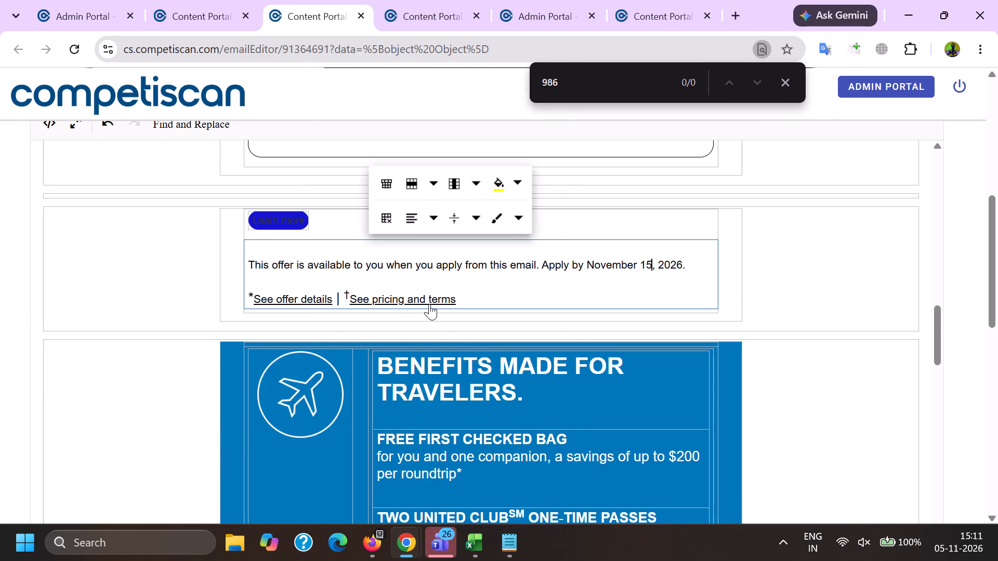
right_click(429, 304)
click(508, 45)
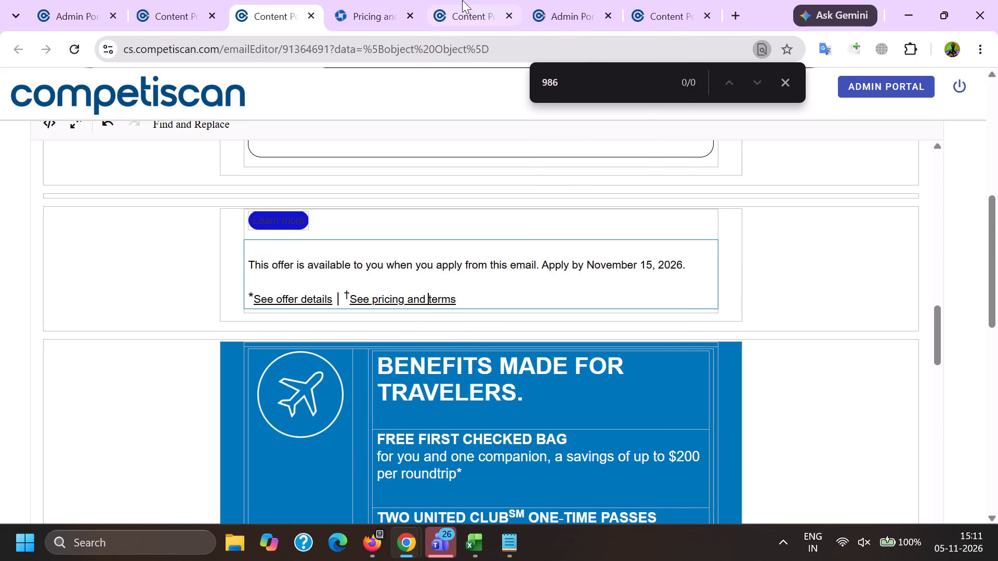
click(331, 0)
Set Tier 1 Purchase Regular APR to 19.99 and Tier 3 Purchase Regular APR to 28.99 in the new entry.
key(alt+Tab)
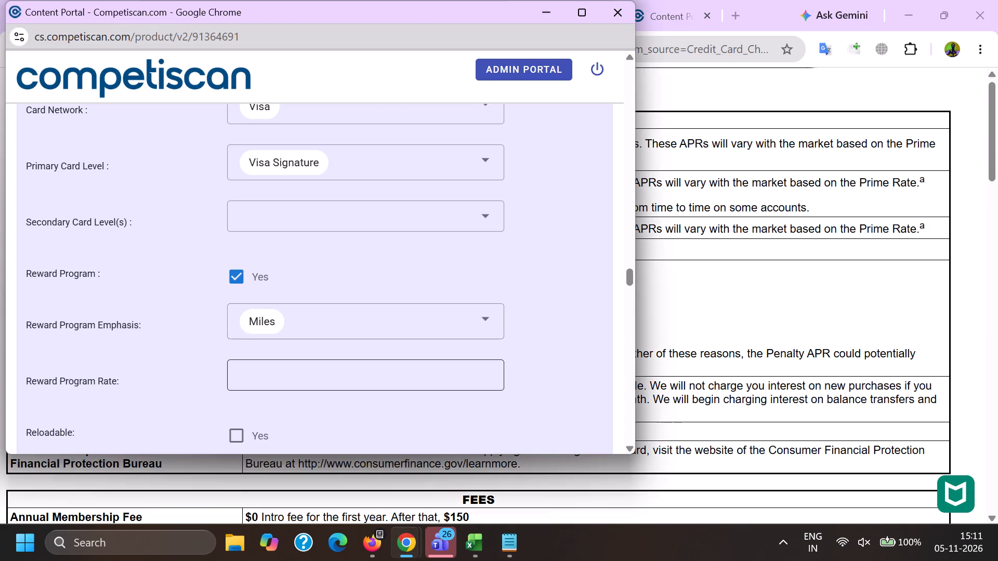
scroll(325, 318, down, 2)
click(284, 350)
key(ctrl+v)
scroll(306, 237, down, 2)
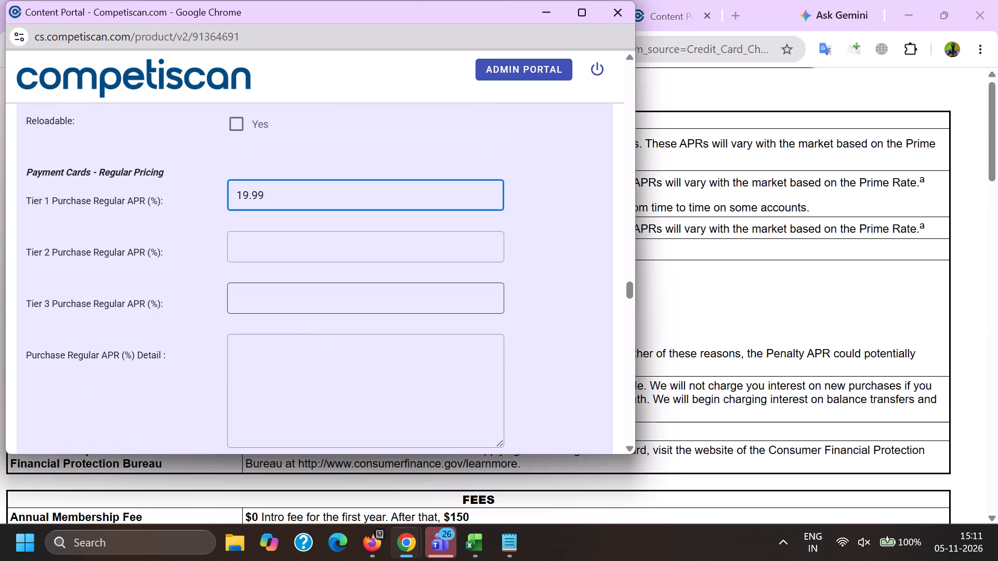
click(286, 299)
text(28.99)
key(Tab)
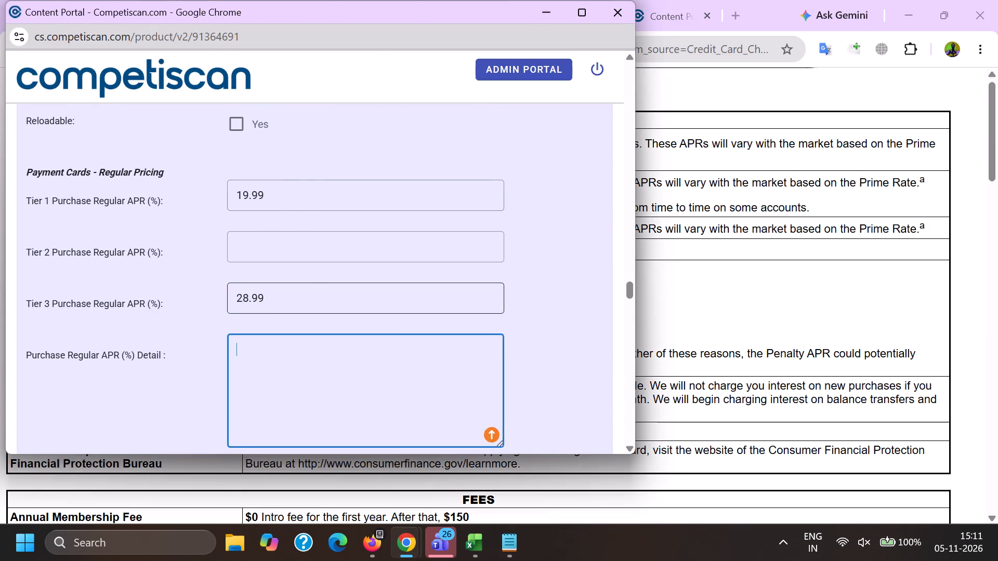
Check the pricing and terms page and set the purchase regular rate type to Variable (Prime).
key(alt+Tab)
key(alt+Tab)
scroll(288, 299, down, 2)
click(271, 331)
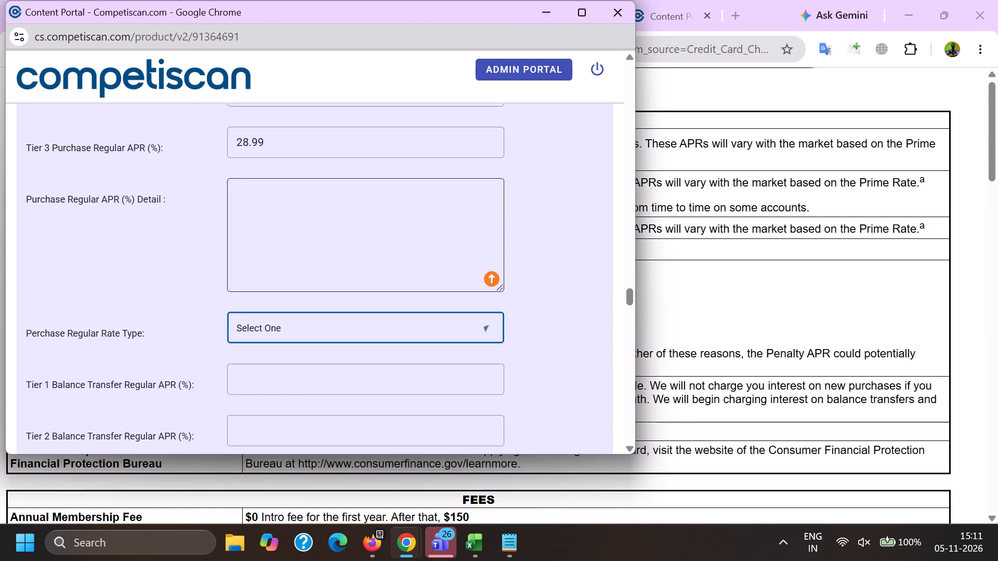
scroll(287, 221, down, 1)
click(296, 316)
click(272, 318)
Set Tier 1 Balance Transfer Regular APR to 19.99 and Tier 3 Balance Transfer Regular APR to 28.99.
click(243, 299)
key(ctrl+v)
scroll(290, 208, down, 2)
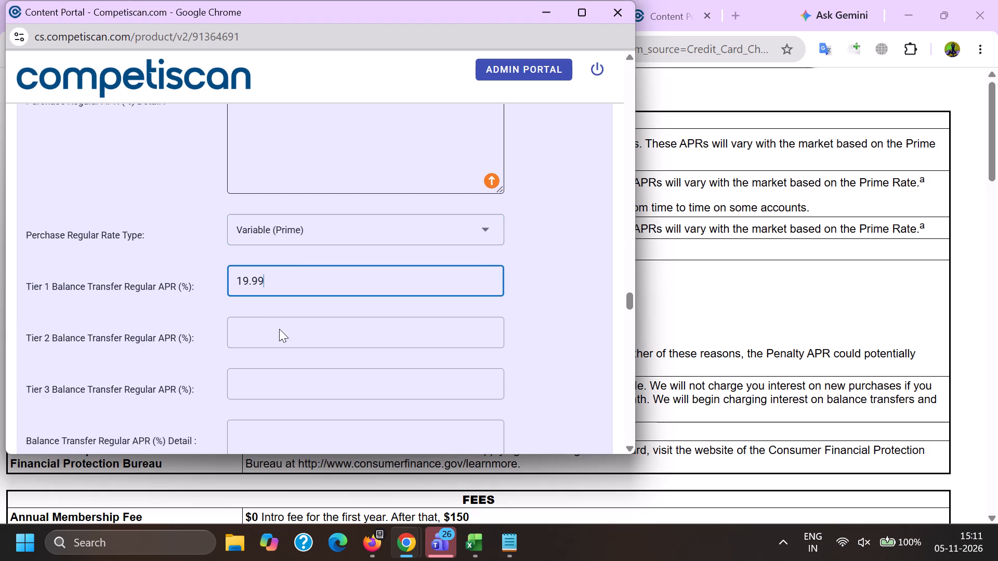
click(271, 260)
text(28.99)
Choose the balance transfer regular rate type in the product entry.
scroll(277, 259, down, 2)
click(278, 287)
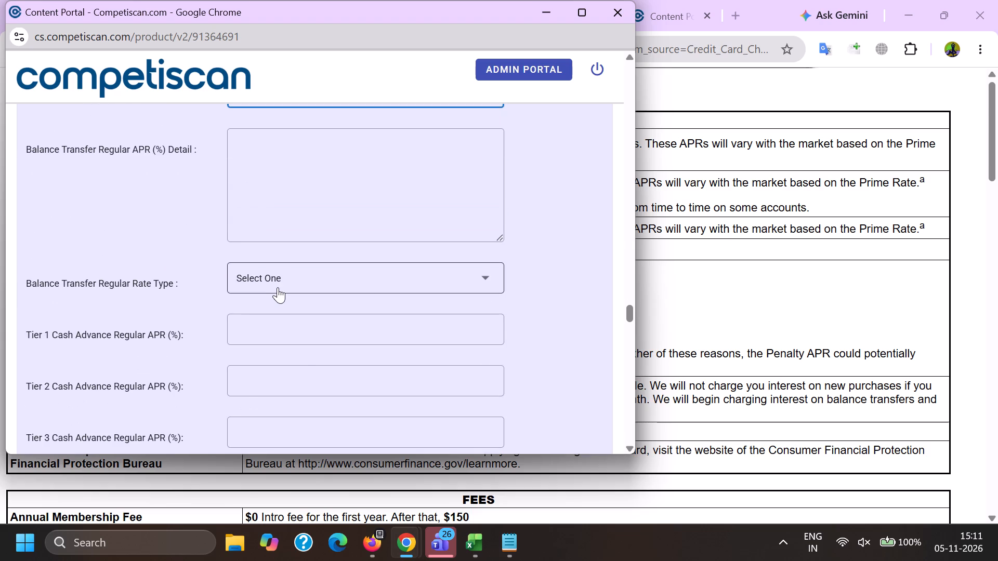
click(299, 339)
Check the pricing page, set Tier 1 Cash Advance Regular APR to 28.74 and its rate type to Variable (Prime).
click(260, 337)
key(alt+Tab)
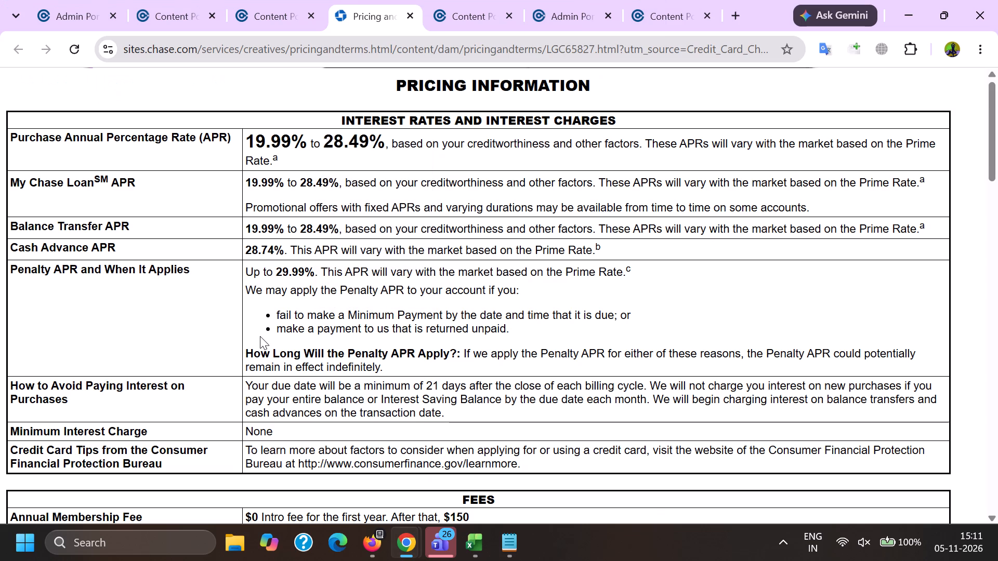
key(alt+Tab)
text(28.74)
scroll(260, 345, down, 3)
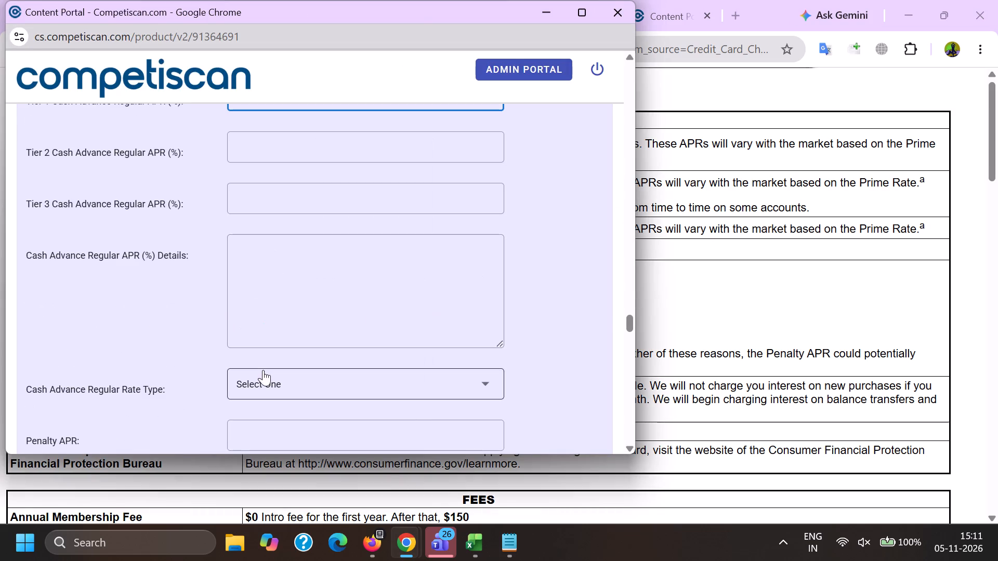
click(263, 370)
scroll(317, 266, down, 2)
click(310, 290)
Set the Penalty APR to 29.99 and copy the Penalty APR details over from the earlier filled-in product entry.
click(304, 292)
text(29.99)
key(alt+Tab)
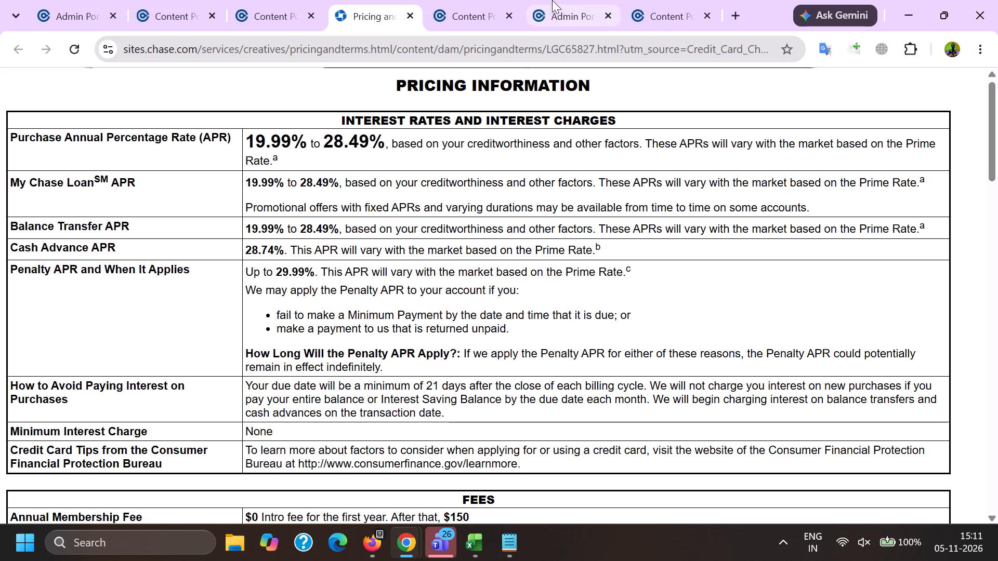
click(287, 0)
click(679, 0)
scroll(641, 265, down, 11)
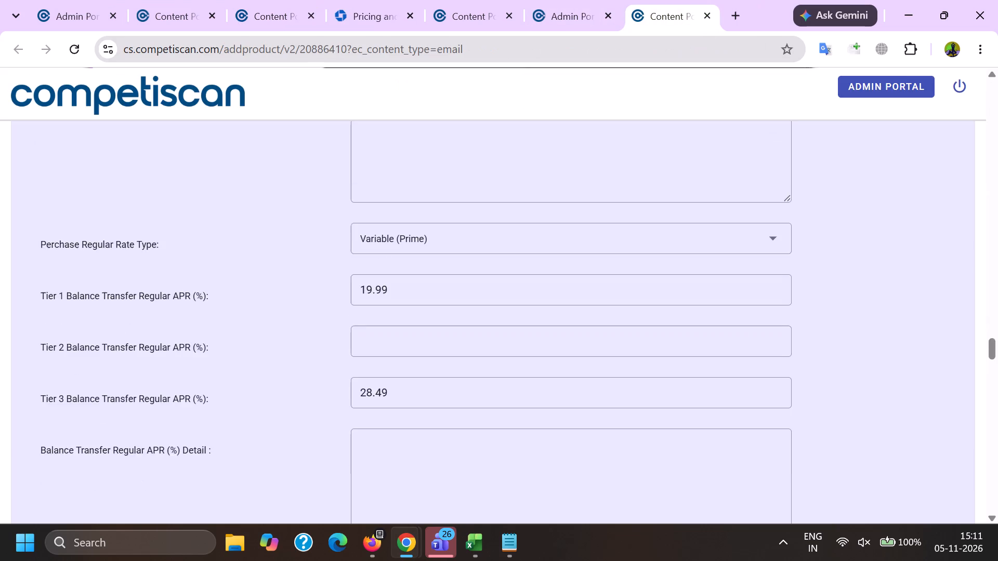
scroll(596, 313, down, 7)
scroll(432, 352, up, 4)
triple_click(382, 308)
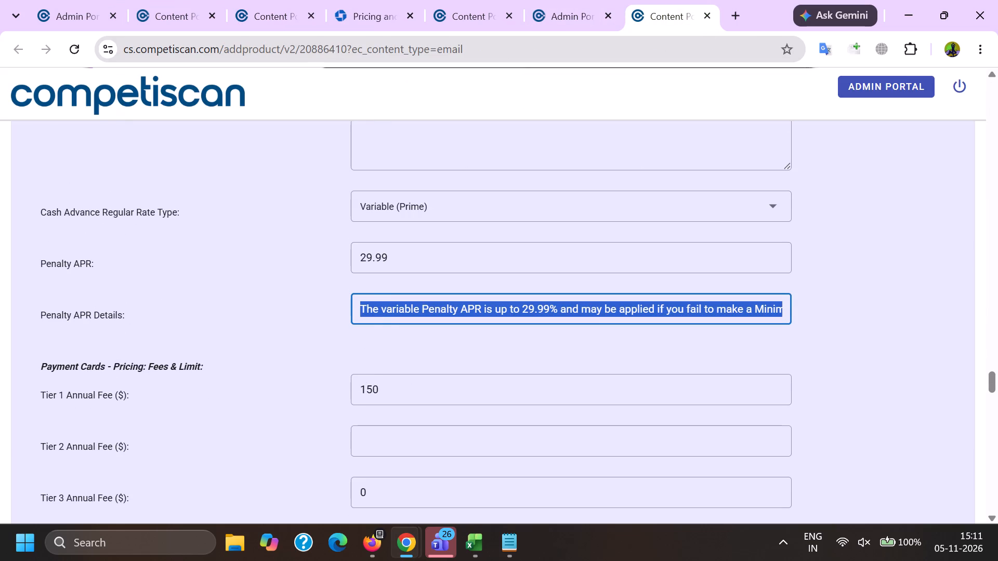
key(ctrl+c)
key(alt+Tab)
click(312, 341)
key(ctrl+v)
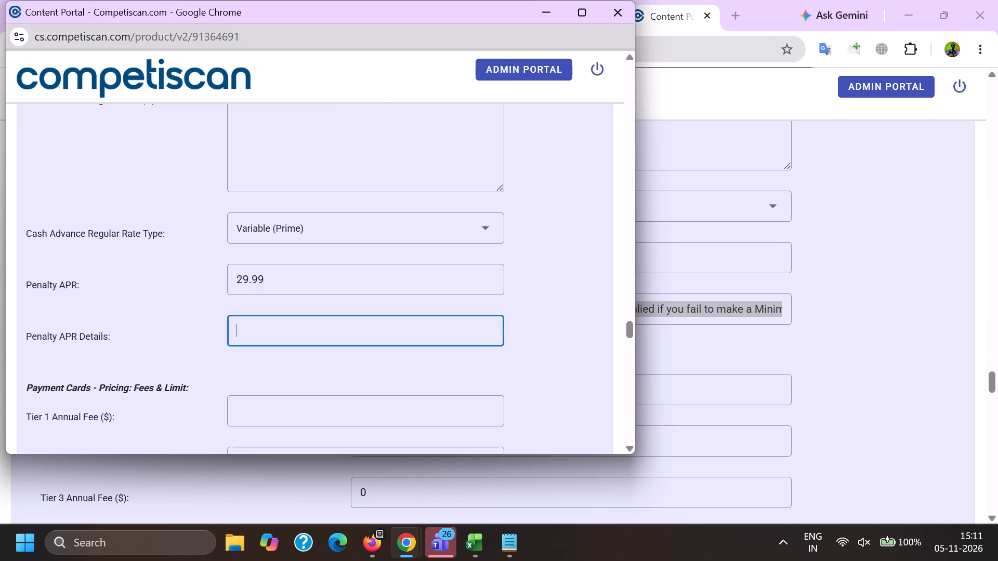
Set Tier 1 Annual Fee to 150.00, Tier 3 Annual Fee to 0.00 and Tier 3 Late Fee to 40.00.
scroll(277, 264, down, 2)
click(251, 259)
text(150.00)
key(Tab)
key(Tab)
text(0.00)
key(Tab)
scroll(247, 263, down, 6)
click(257, 180)
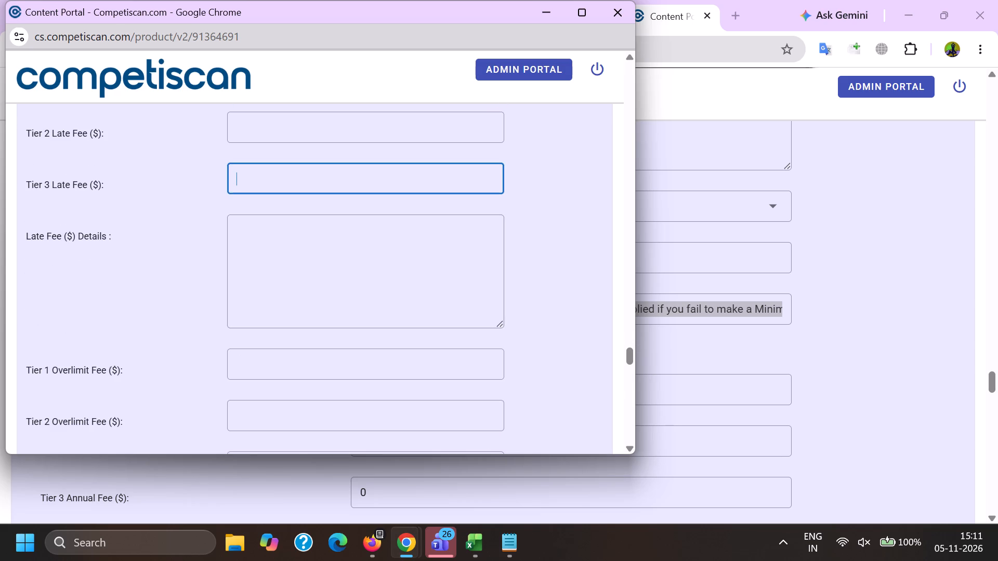
text(40.00)
key(Tab)
Set the balance transfer fee to 5% with a 5.00 minimum and the cash advance fee to 5% with a 10.00 minimum.
scroll(256, 180, down, 5)
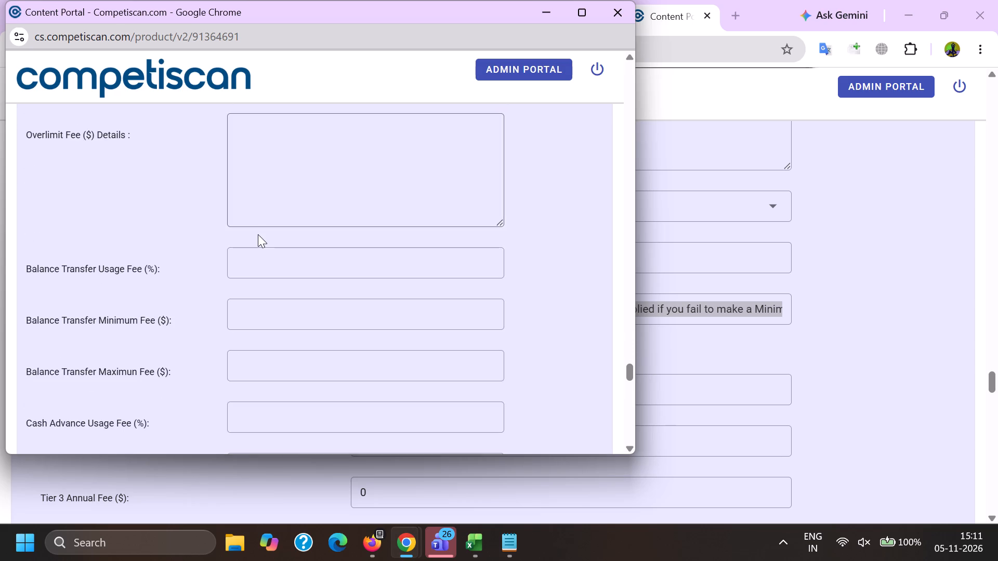
click(259, 263)
key(5)
key(Tab)
key(5)
text(.00)
key(Tab)
key(Tab)
key(5)
key(Tab)
text(10.00)
Submit the completed product entry for email 91364691.
scroll(281, 248, down, 20)
scroll(281, 248, down, 10)
click(248, 438)
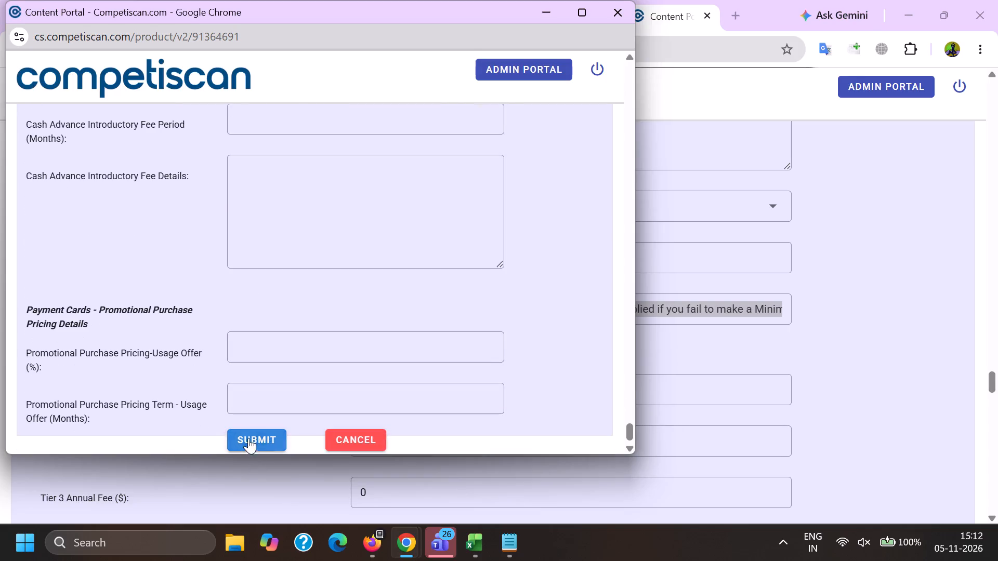
In Firefox's United Airlines results, find email 91346673 and copy its subject without the forward prefix.
key(alt+Tab)
click(221, 0)
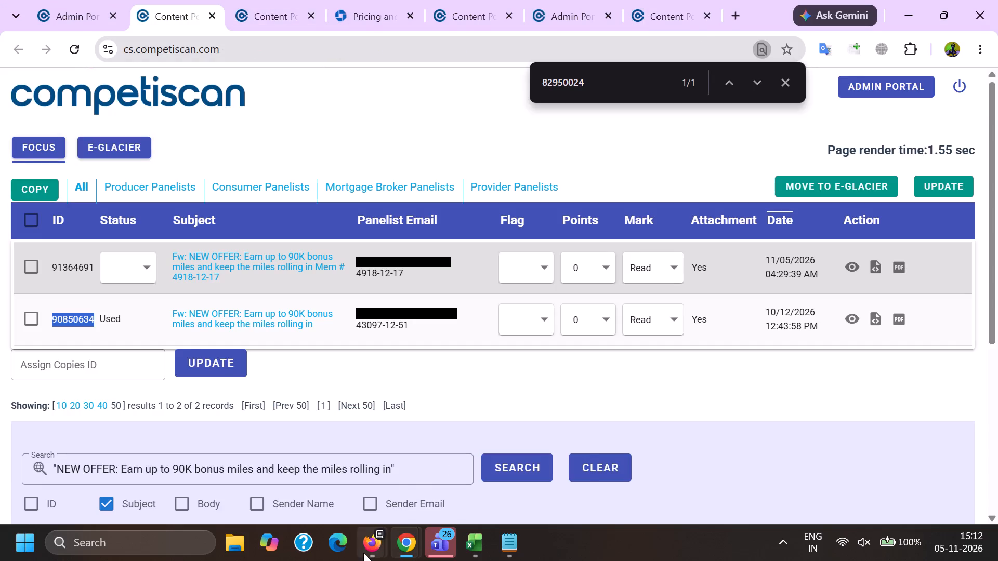
click(363, 553)
click(244, 485)
scroll(218, 385, down, 3)
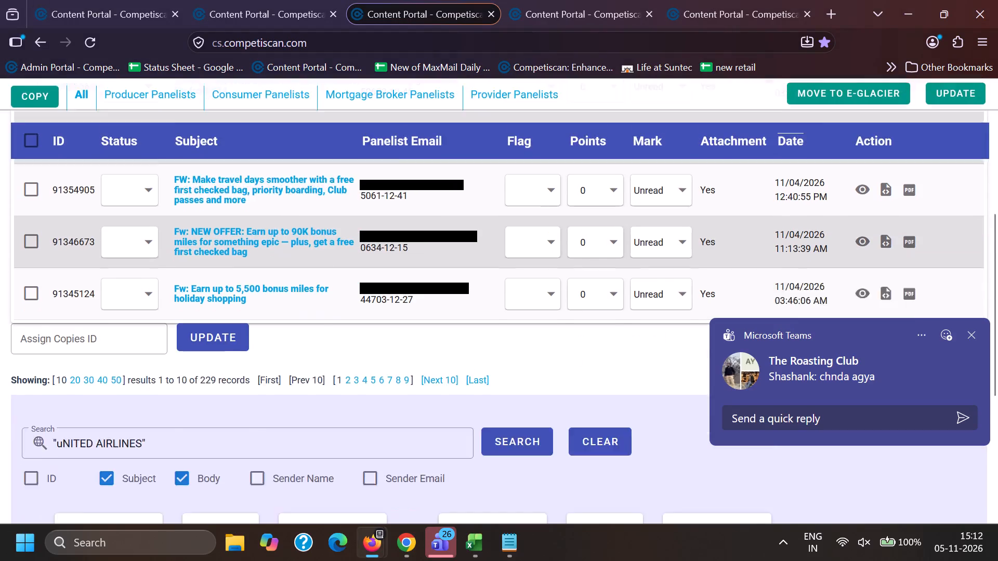
scroll(237, 393, up, 1)
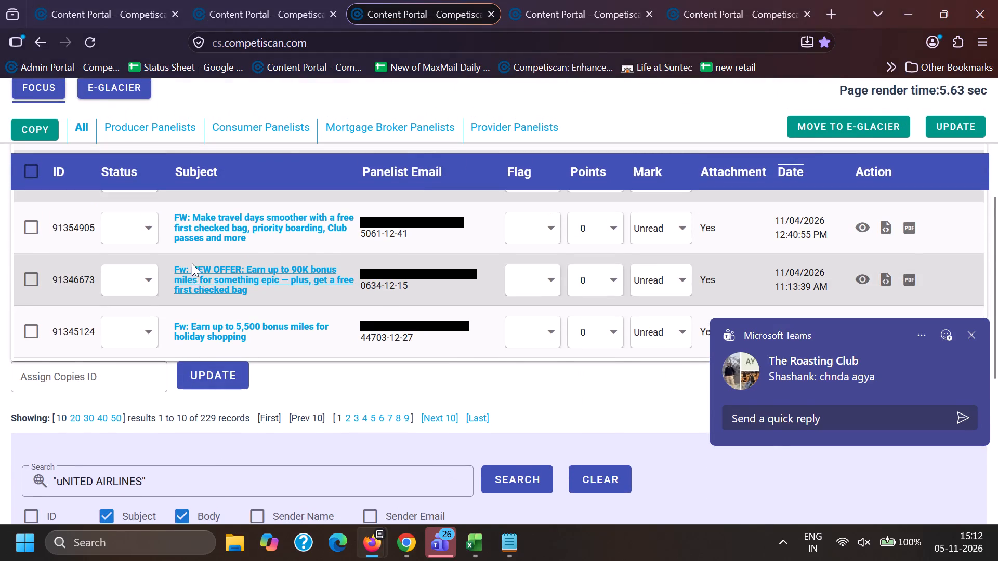
drag(192, 262, 275, 297)
key(ctrl+c)
key(ctrl+c)
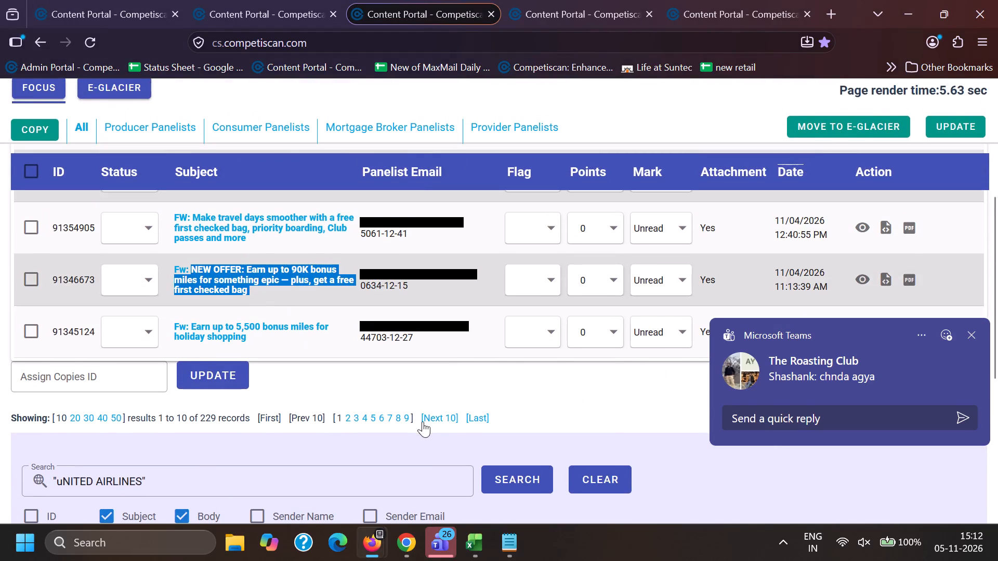
Back in Chrome, search email subjects for the quoted phrase "NEW OFFER: Earn up to 90K bonus miles for something epic — plus, get a free first checked bag".
click(408, 546)
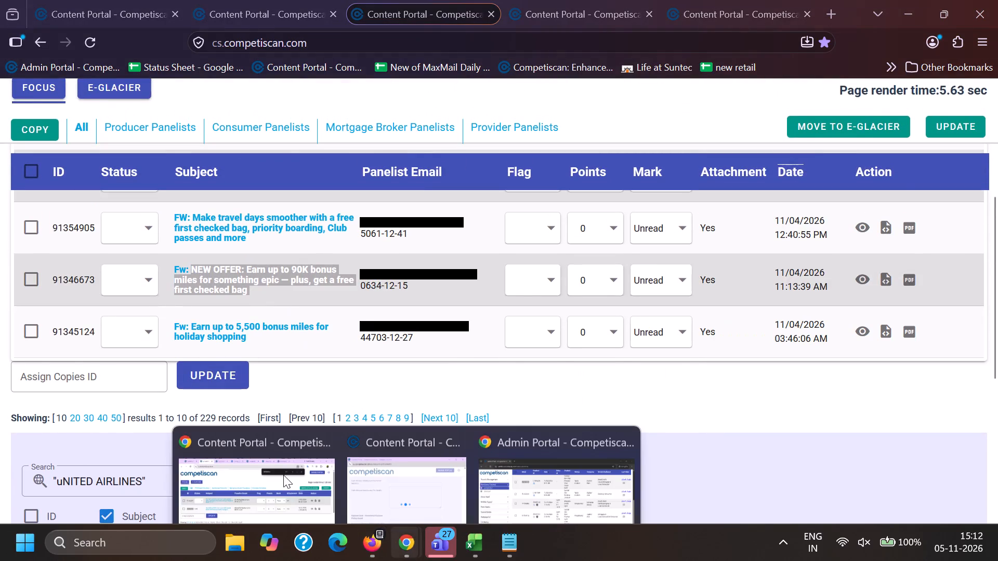
click(283, 475)
drag(405, 464, 6, 465)
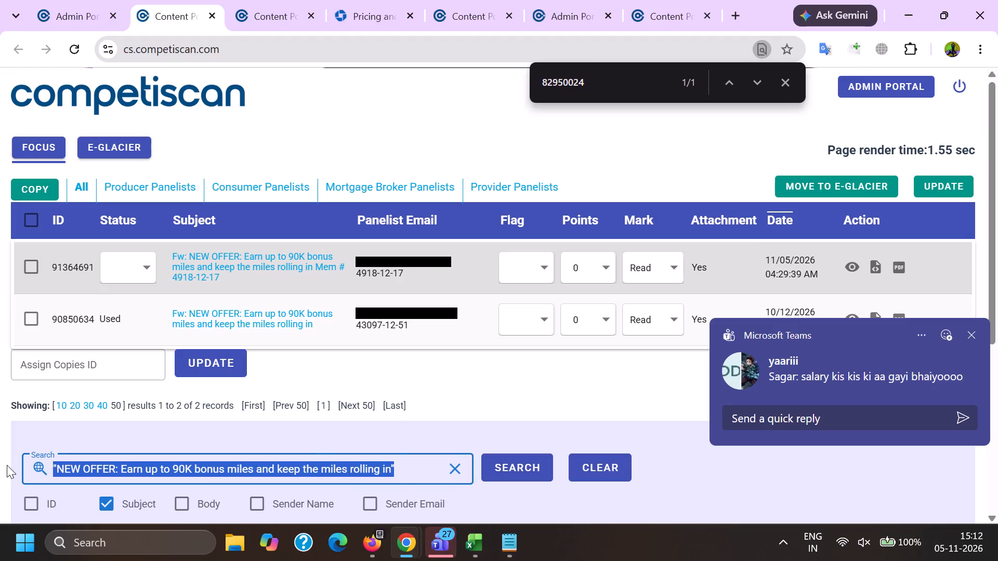
key(BackSpace)
key(shift+quotedbl)
key(ctrl+v)
key(shift+quotedbl)
key(Return)
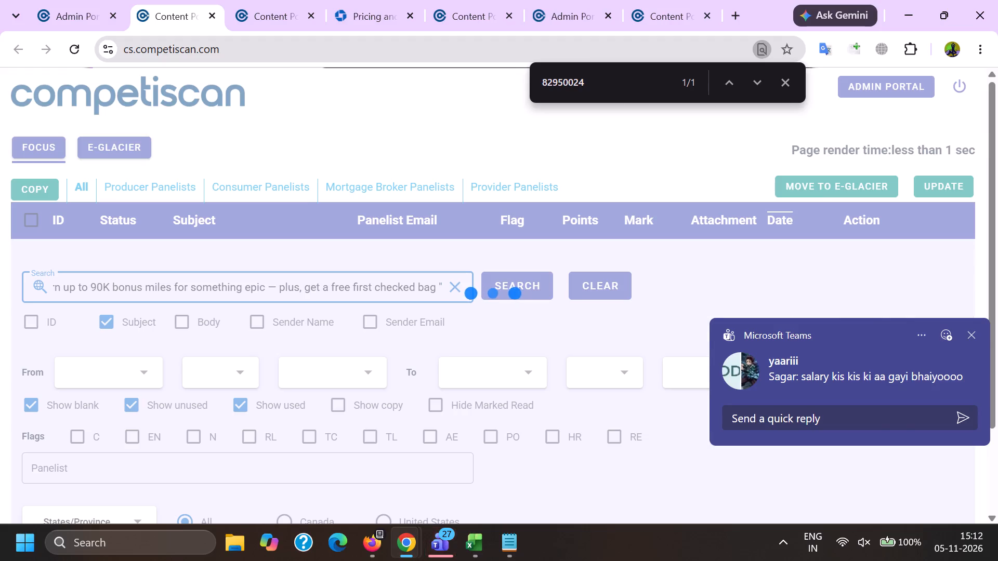
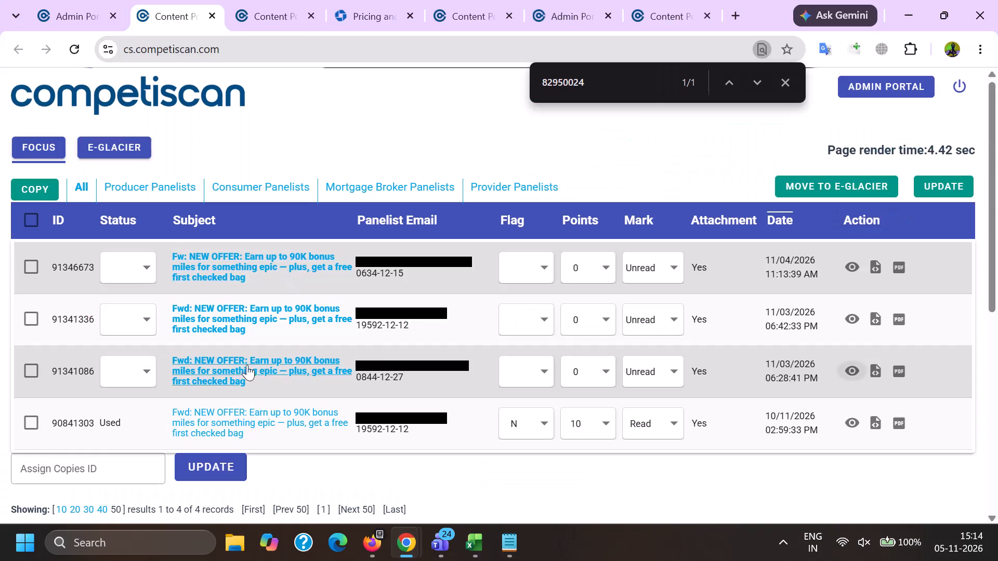
Open email 91341086 in the editor and log its ID with the category cc in the next empty row of Excel's may 26 sheet.
ctrl+click(241, 365)
click(247, 0)
double_click(303, 52)
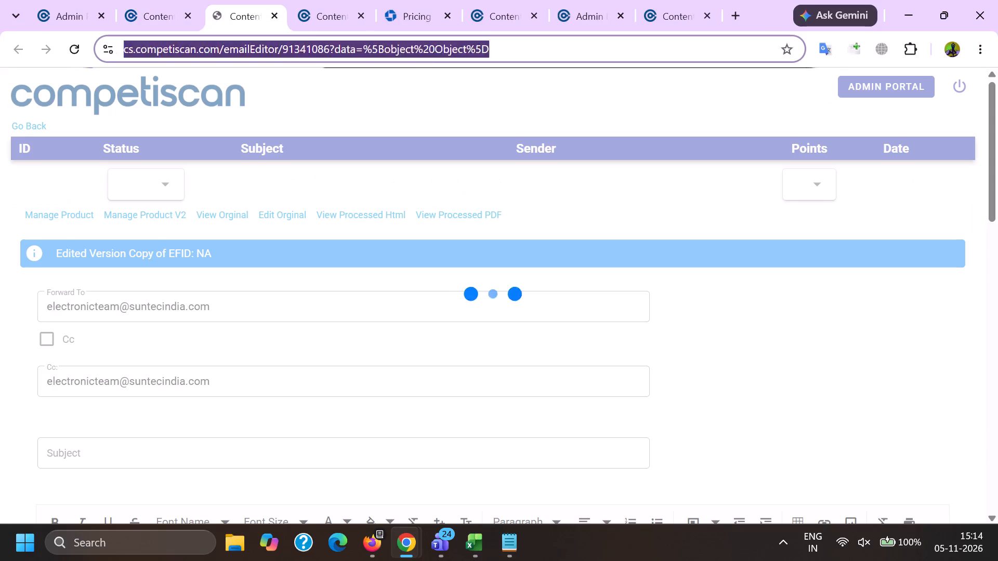
key(ctrl+c)
click(470, 550)
click(628, 480)
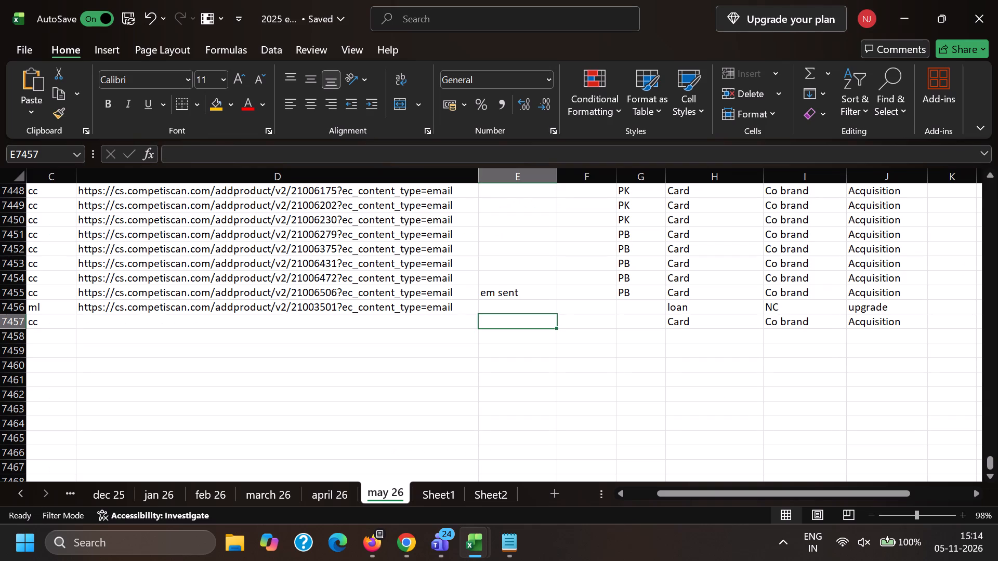
click(71, 340)
key(Left)
key(ctrl+v)
key(Right)
text(cc)
Copy Card, Co brand and Acquisition from the row above into the new row, enter 2 beside them, and return to Chrome.
key(Right)
key(Right)
key(Right)
key(Right)
key(Right)
key(Up)
key(shift+Right)
key(shift+Right)
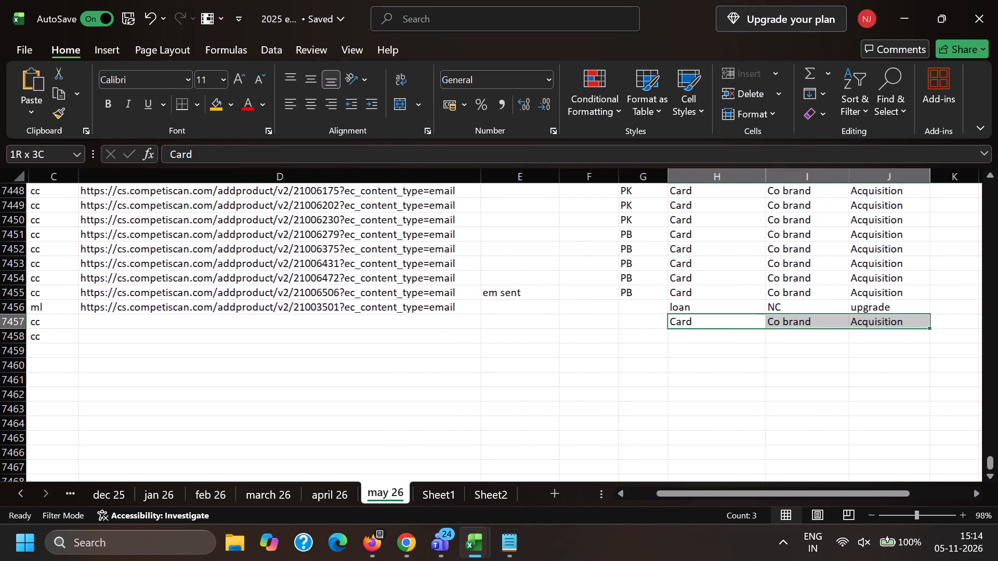
key(ctrl+c)
key(ctrl+Down)
key(ctrl+Up)
key(Down)
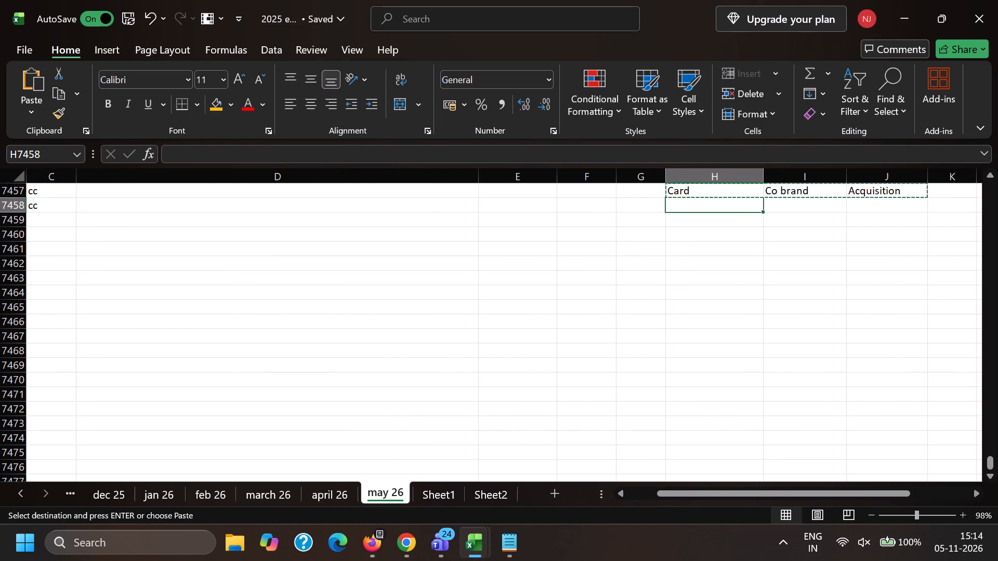
key(ctrl+v)
key(Left)
key(2)
key(Down)
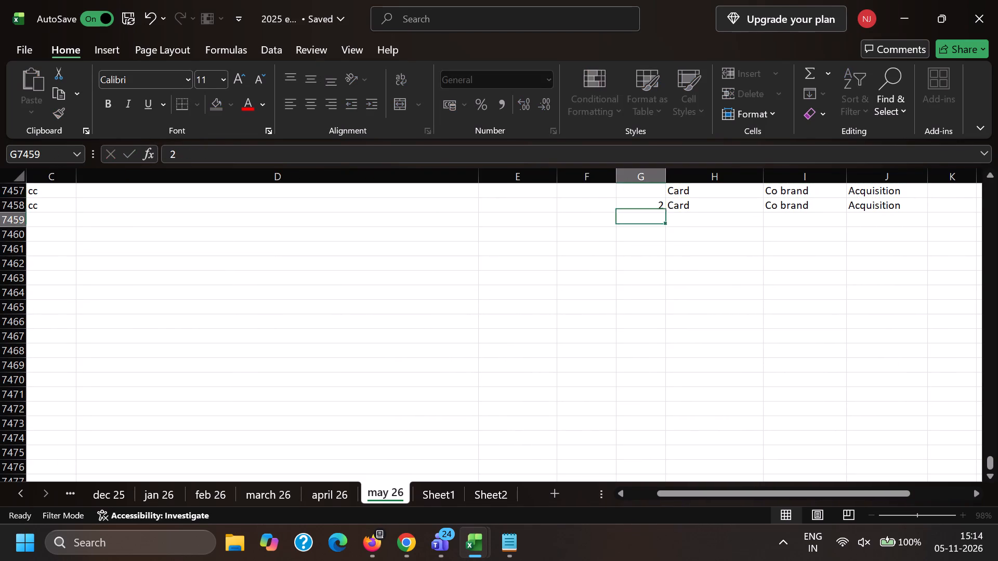
key(Left)
key(Left)
key(Left)
key(Left)
key(Left)
key(Left)
key(Left)
key(Left)
key(Left)
key(Left)
key(Left)
key(Left)
key(Left)
key(Left)
key(Left)
key(Left)
key(Left)
key(alt+Tab)
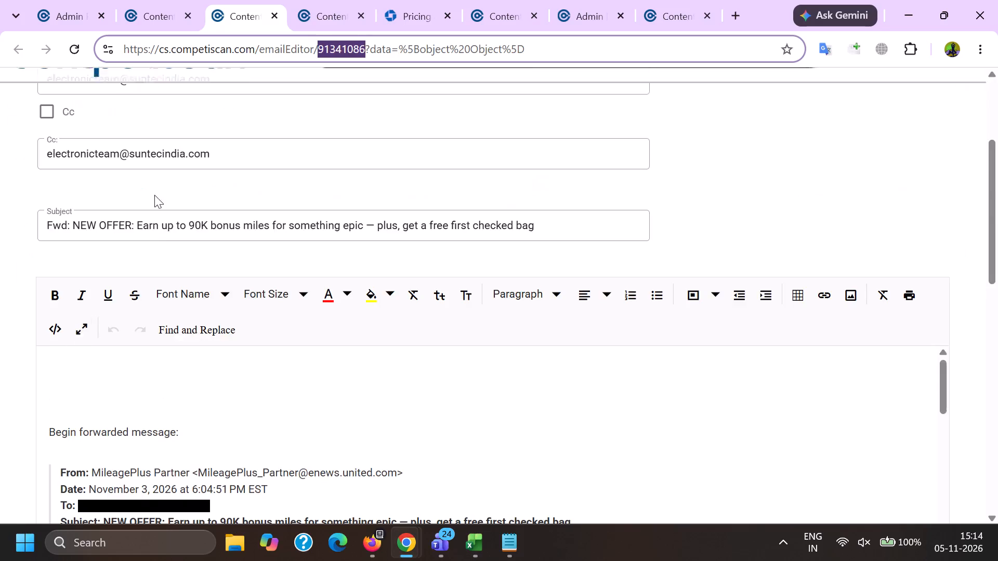
Strip the forwarding line, quote indent, recipient line, sender address and Reply-To line from the email's forwarded header.
scroll(154, 195, down, 2)
drag(209, 274, 0, 262)
key(BackSpace)
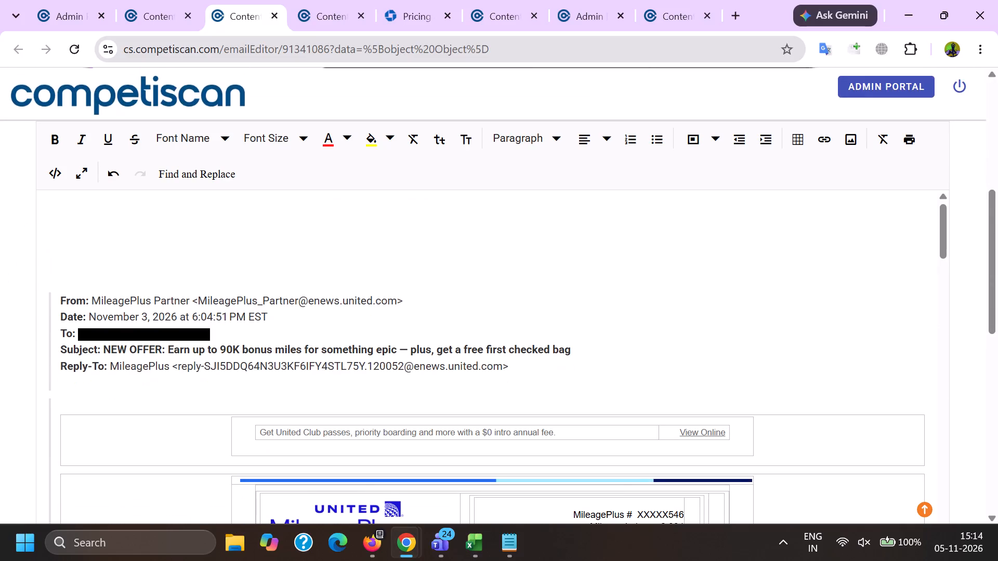
click(52, 301)
key(BackSpace)
drag(47, 327, 198, 326)
key(BackSpace)
key(BackSpace)
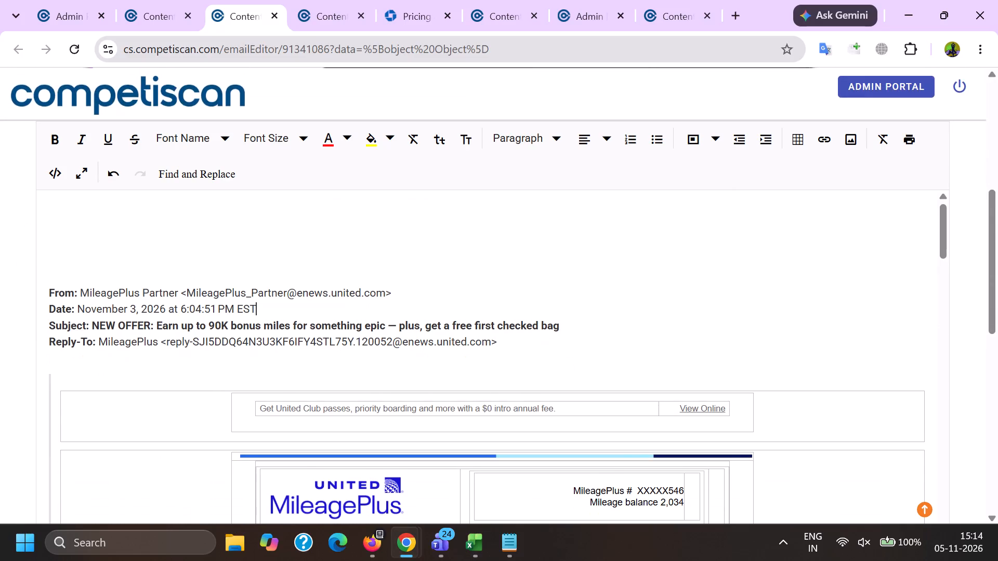
drag(182, 288, 413, 289)
key(BackSpace)
drag(530, 350, 70, 347)
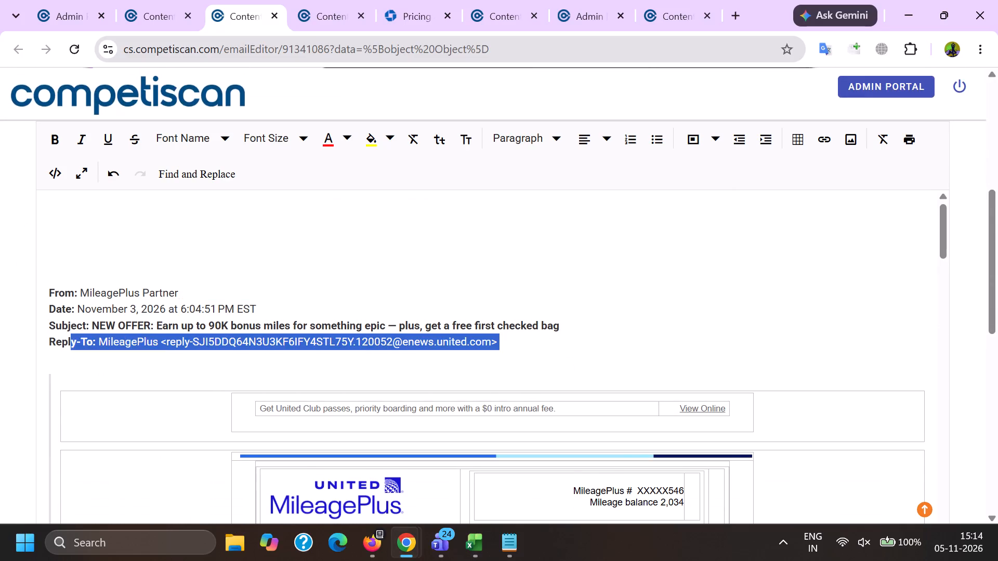
drag(70, 347, 38, 344)
key(BackSpace)
Delete the masked MileagePlus account number beside the United MileagePlus logo.
scroll(335, 217, down, 2)
double_click(650, 314)
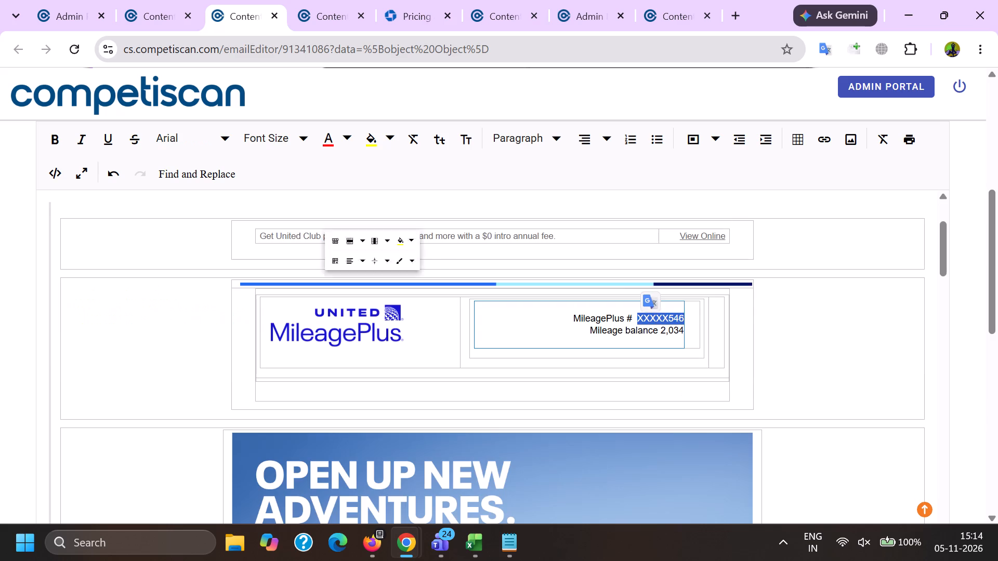
key(BackSpace)
Remove the links from the United MileagePlus logo, the View Online text and the Explorer card hero image.
click(323, 343)
click(329, 271)
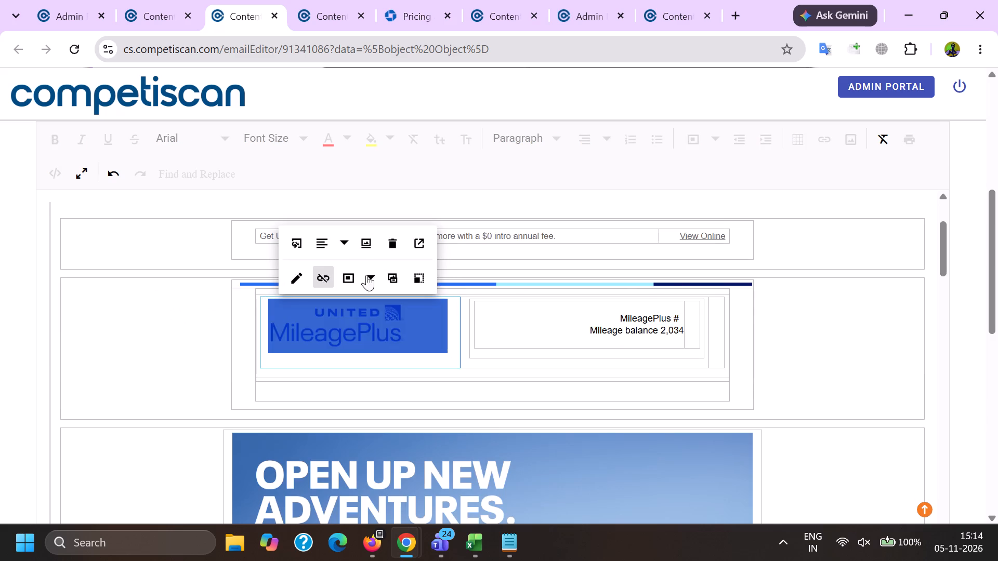
click(709, 236)
click(795, 274)
scroll(656, 289, down, 4)
click(502, 328)
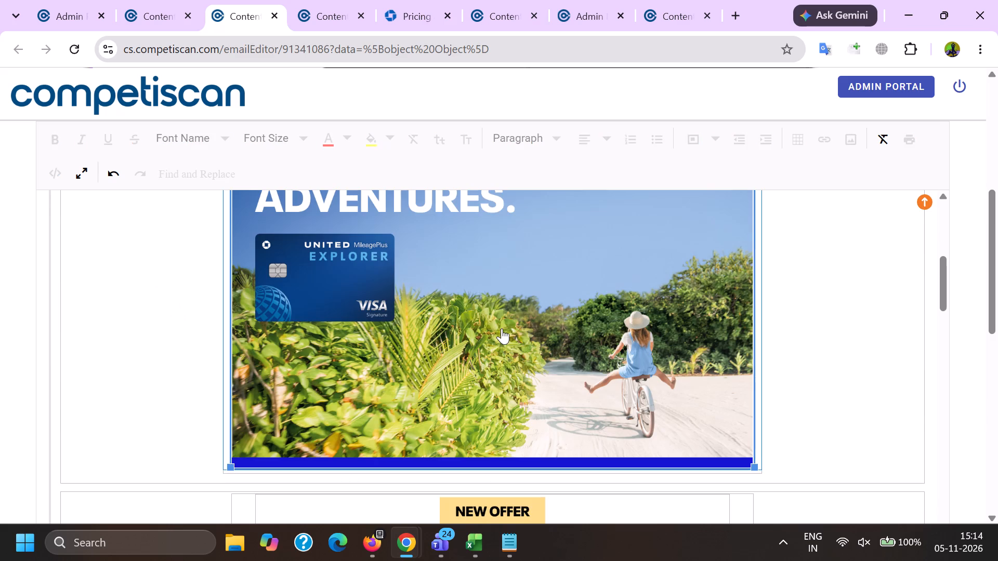
click(465, 242)
Remove the links from the Learn more button and the Find your card text in the email body.
scroll(455, 299, down, 8)
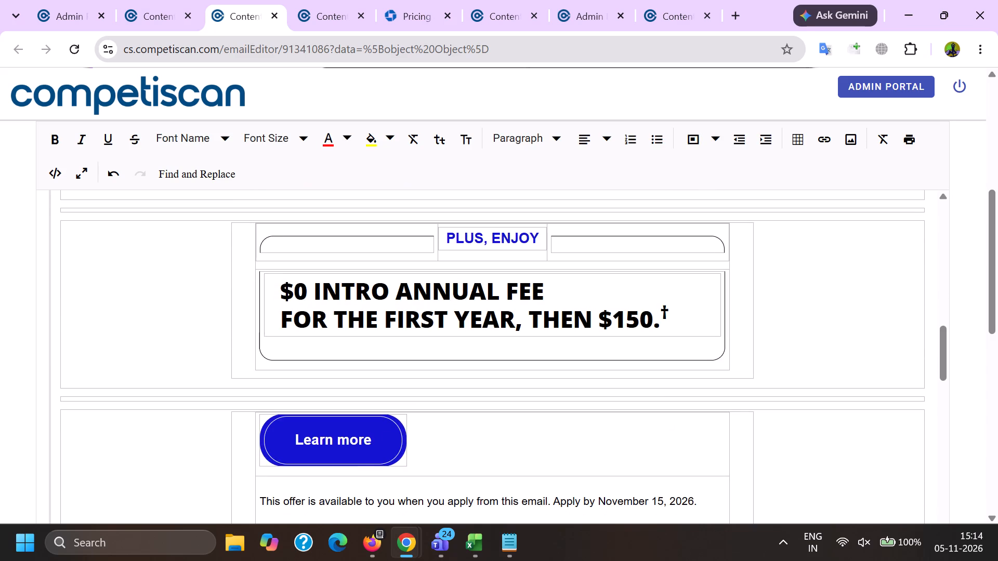
click(323, 437)
click(412, 472)
scroll(417, 344, down, 2)
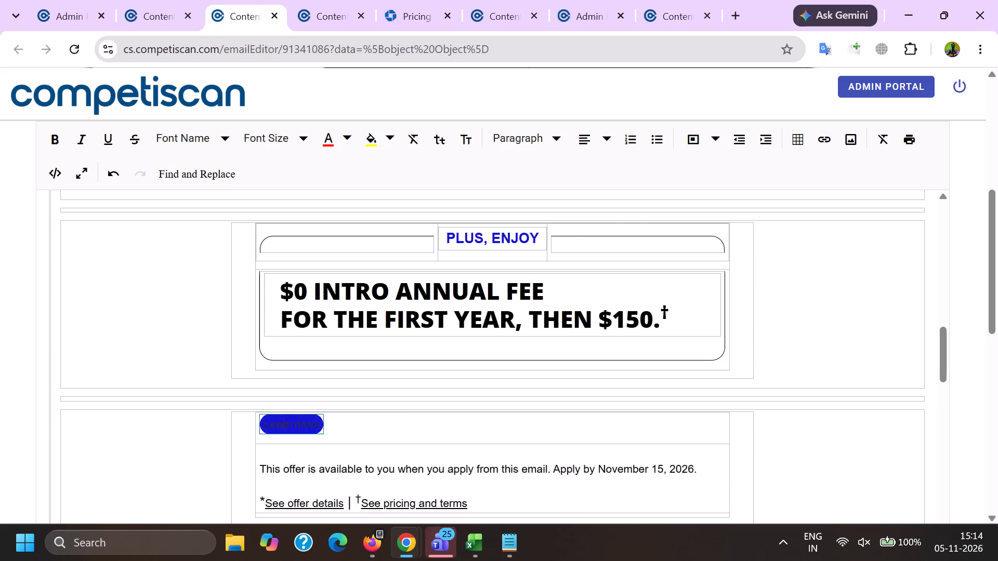
scroll(417, 344, down, 9)
scroll(514, 345, down, 3)
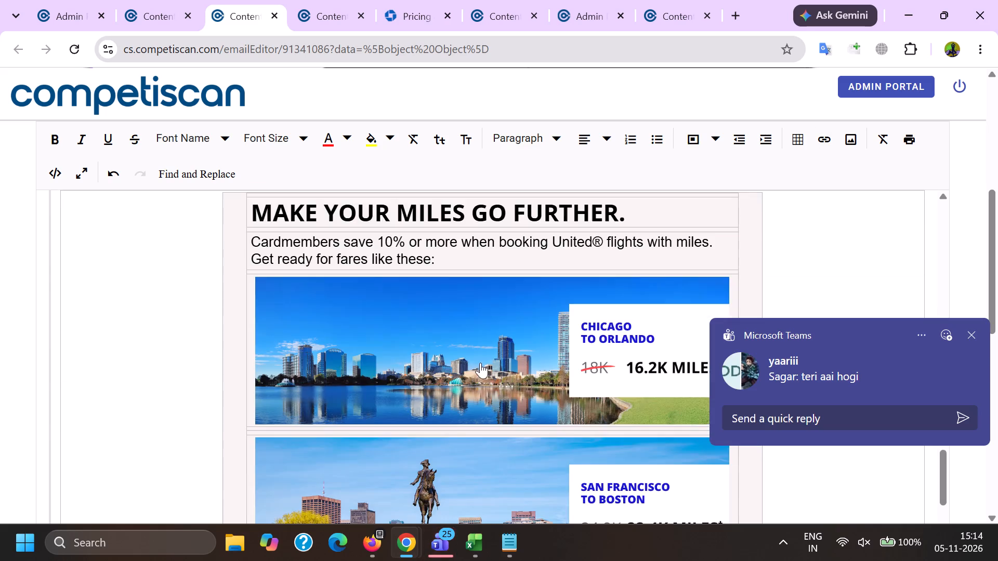
scroll(550, 343, down, 10)
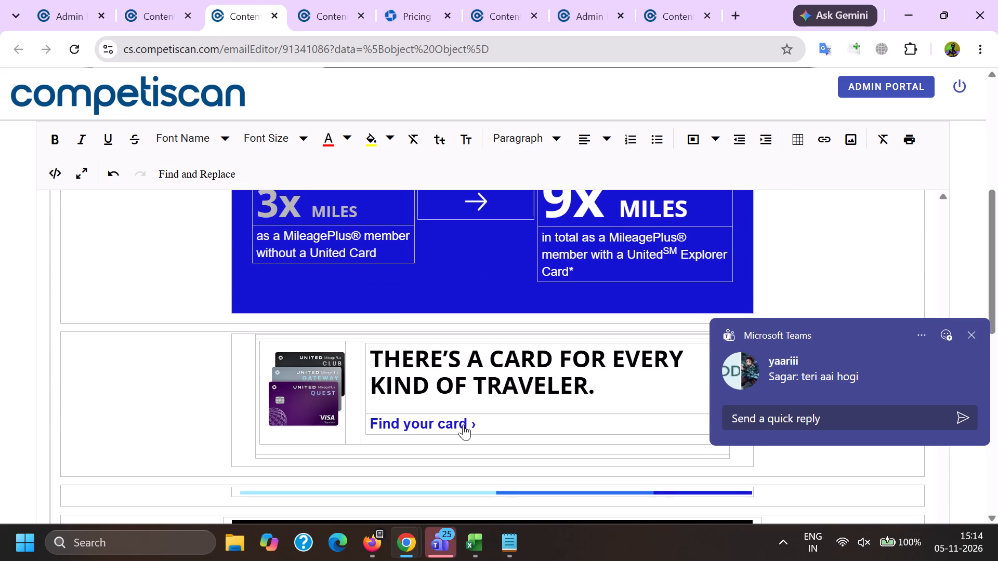
click(463, 424)
click(553, 454)
Remove the links from the Instagram, YouTube, X and Facebook icons in the email footer.
scroll(539, 356, down, 3)
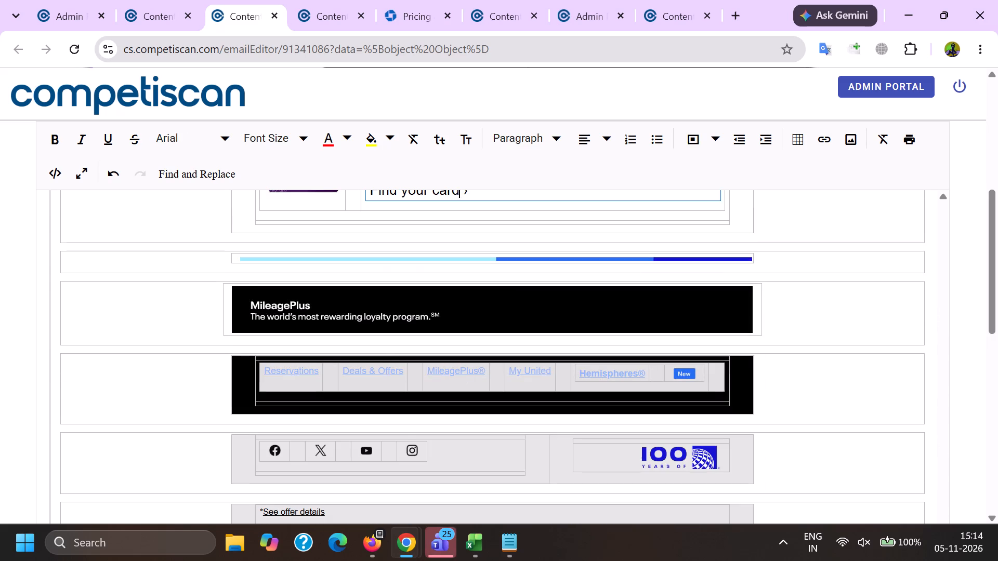
click(413, 453)
click(451, 418)
click(375, 444)
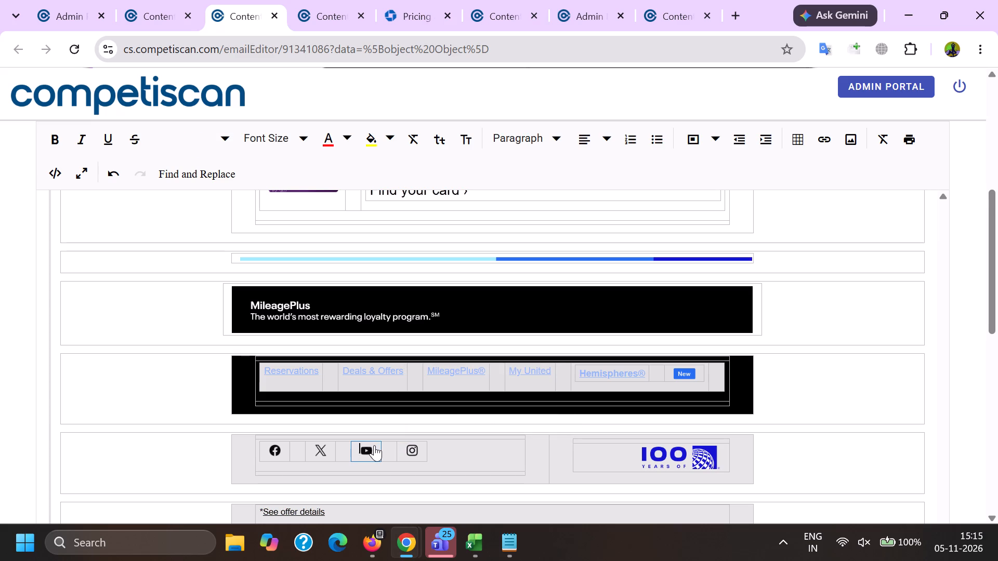
click(371, 449)
click(408, 423)
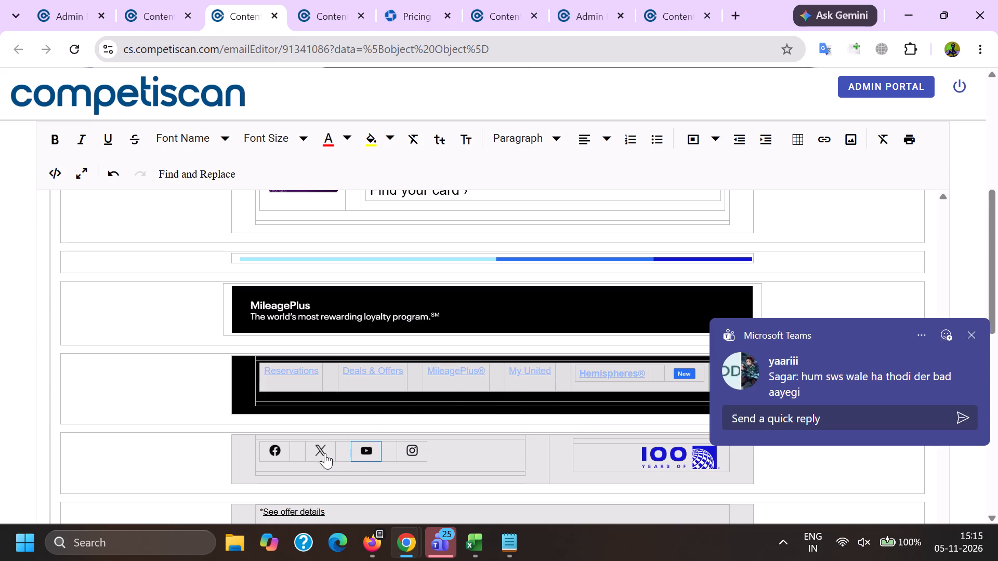
click(319, 457)
click(354, 418)
click(278, 454)
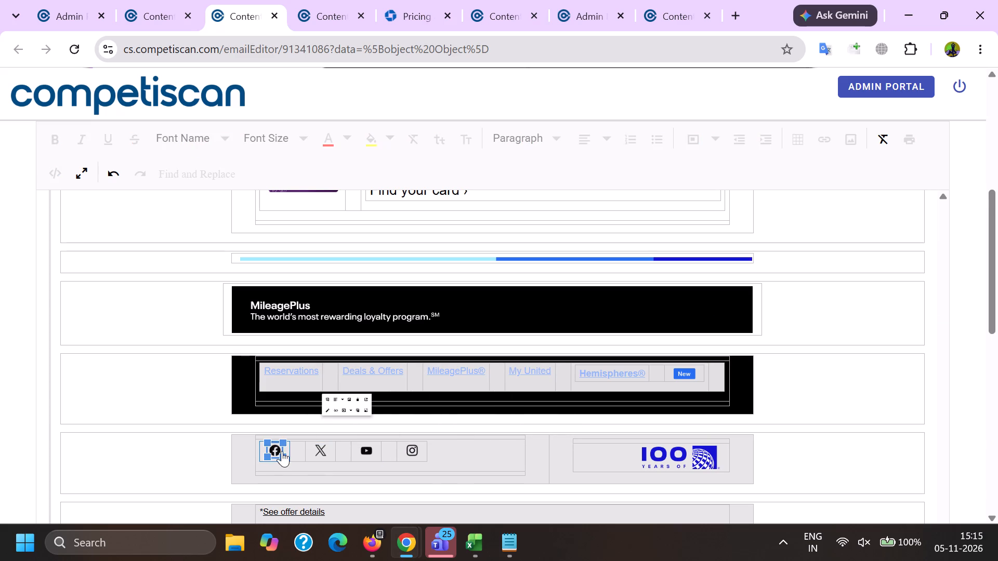
click(305, 430)
Delete the recipient's first name and the account number ending from the invitation-only offer sentence.
scroll(307, 465, down, 2)
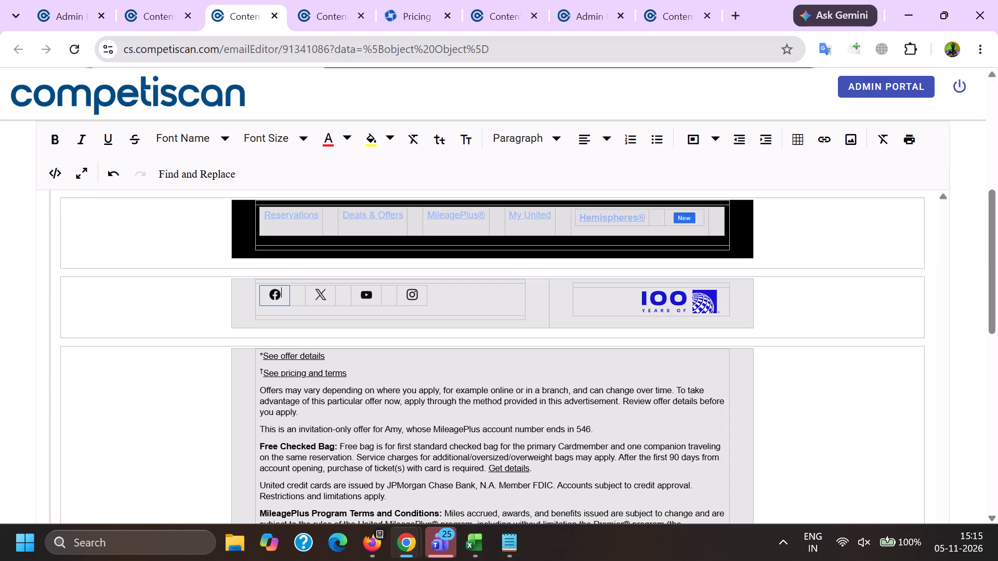
double_click(391, 426)
key(BackSpace)
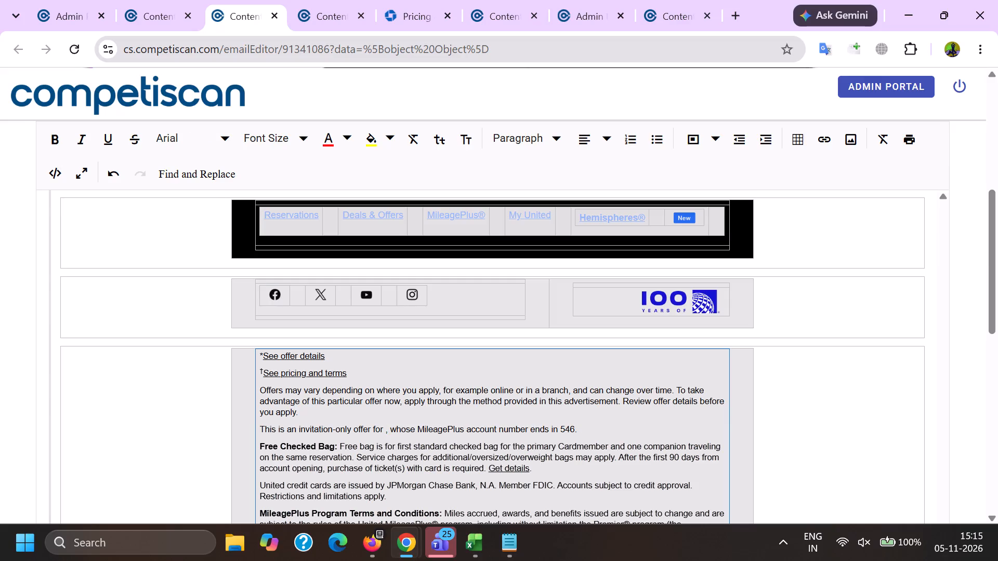
double_click(563, 428)
key(BackSpace)
Delete the tracking code line below the additional MileagePlus terms and conditions link.
scroll(452, 419, down, 3)
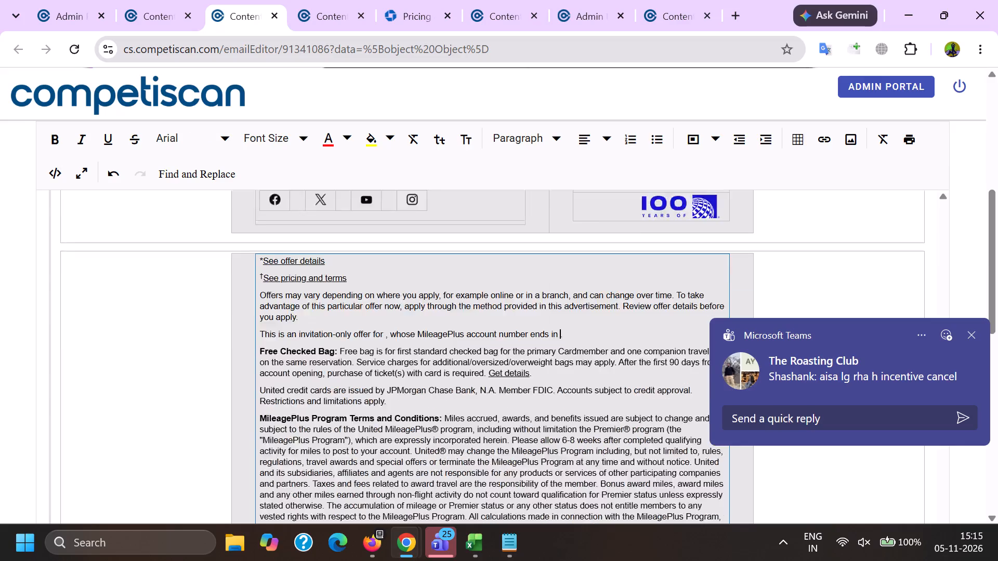
scroll(407, 356, down, 2)
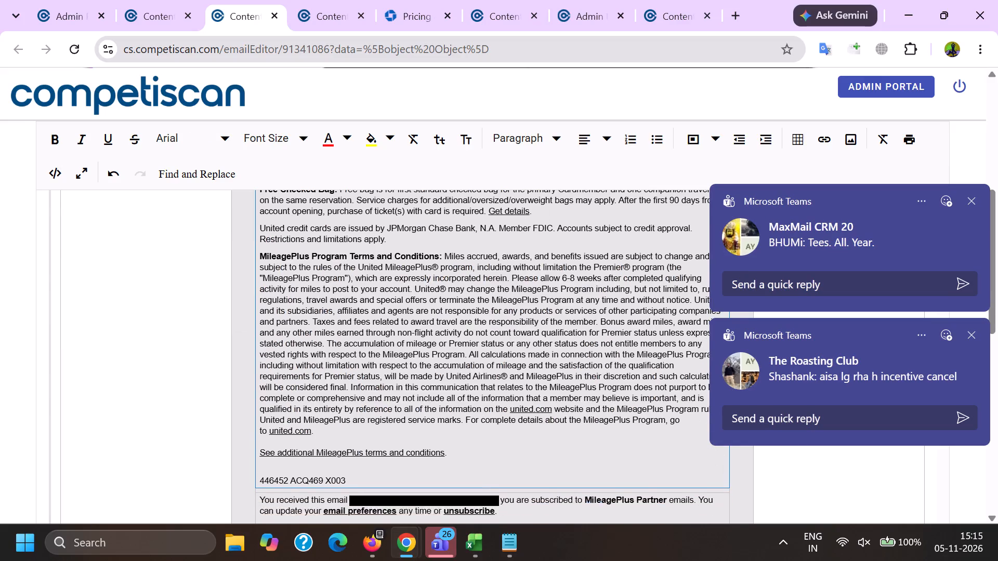
drag(258, 471, 385, 463)
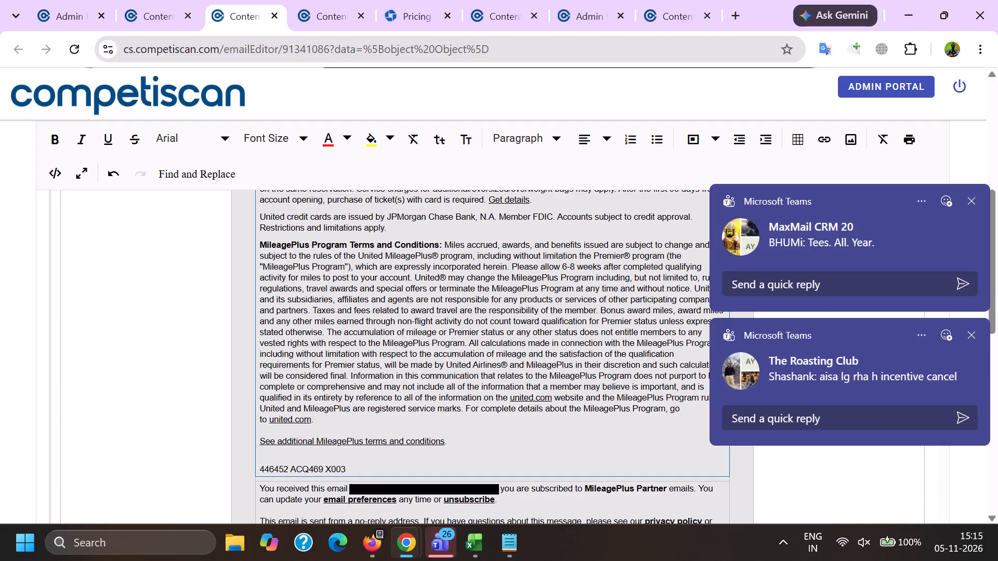
drag(385, 463, 363, 471)
key(BackSpace)
Delete the recipient's email address from the subscription notice in the footer.
scroll(347, 408, down, 3)
scroll(408, 398, down, 1)
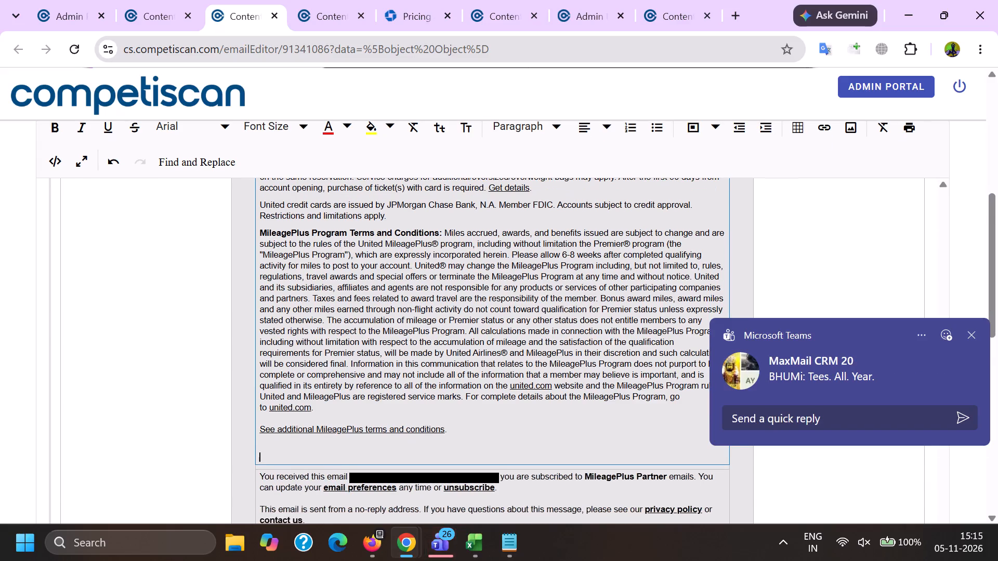
drag(362, 397, 422, 404)
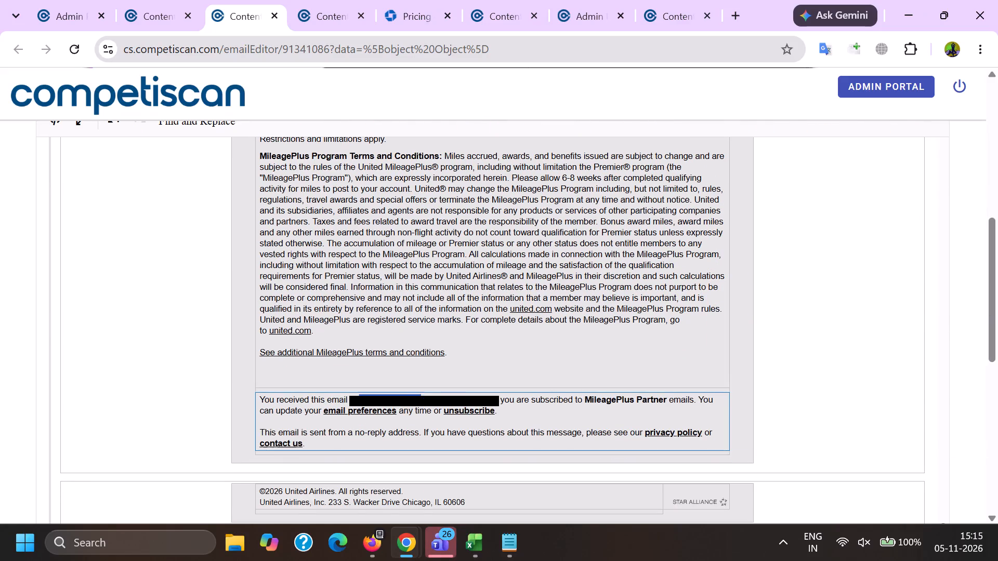
drag(422, 404, 463, 402)
key(BackSpace)
key(BackSpace)
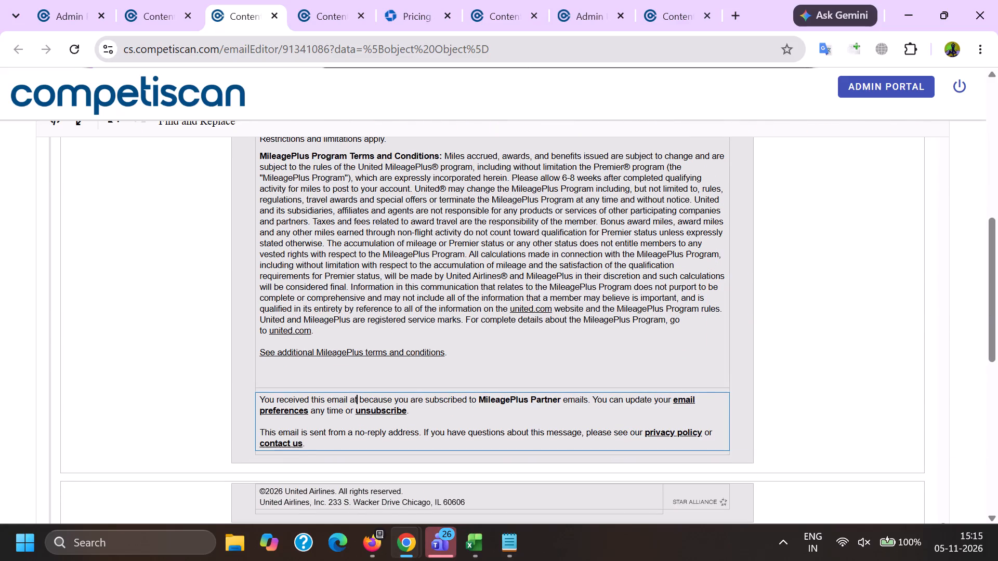
Remove the links from unsubscribe, email preferences and contact us in the subscription notice.
click(384, 409)
click(473, 438)
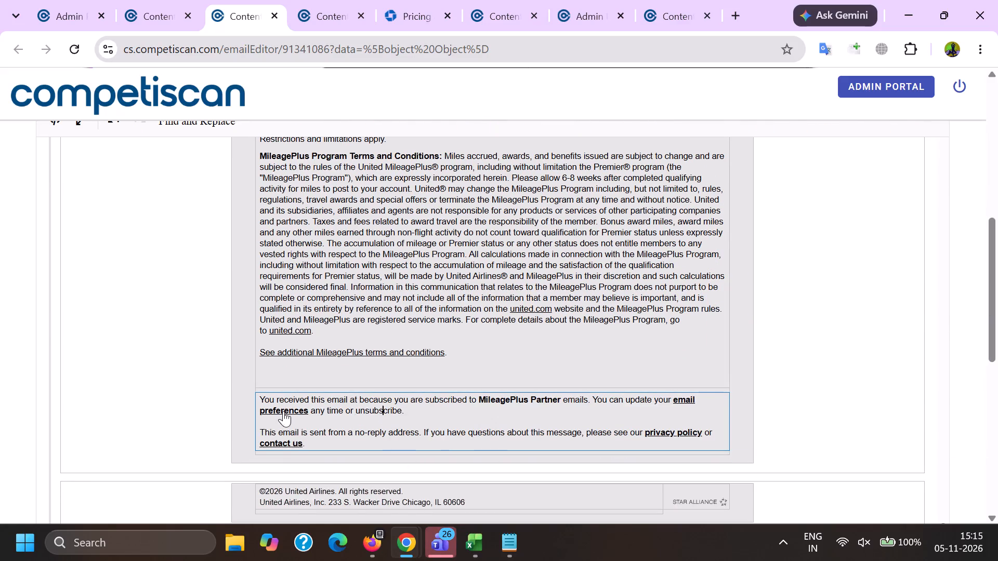
click(283, 411)
click(373, 439)
click(293, 438)
click(369, 458)
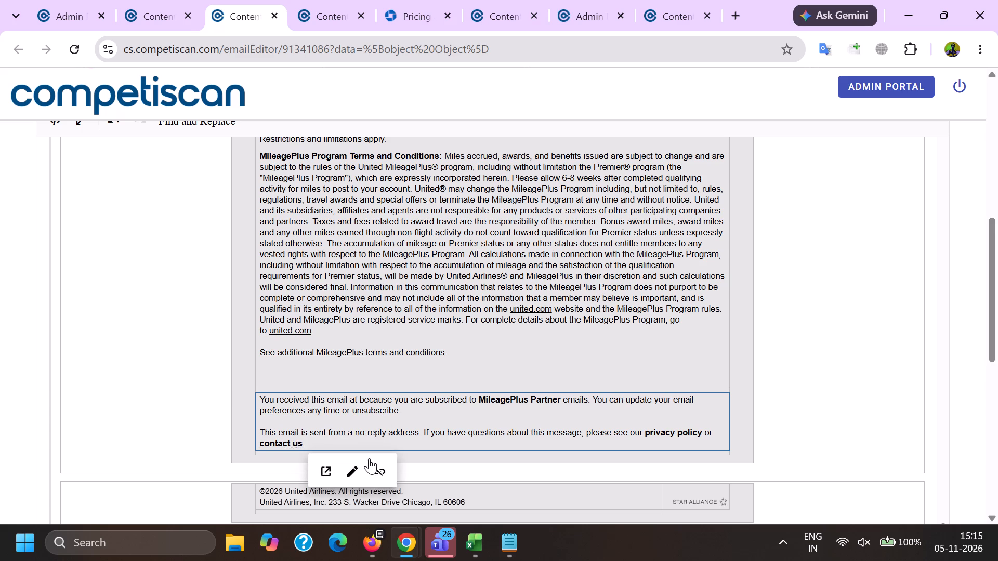
Save the cleaned email's product info and confirm the save.
scroll(378, 403, down, 12)
click(380, 389)
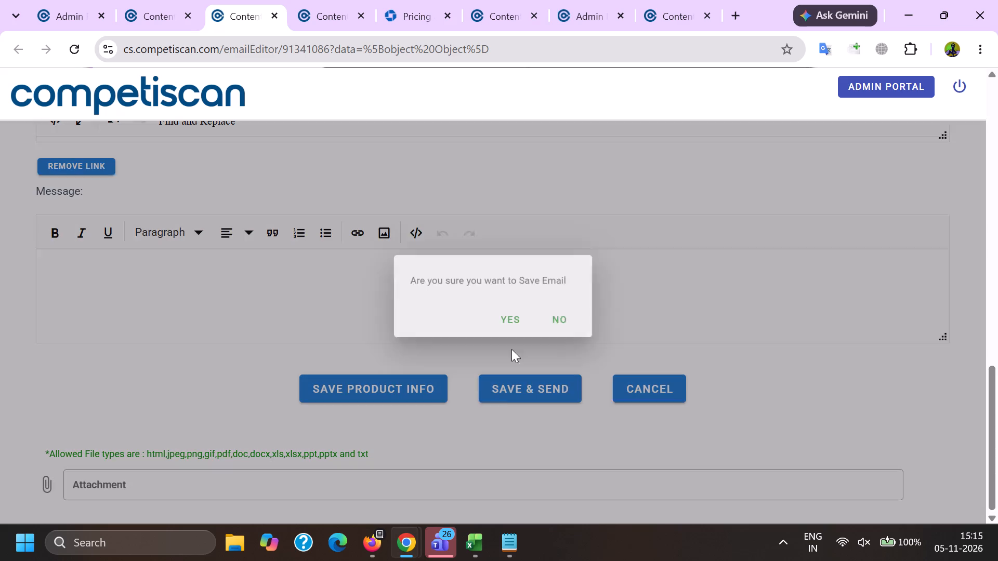
click(530, 323)
Copy the email ID 91341086, open its Manage Product page, and switch back to the email editor.
double_click(310, 51)
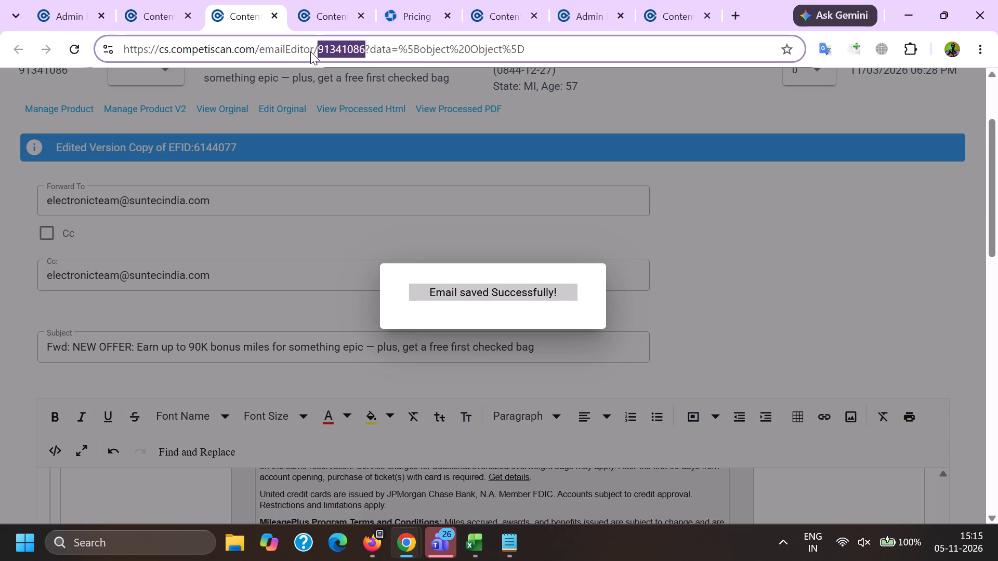
key(ctrl+c)
click(26, 268)
click(59, 114)
key(alt+Tab)
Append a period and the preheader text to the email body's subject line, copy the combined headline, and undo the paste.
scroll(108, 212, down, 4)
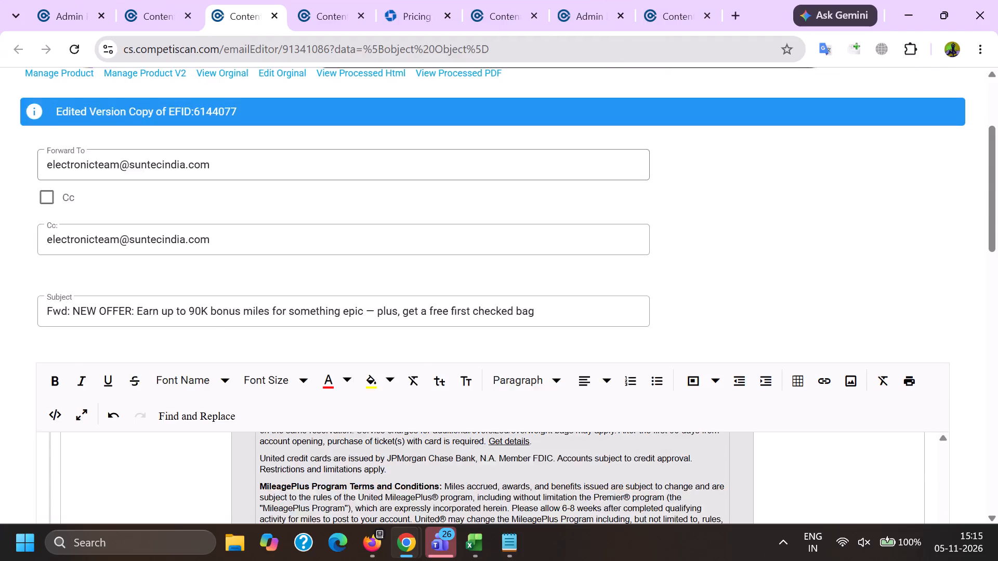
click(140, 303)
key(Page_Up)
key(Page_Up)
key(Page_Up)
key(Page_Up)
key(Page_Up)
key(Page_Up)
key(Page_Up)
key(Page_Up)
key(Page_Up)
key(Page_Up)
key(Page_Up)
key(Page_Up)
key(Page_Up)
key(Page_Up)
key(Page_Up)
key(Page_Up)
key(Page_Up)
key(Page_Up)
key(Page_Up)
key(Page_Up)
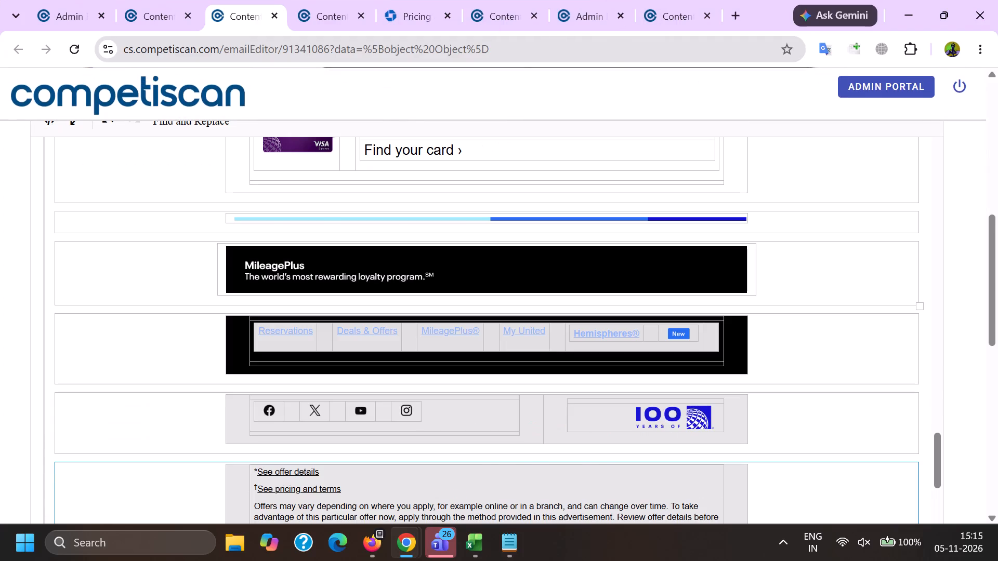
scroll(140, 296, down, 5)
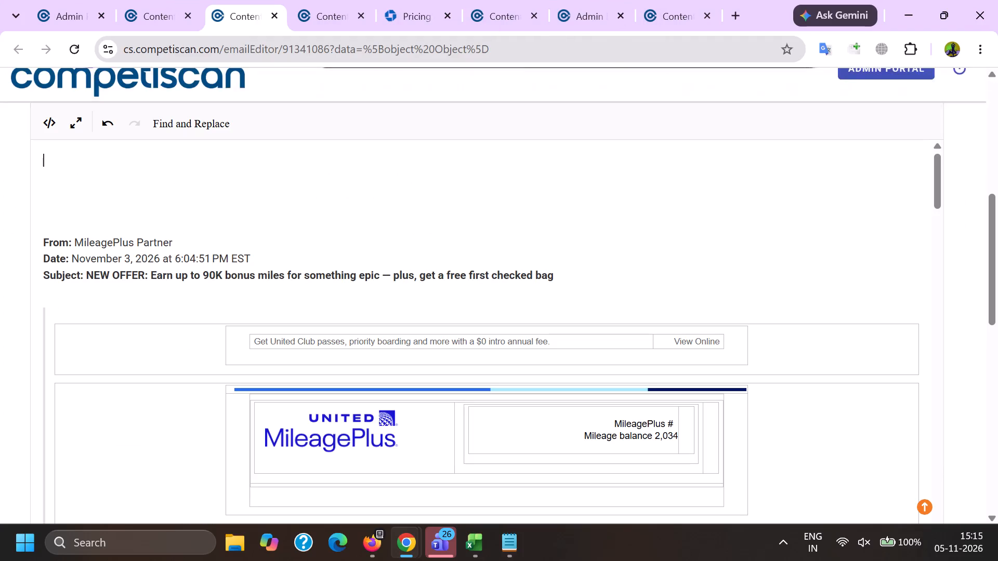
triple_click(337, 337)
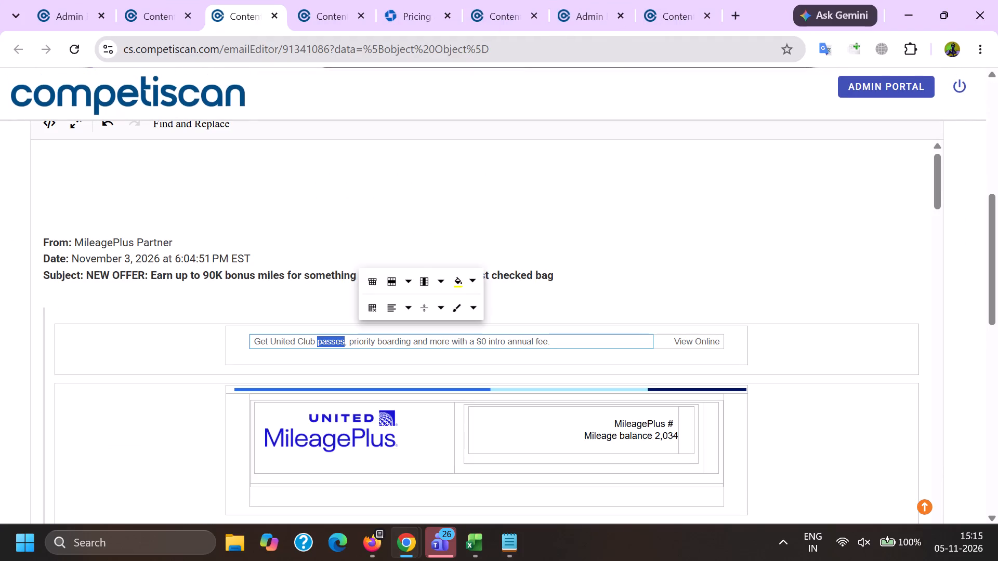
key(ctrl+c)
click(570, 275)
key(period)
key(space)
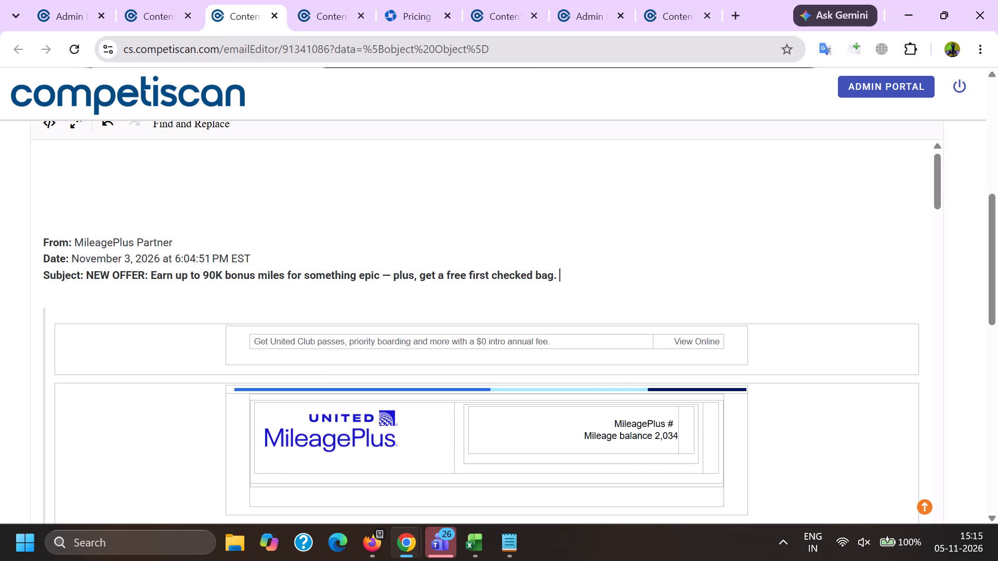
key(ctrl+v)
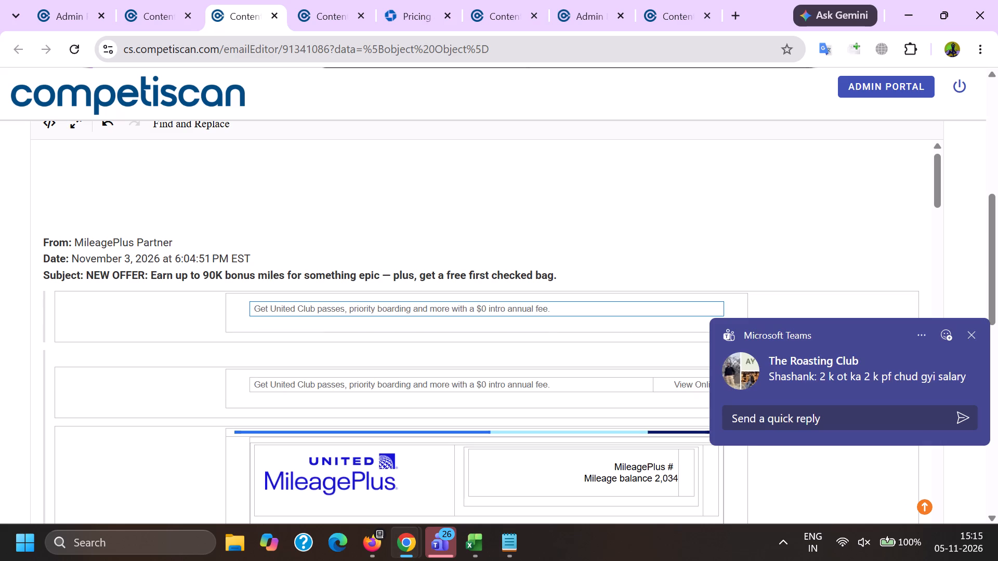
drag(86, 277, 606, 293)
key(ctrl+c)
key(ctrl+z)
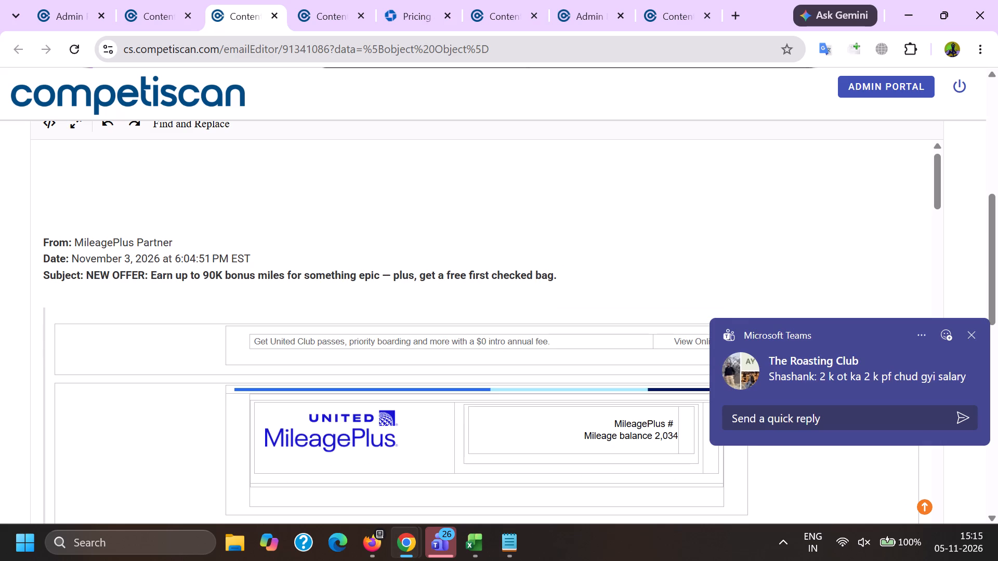
click(143, 0)
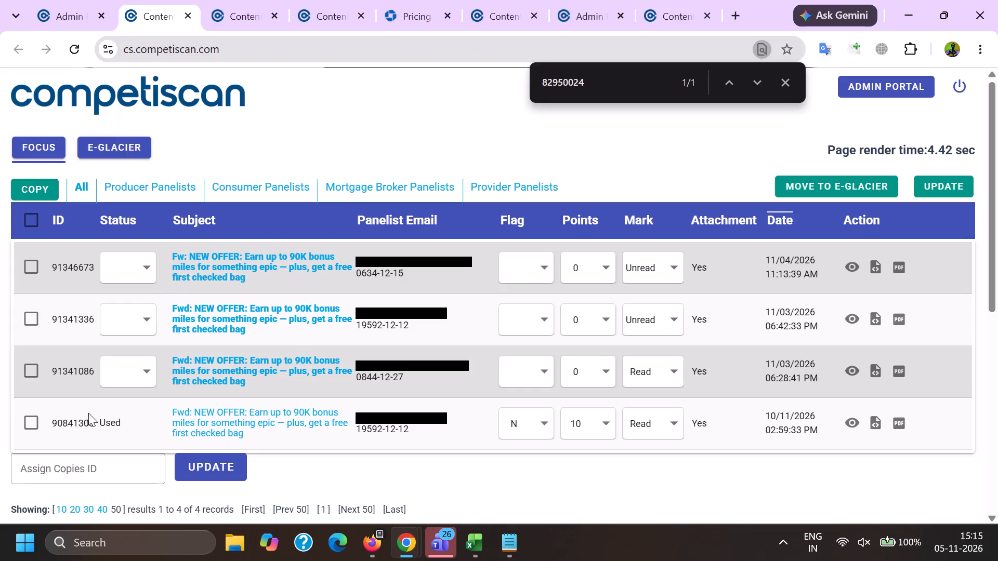
double_click(85, 418)
key(ctrl+c)
click(579, 0)
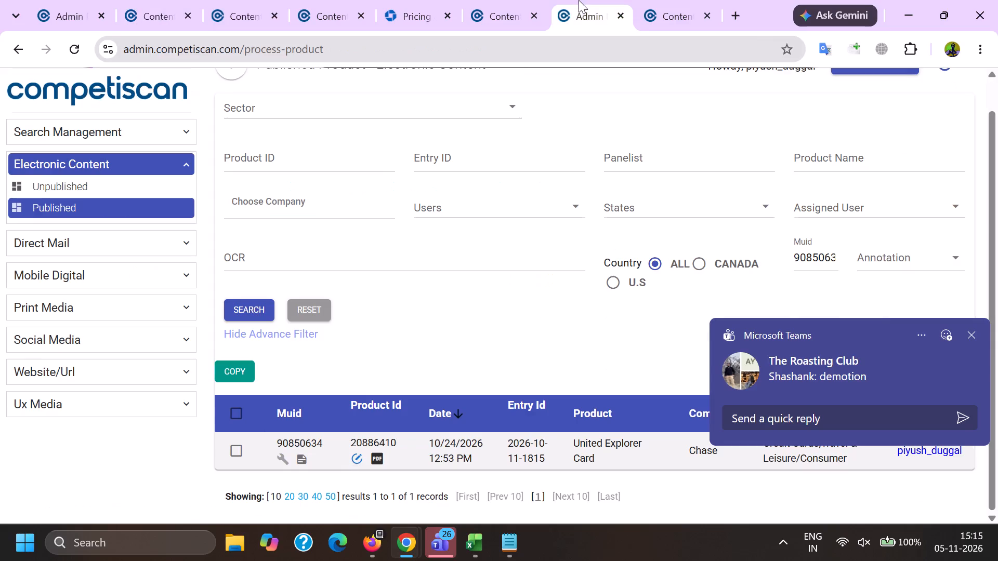
scroll(686, 208, up, 1)
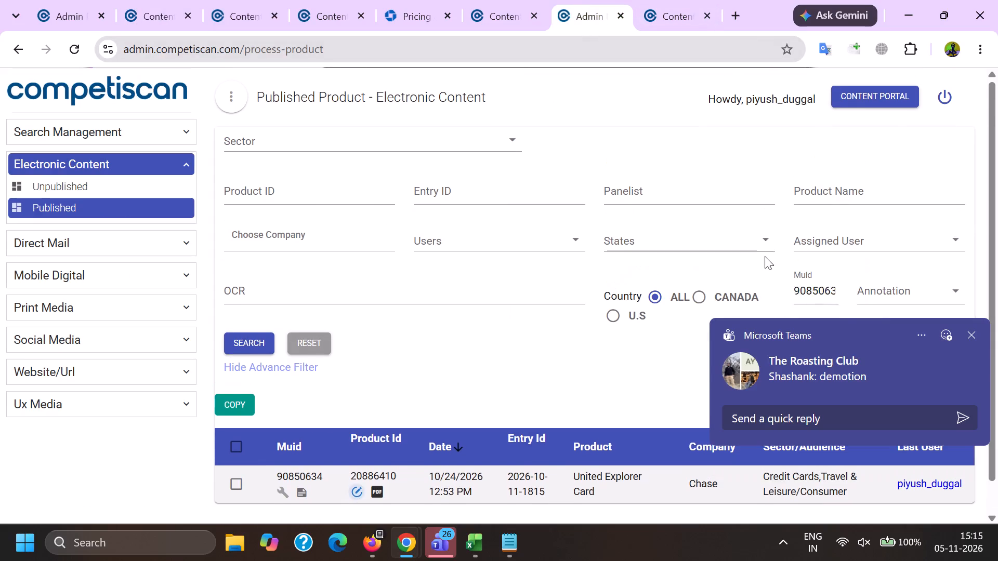
click(804, 297)
key(ctrl+v)
key(Return)
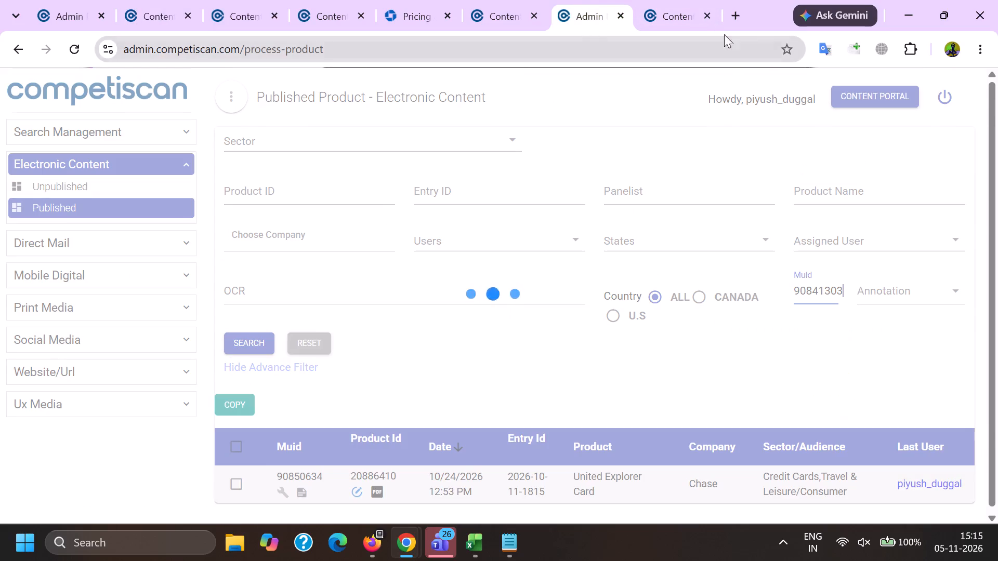
Close the previous product page, open published product 20886322 for editing, and copy its product headline.
click(707, 10)
ctrl+click(356, 488)
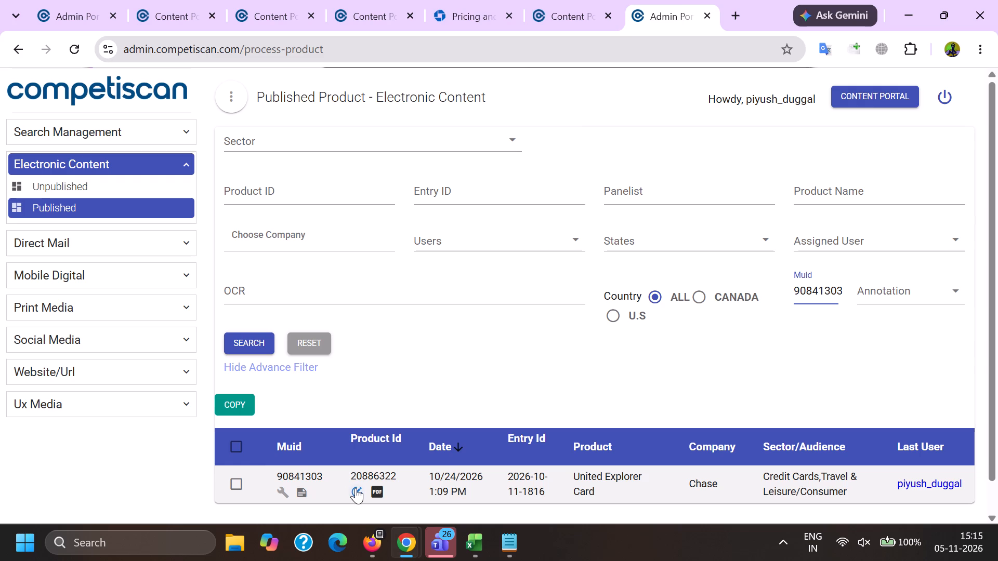
click(674, 0)
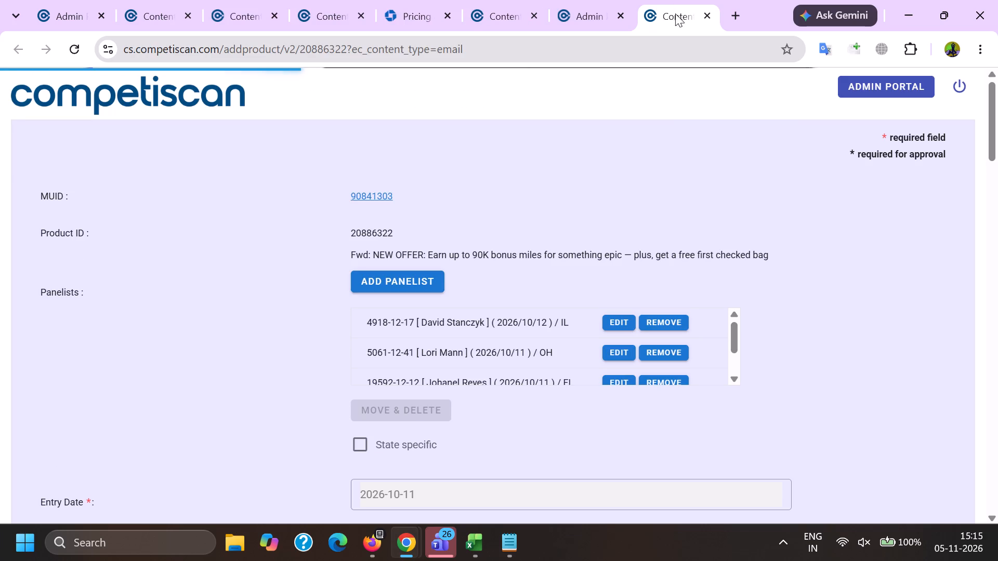
scroll(655, 130, down, 11)
scroll(608, 270, down, 6)
drag(675, 330, 675, 330)
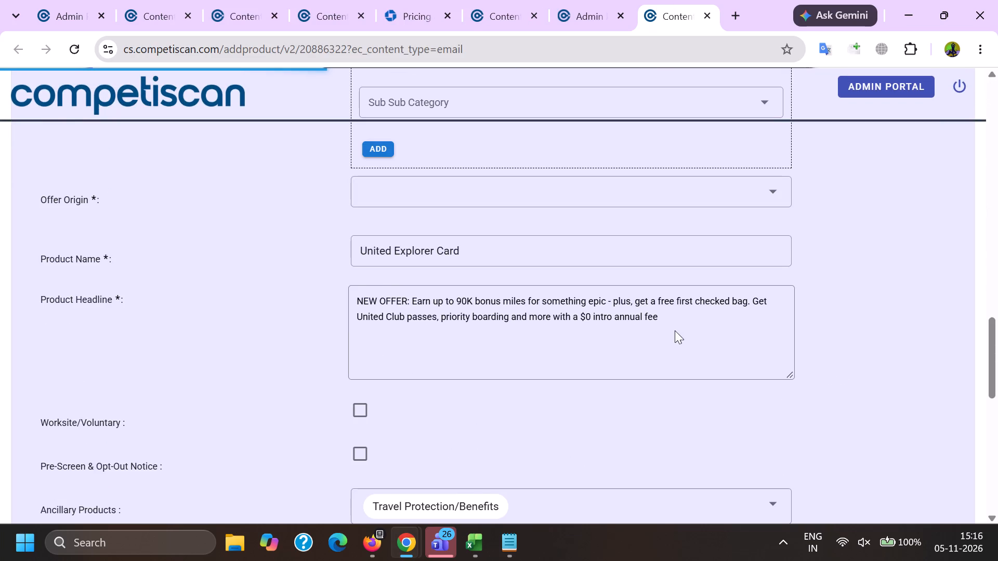
drag(675, 330, 143, 236)
triple_click(484, 359)
key(ctrl+c)
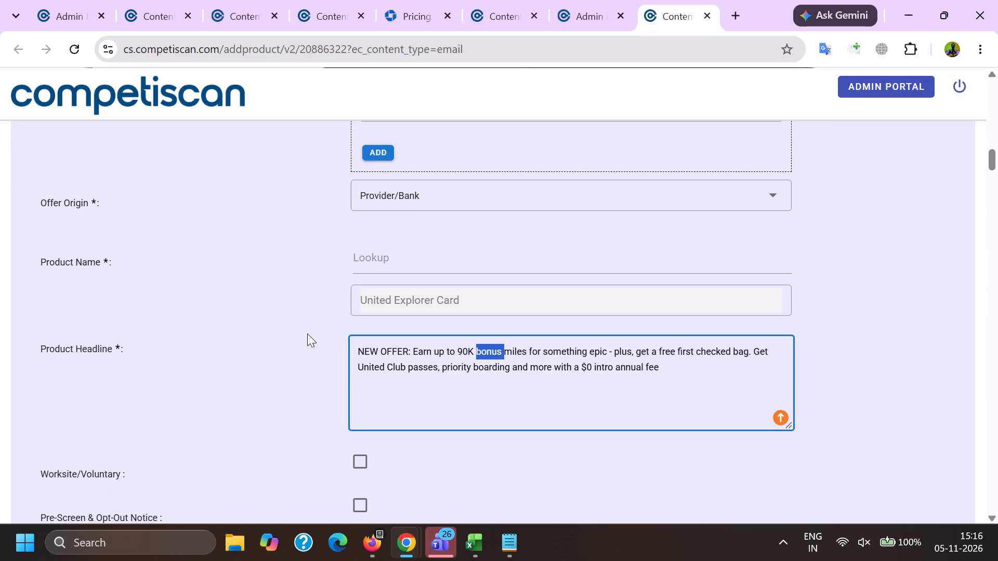
In the product entry for email 91341086, add United Airlines, Inc (Airline/Travel) as the affinity/association.
key(alt+Tab)
scroll(339, 228, down, 5)
click(297, 298)
click(283, 263)
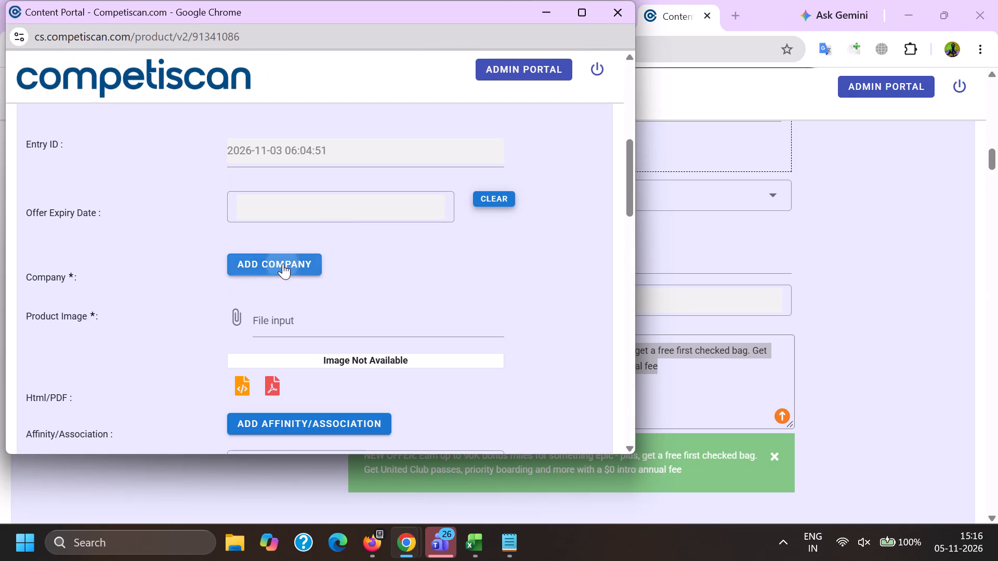
text(chase)
scroll(262, 242, down, 3)
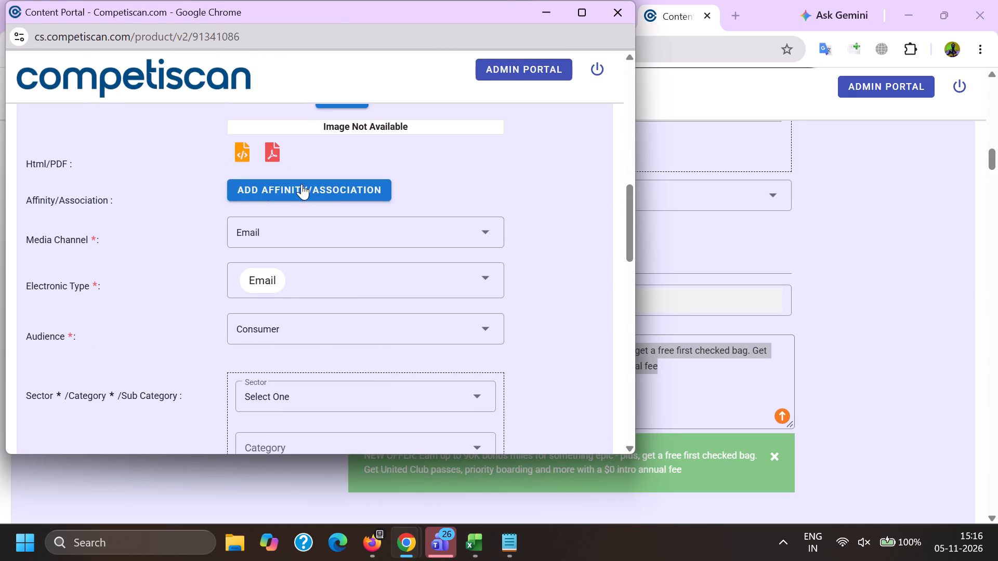
drag(300, 183, 307, 186)
click(405, 225)
text(united air)
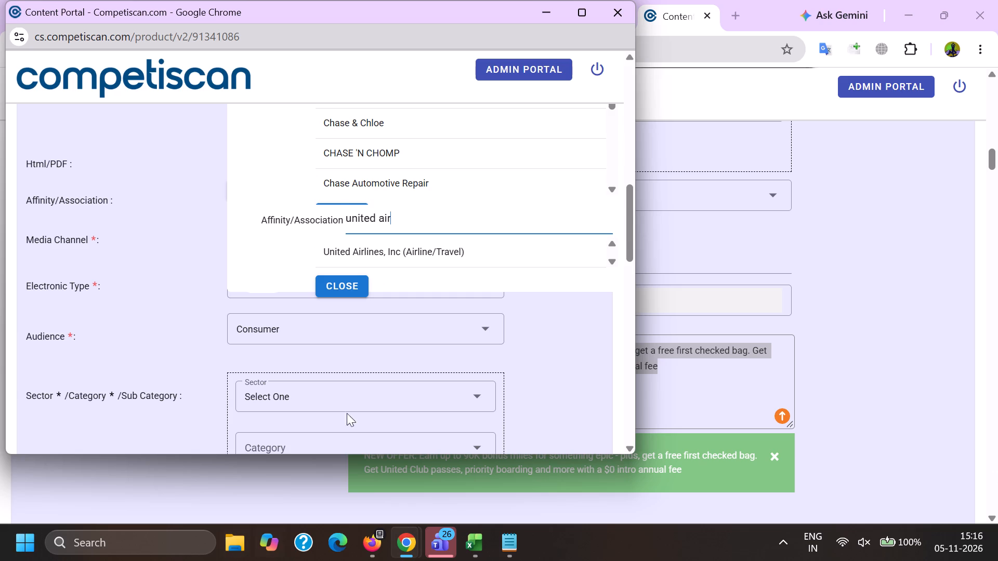
click(341, 249)
Add Chase as the company of the product entry.
scroll(352, 298, up, 4)
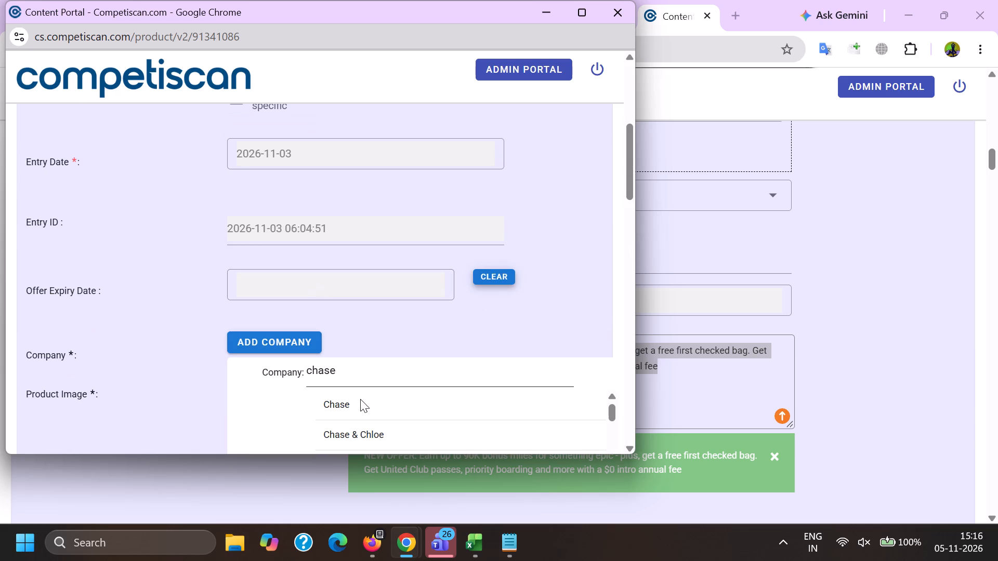
click(360, 422)
click(312, 370)
click(297, 327)
click(306, 346)
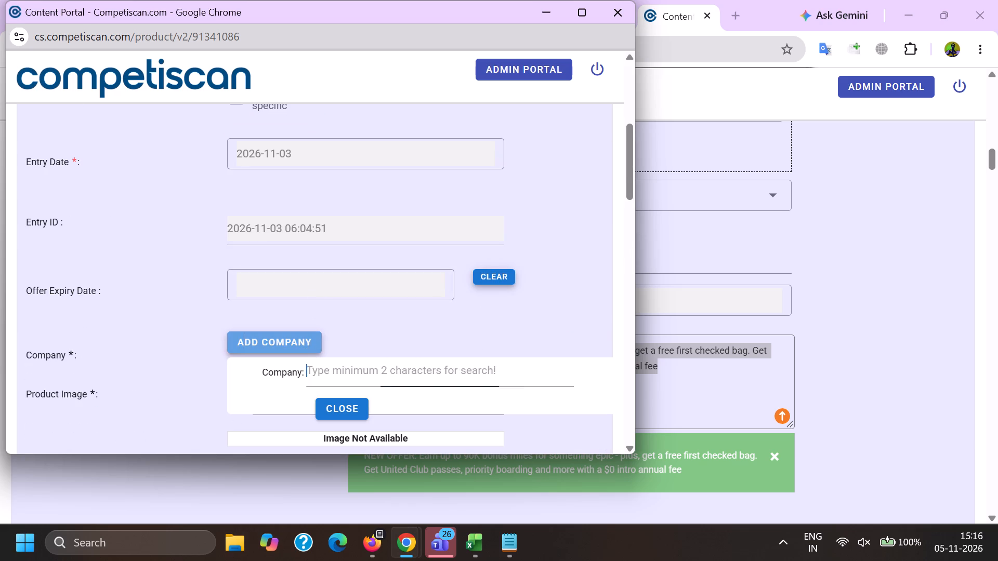
text(chase)
scroll(311, 345, down, 1)
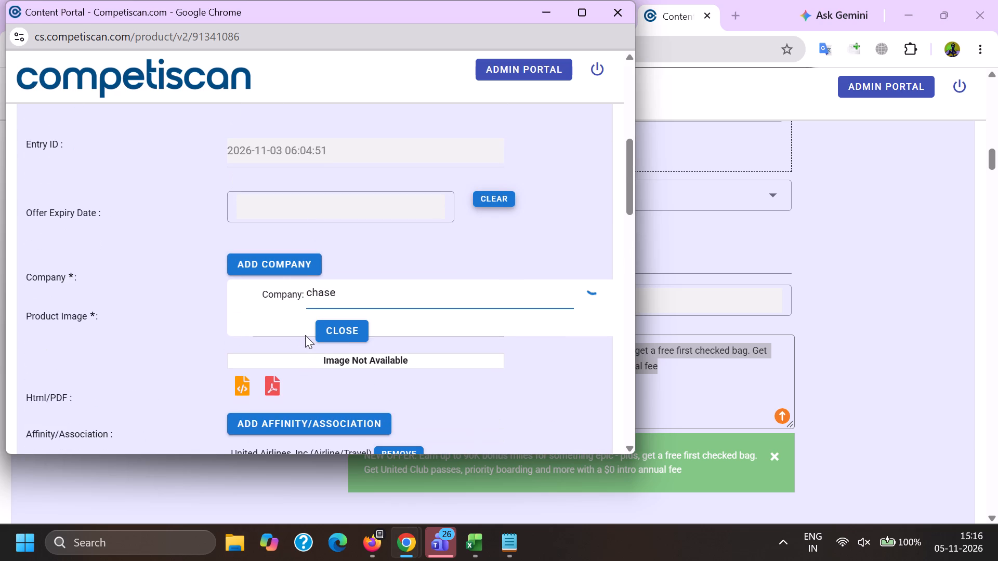
click(340, 326)
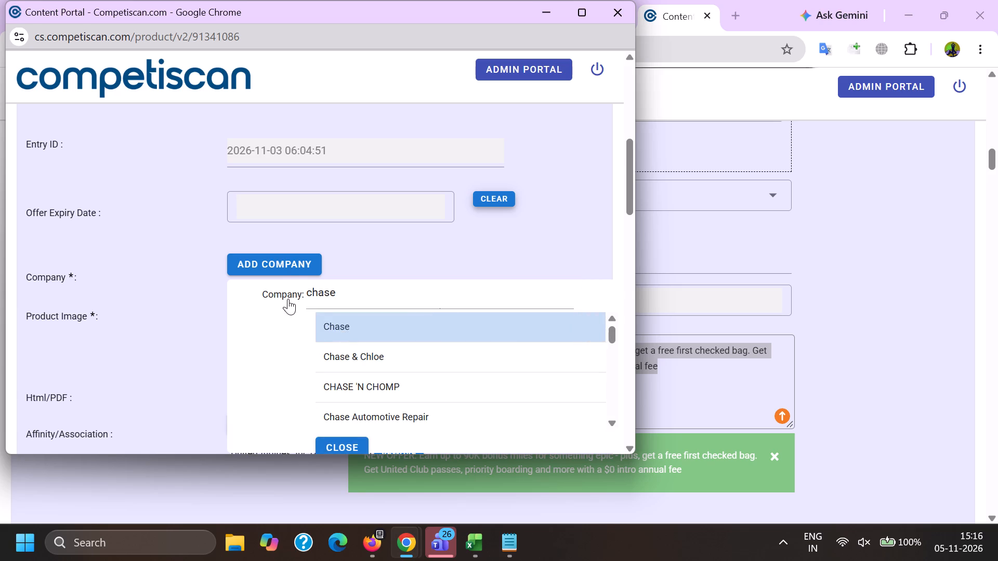
Add United Airlines as a second company and set the offer expiry date to 15 November 2026.
click(288, 299)
click(294, 270)
text(united airlines)
scroll(264, 283, up, 2)
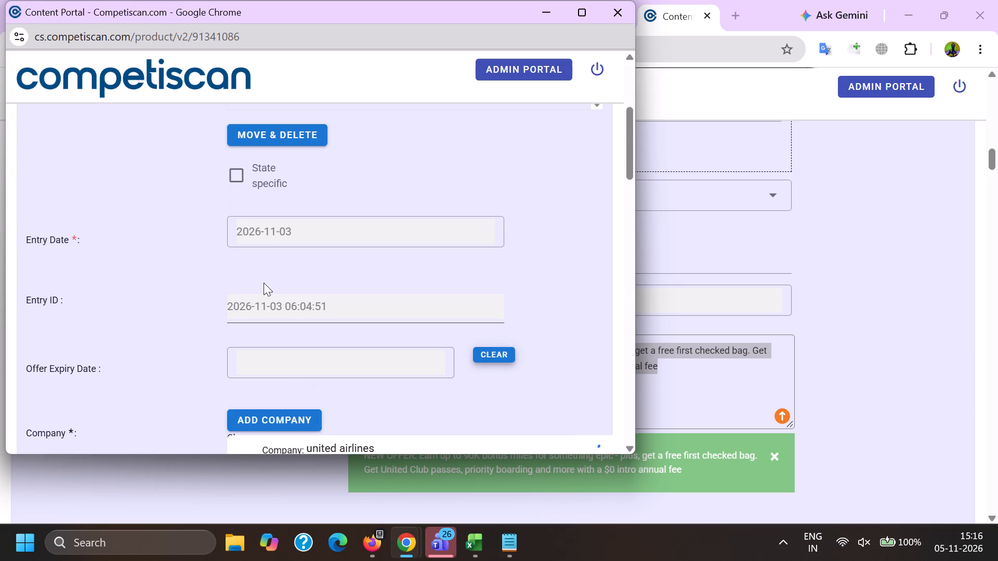
click(287, 364)
scroll(288, 363, down, 5)
scroll(340, 339, up, 4)
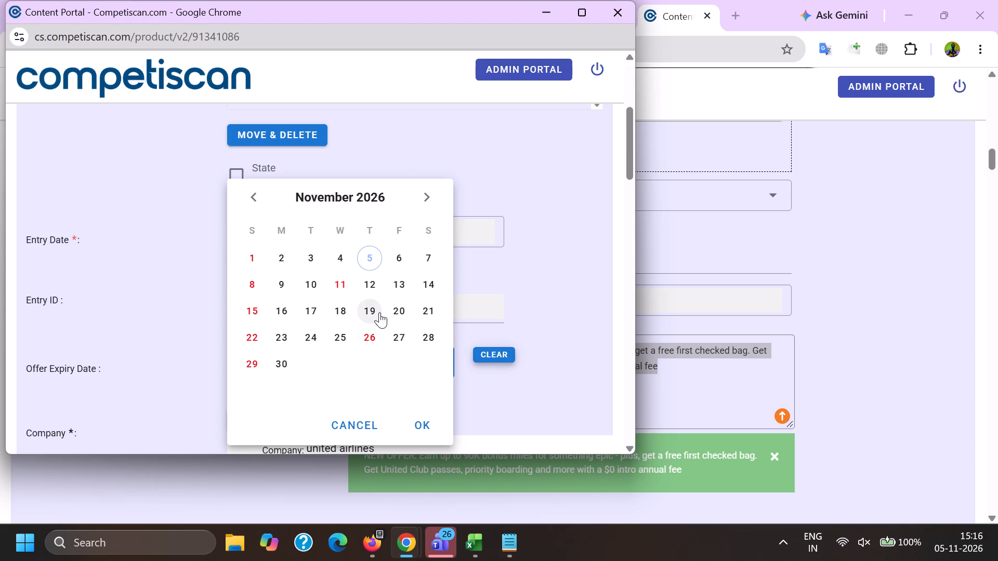
click(261, 314)
click(426, 418)
scroll(427, 267, down, 2)
click(340, 333)
scroll(299, 182, down, 4)
scroll(306, 303, down, 1)
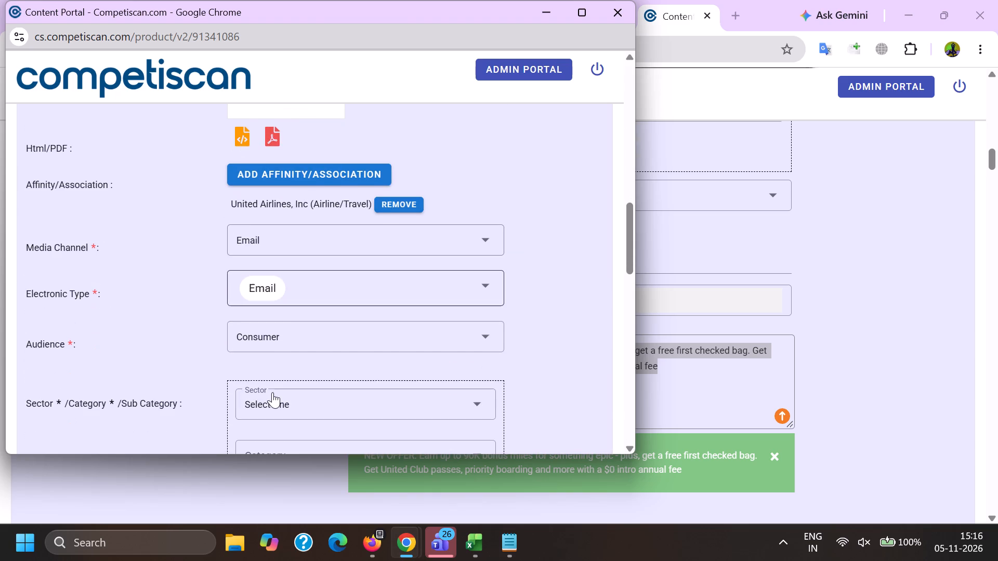
Add the sector Travel & Leisure with the category Airlines to the product entry.
click(273, 394)
scroll(338, 243, down, 1)
scroll(312, 302, down, 5)
click(312, 419)
click(174, 401)
scroll(233, 244, down, 2)
click(272, 304)
click(300, 266)
drag(173, 287, 177, 292)
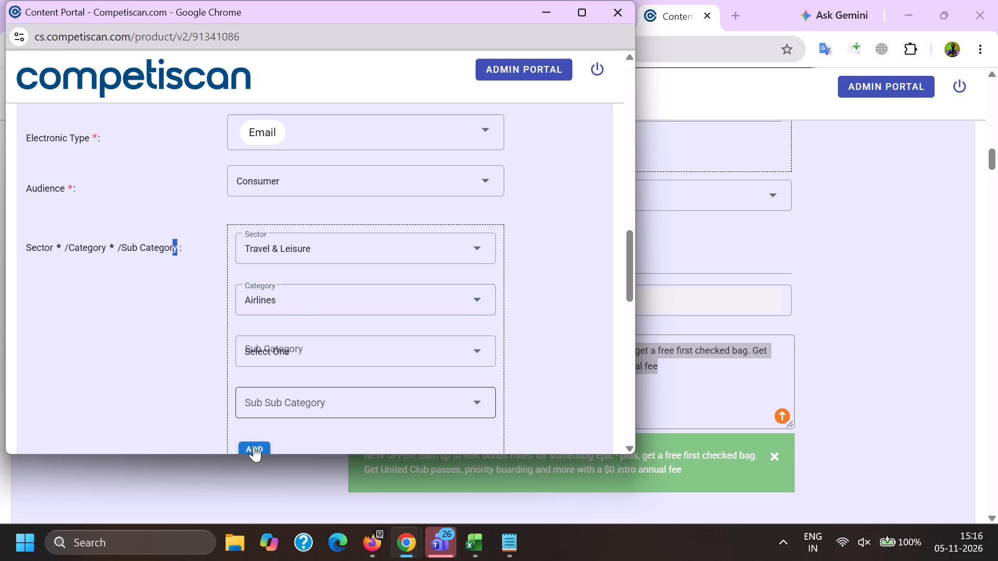
click(253, 448)
Add the classification Credit Cards / Payment Cards / Credit Cards and move Travel & Leisure / Airlines down below it.
click(294, 278)
scroll(305, 346, up, 6)
drag(306, 350, 301, 353)
drag(152, 339, 187, 336)
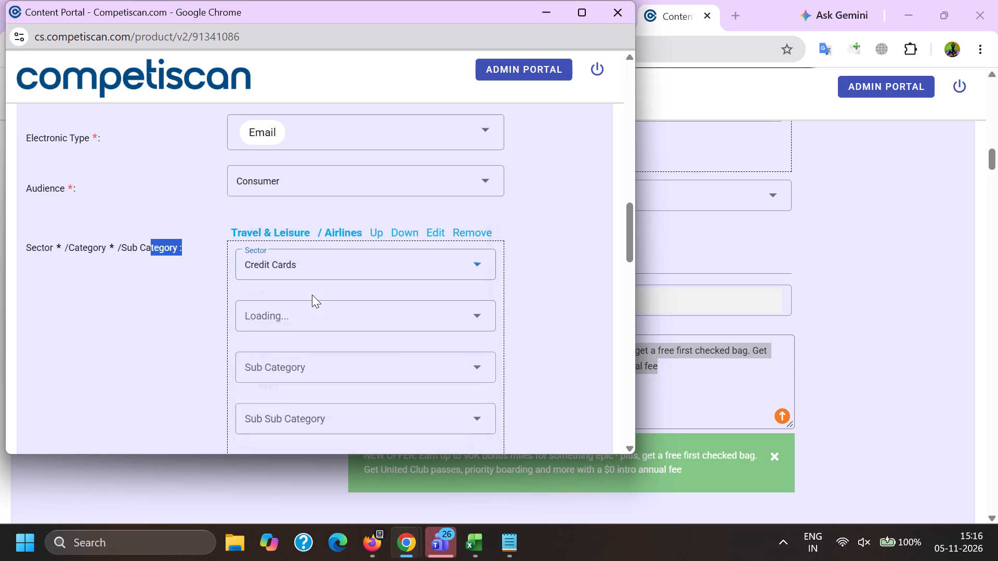
click(298, 313)
click(297, 369)
click(292, 365)
scroll(315, 257, down, 3)
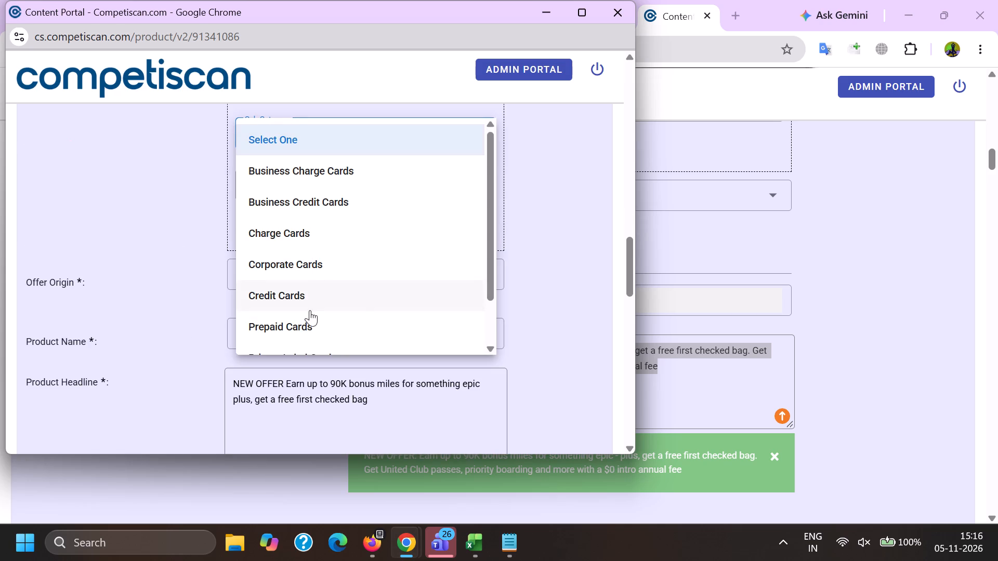
click(310, 309)
click(251, 231)
scroll(283, 316, up, 3)
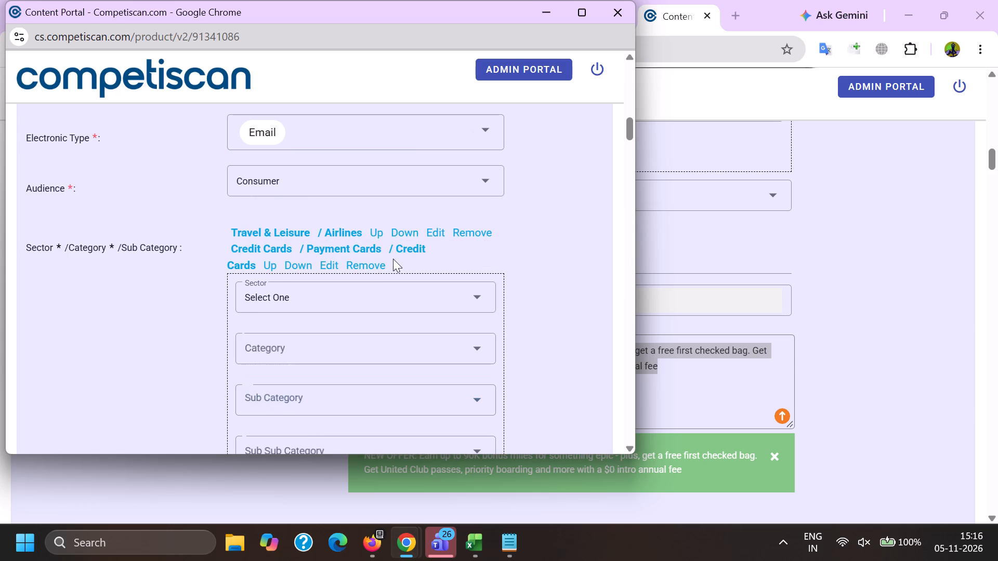
click(403, 233)
Set the offer origin to Provider/Bank.
scroll(401, 224, down, 4)
click(295, 230)
double_click(289, 281)
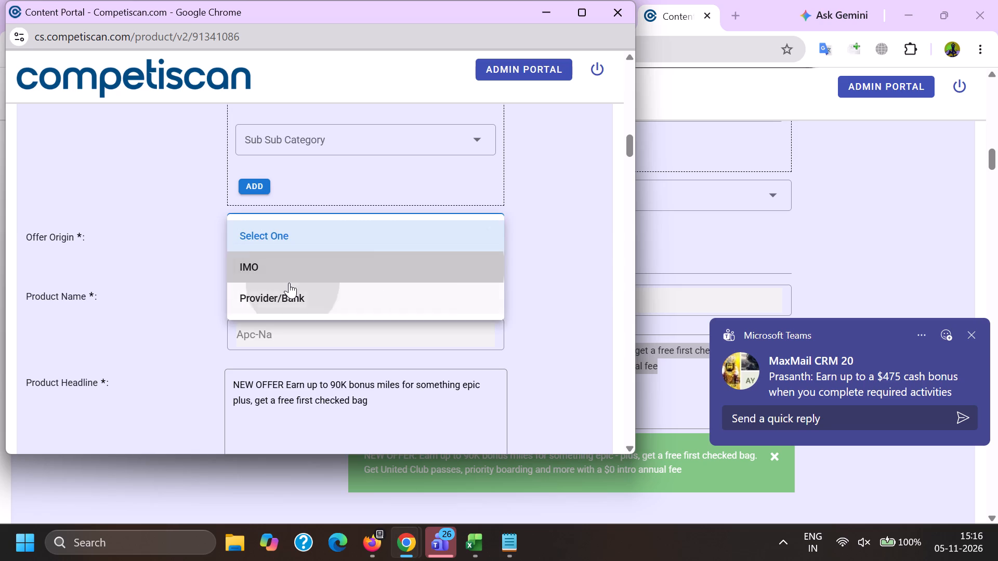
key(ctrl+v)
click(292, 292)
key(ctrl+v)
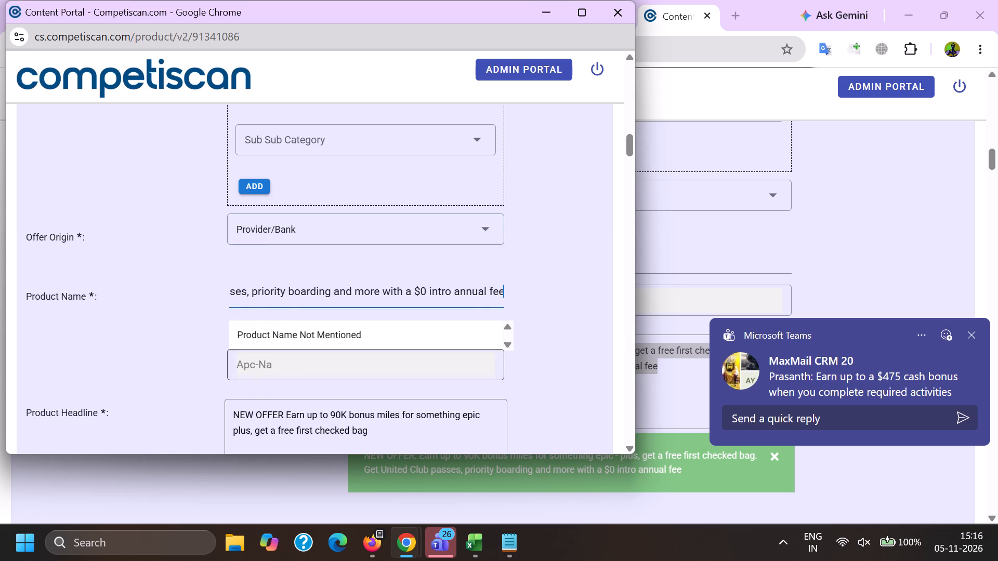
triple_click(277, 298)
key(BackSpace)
Look up "united ex" as the product name and choose United Explorer Card.
key(u)
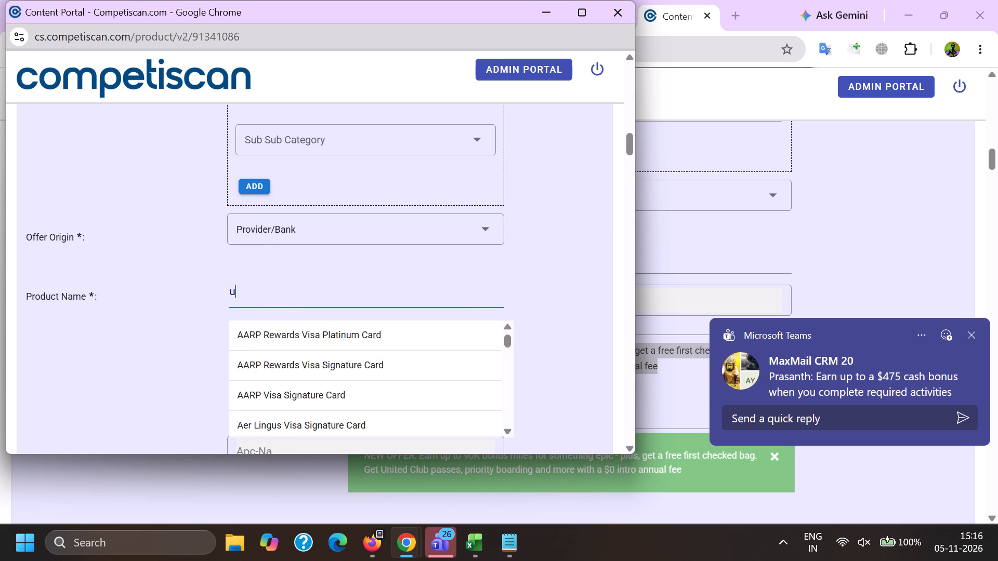
text(nited)
key(space)
text(exz)
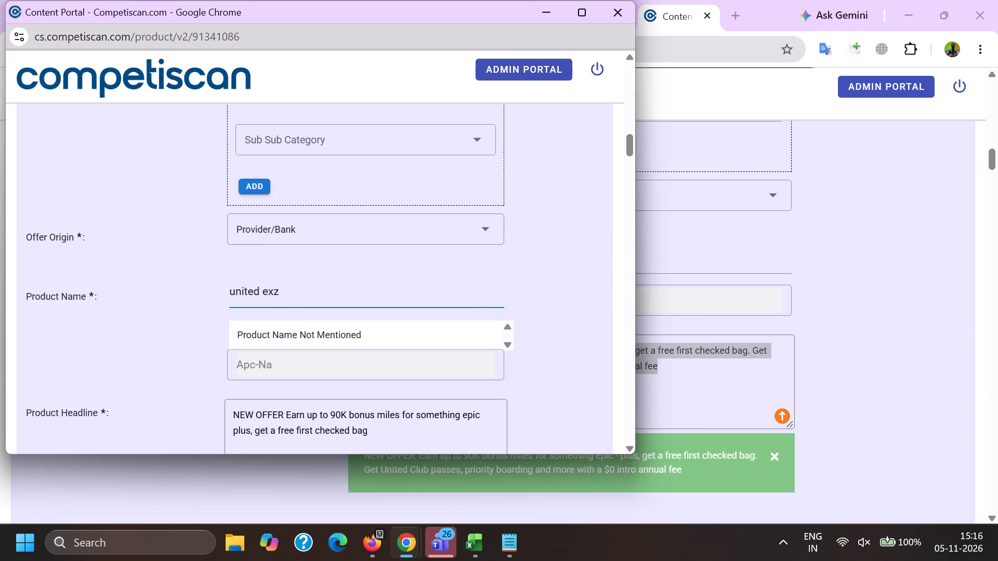
key(BackSpace)
click(323, 336)
Replace the product headline with the published United Explorer Card headline that begins "NEW OFFER: Earn up to 90K bonus miles".
key(alt+Tab)
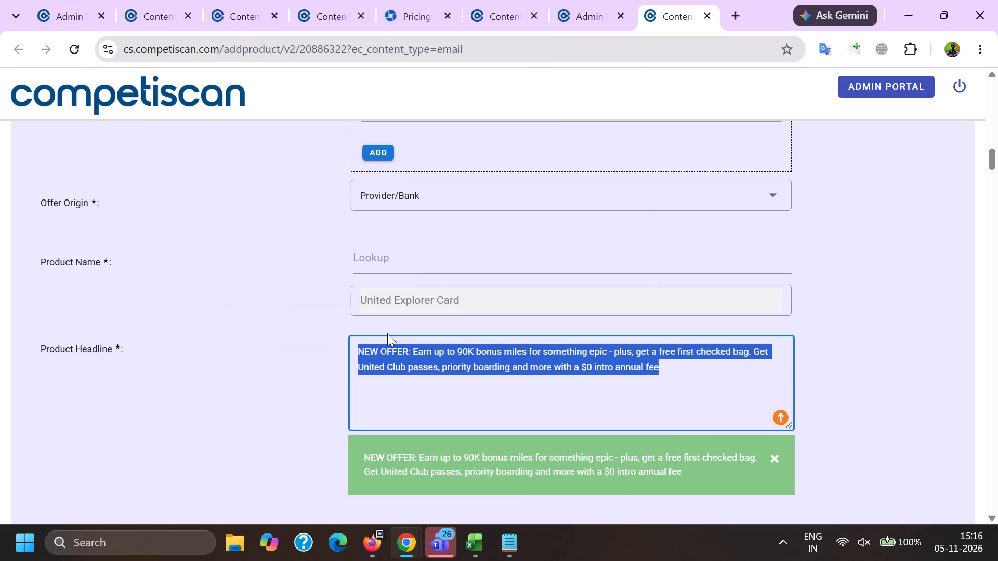
key(ctrl+c)
key(alt+Tab)
drag(443, 443, 10, 315)
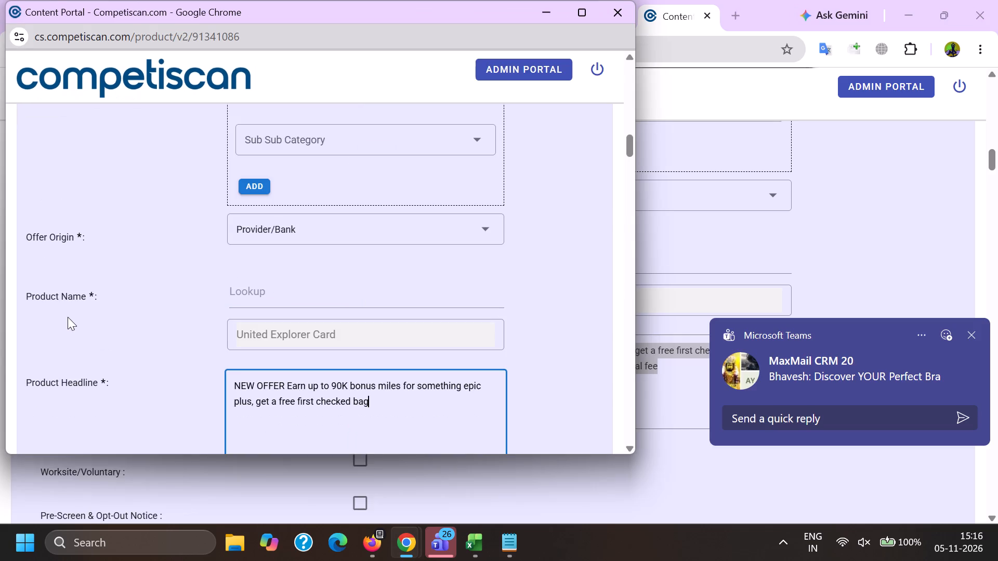
key(ctrl+v)
Set the response mechanism to URL/Website and the ancillary product to Travel Protection/Benefits.
scroll(198, 207, down, 5)
click(281, 356)
scroll(297, 184, down, 4)
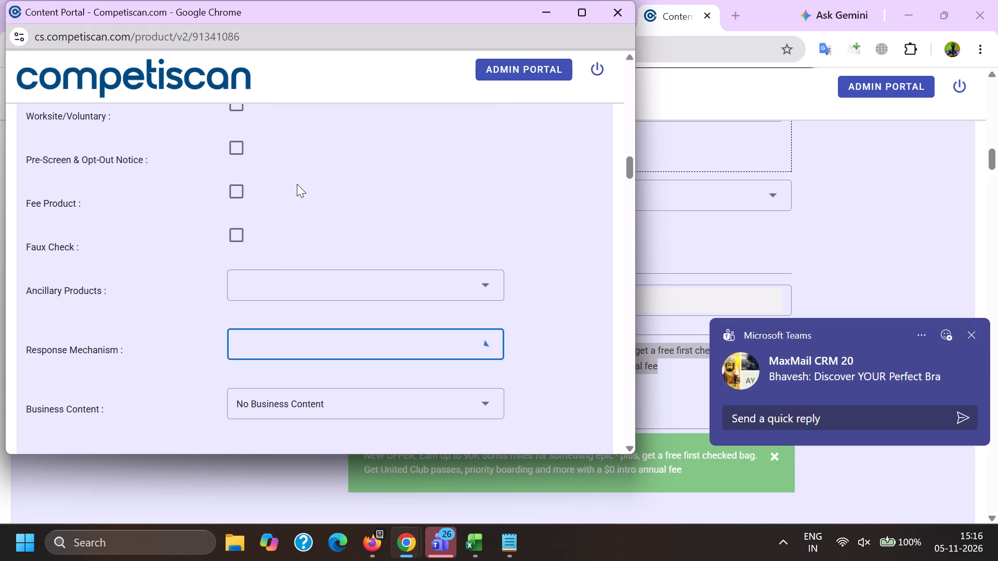
scroll(297, 184, down, 3)
scroll(283, 308, up, 1)
scroll(283, 309, down, 2)
drag(294, 317, 284, 317)
click(162, 293)
scroll(220, 303, up, 3)
click(256, 283)
scroll(265, 199, down, 7)
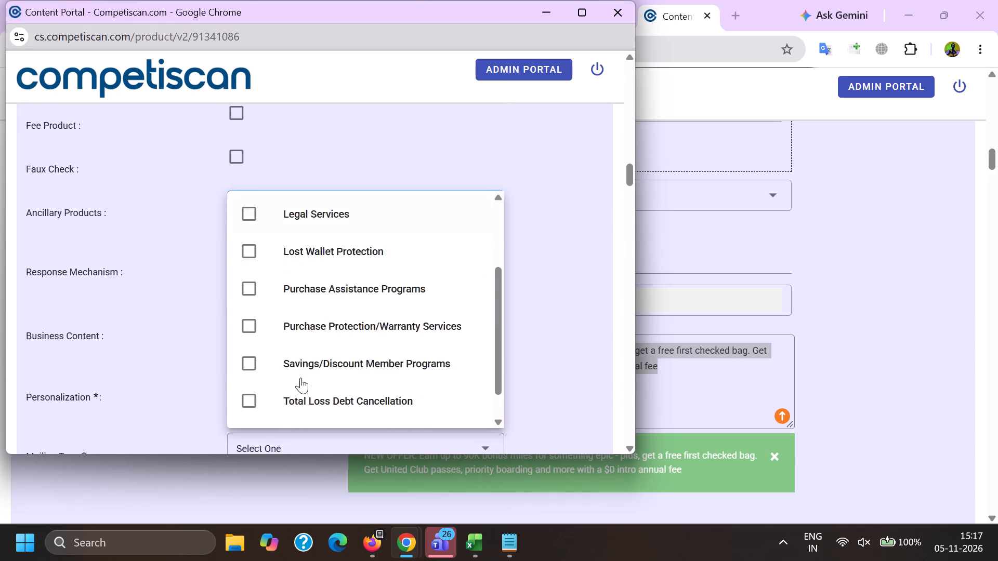
click(328, 404)
drag(117, 372, 126, 373)
Mark the product entry as Personalized and set its mailing type to Acquisition.
click(270, 416)
click(265, 397)
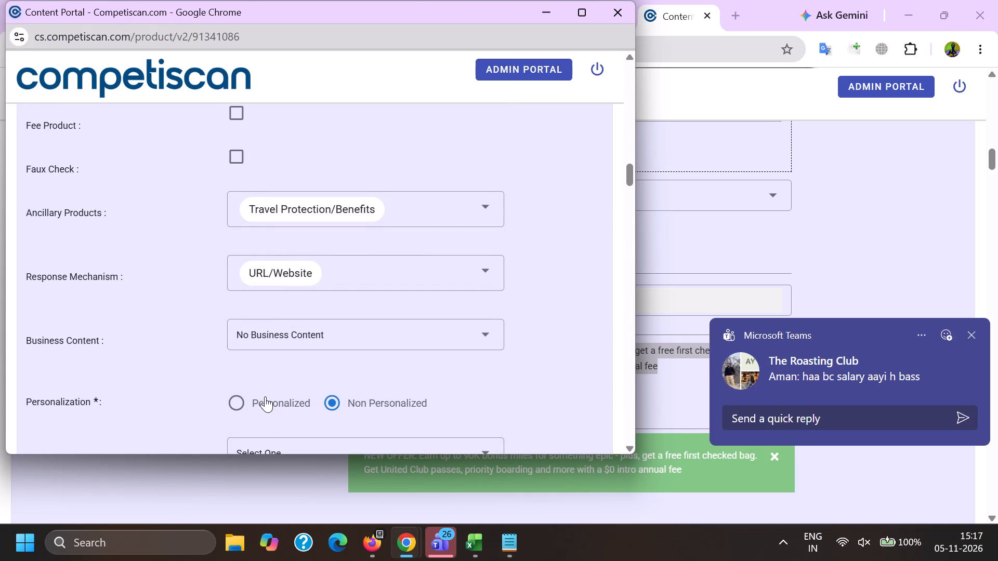
scroll(272, 305, down, 2)
click(269, 294)
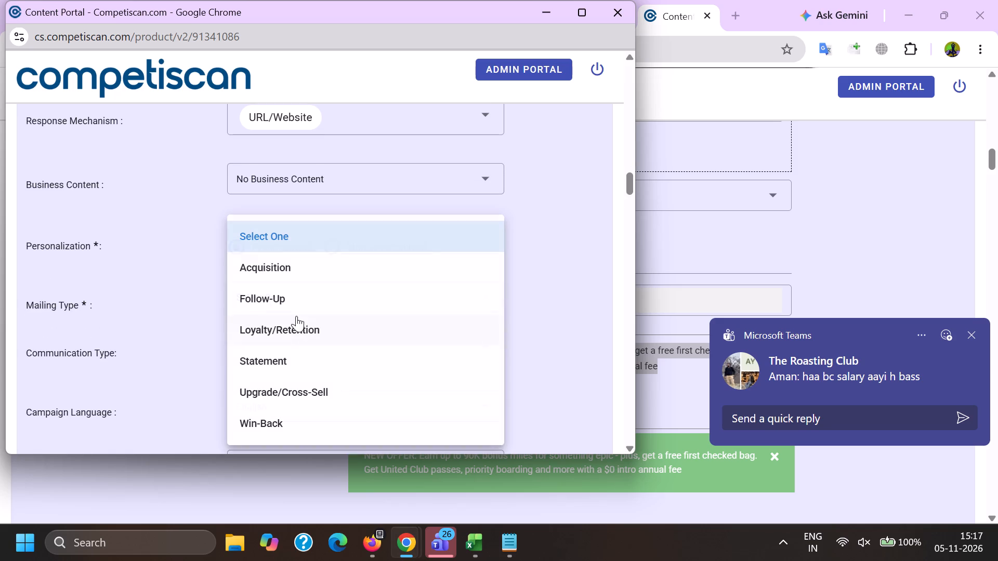
drag(296, 271, 293, 277)
drag(157, 309, 182, 322)
Select the communication types Bonuses/Contests/Incentives, Co-Brand and Contactless/RFID.
click(293, 359)
scroll(311, 195, down, 3)
click(299, 233)
scroll(299, 233, down, 3)
click(310, 261)
scroll(310, 261, down, 10)
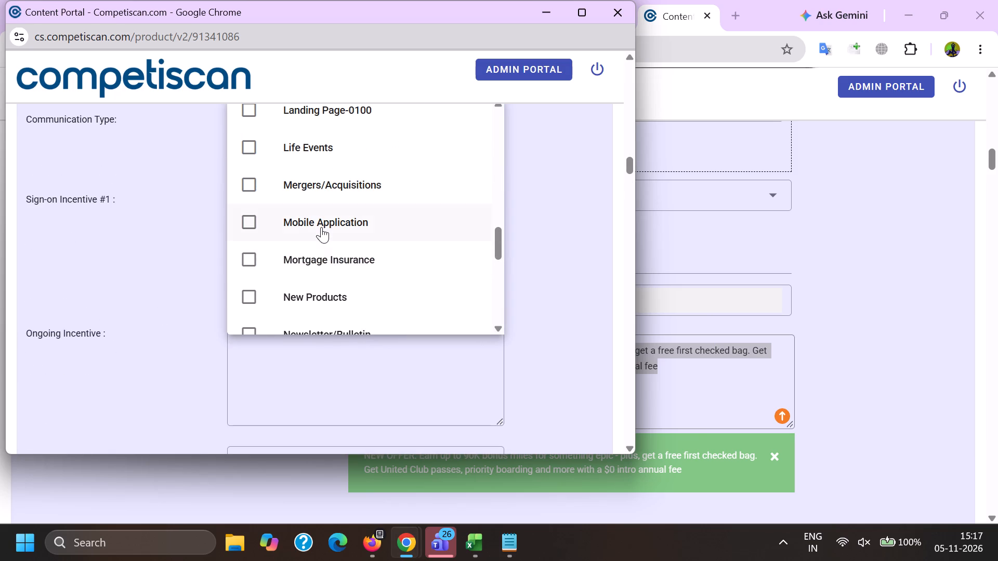
scroll(325, 247, up, 6)
click(330, 202)
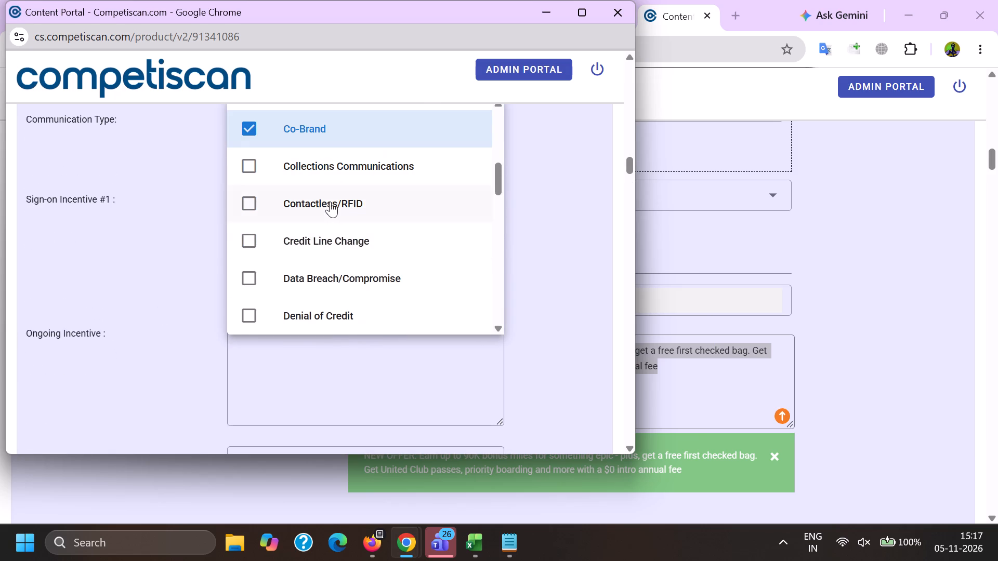
click(172, 199)
Check the incentive fields of the published product form, then reopen product 20886322 from the published product list.
key(alt+Tab)
scroll(700, 249, down, 10)
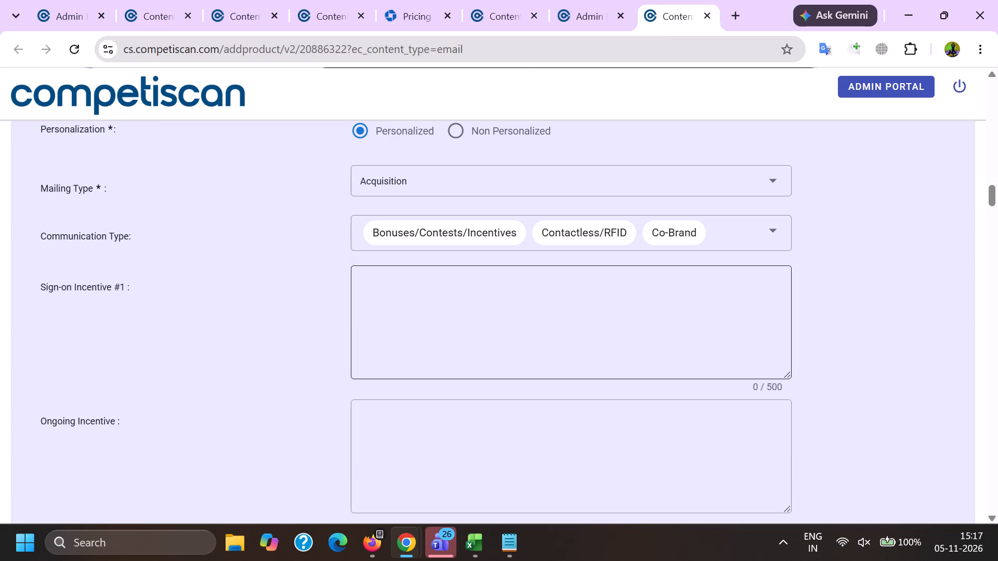
scroll(607, 332, up, 10)
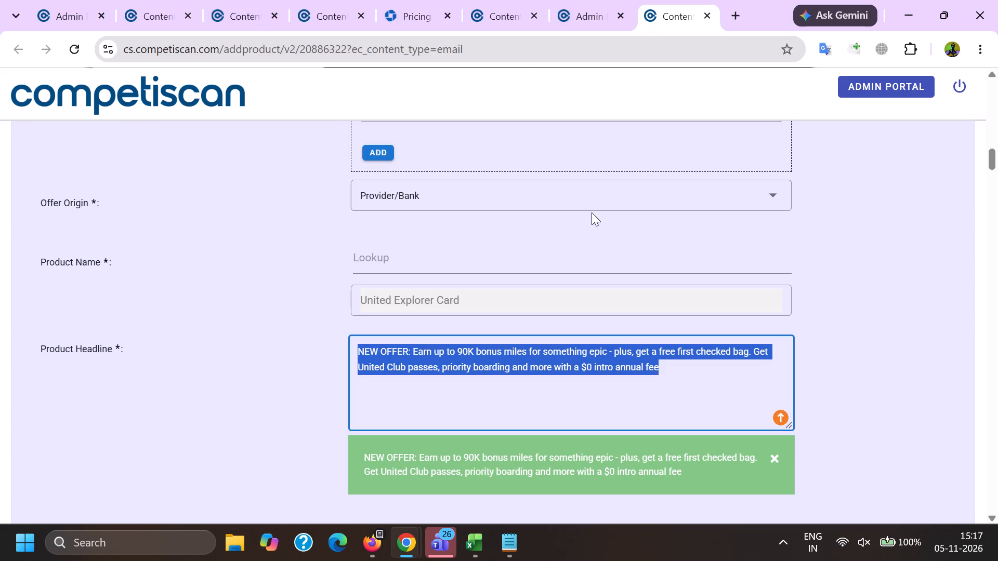
scroll(587, 243, down, 20)
click(586, 0)
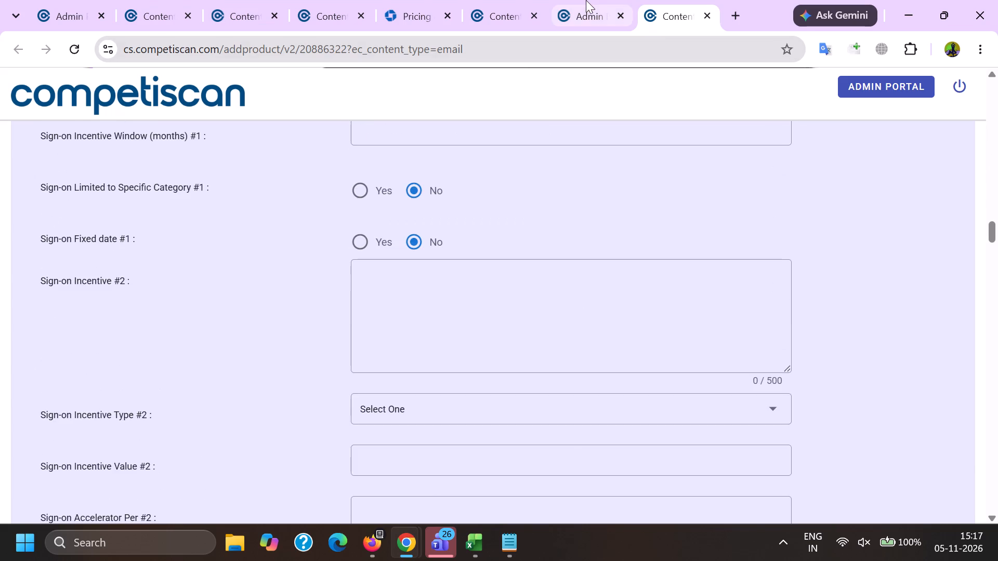
ctrl+click(350, 491)
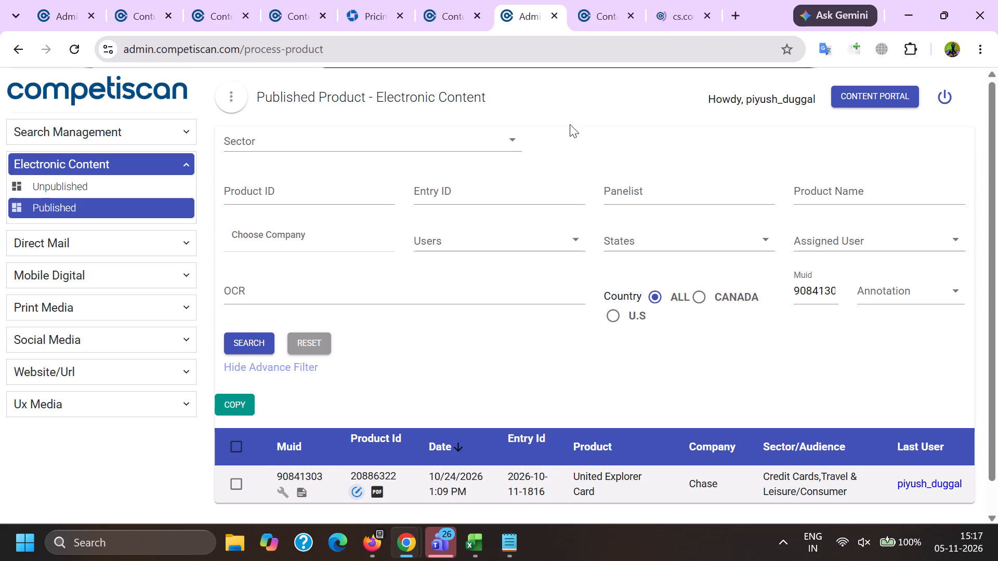
click(664, 0)
Copy the published product's sign-on incentive #1 text, starting "Up to 90,000 bonus miles", into the new entry's sign-on incentive #1.
scroll(621, 197, down, 4)
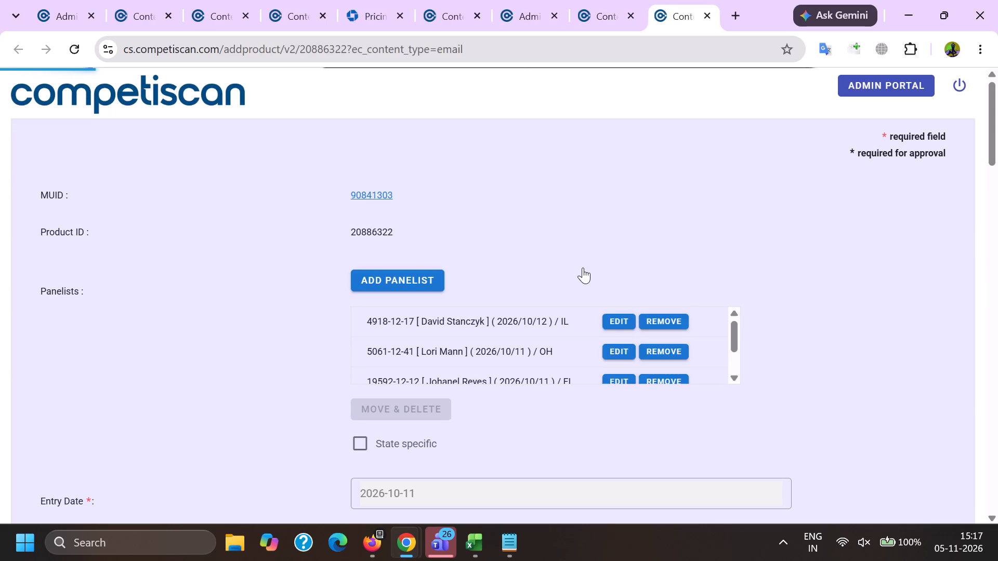
scroll(583, 268, down, 20)
scroll(572, 267, up, 5)
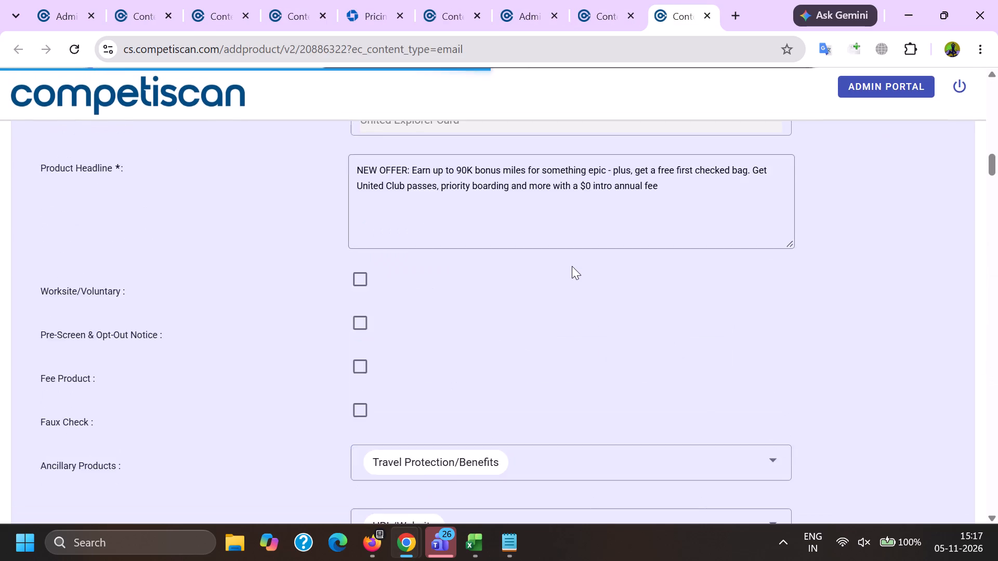
scroll(572, 266, up, 5)
scroll(572, 266, down, 9)
scroll(579, 352, down, 1)
drag(740, 420, 740, 419)
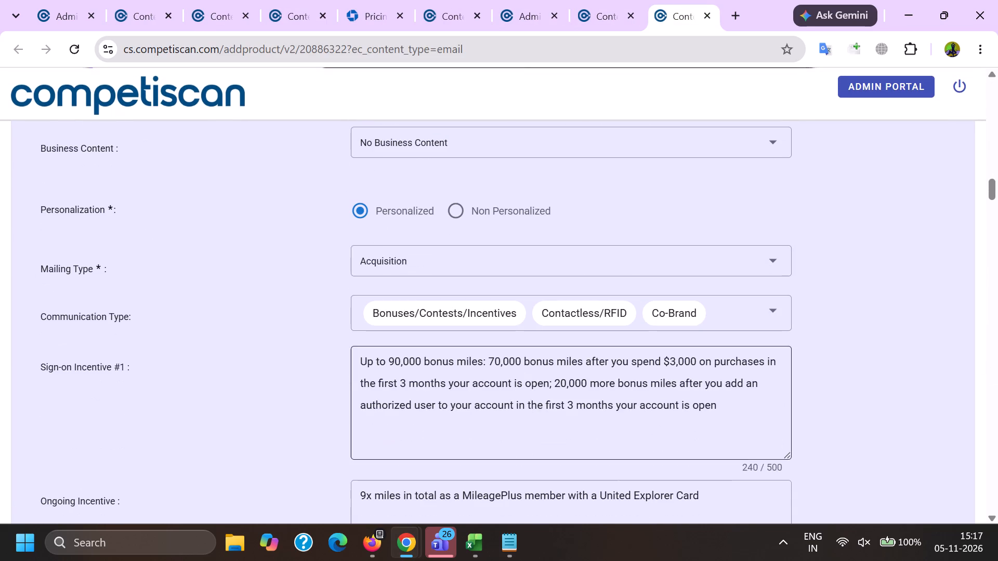
drag(740, 419, 189, 298)
key(ctrl+c)
key(alt+Tab)
click(324, 235)
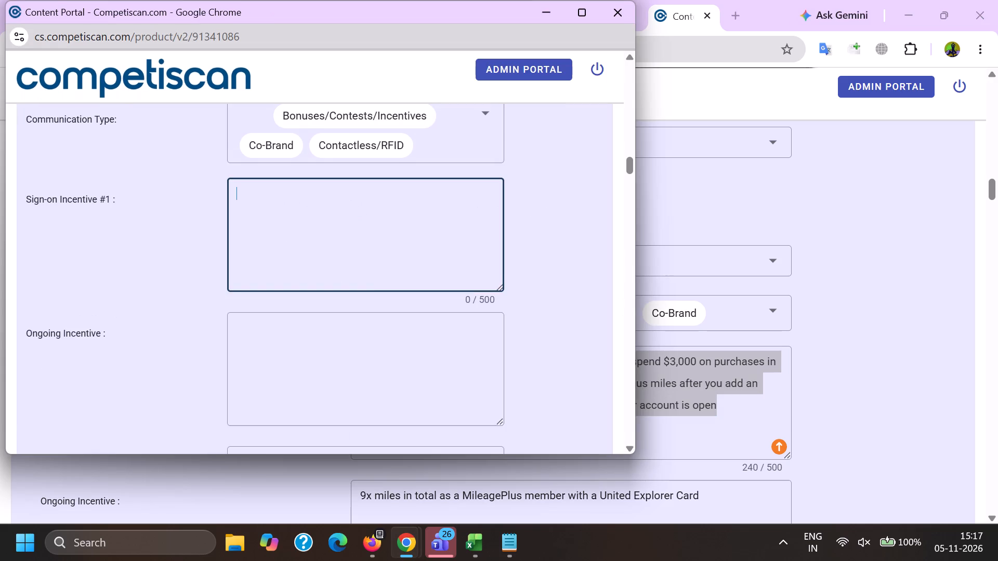
key(ctrl+v)
Copy the ongoing incentive "9x miles in total as a MileagePlus member with a United Explorer Card" from the published product into the entry.
ctrl+click(334, 342)
key(alt+Tab)
drag(742, 498, 329, 437)
key(ctrl+c)
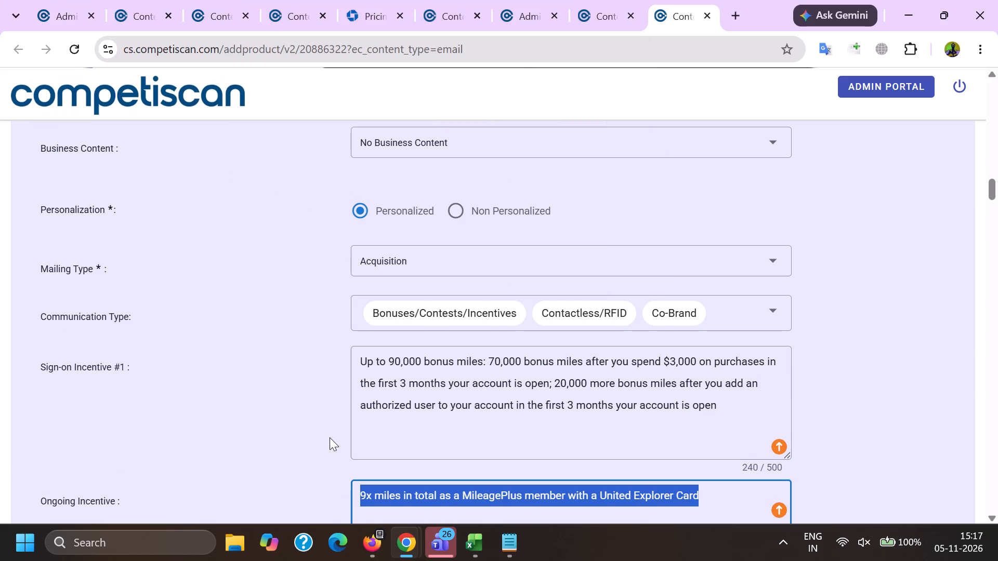
key(alt+Tab)
key(ctrl+v)
Set the sign-on incentive type #1 to Miles - Fixed.
scroll(292, 262, down, 4)
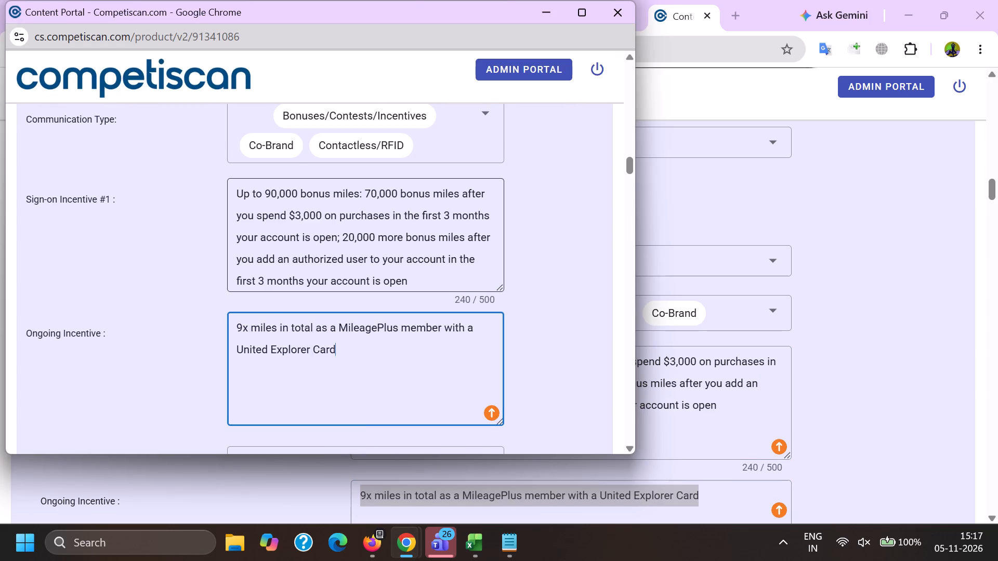
scroll(287, 277, up, 1)
click(286, 217)
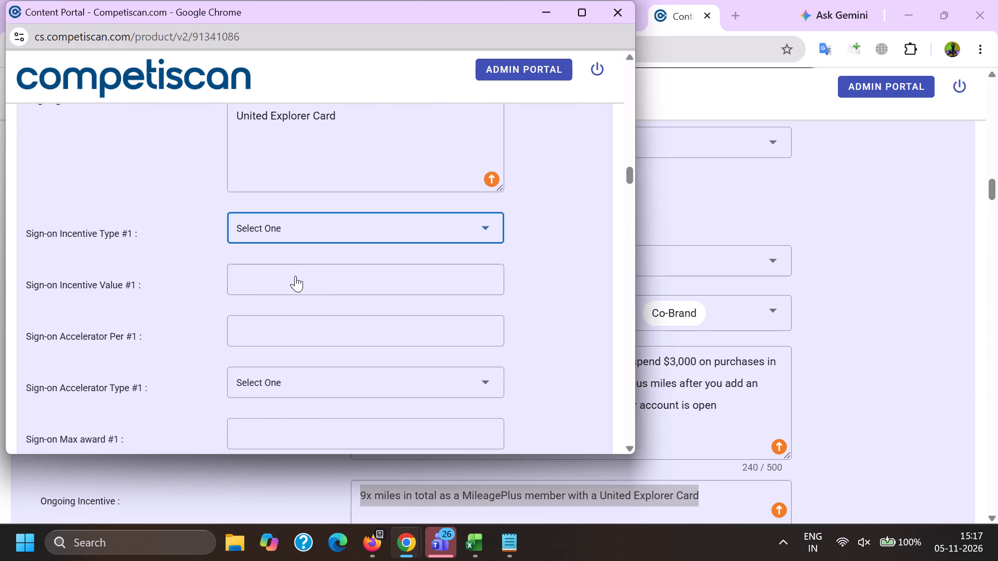
scroll(292, 279, down, 1)
scroll(295, 349, down, 2)
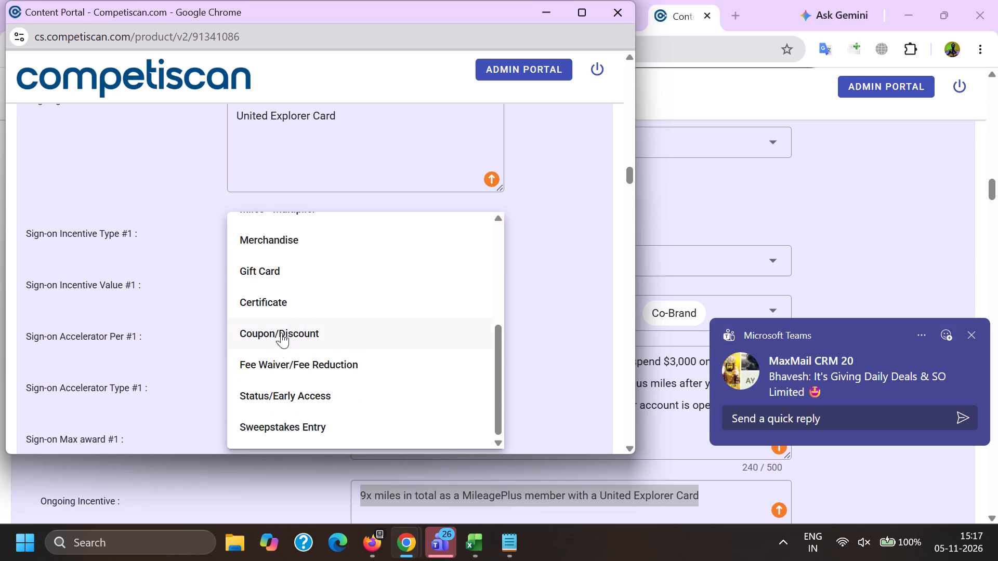
scroll(278, 347, up, 2)
click(281, 337)
drag(130, 317, 148, 320)
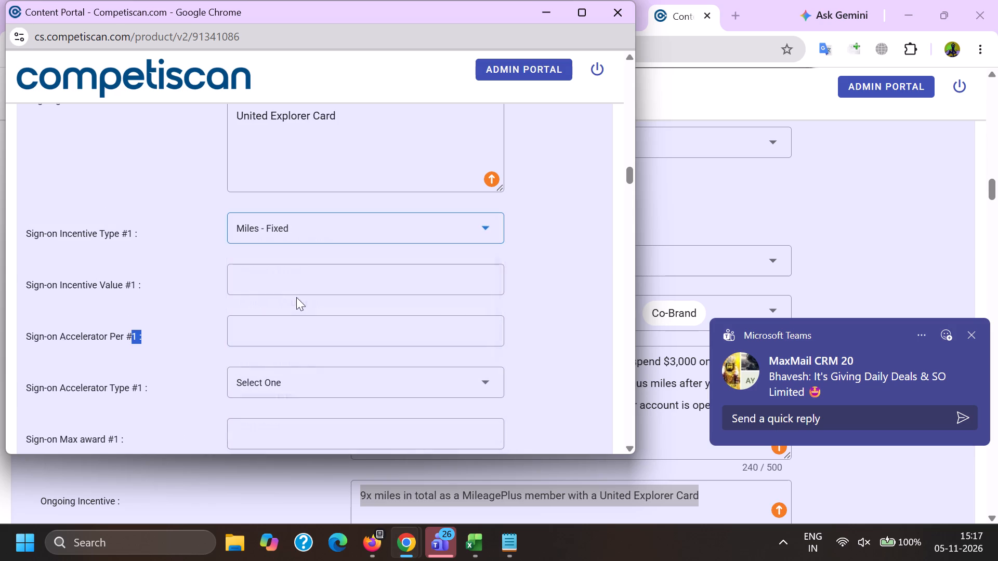
Following the published product, set sign-on incentive value #1 to 70000.00 and sign-on max award #1 to 90000.00.
click(260, 281)
key(alt+Tab)
scroll(579, 283, down, 7)
scroll(422, 313, up, 3)
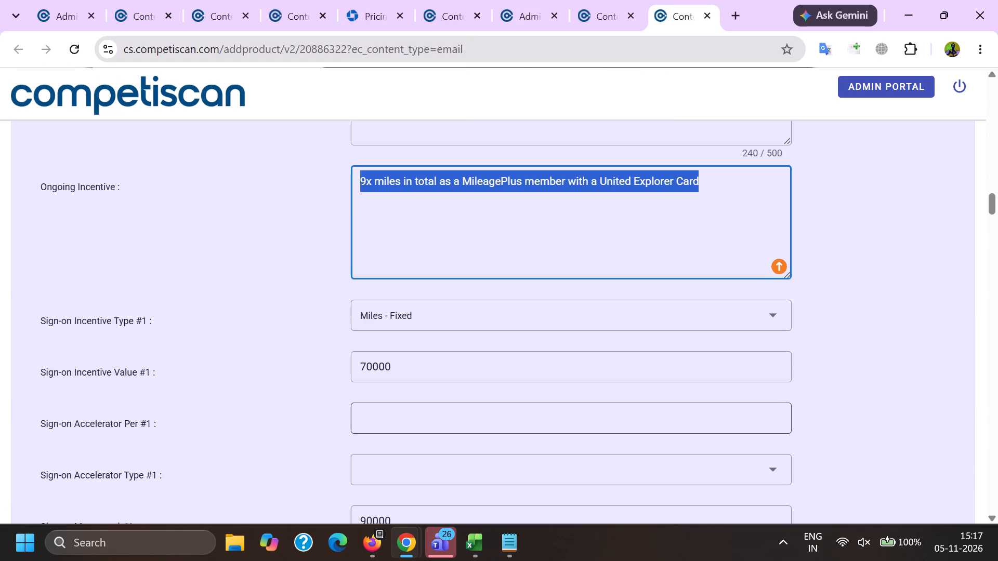
key(alt+Tab)
text(70000.00)
key(Tab)
key(Tab)
key(Tab)
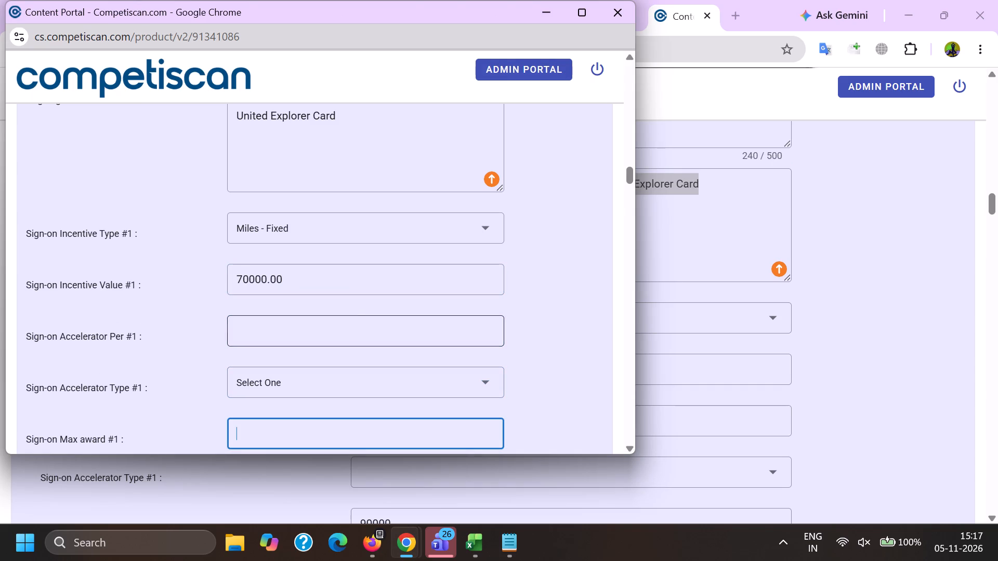
text(90000.00)
key(Tab)
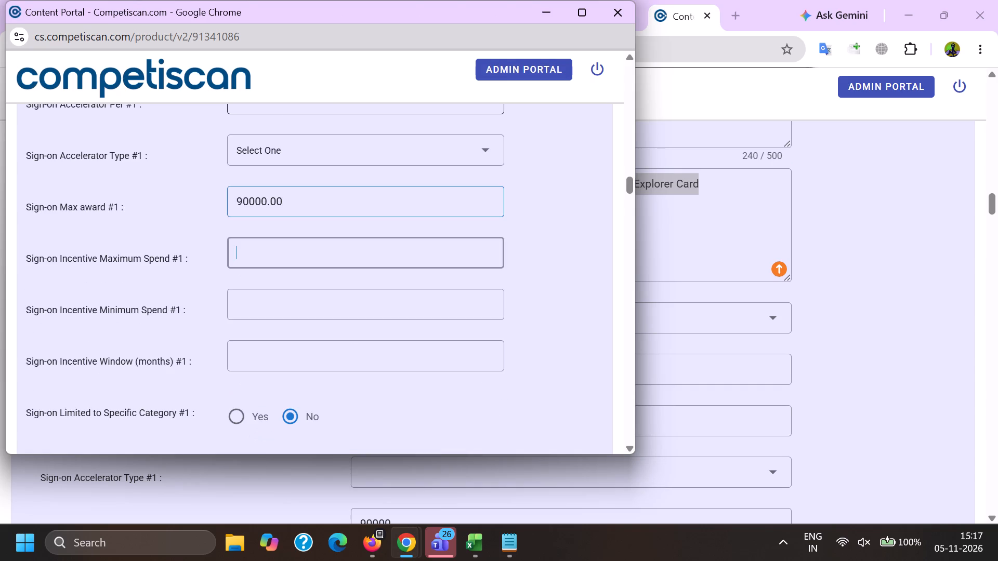
Set sign-on incentive #1's minimum spend to 3000.00, its window to 3 months and its fixed date to Yes.
key(Tab)
key(alt+Tab)
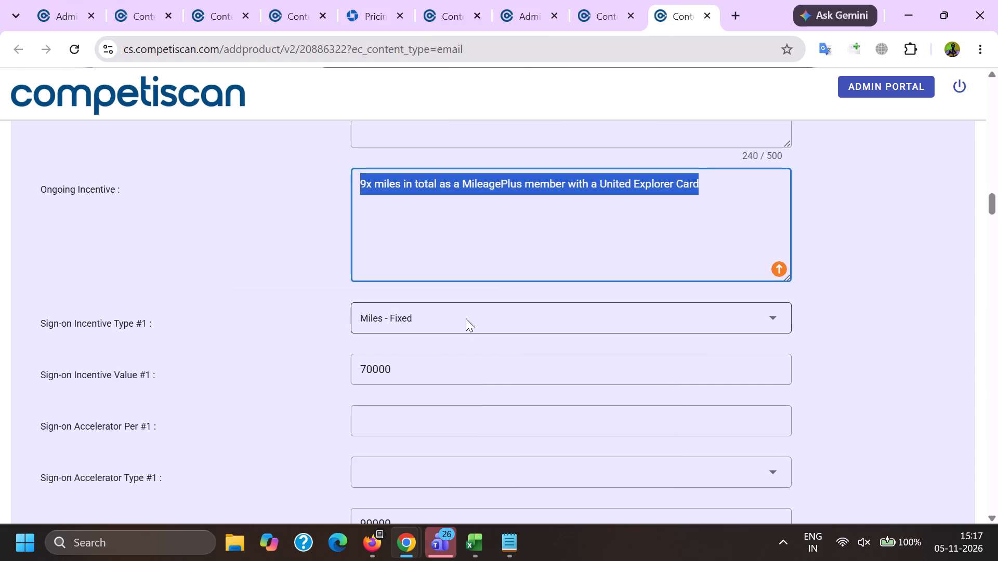
scroll(466, 318, down, 4)
key(alt+Tab)
text(3000.00)
key(Tab)
key(3)
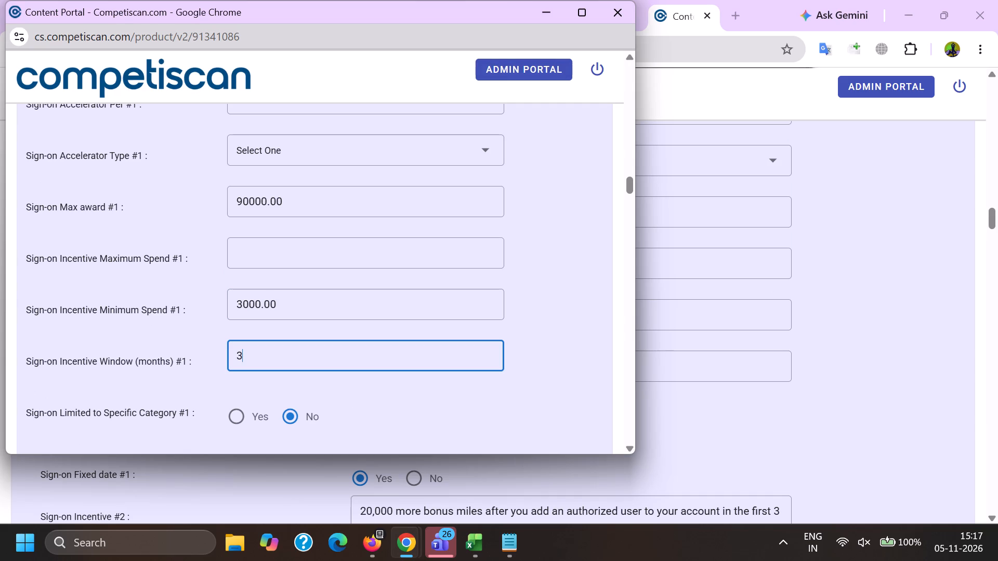
scroll(466, 318, down, 2)
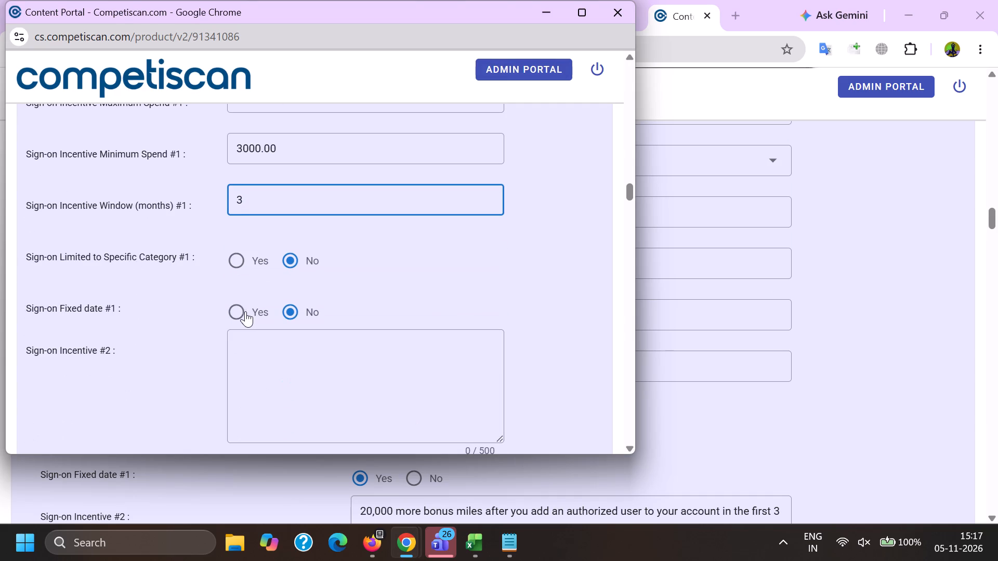
click(245, 311)
Copy the published product's sign-on incentive #2 text about 20,000 more bonus miles for an authorized user into the entry.
click(306, 375)
key(alt+Tab)
scroll(505, 284, down, 4)
drag(575, 256, 153, 117)
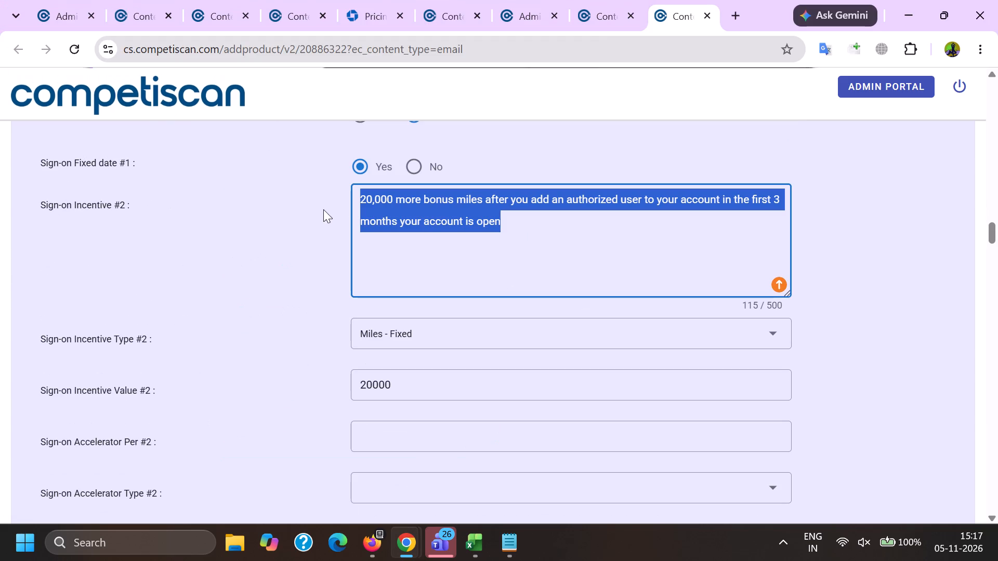
key(ctrl+c)
key(alt+Tab)
click(354, 359)
key(ctrl+v)
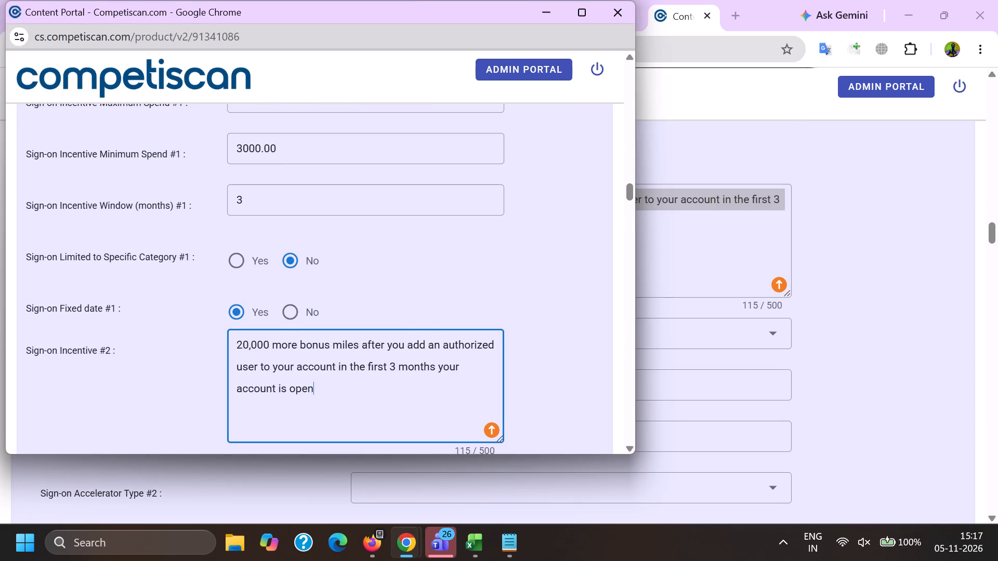
Set the sign-on incentive type #2 to Miles - Fixed, matching the published product.
scroll(337, 265, down, 3)
click(256, 248)
key(alt+Tab)
scroll(298, 330, down, 2)
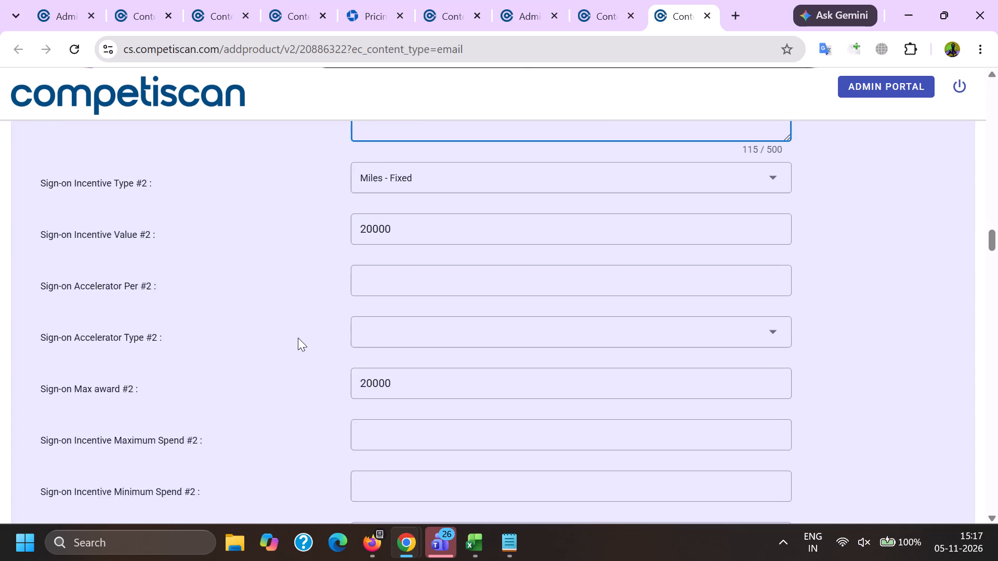
scroll(298, 338, down, 2)
key(alt+Tab)
click(357, 159)
scroll(298, 331, down, 2)
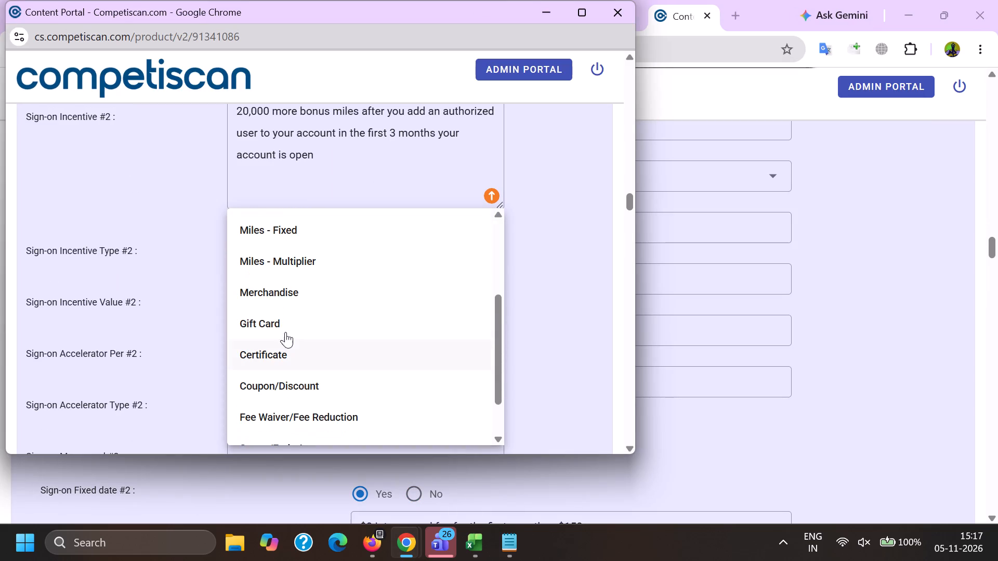
click(280, 233)
click(158, 245)
Copy 20000 from the published product into both sign-on incentive value #2 and sign-on max award #2.
click(277, 302)
key(alt+Tab)
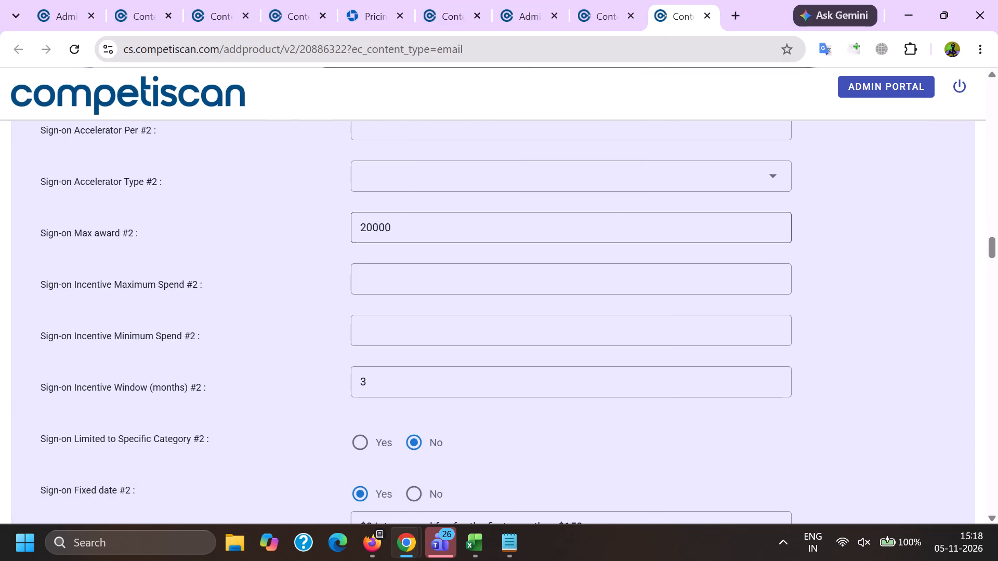
scroll(407, 302, up, 2)
drag(410, 228, 246, 223)
key(ctrl+c)
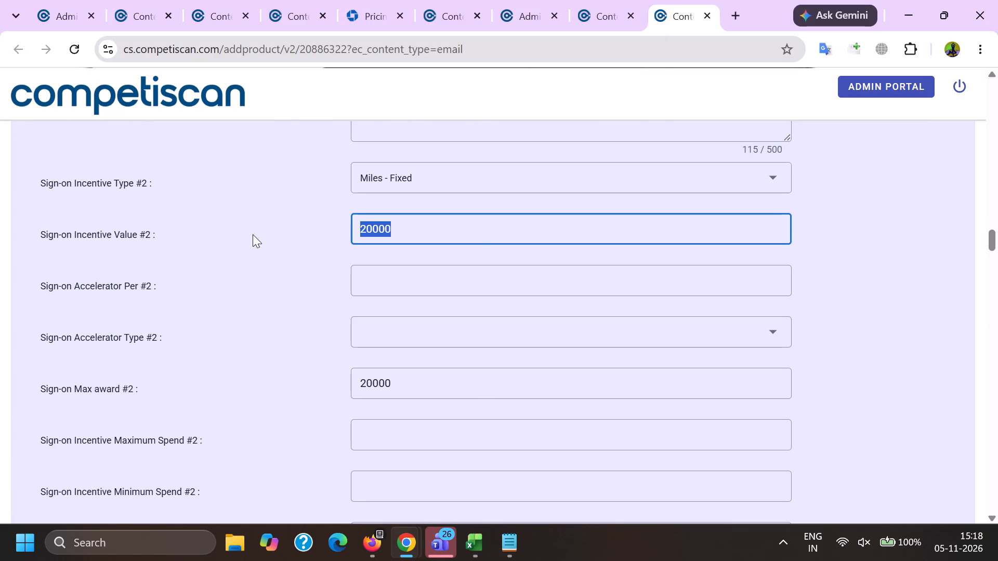
key(alt+Tab)
key(ctrl+v)
scroll(271, 190, down, 2)
click(265, 296)
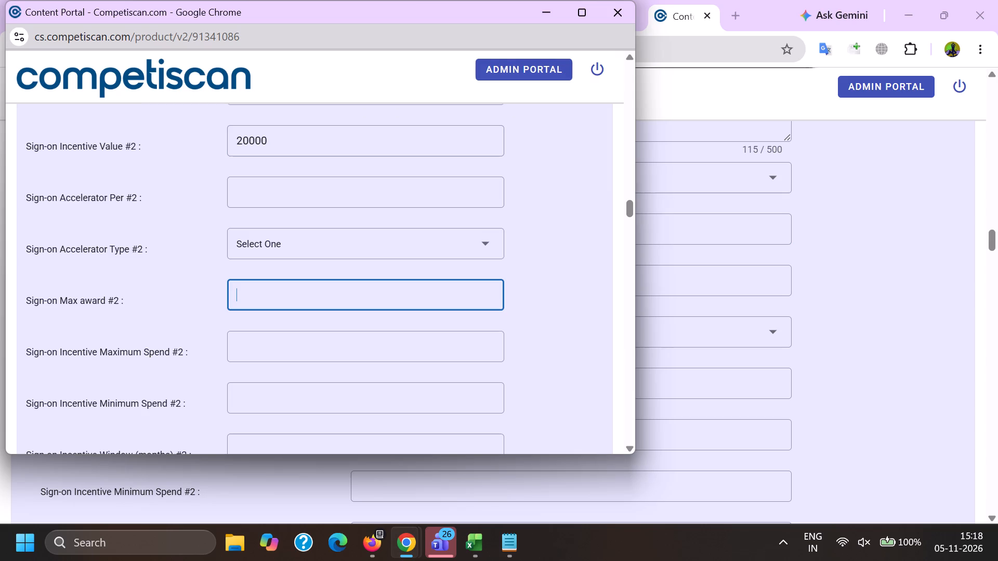
key(ctrl+v)
Set sign-on incentive #2's window to 3 months and its fixed date to Yes, matching the published product.
scroll(278, 224, down, 2)
click(252, 253)
key(alt+Tab)
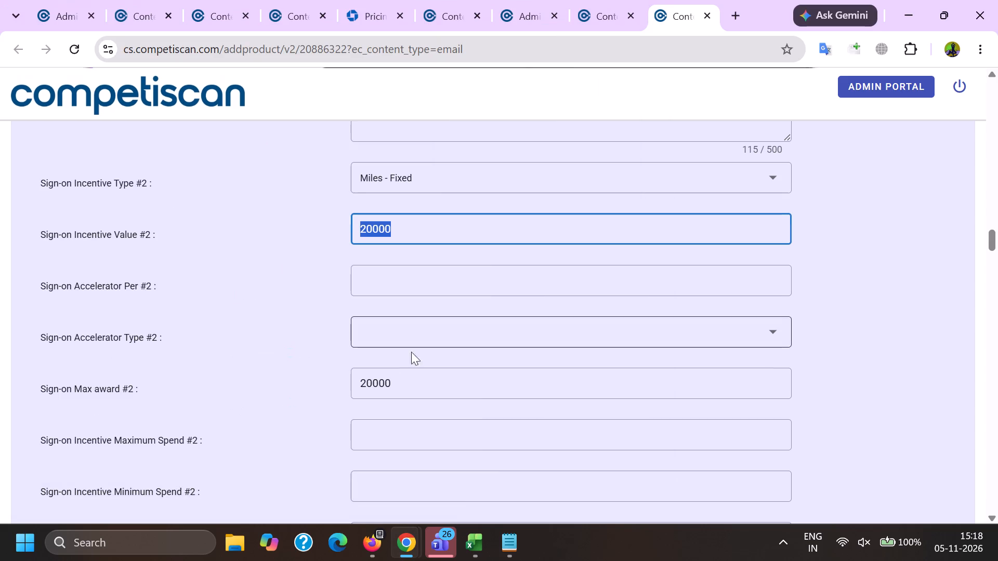
scroll(402, 379, down, 2)
key(alt+Tab)
click(252, 296)
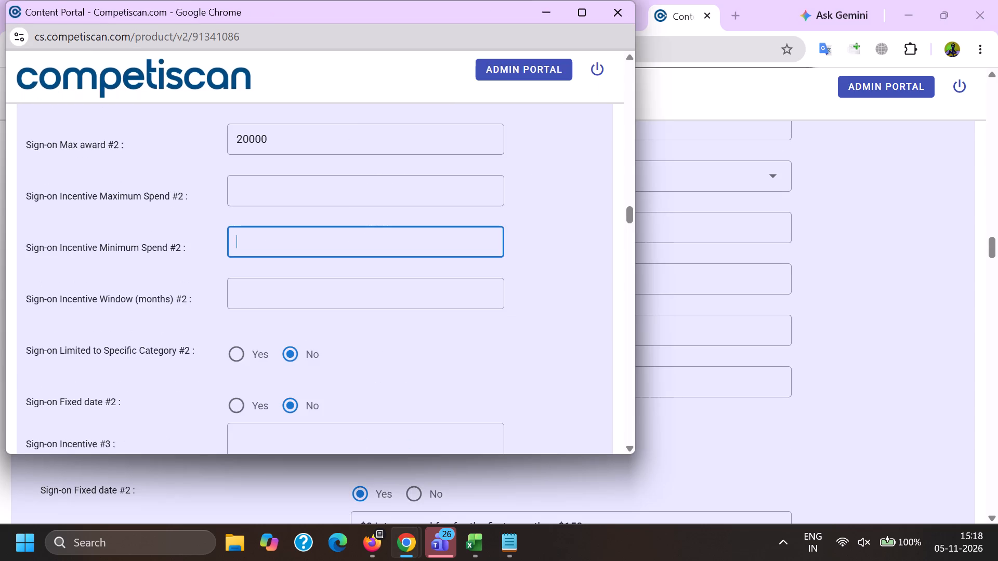
key(3)
scroll(299, 240, down, 2)
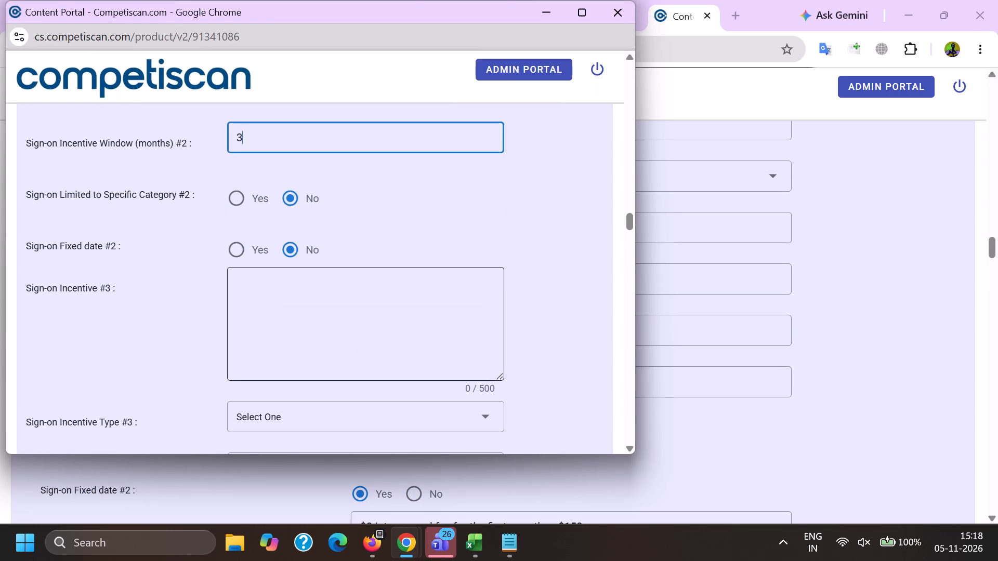
click(238, 258)
Copy the published product's sign-on incentive #3 text about the $0 intro annual fee for the first year into the entry.
key(alt+Tab)
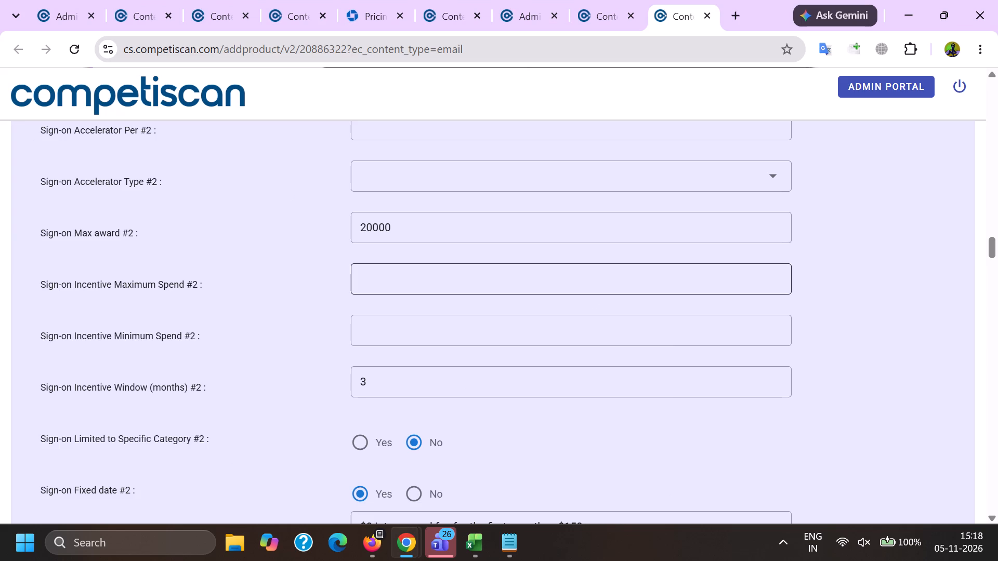
scroll(495, 294, down, 5)
drag(672, 212, 31, 159)
key(ctrl+c)
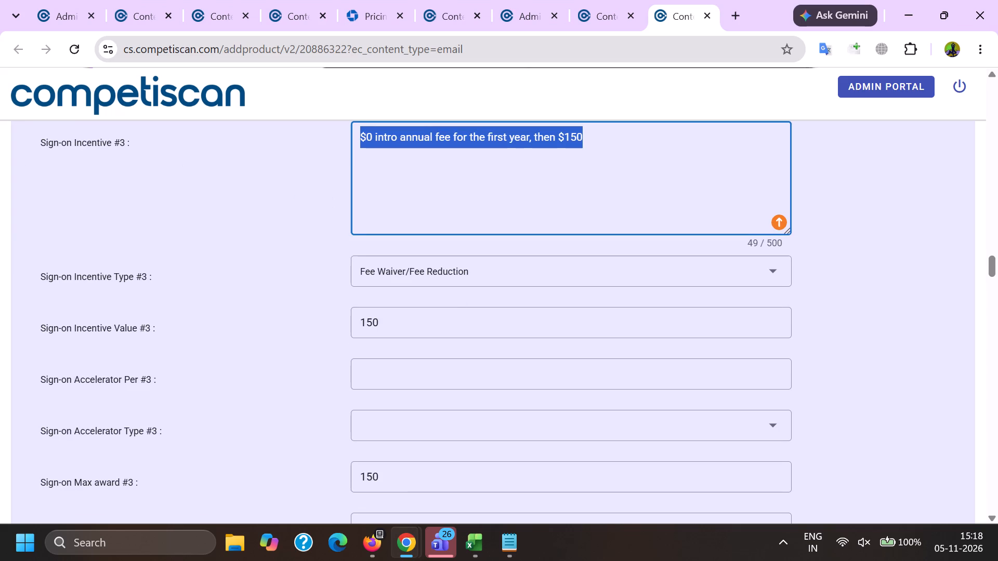
key(ctrl+c)
key(ctrl+c)
key(alt+Tab)
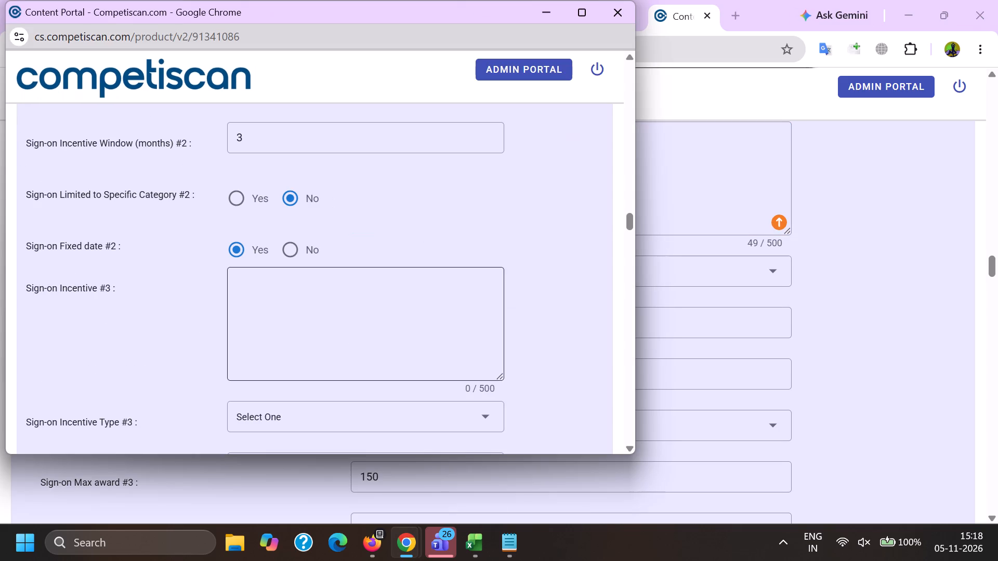
click(371, 304)
key(ctrl+v)
Set the sign-on incentive type #3 to Fee Waiver/Fee Reduction, matching the published product.
scroll(342, 224, down, 3)
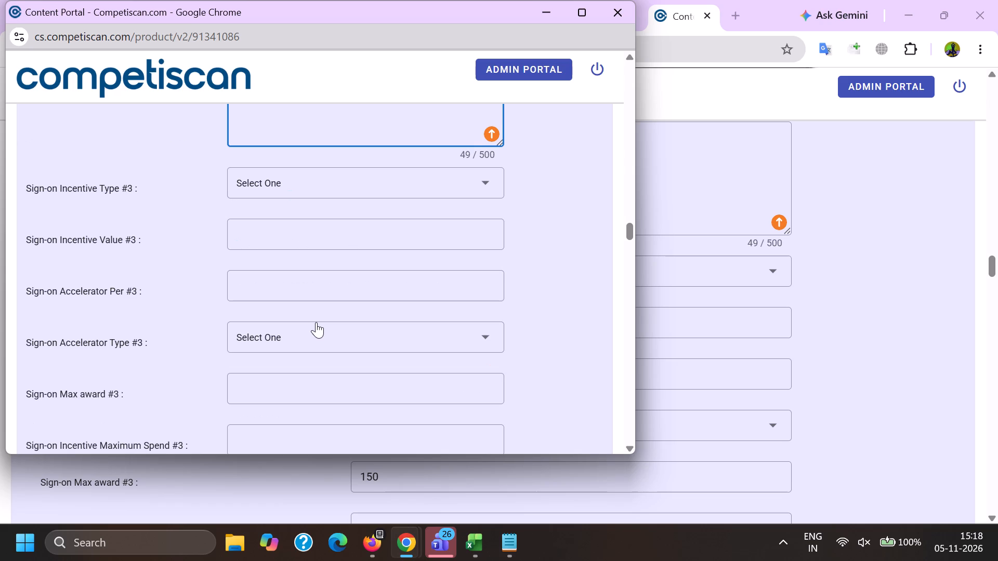
click(259, 180)
key(alt+Tab)
scroll(279, 327, down, 4)
key(alt+Tab)
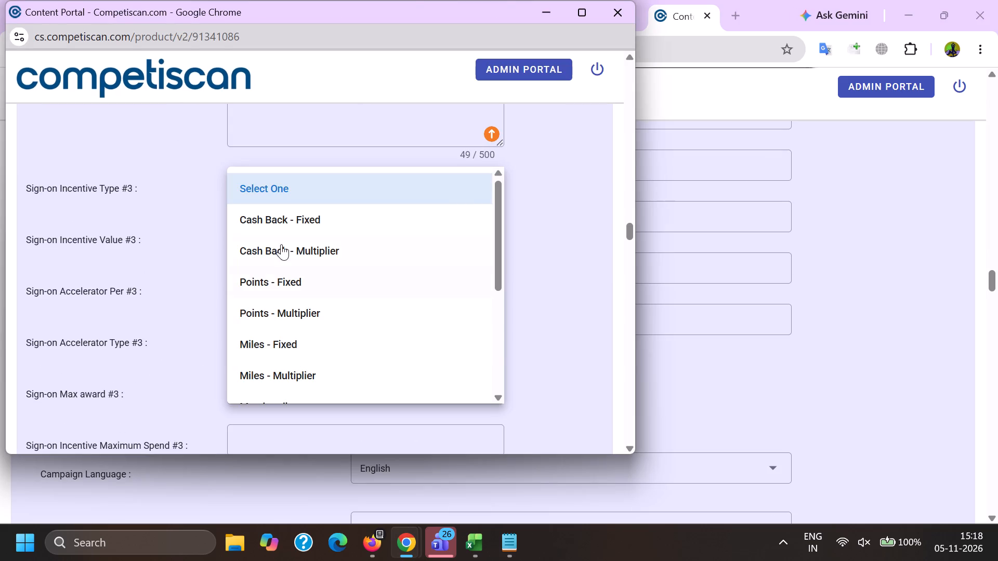
scroll(277, 242, down, 2)
drag(310, 374, 294, 369)
drag(81, 332, 125, 328)
Enter 150.00 as both sign-on incentive value #3 and sign-on max award #3.
click(271, 238)
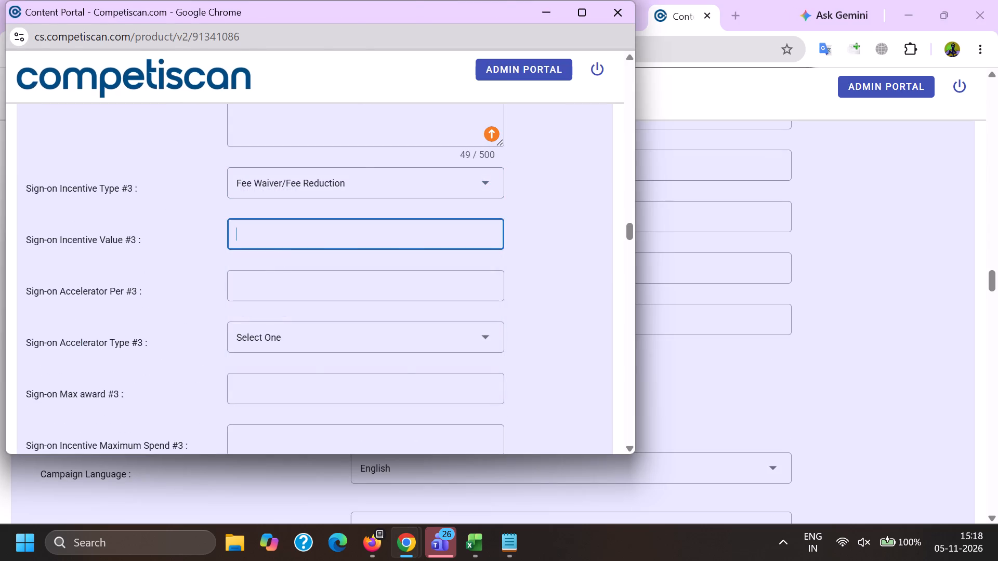
key(alt+Tab)
scroll(410, 300, up, 3)
key(alt+Tab)
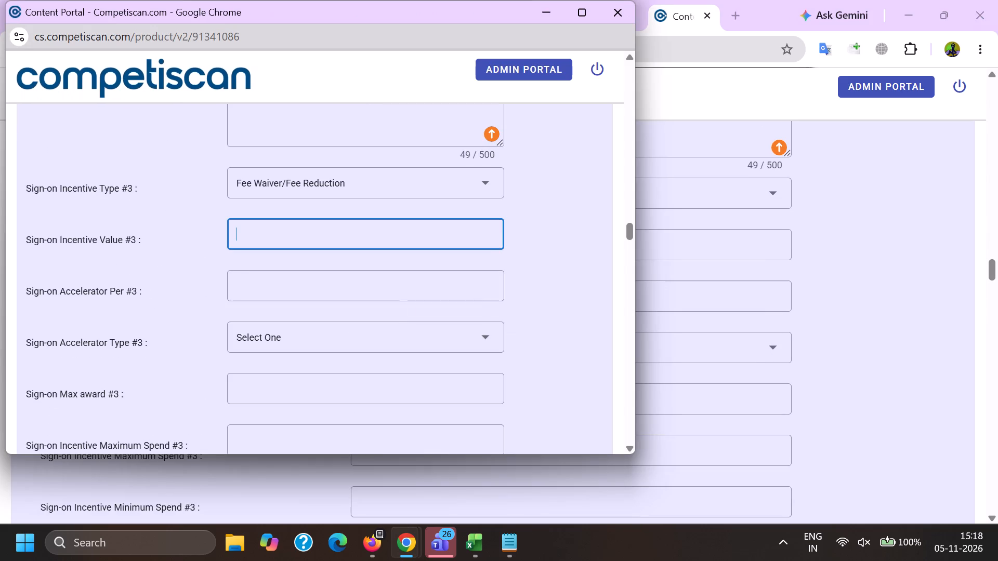
text(150.00)
key(Tab)
key(Tab)
key(Tab)
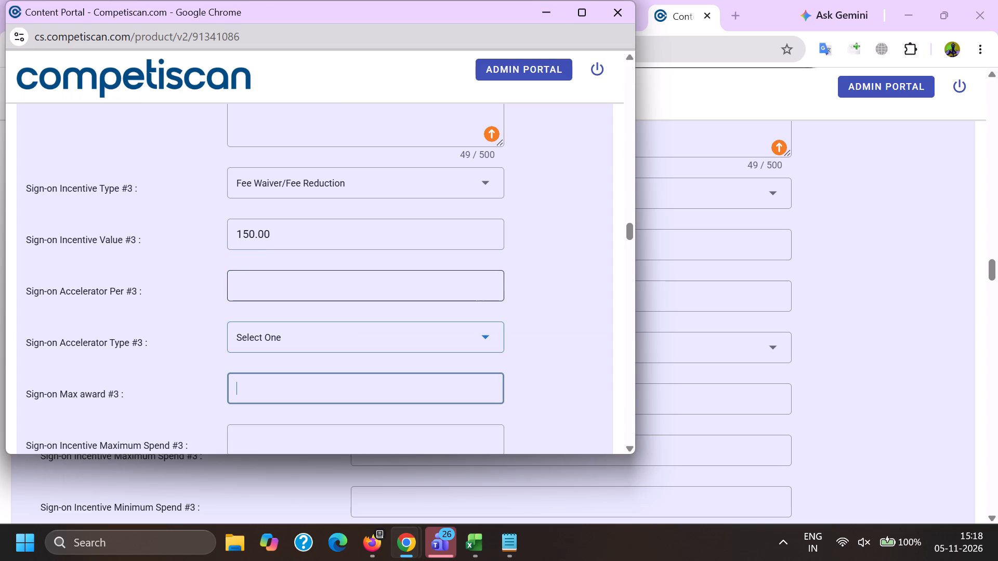
text(150.00)
Set sign-on incentive #3's window to 12 months and its fixed date to Yes.
key(Tab)
key(Tab)
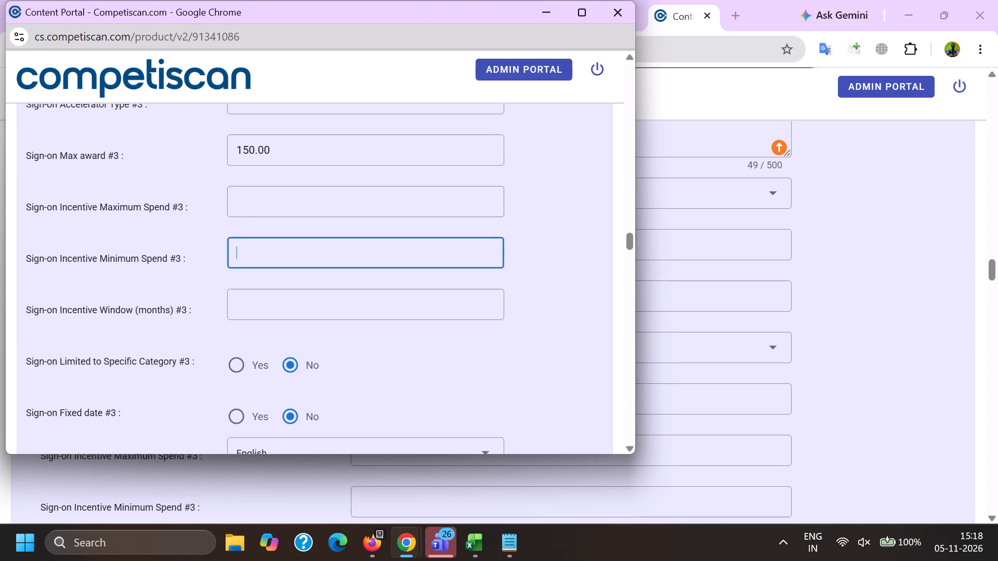
key(Tab)
text(12)
scroll(496, 287, down, 2)
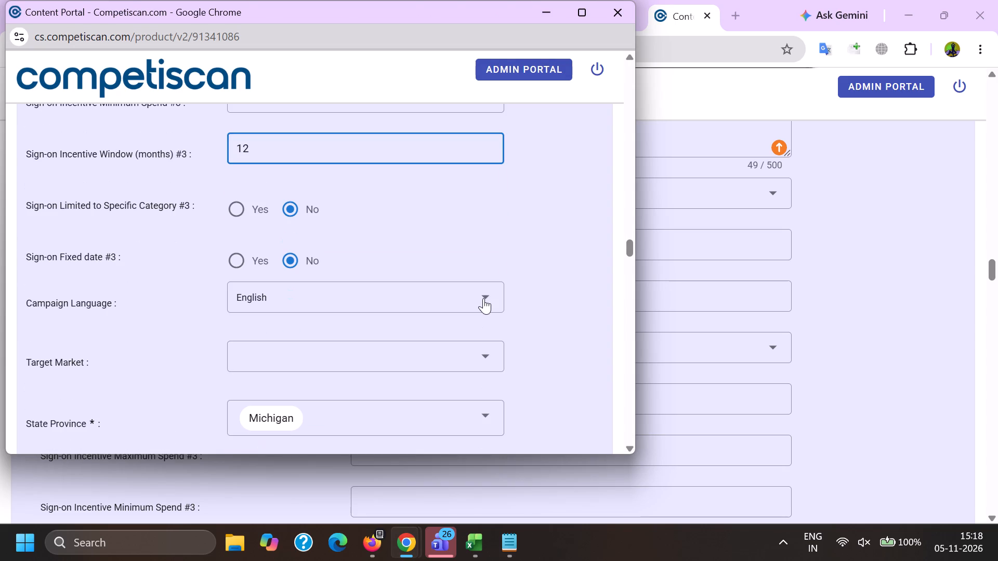
click(247, 255)
Mark the payment card's reward program as Yes and set its application type to Invitation to Apply.
scroll(312, 273, down, 9)
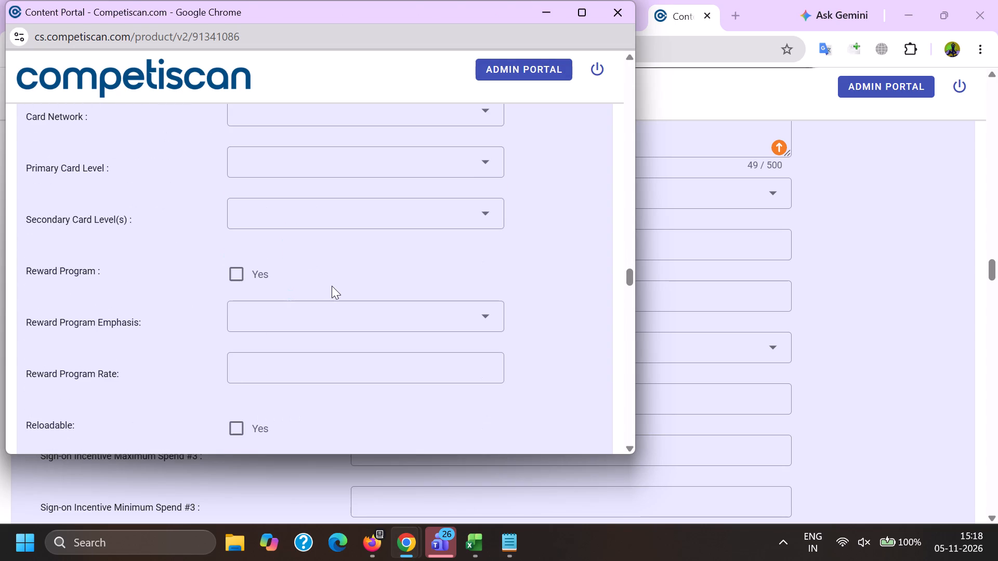
click(233, 262)
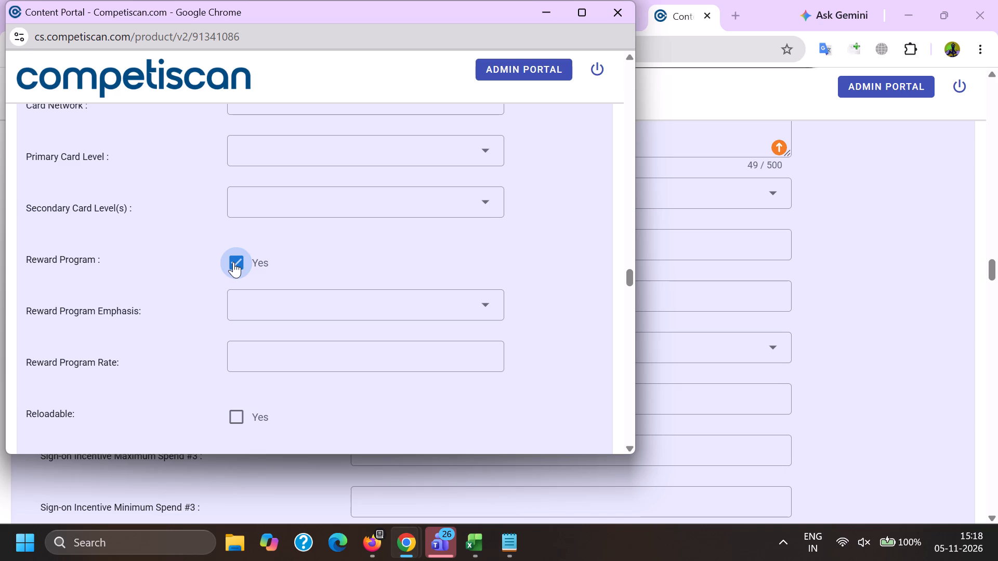
scroll(283, 282, up, 2)
click(277, 209)
click(291, 269)
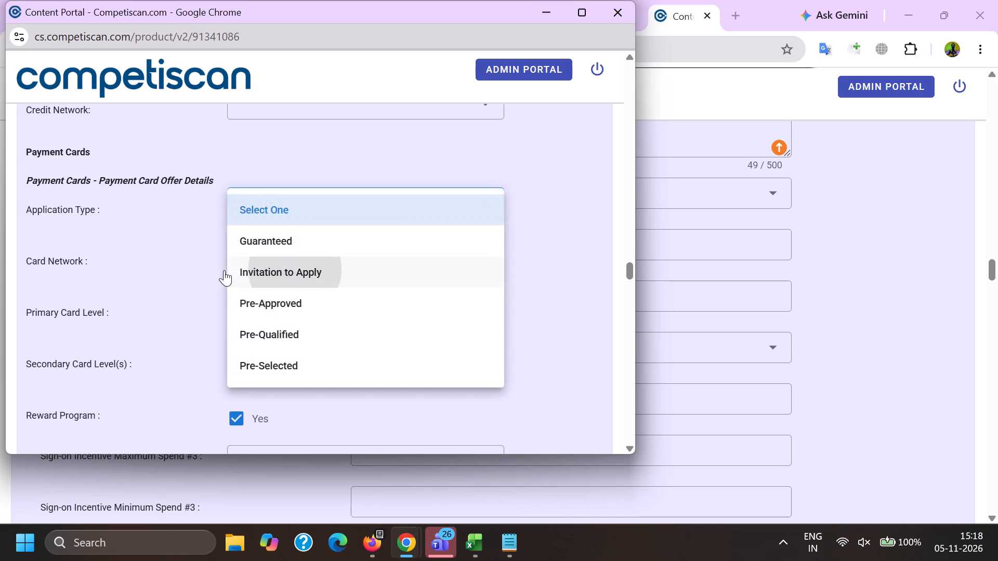
drag(194, 267, 223, 272)
Set the card network to Visa and the primary card level to Visa Signature.
click(304, 263)
scroll(293, 191, down, 1)
click(309, 335)
drag(139, 323, 143, 324)
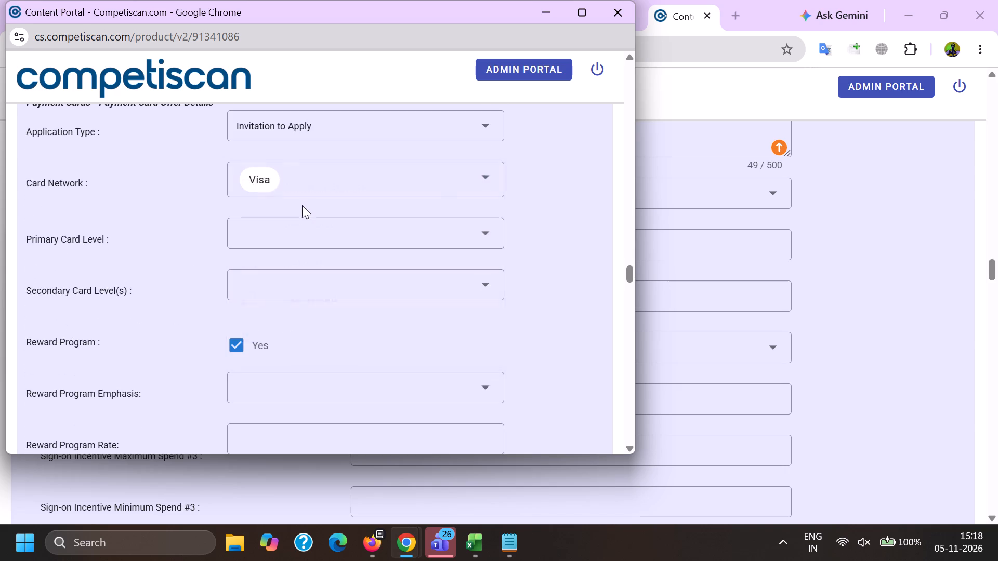
click(287, 239)
scroll(299, 166, down, 6)
click(312, 237)
click(148, 241)
Mark a credit card as mentioned in the entry and select its credit network.
scroll(212, 257, up, 4)
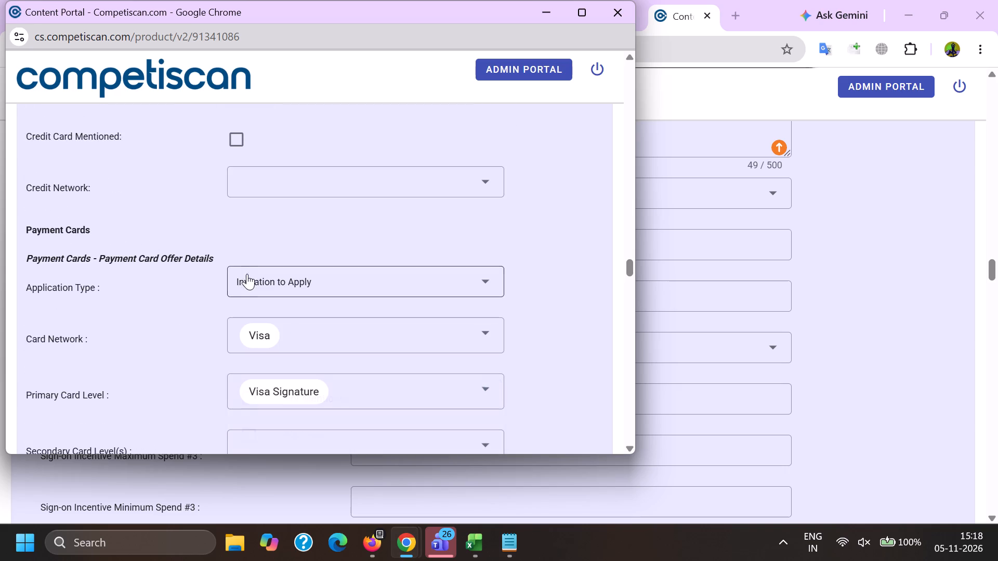
click(233, 138)
click(256, 193)
click(304, 337)
drag(144, 323, 151, 323)
Set the reward program emphasis to Miles.
scroll(248, 236, down, 4)
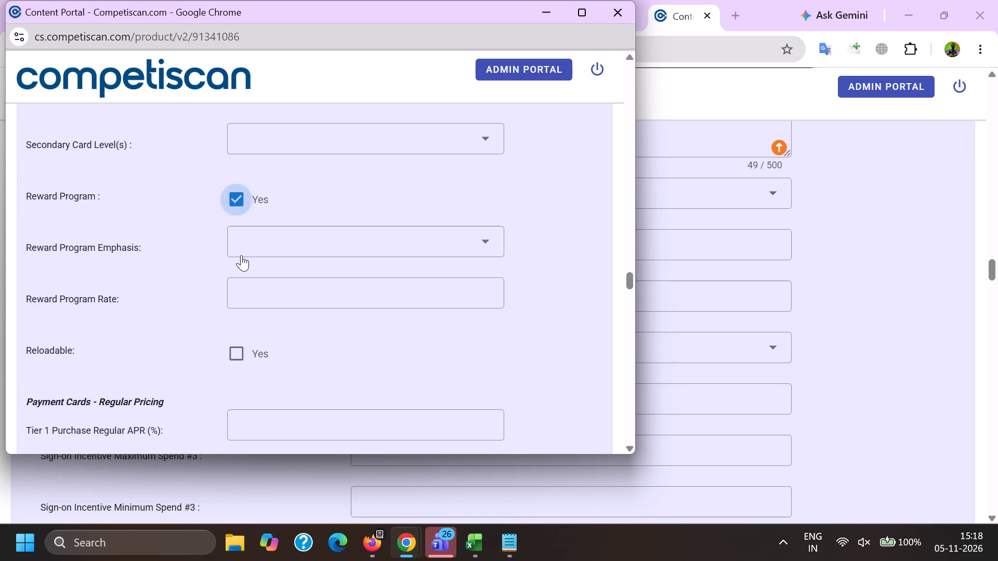
scroll(241, 255, down, 4)
scroll(235, 296, up, 4)
click(258, 232)
click(297, 277)
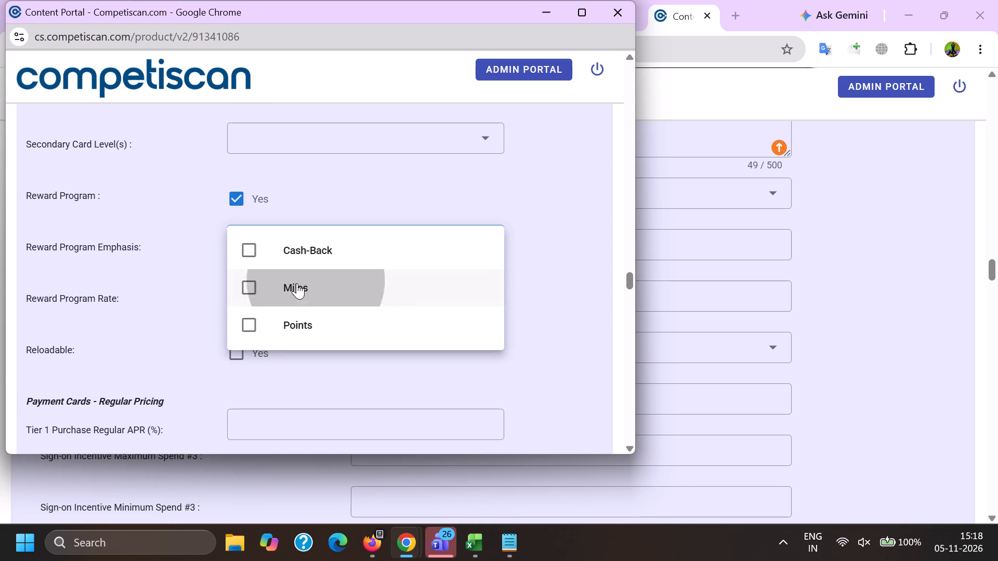
drag(187, 283, 200, 300)
Set the purchase regular APR to 19.99 for tier 1 and 28.99 for tier 3, with rate type Variable (Prime).
click(261, 413)
text(19.)
key(9)
key(9)
key(Tab)
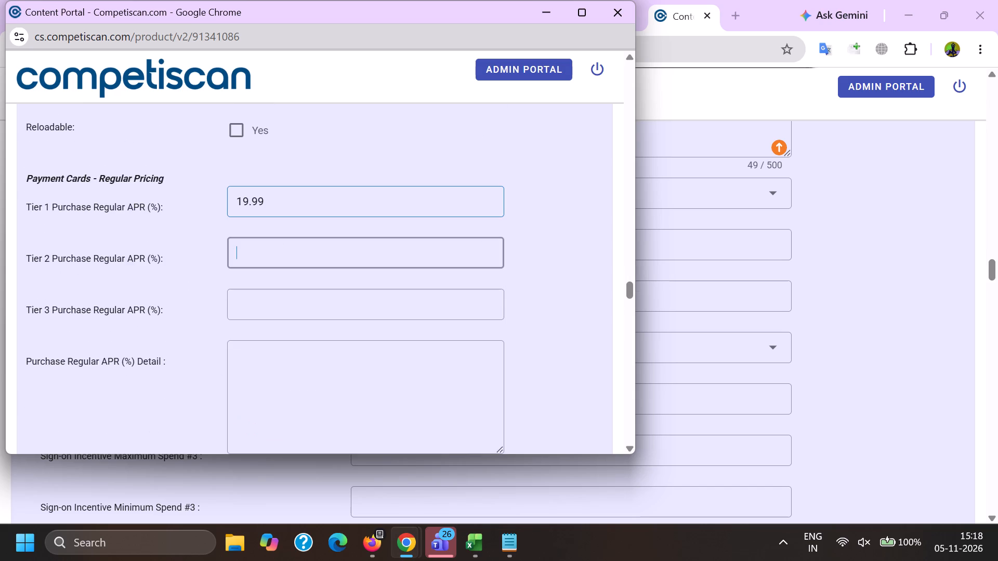
key(Tab)
text(28.99)
key(Tab)
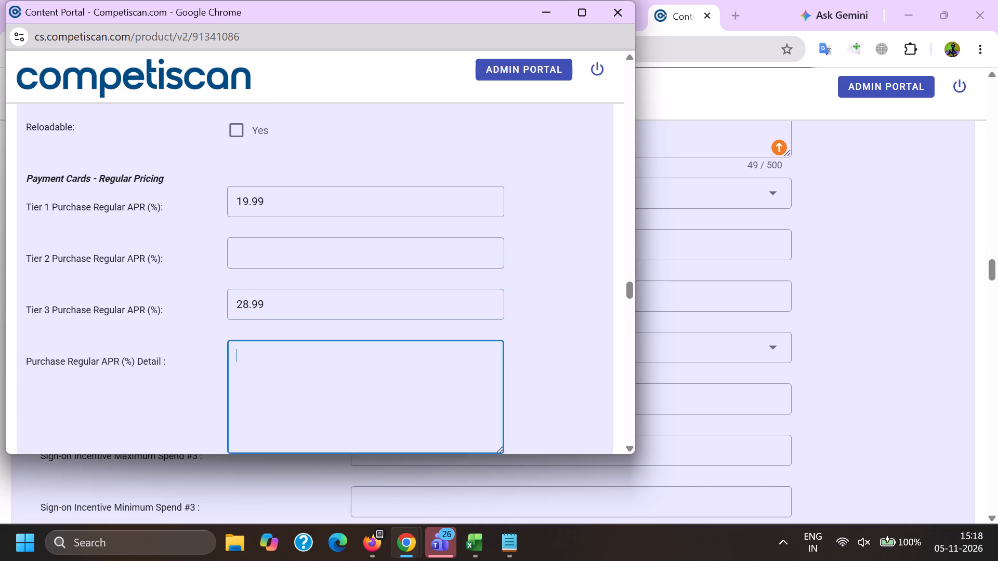
key(Tab)
key(Tab)
click(272, 257)
click(272, 294)
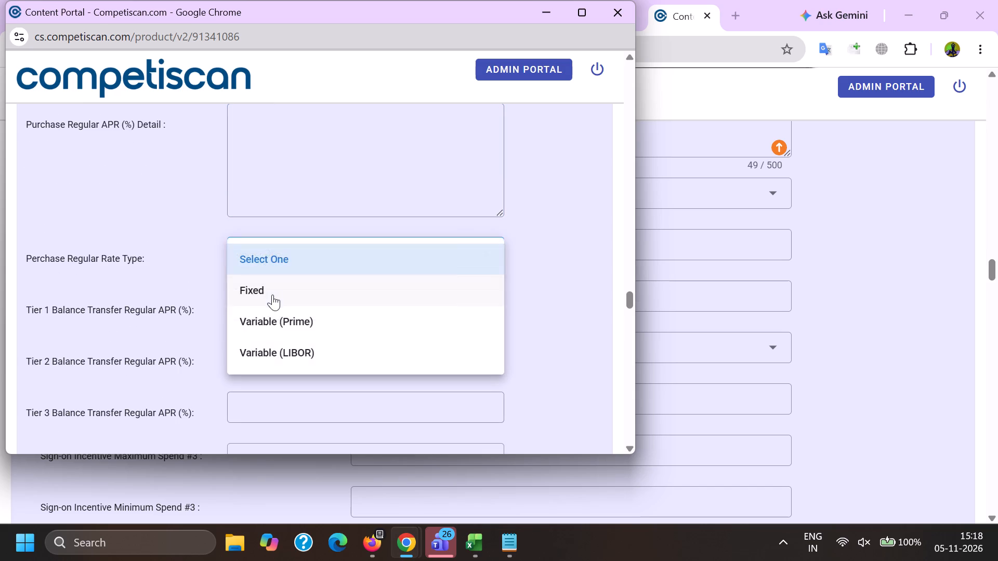
click(280, 261)
click(281, 334)
Set the balance transfer regular APR to 19.99 for tier 1 and 28.99 for tier 3, with rate type Variable (Prime).
click(293, 308)
text(28)
key(BackSpace)
key(BackSpace)
key(BackSpace)
text(19.99)
key(Tab)
key(Tab)
text(28.99)
key(Tab)
scroll(296, 309, down, 3)
click(258, 347)
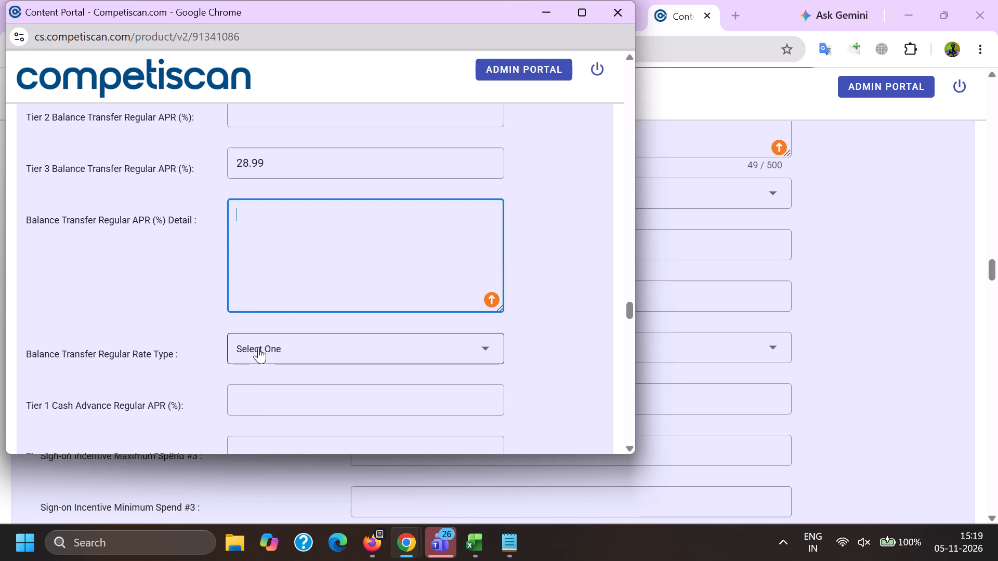
click(310, 418)
drag(168, 381, 174, 381)
Set the tier 1 cash advance regular APR to 29.74 and its rate type to Variable (Prime).
scroll(281, 300, down, 2)
click(259, 244)
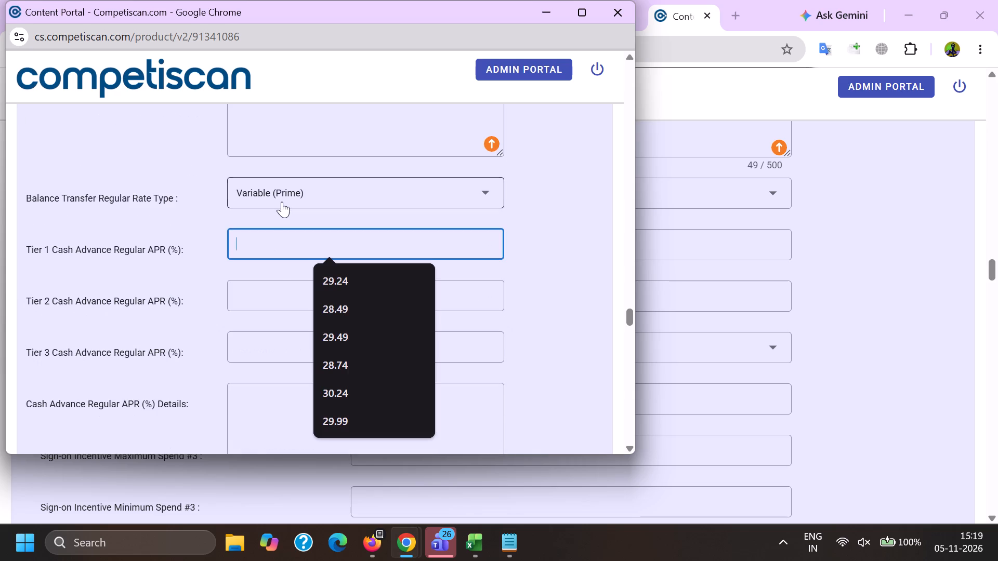
key(2)
key(9)
text(.99)
key(BackSpace)
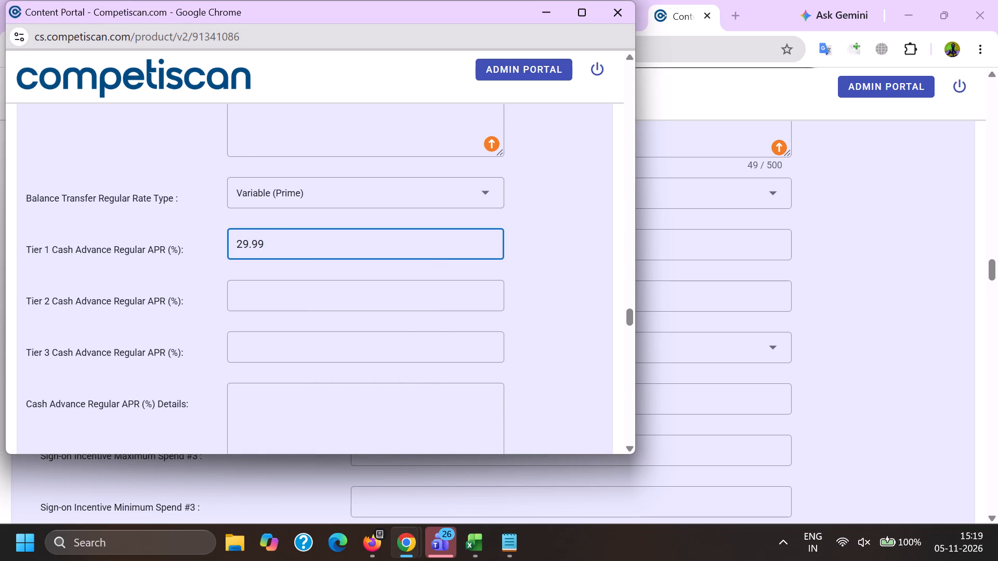
key(BackSpace)
click(343, 370)
scroll(306, 183, down, 3)
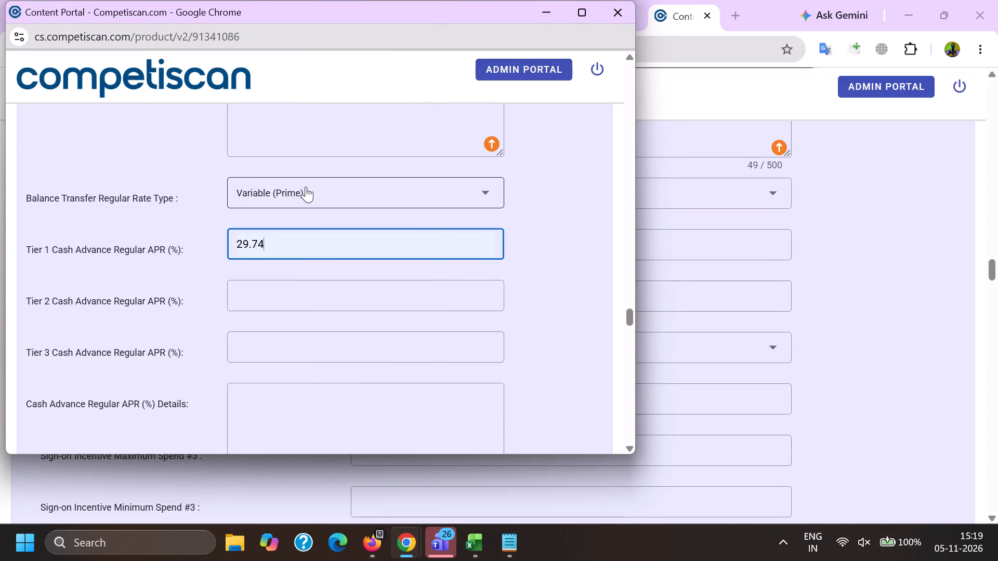
click(249, 318)
click(257, 305)
scroll(275, 209, down, 1)
click(292, 280)
click(213, 278)
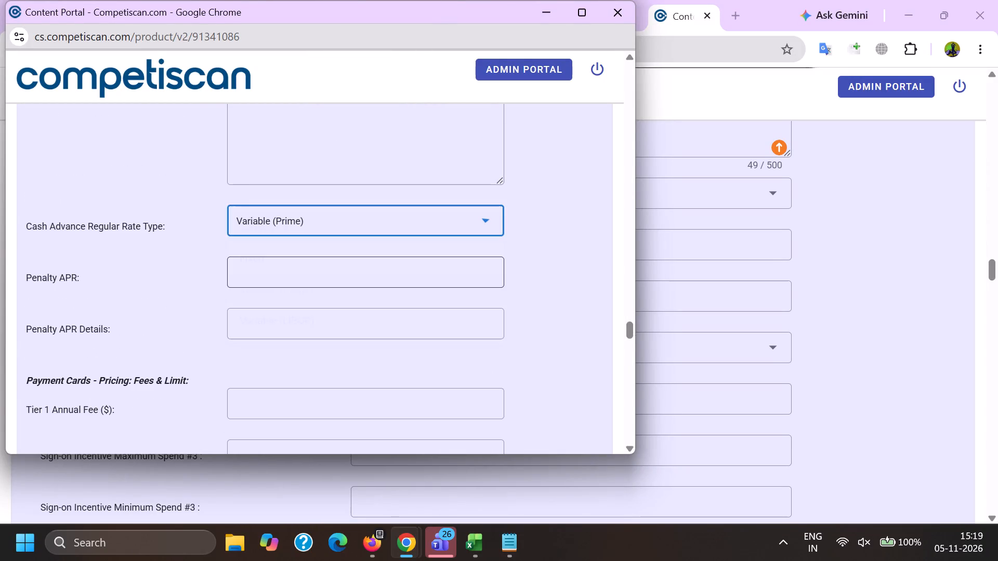
Set the penalty APR to 29.99 and copy the published product's penalty APR details into the entry.
click(293, 272)
key(2)
text(9.99)
key(Tab)
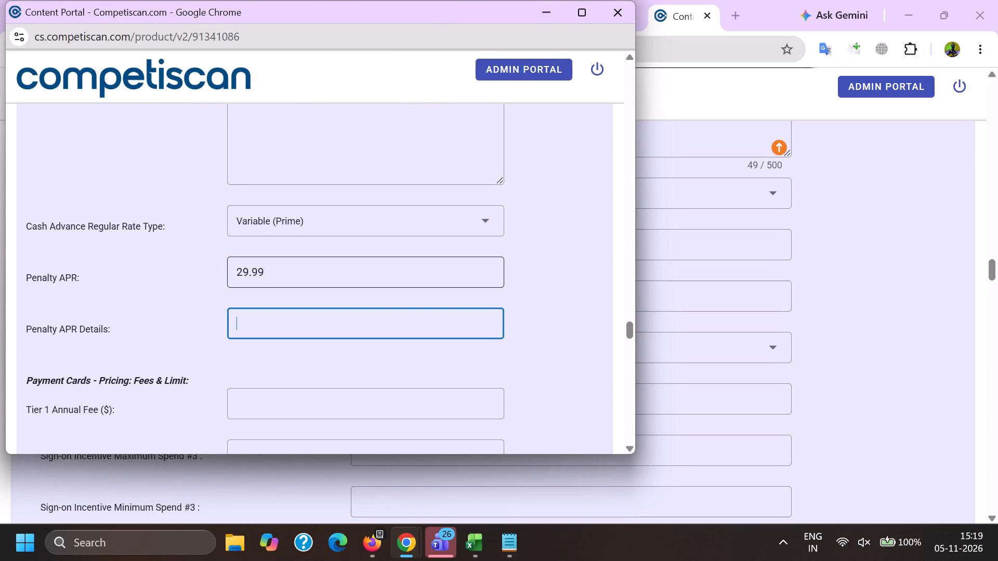
key(alt+Tab)
scroll(491, 344, down, 19)
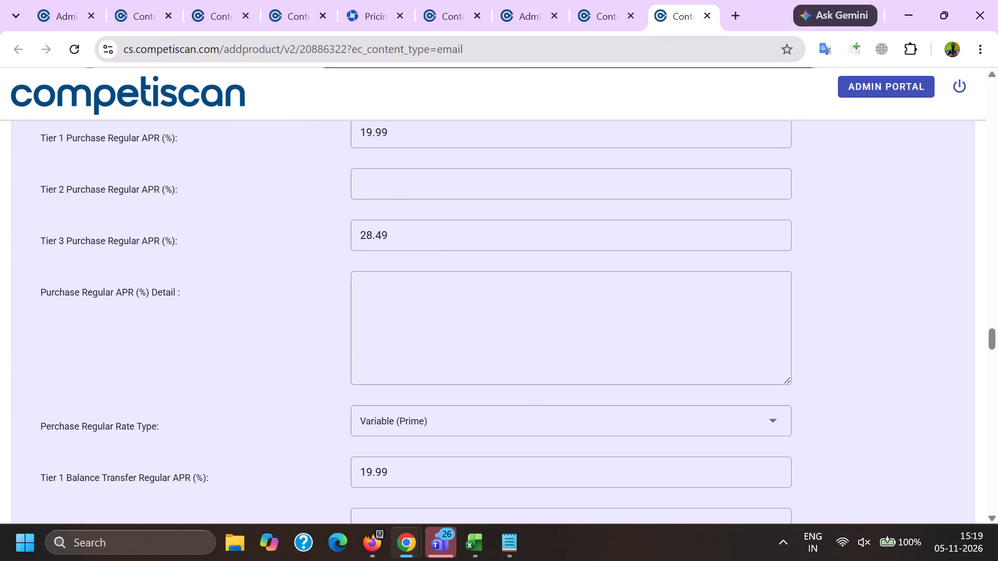
scroll(509, 420, down, 12)
triple_click(477, 265)
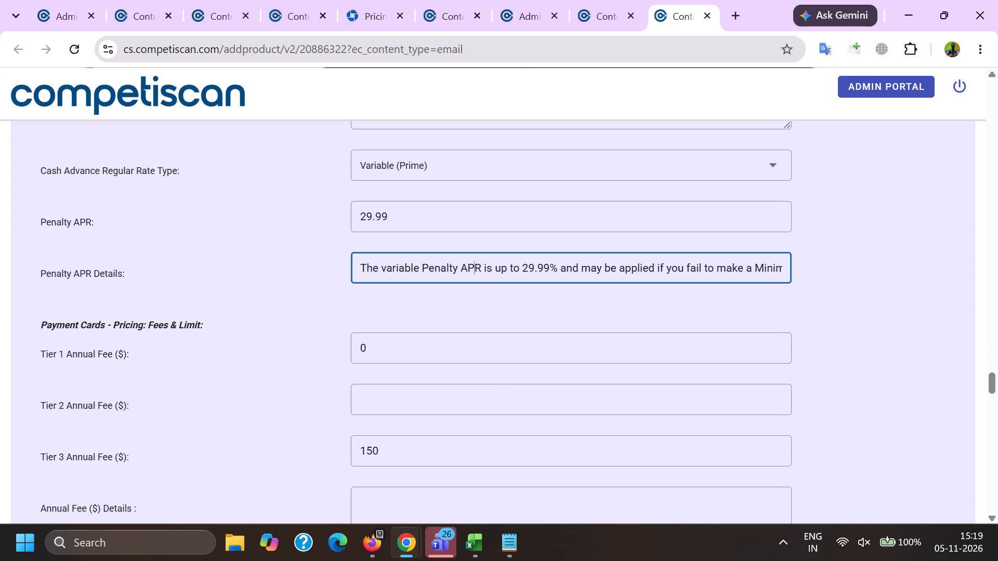
key(ctrl+c)
key(alt+Tab)
key(ctrl+v)
Set the annual fee to 150.00 for tier 1 and 0.00 for tier 3.
scroll(256, 250, down, 2)
click(259, 246)
text(150.00)
key(Tab)
key(Tab)
key(Tab)
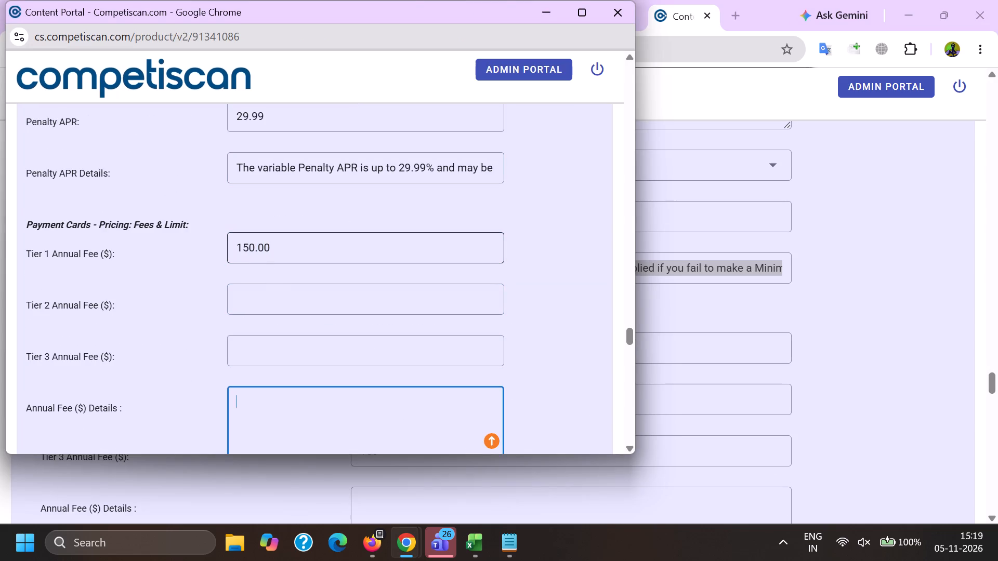
click(249, 340)
text(.0)
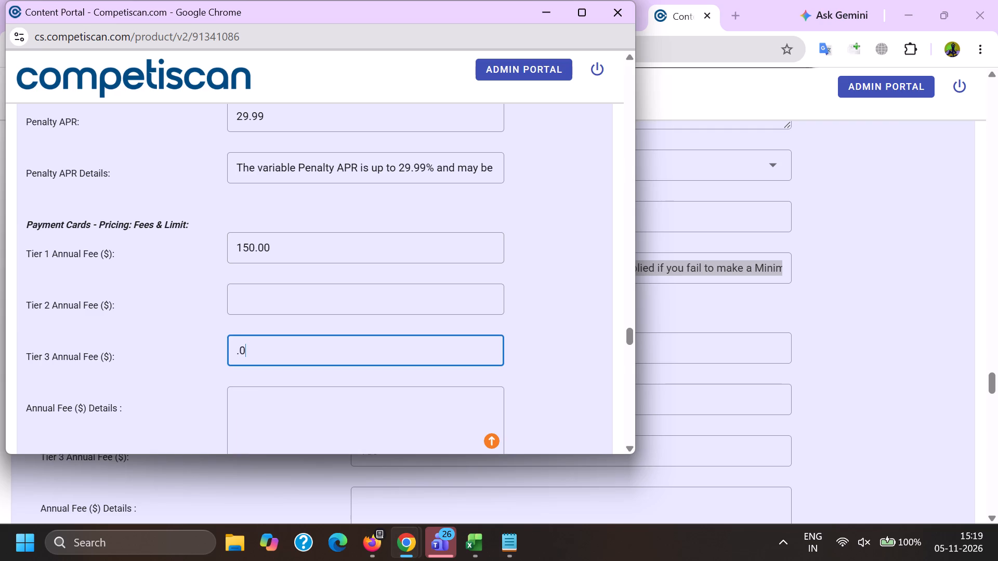
key(BackSpace)
key(BackSpace)
text(0.00)
Enter 40.00 in the product entry's fee field below the annual fee details.
scroll(259, 331, down, 5)
click(277, 256)
key(4)
text(0.00)
Set the balance transfer usage fee to 5 % and minimum fee to 5.00, leaving the maximum fee blank.
key(Tab)
key(Tab)
key(Tab)
key(Tab)
key(Tab)
key(Tab)
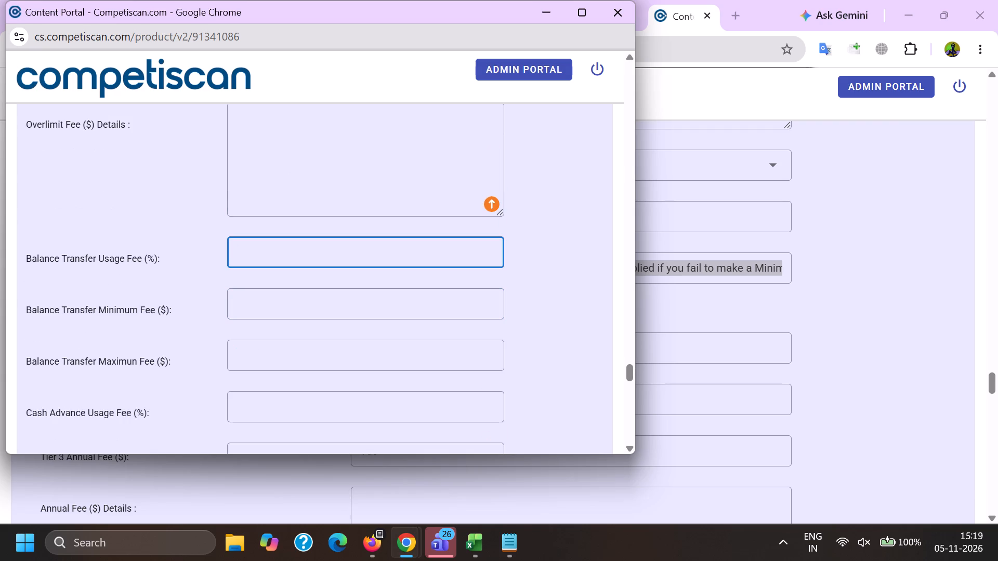
key(5)
key(Tab)
key(5)
key(Tab)
key(period)
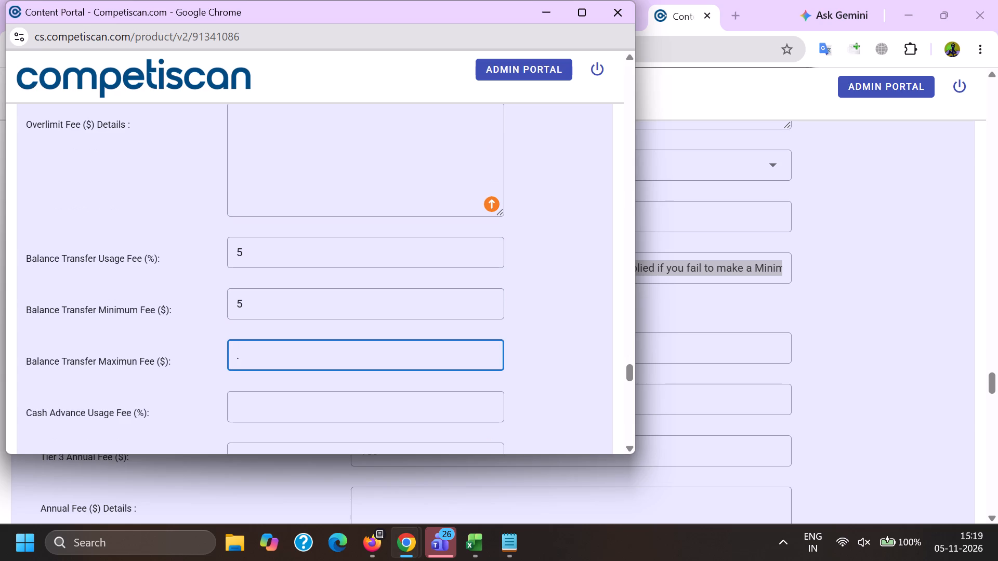
click(285, 242)
click(285, 294)
key(0)
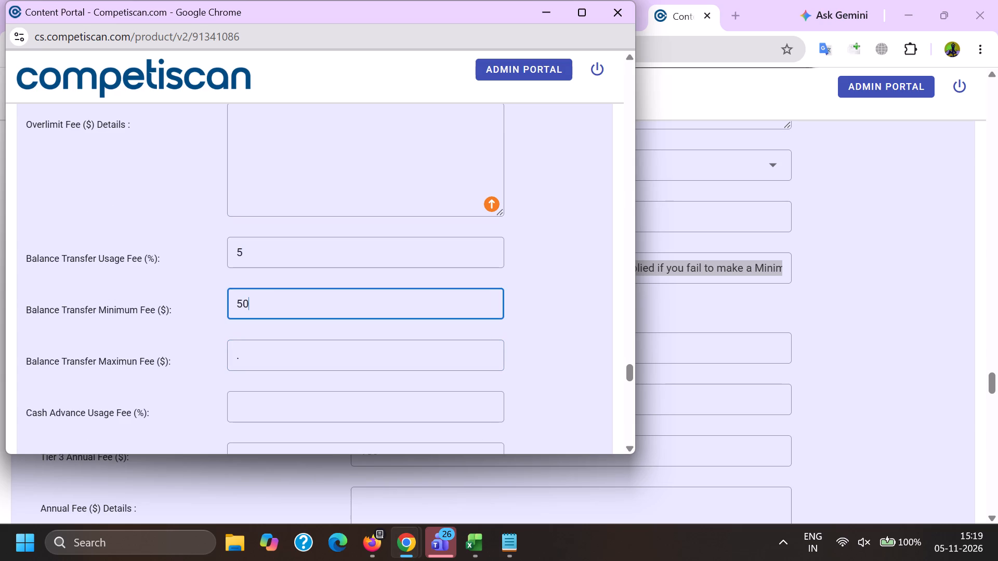
key(BackSpace)
text(.00)
key(Tab)
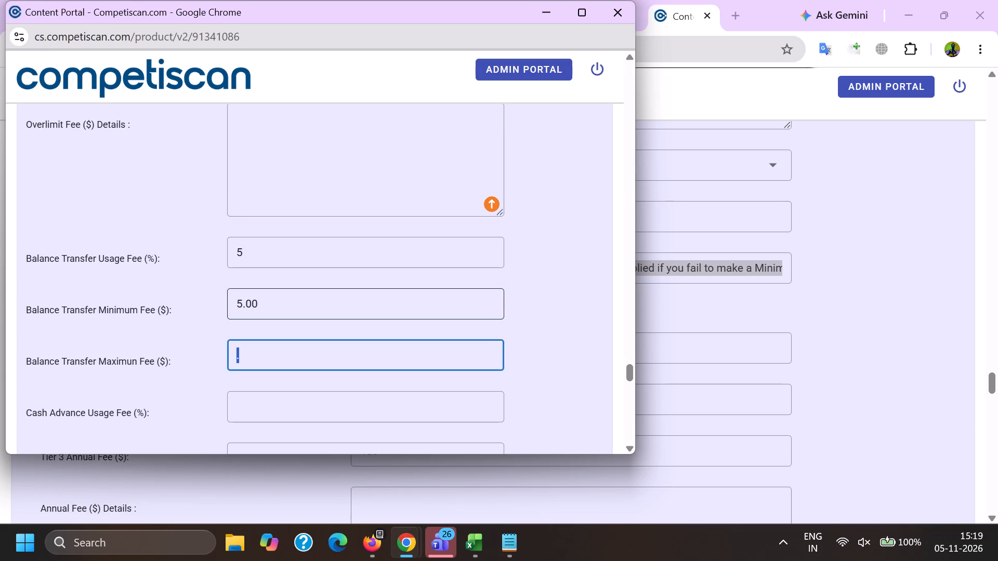
key(Tab)
click(261, 357)
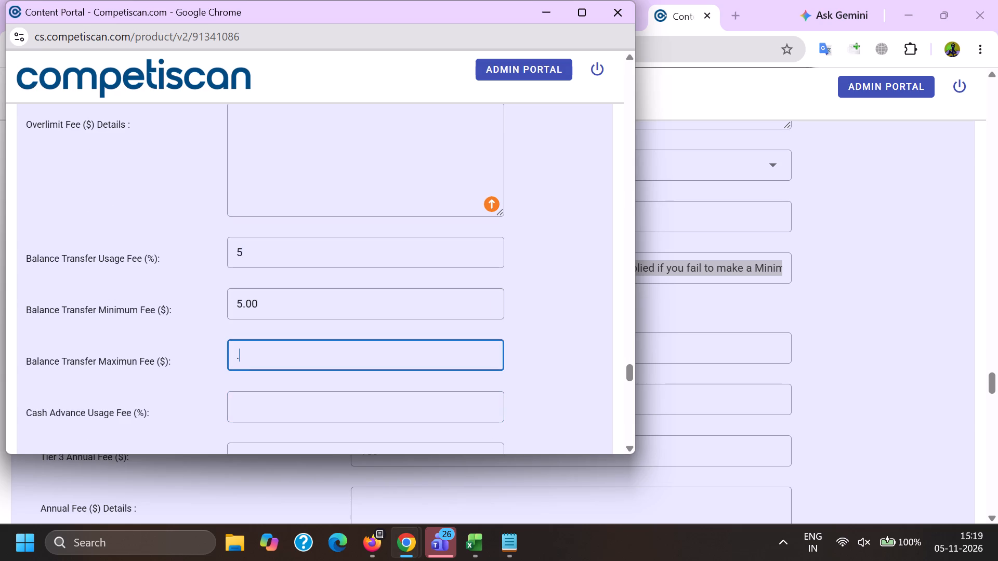
key(BackSpace)
key(BackSpace)
Set the cash advance usage fee to 5 % and its minimum fee to 10.00.
key(Tab)
key(5)
key(Tab)
text(10.00)
Submit the completed product entry for email 91341086.
scroll(261, 357, down, 20)
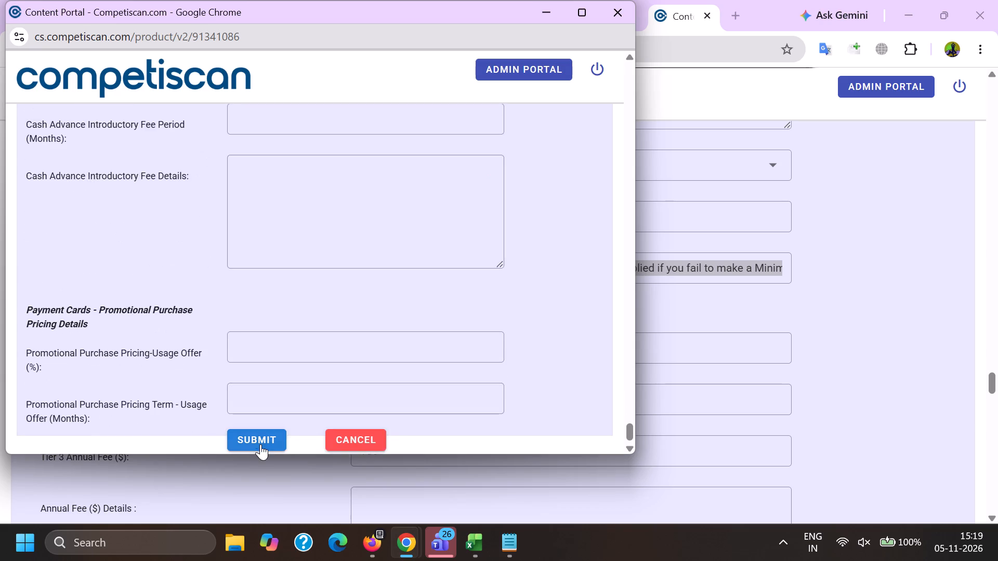
click(260, 439)
Refresh the 90K bonus miles email results and assign emails 91346673 and 91341336 as copies of 91341086.
key(alt+Tab)
click(187, 0)
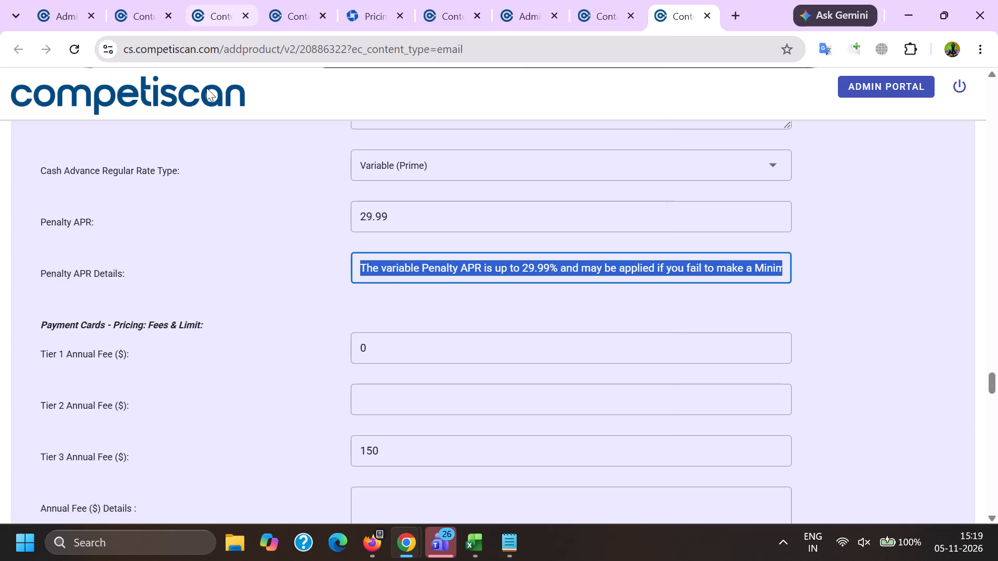
click(172, 0)
scroll(313, 271, down, 3)
click(512, 333)
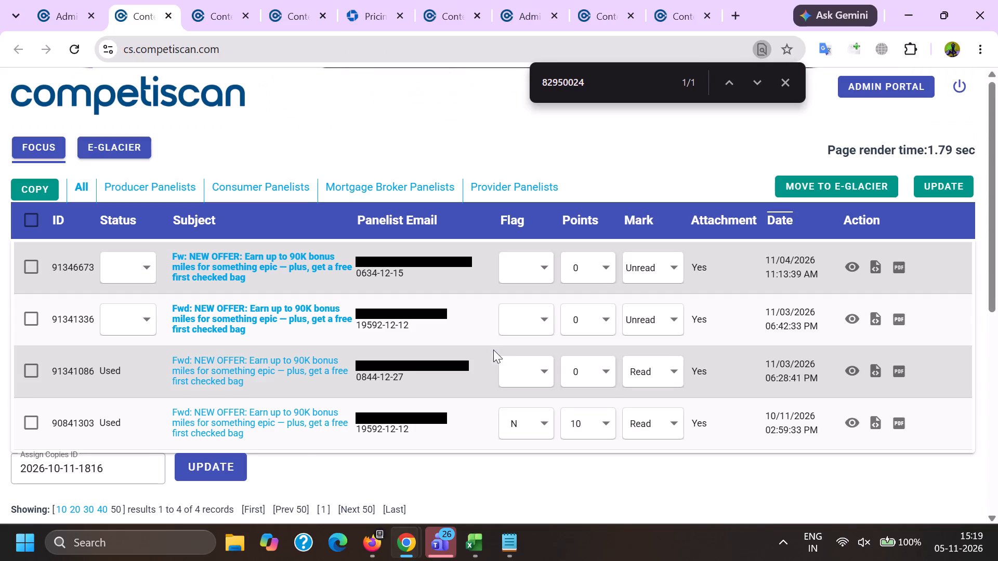
triple_click(70, 368)
click(70, 368)
click(35, 317)
click(41, 271)
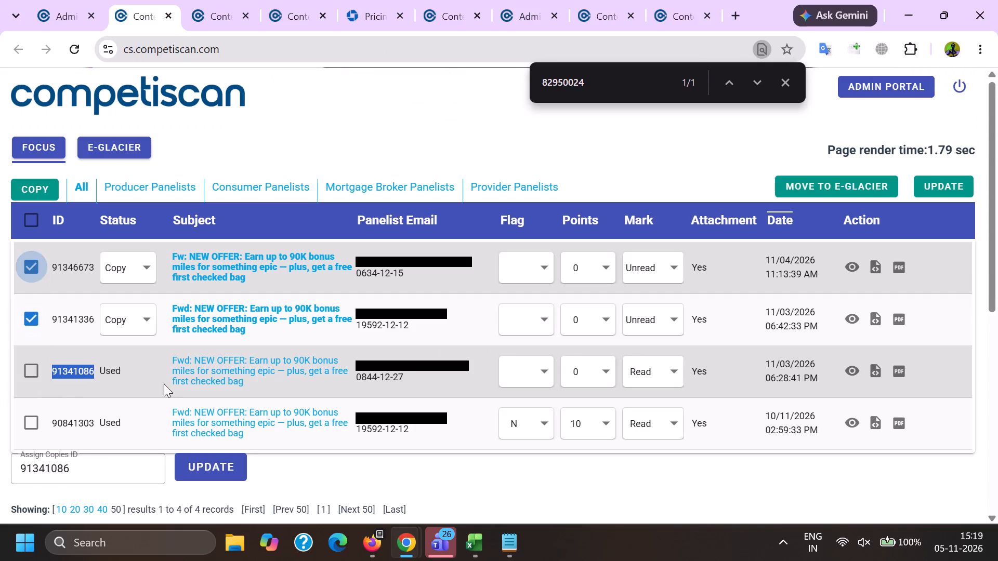
click(219, 463)
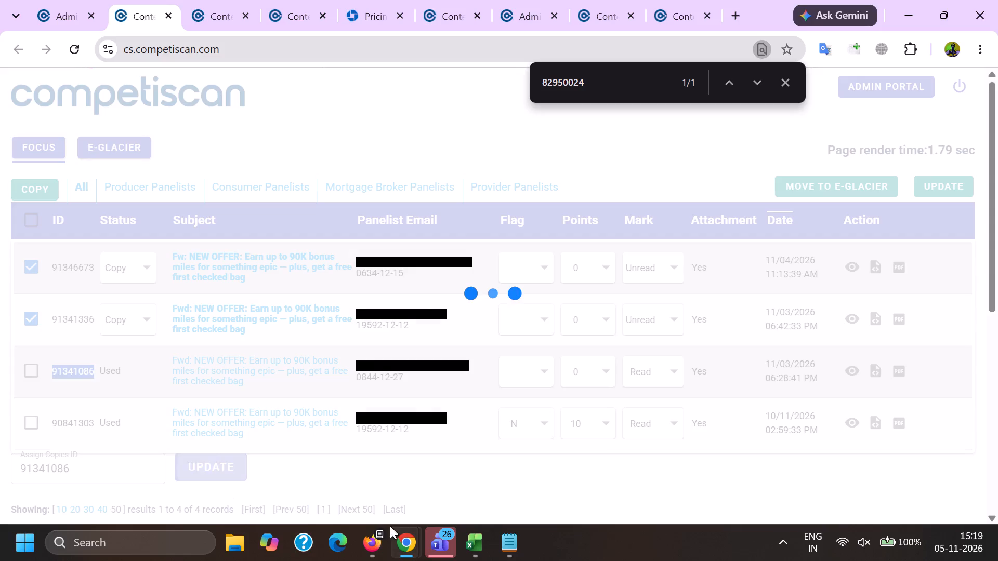
Switch to Firefox and rerun the 'uNITED AIRLINES' and 'Capital one' email searches.
click(375, 548)
click(251, 488)
click(541, 483)
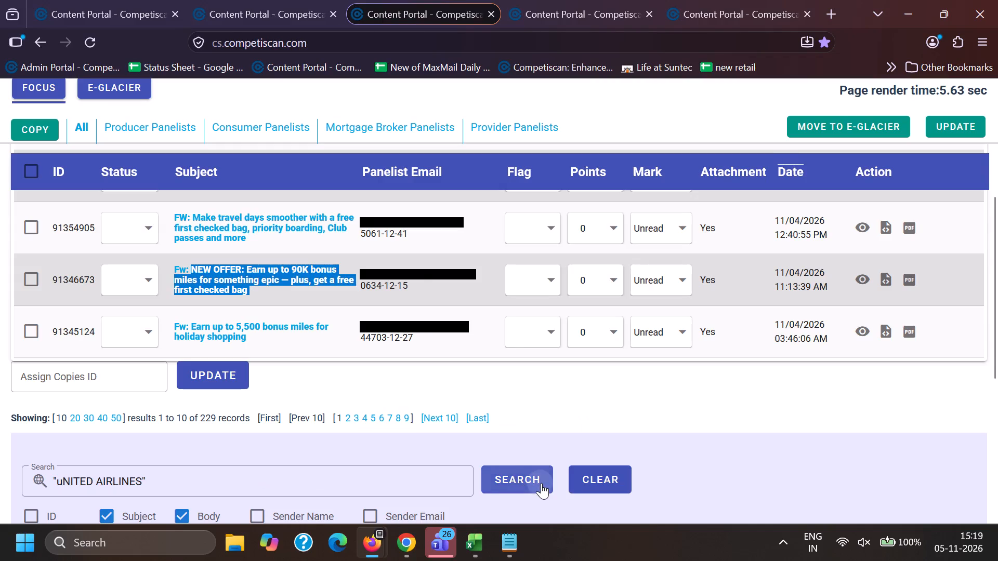
click(80, 0)
click(497, 484)
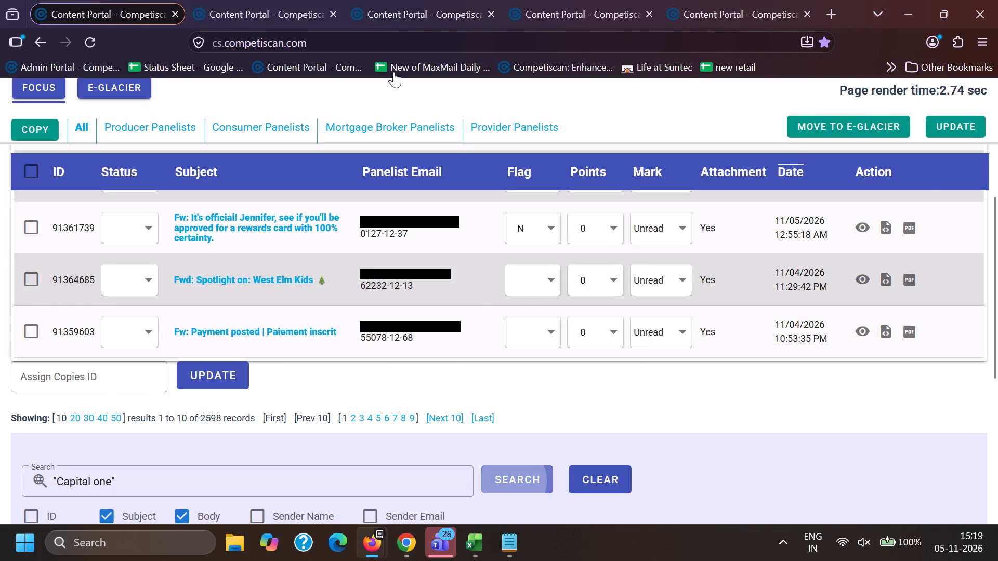
Examine the refreshed 'Capital one' search results for unused card offer emails.
click(294, 0)
click(398, 0)
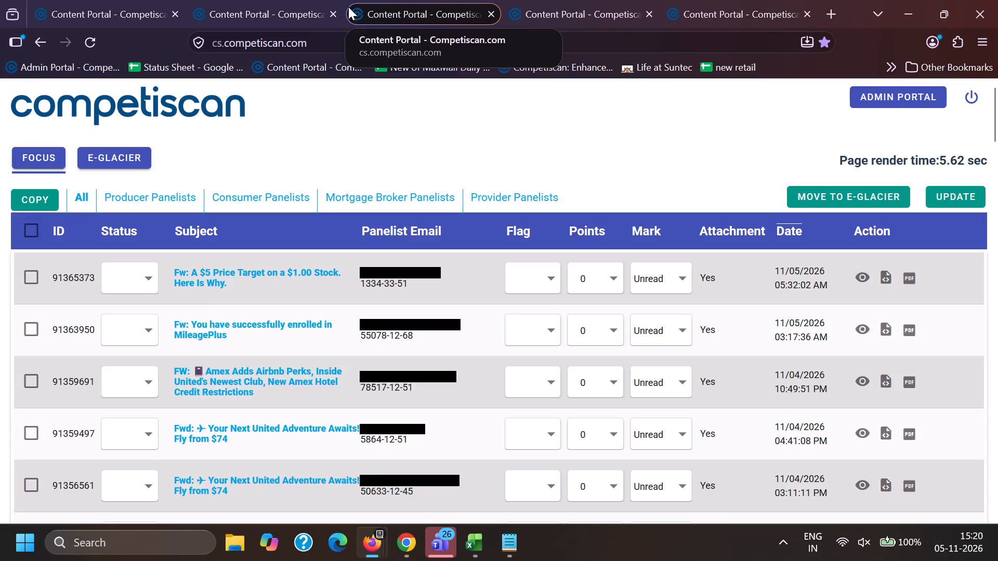
click(102, 0)
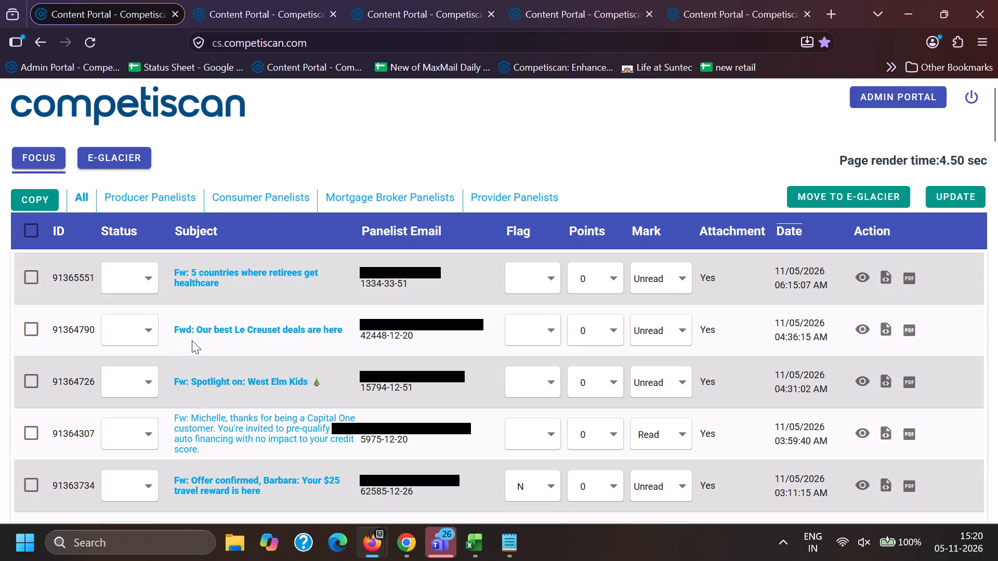
scroll(192, 340, down, 3)
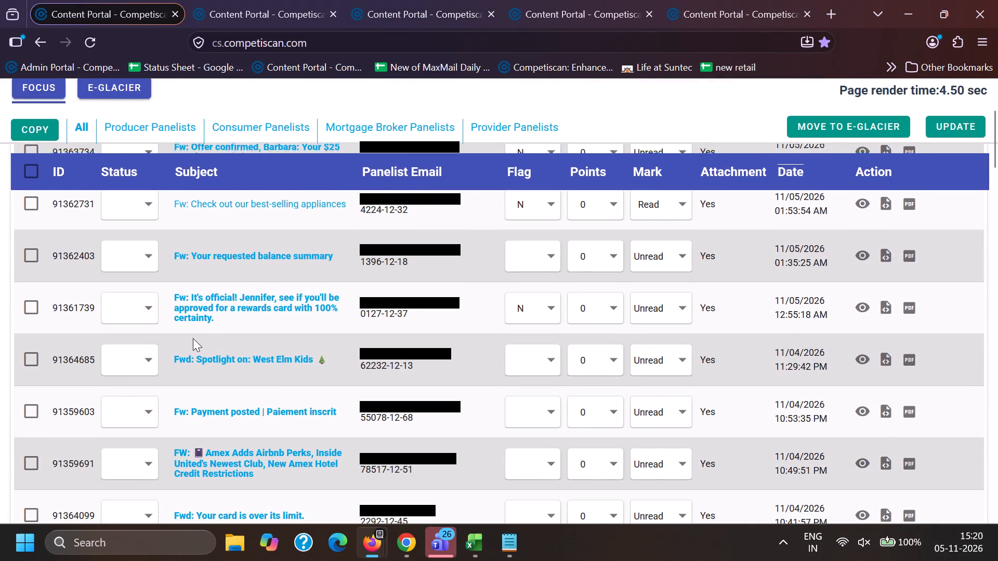
scroll(193, 338, down, 2)
scroll(120, 366, down, 1)
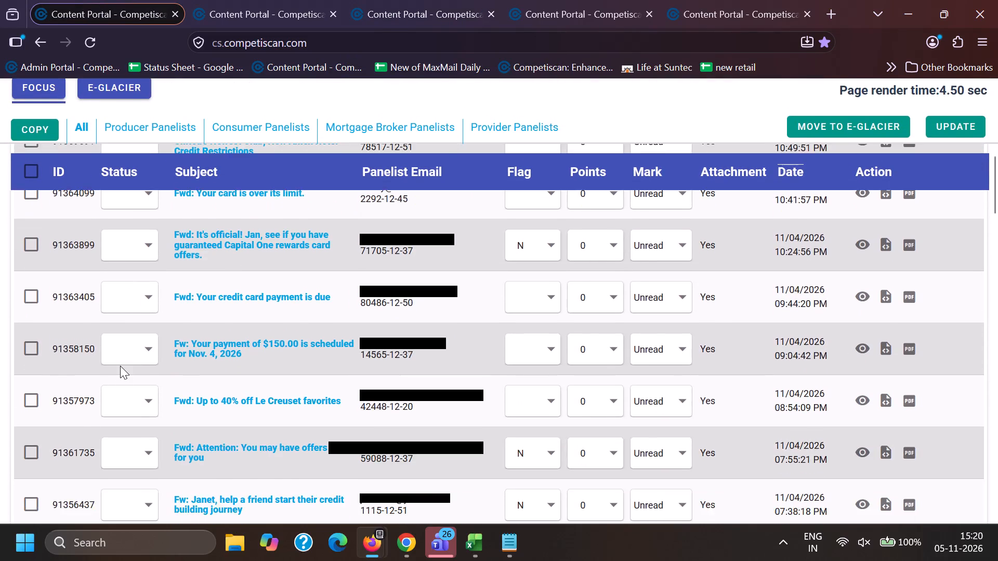
scroll(120, 366, down, 2)
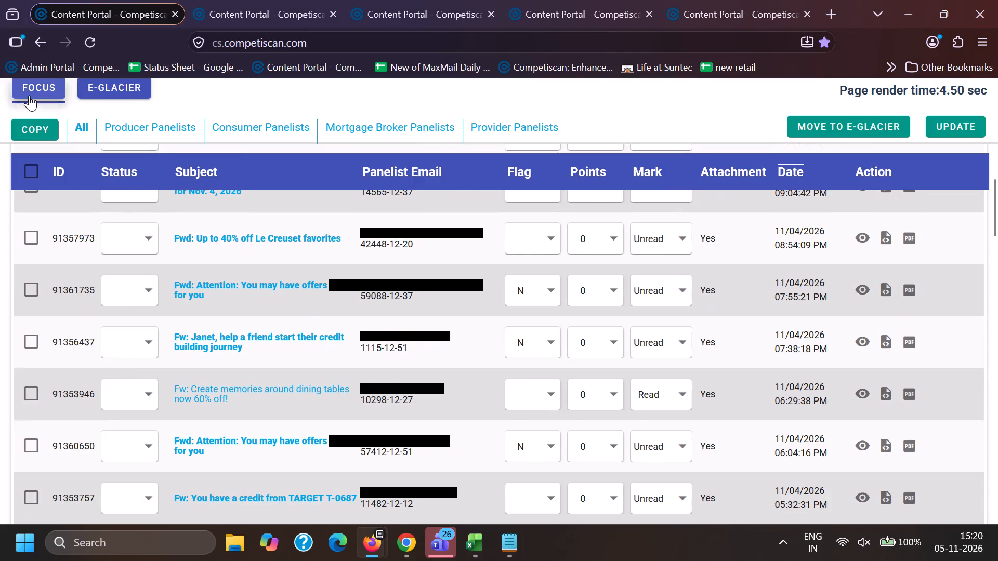
click(33, 100)
click(281, 2)
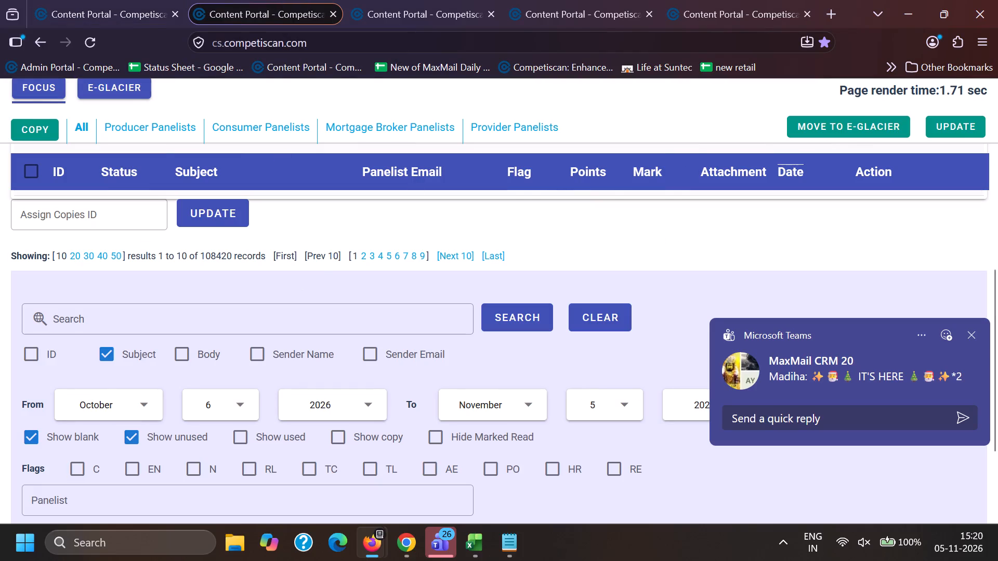
Look through the United Airlines results and preview email 91354905 about the free first checked bag and Club passes.
click(431, 9)
scroll(290, 286, down, 3)
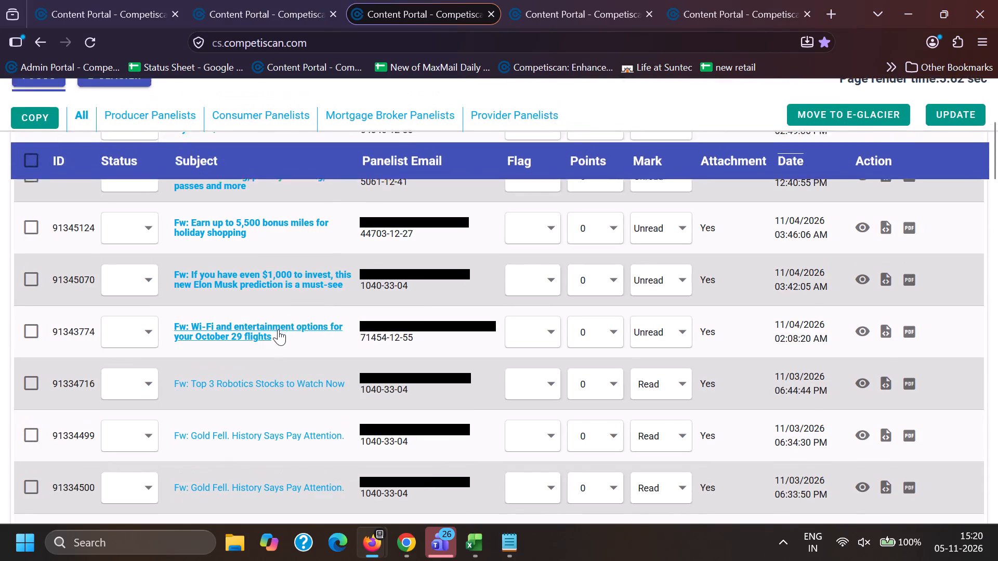
scroll(292, 318, up, 1)
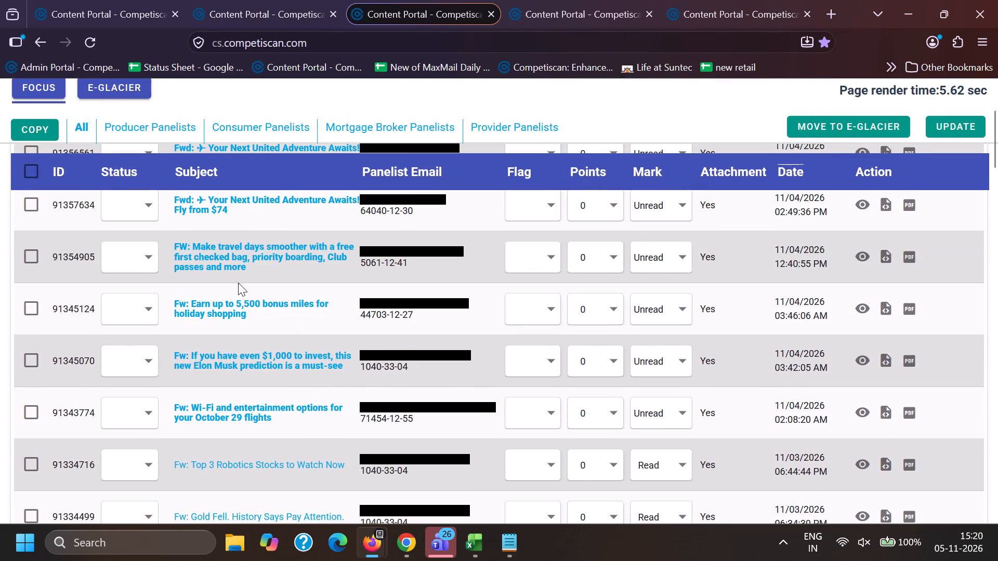
click(862, 256)
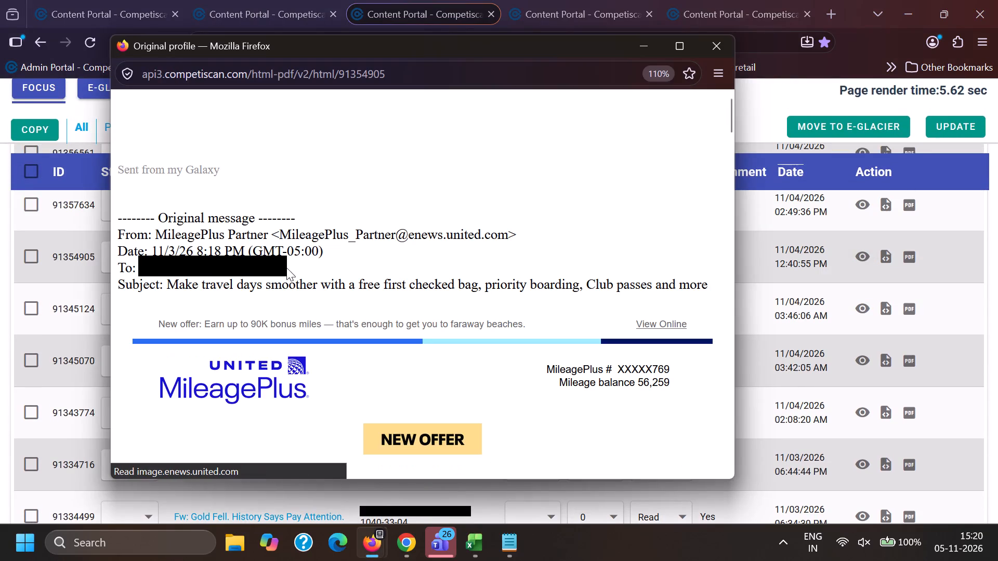
scroll(287, 272, down, 14)
key(alt+Tab)
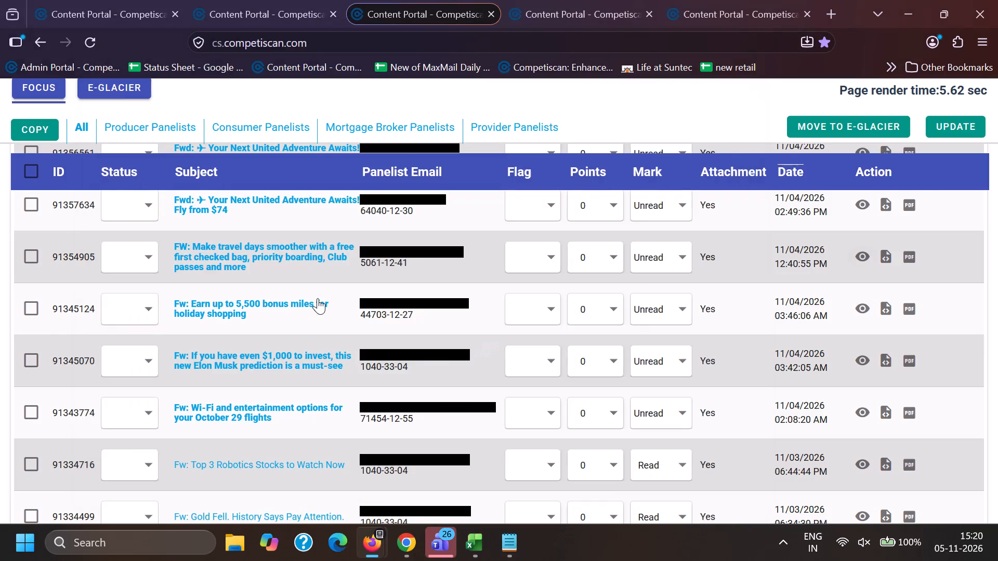
Search the email list in Chrome for the quoted subject 'Make travel days smoother with a free first checked bag, priority boarding, Club passes and more'.
drag(192, 235, 262, 284)
shift+click(260, 273)
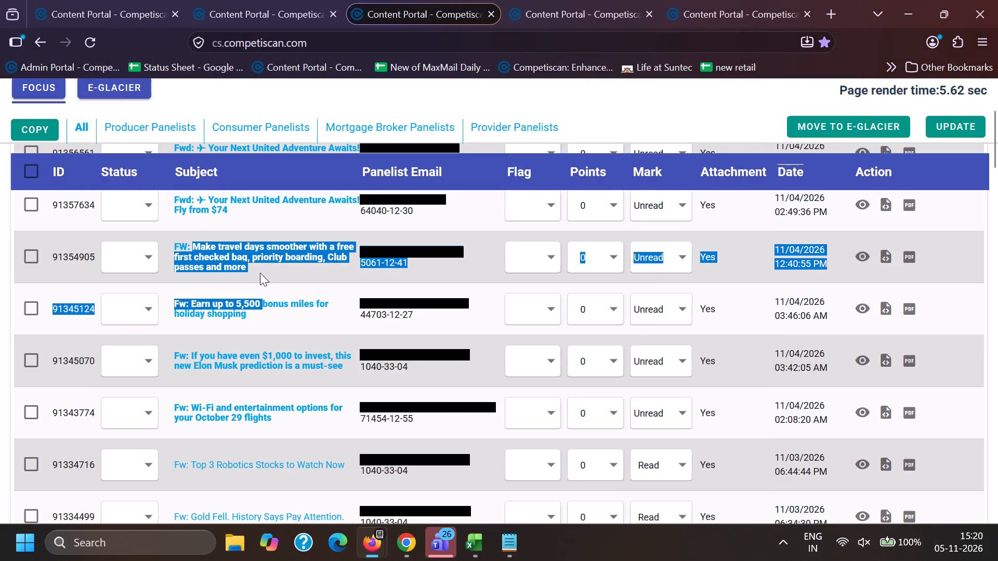
key(ctrl+c)
click(403, 544)
click(275, 476)
click(296, 480)
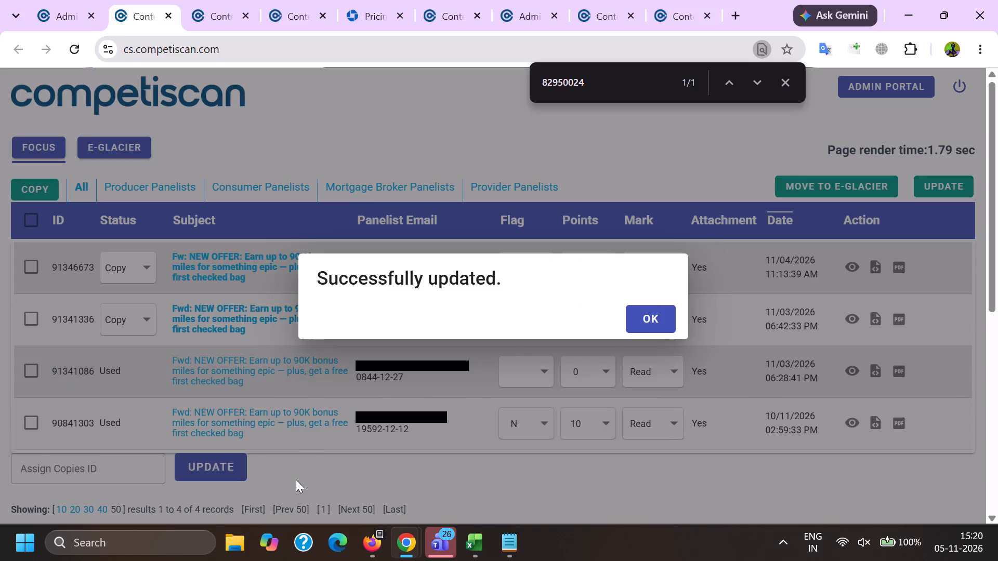
scroll(291, 366, down, 2)
triple_click(380, 421)
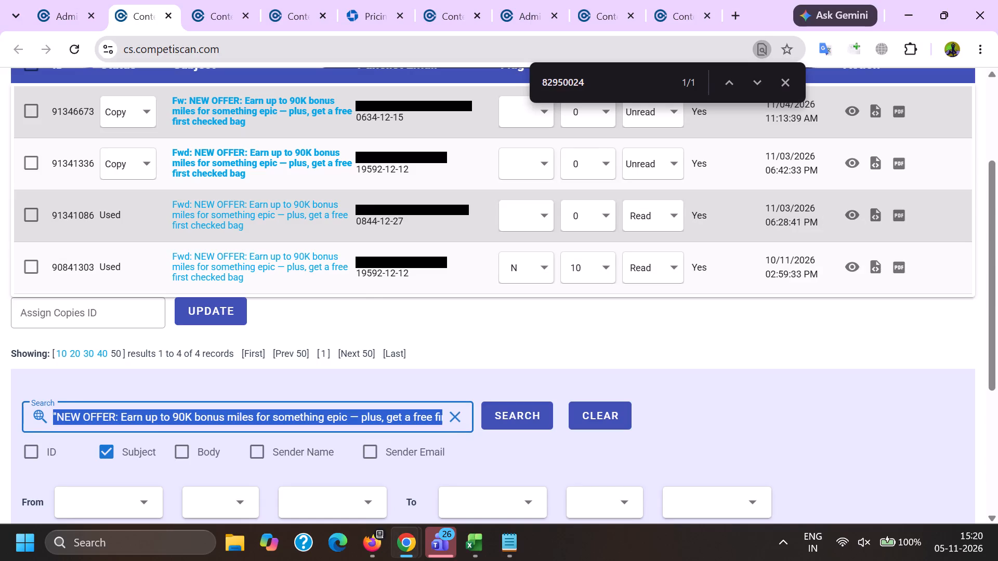
key(BackSpace)
key(shift+quotedbl)
key(ctrl+v)
key(shift+quotedbl)
key(Return)
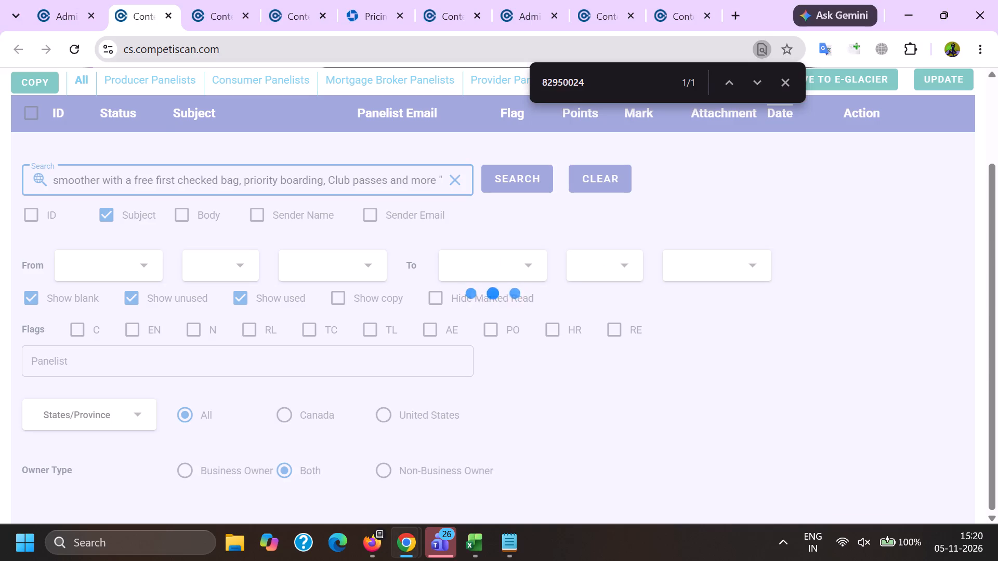
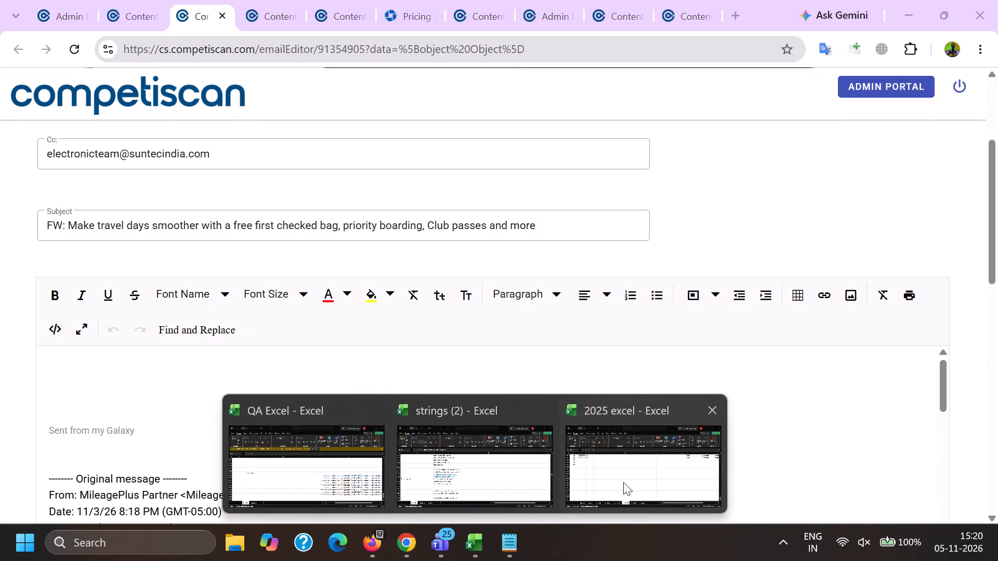
In Excel, log email ID 91354905 with type cc on row 43 of the may 26 sheet.
click(91, 223)
key(ctrl+v)
click(147, 216)
text(cc)
Copy the Card, Co brand and Acquisition values from the row above into the 91354905 row.
key(Right)
key(Right)
key(Right)
key(Right)
key(Right)
key(Up)
key(shift+Right)
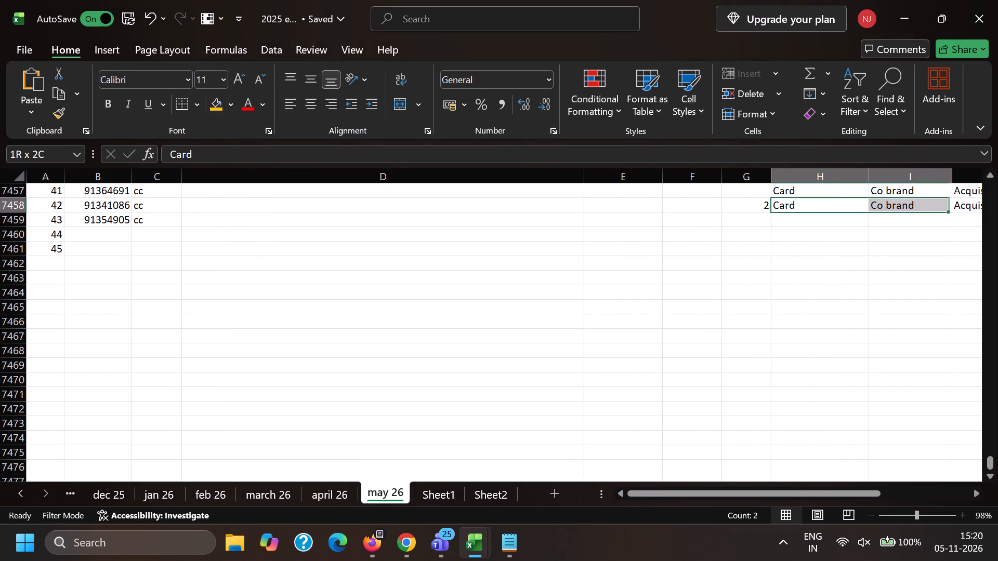
key(shift+Right)
key(ctrl+c)
key(Down)
key(ctrl+v)
key(Left)
key(Left)
key(Left)
key(Left)
key(Left)
key(Left)
key(Left)
key(Left)
key(Left)
key(Left)
key(Left)
key(Left)
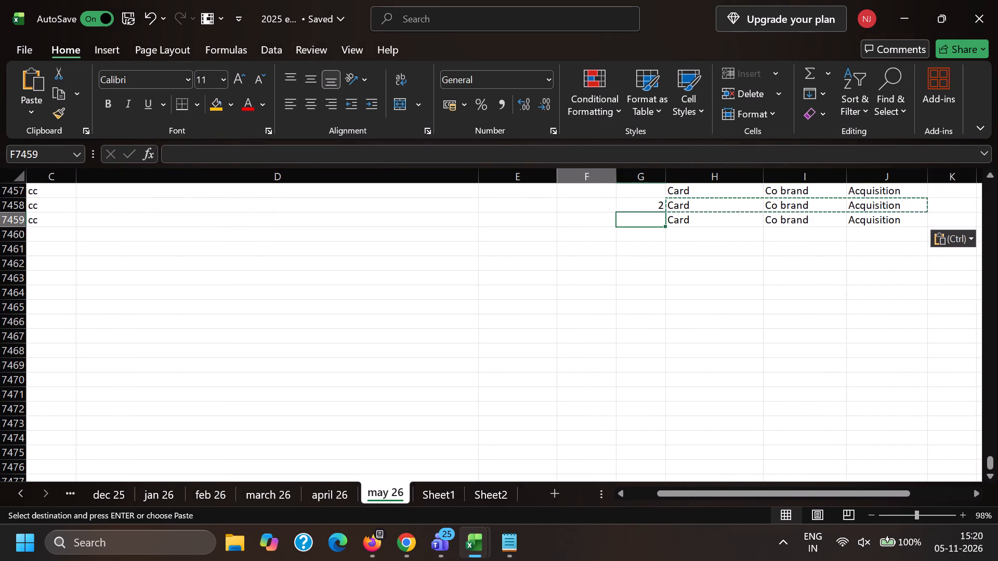
In Chrome, copy the used duplicate's ID 90985354 and search the published electronic products for that Muid.
key(alt+Tab)
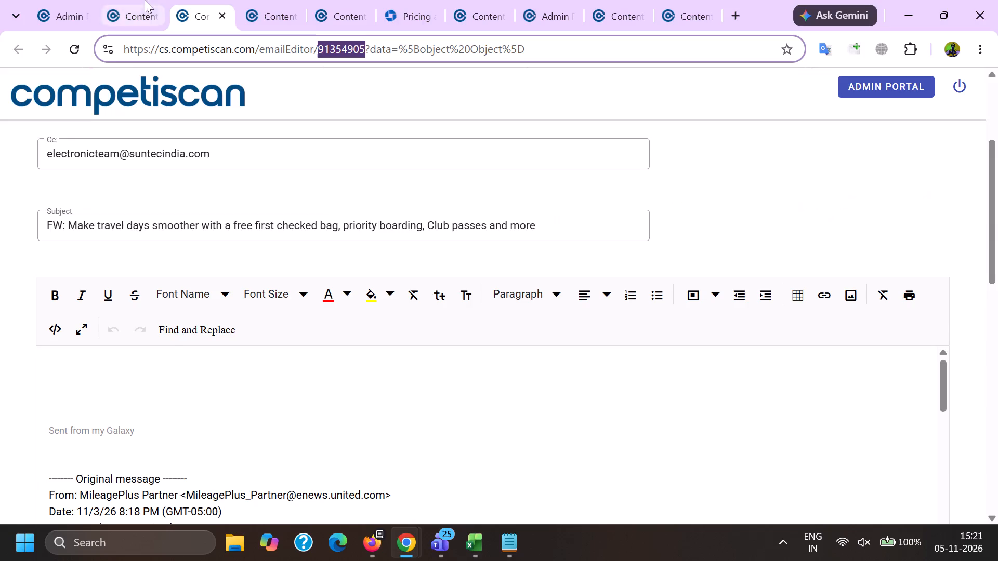
click(145, 0)
double_click(92, 324)
key(ctrl+c)
double_click(90, 324)
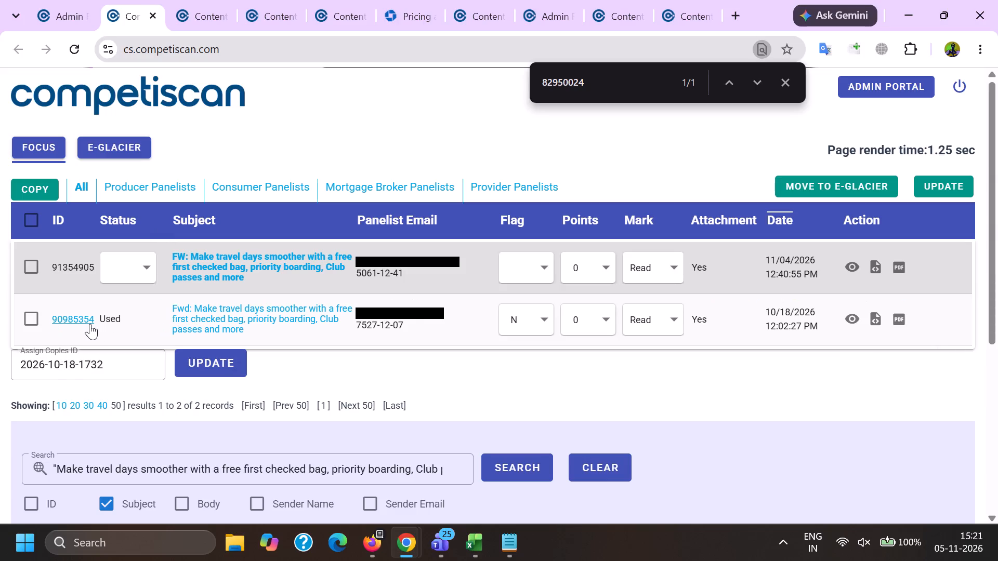
key(ctrl+c)
click(511, 0)
click(560, 0)
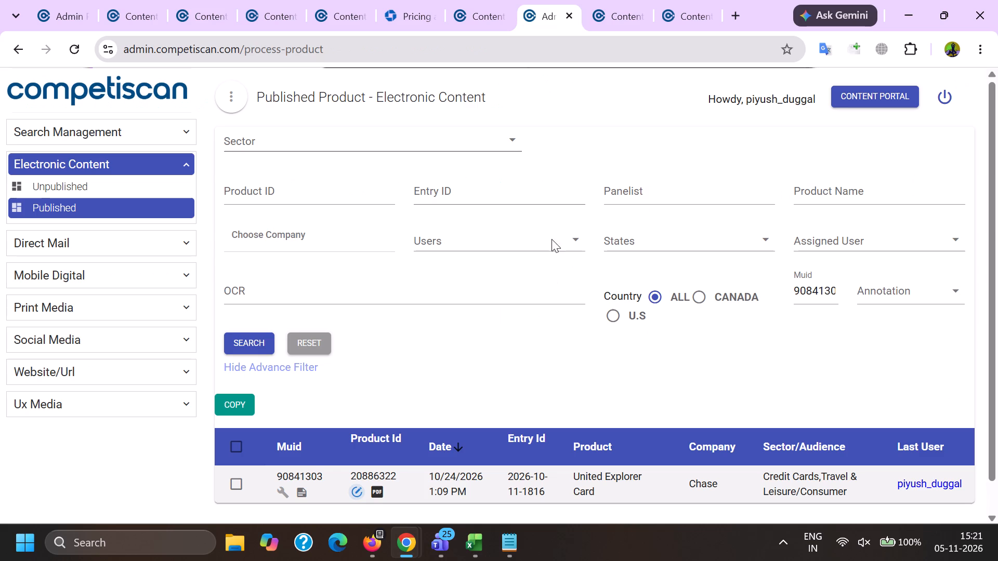
click(793, 292)
click(825, 293)
key(ctrl+v)
key(Return)
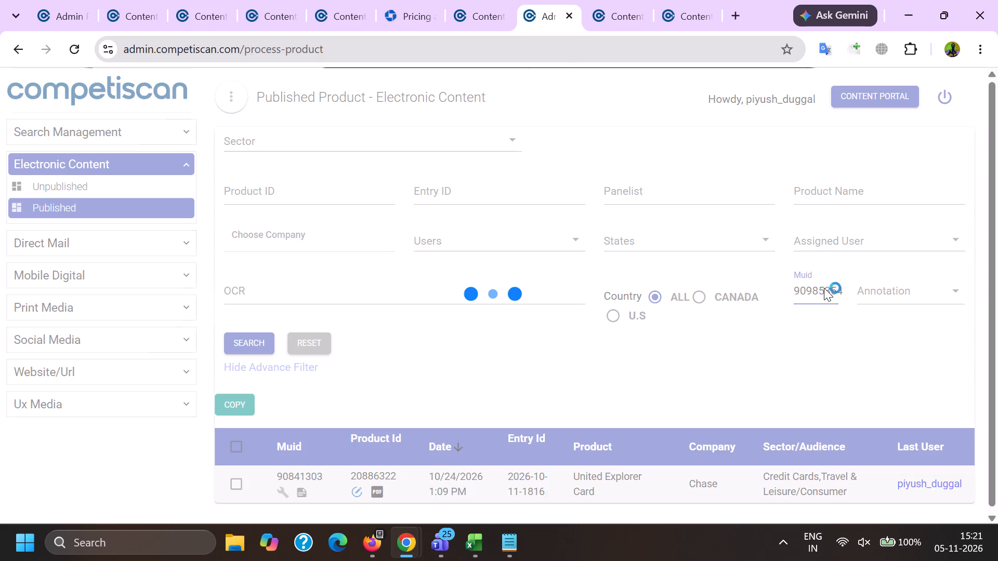
Close the old product 20886322 page and the content page after it.
click(624, 0)
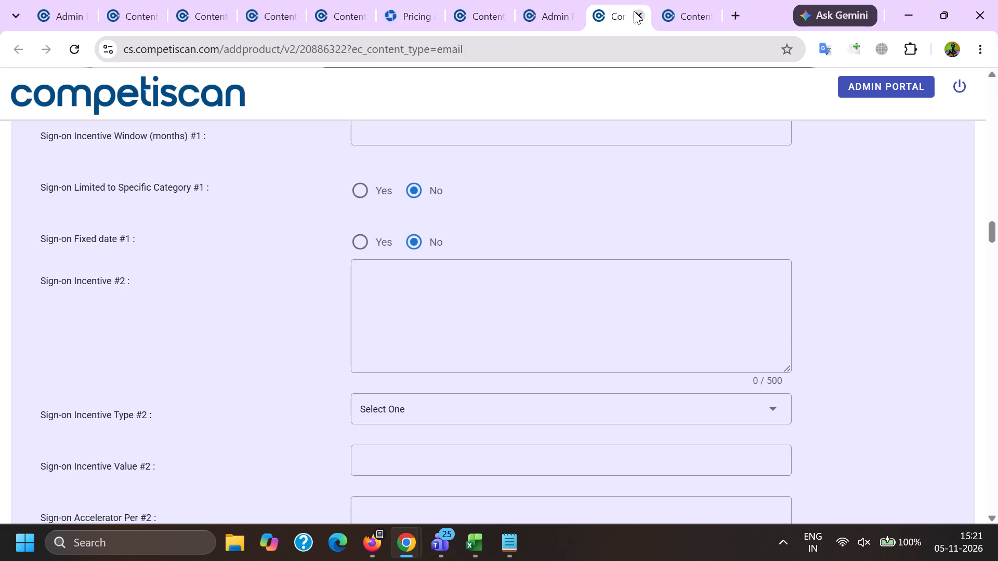
click(634, 11)
click(635, 15)
click(189, 0)
scroll(239, 290, down, 2)
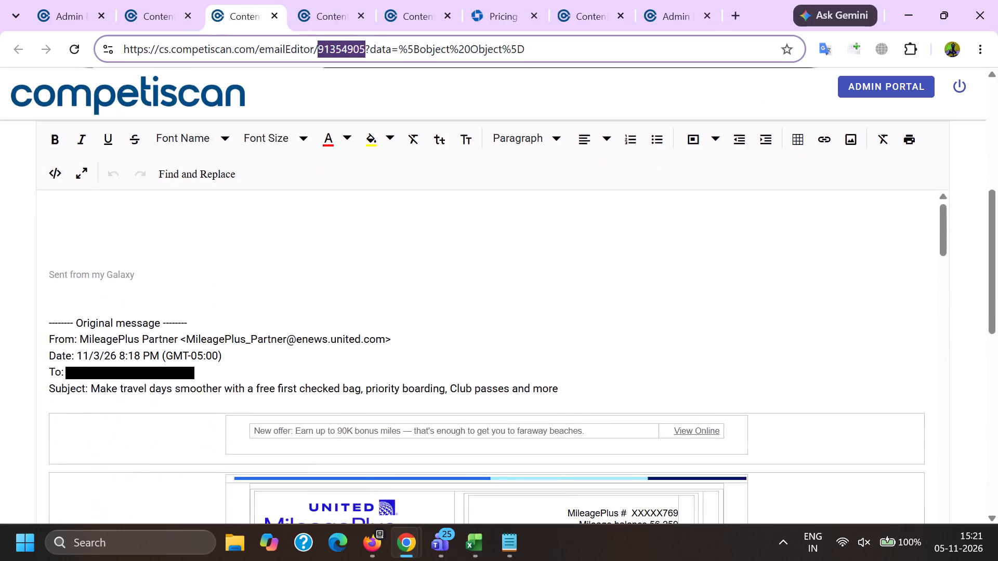
drag(242, 305, 45, 257)
key(BackSpace)
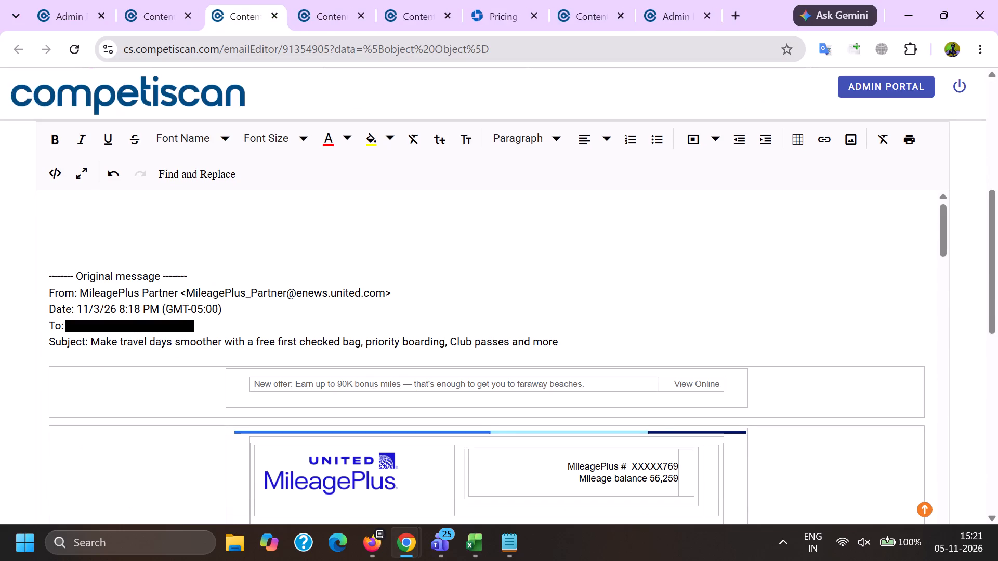
drag(52, 237, 238, 274)
key(BackSpace)
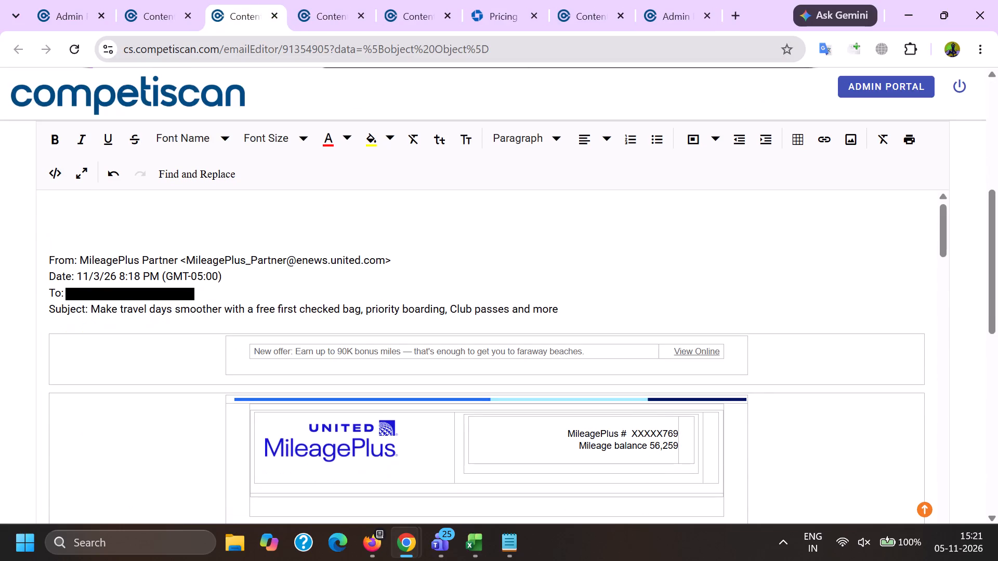
drag(178, 262, 434, 263)
key(BackSpace)
drag(353, 293, 38, 298)
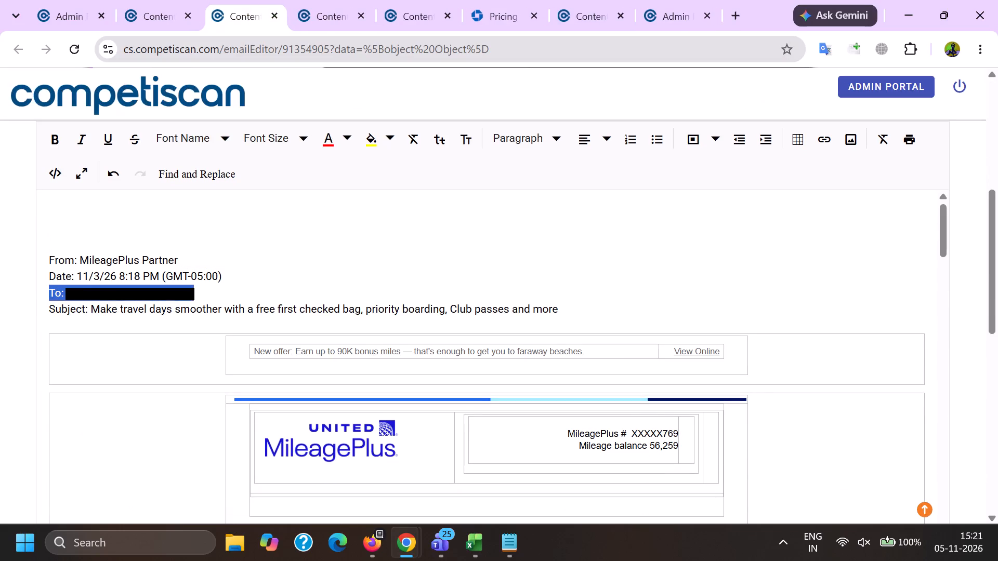
drag(38, 298, 29, 292)
key(BackSpace)
key(BackSpace)
Delete the masked member number after 'MileagePlus #' in the email's banner.
double_click(647, 422)
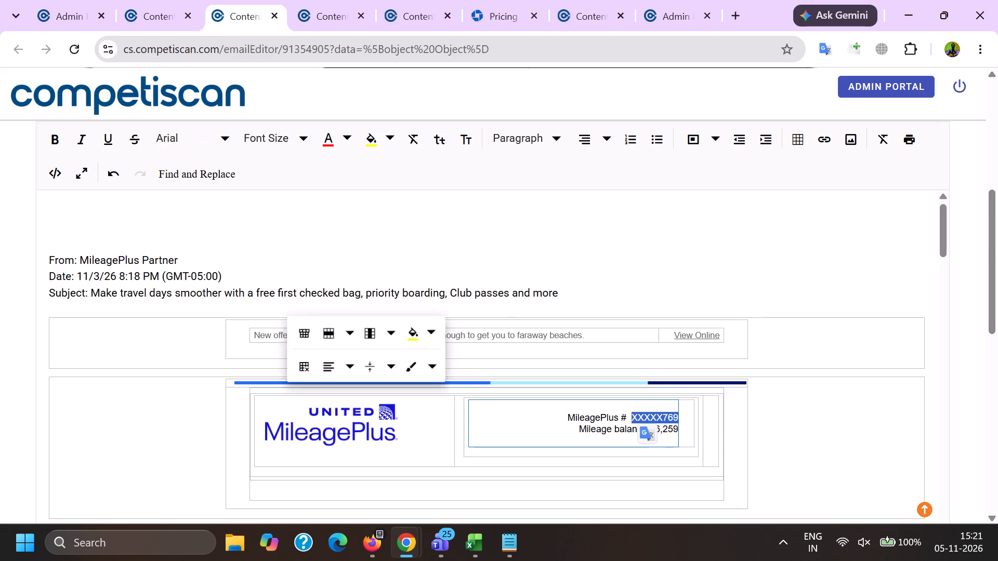
key(BackSpace)
click(358, 445)
click(310, 371)
click(715, 333)
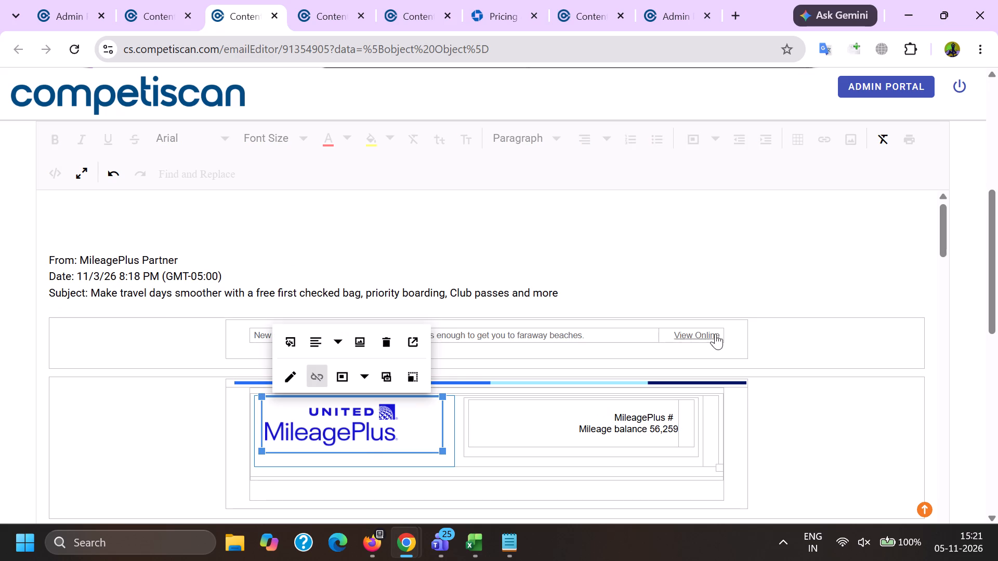
Remove the hyperlinks from the View Online text, the hero image, and the Learn more and Explore benefits buttons in the email.
click(818, 357)
scroll(549, 306, down, 3)
click(433, 378)
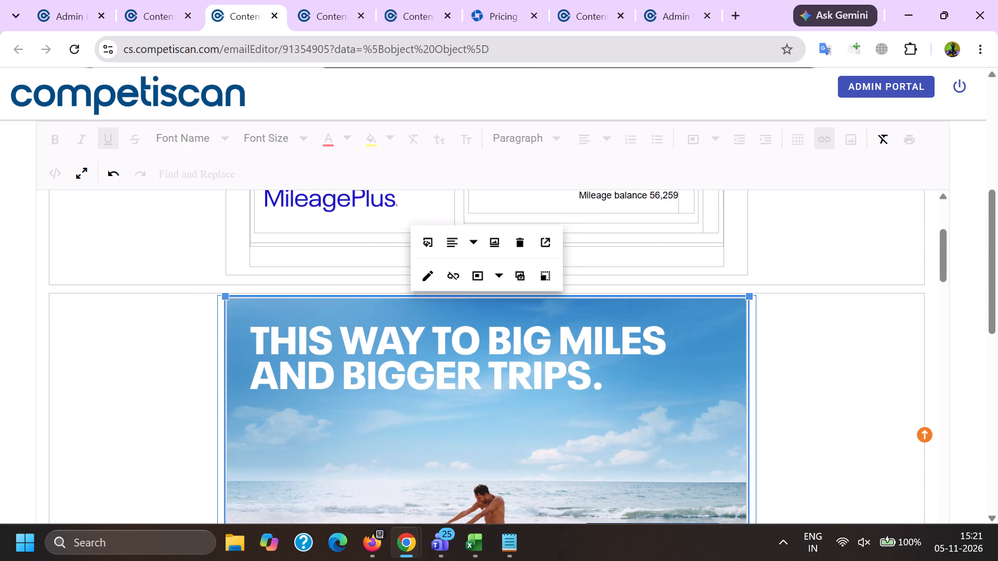
click(463, 276)
scroll(465, 366, down, 11)
click(347, 458)
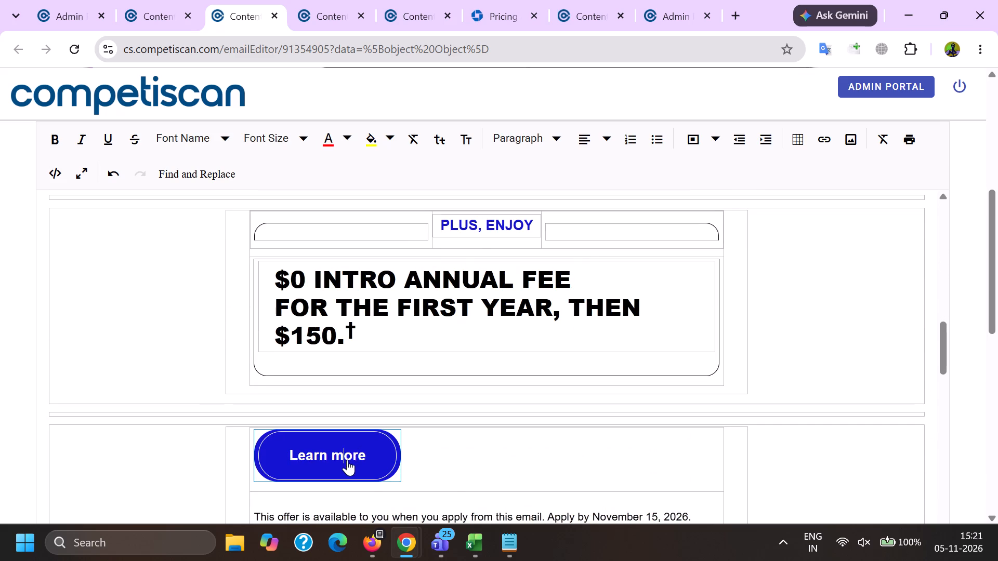
click(441, 485)
scroll(482, 368, down, 10)
scroll(435, 364, up, 2)
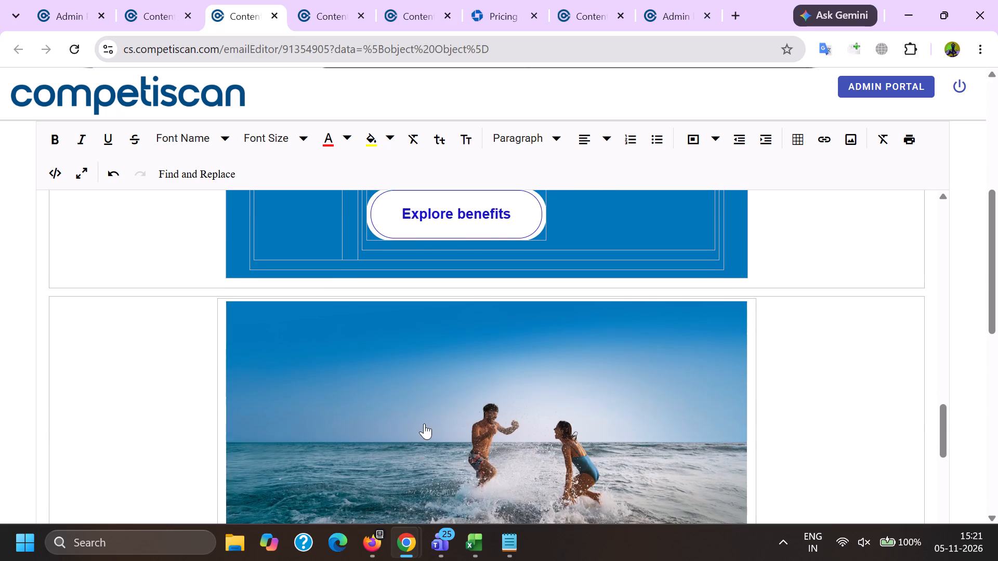
click(430, 341)
click(504, 381)
Remove the hyperlinks from the Facebook, X, YouTube and Instagram icons in the email footer.
scroll(503, 359, down, 8)
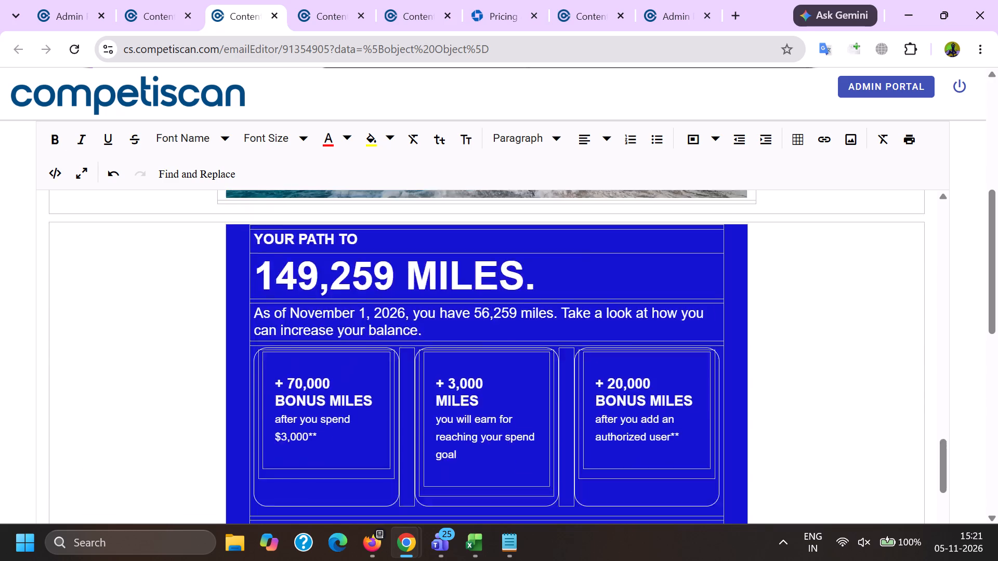
scroll(465, 381, down, 12)
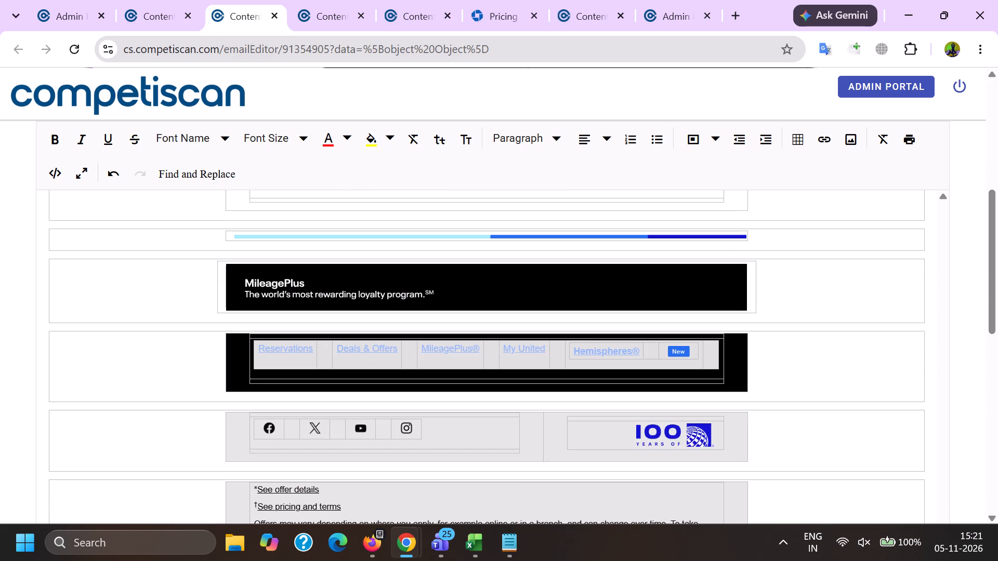
click(274, 431)
click(275, 422)
click(272, 428)
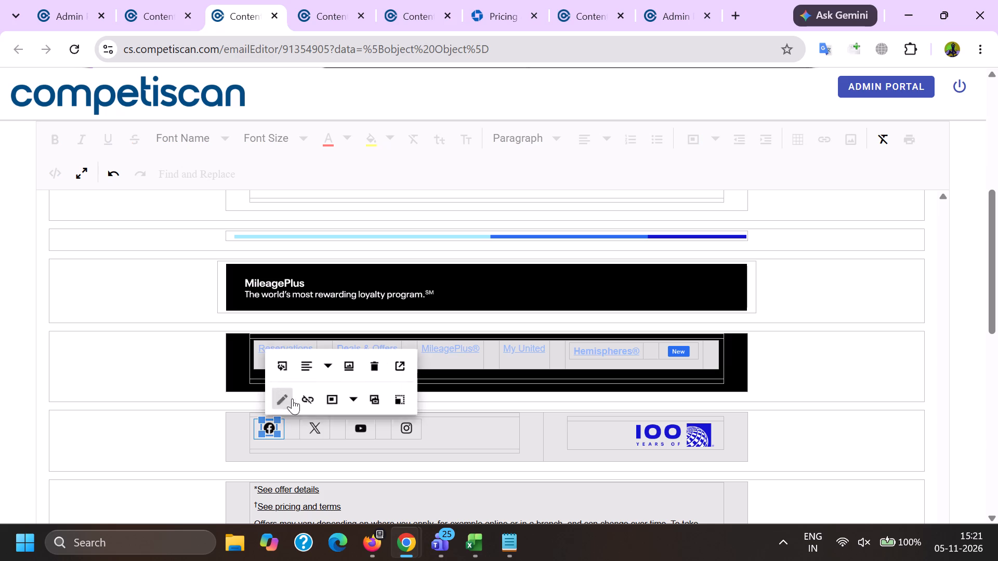
click(303, 398)
click(320, 426)
click(348, 400)
click(361, 428)
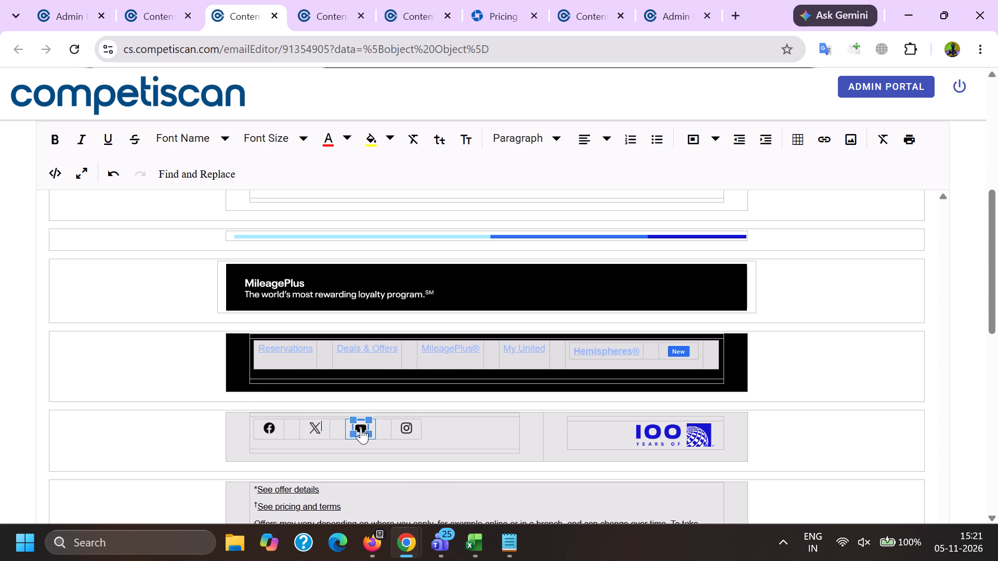
click(401, 401)
click(409, 428)
click(451, 400)
Delete the recipient's name and the ending digits of the MileagePlus account number from the invitation-only offer sentence.
scroll(306, 415, down, 2)
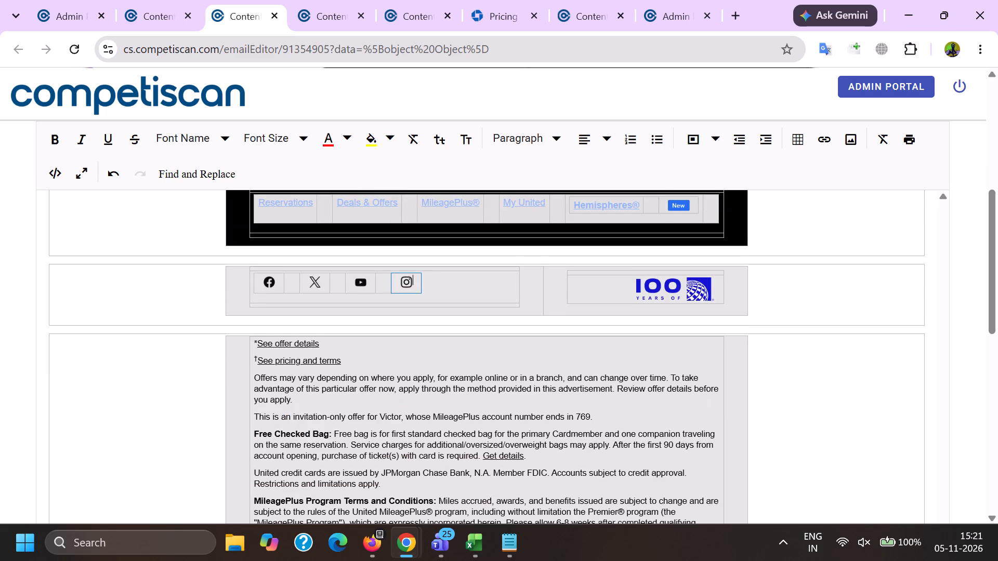
double_click(390, 410)
key(BackSpace)
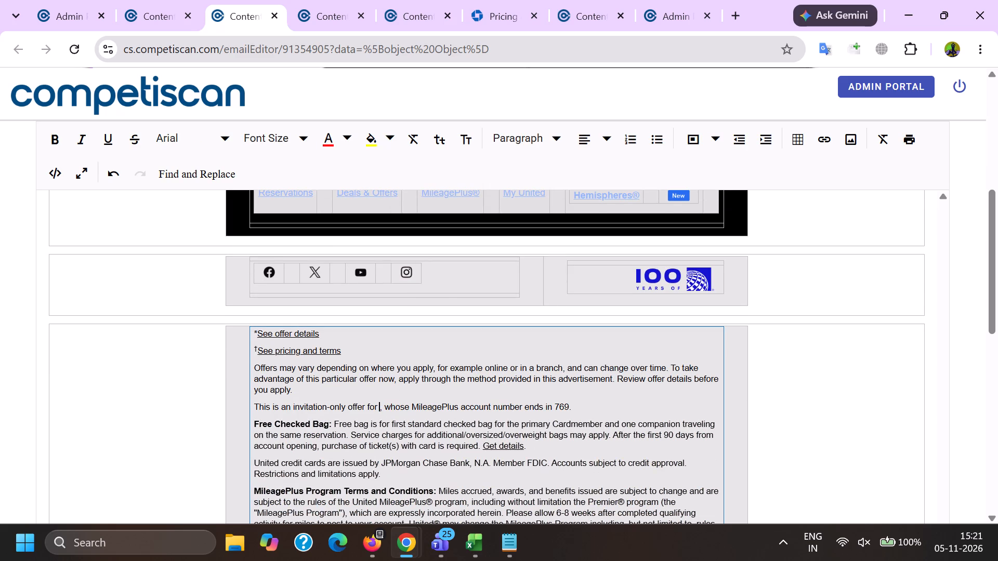
click(568, 403)
double_click(562, 406)
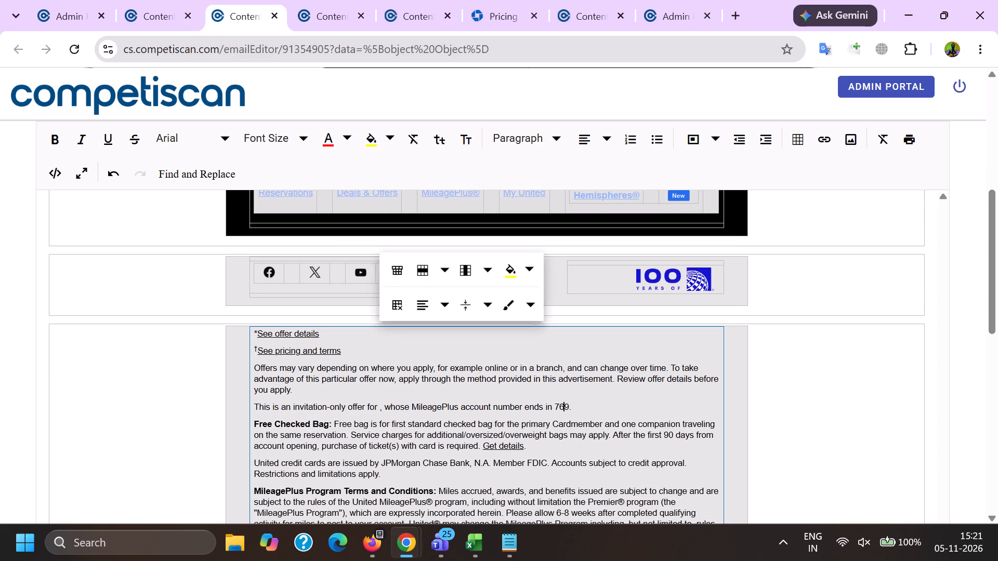
key(BackSpace)
Remove the hyperlinks from 'email preferences' and 'unsubscribe' in the subscription notice below the terms.
scroll(411, 403, down, 4)
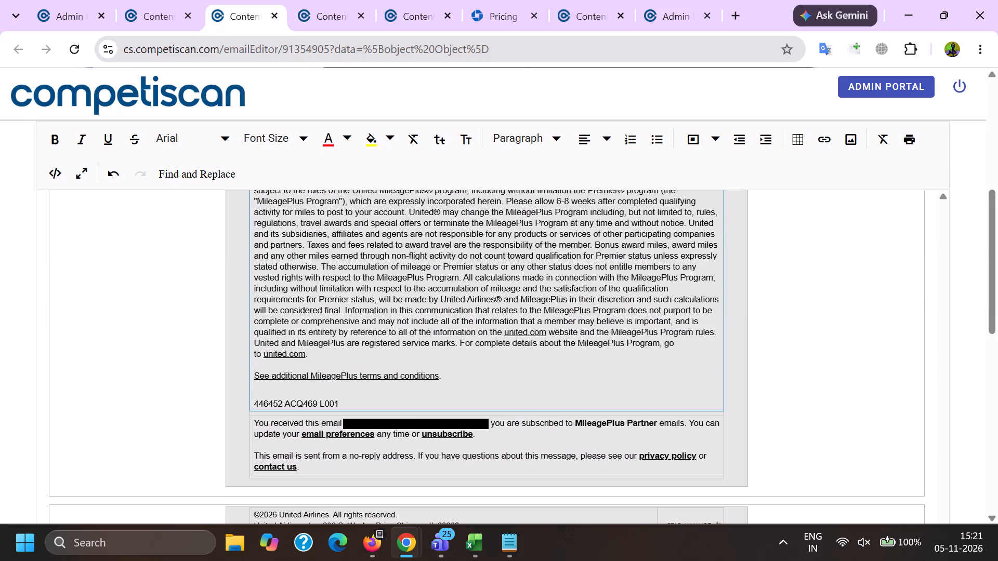
click(305, 437)
click(322, 432)
click(405, 461)
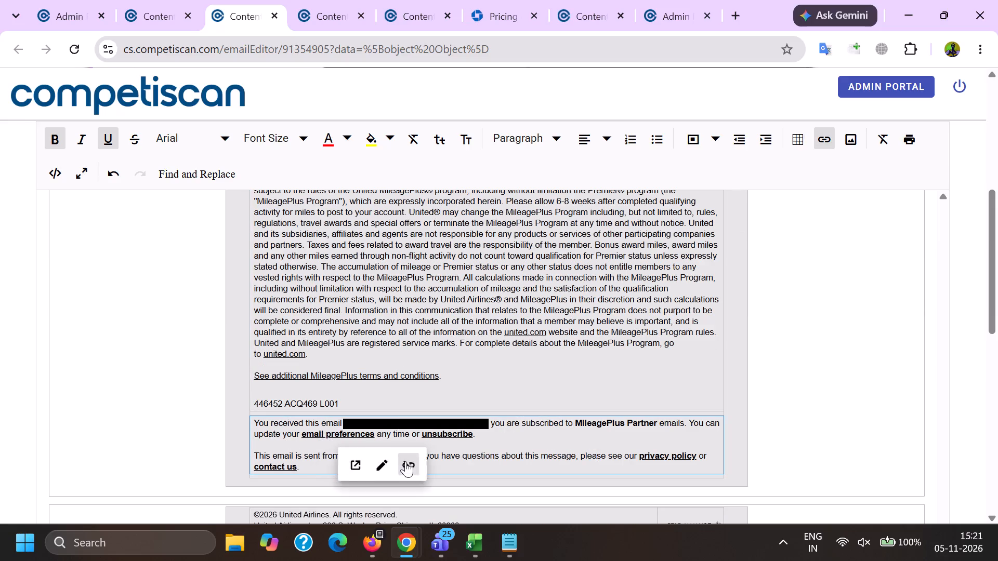
click(449, 439)
click(440, 431)
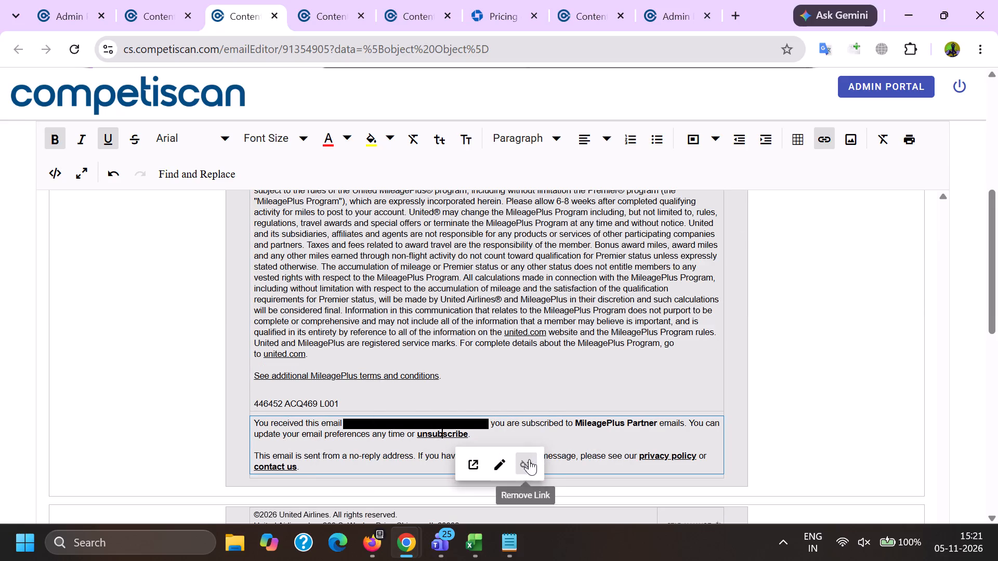
In the email footer, remove the unsubscribe and contact us links and delete the recipient's address.
click(529, 459)
drag(352, 422, 449, 425)
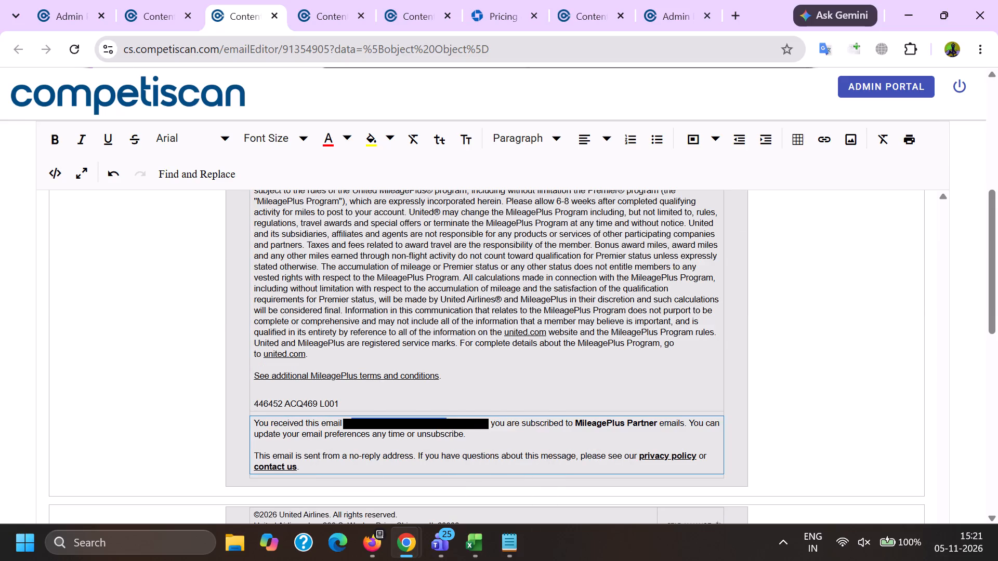
drag(449, 425, 454, 420)
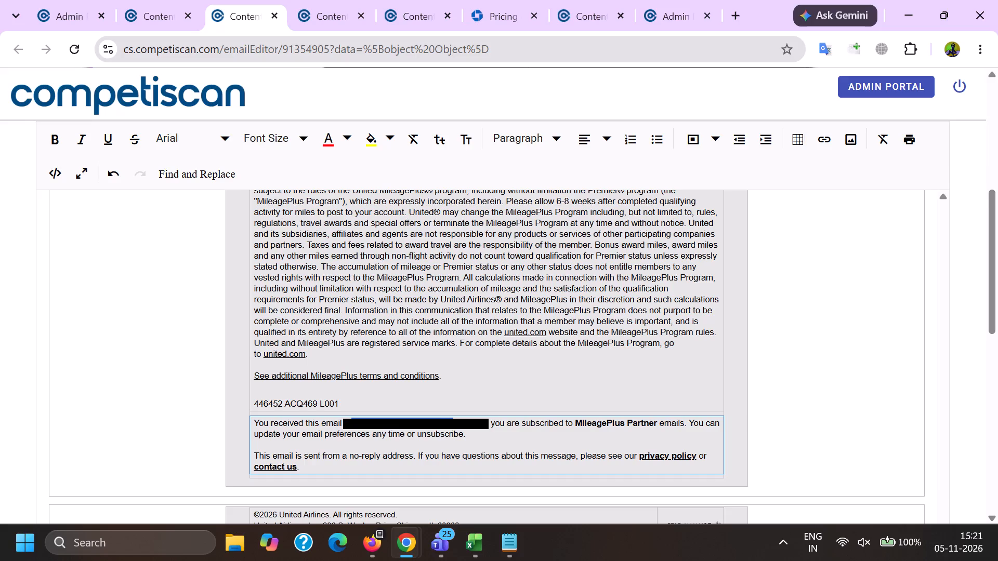
key(BackSpace)
scroll(427, 351, down, 1)
click(283, 390)
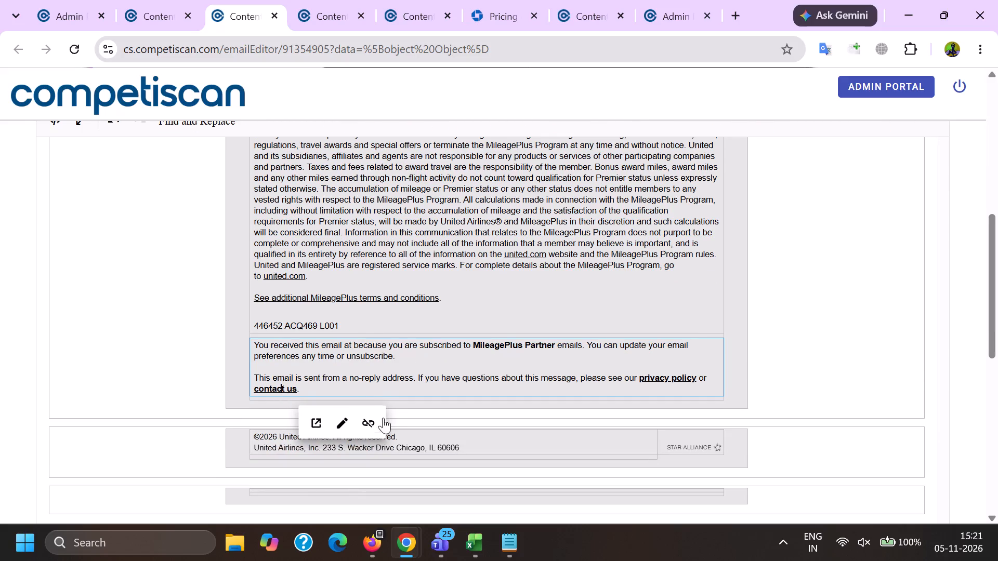
click(384, 418)
click(379, 417)
Delete the code '446452 ACQ469 L001' and the 'Email truncated' text at the end of the email.
drag(257, 327, 325, 331)
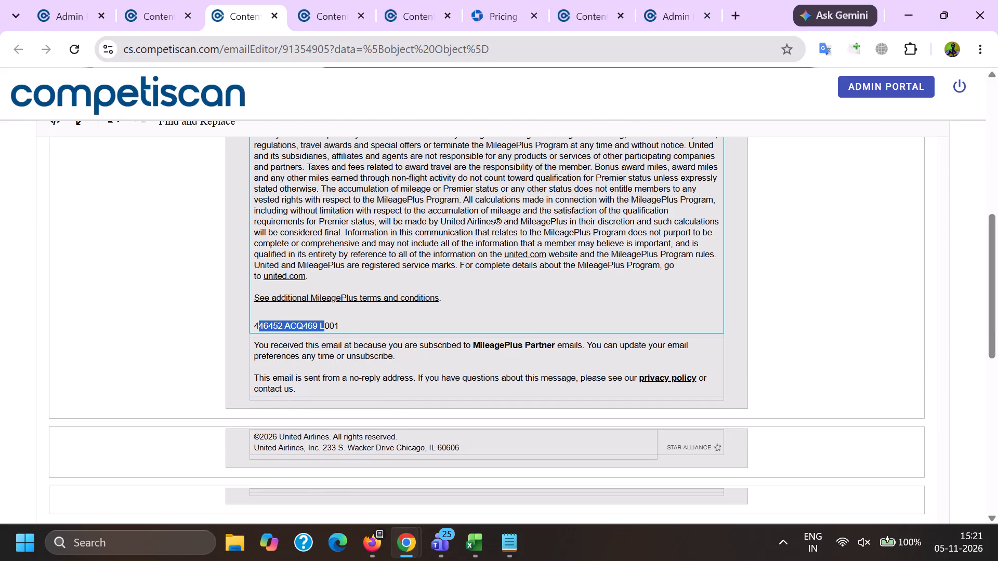
drag(325, 331, 346, 329)
key(BackSpace)
key(BackSpace)
scroll(516, 359, down, 3)
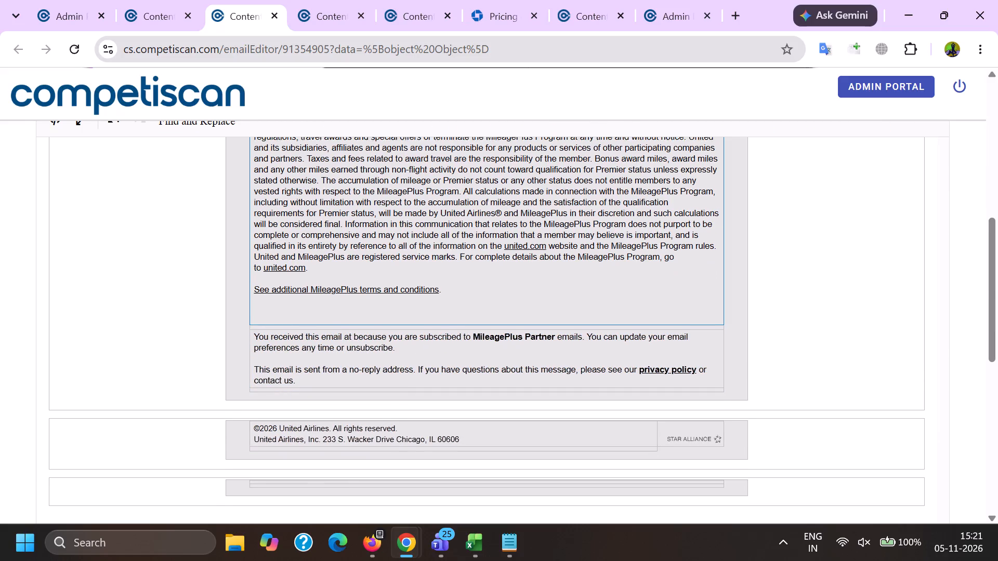
scroll(504, 390, down, 4)
drag(141, 350, 4, 323)
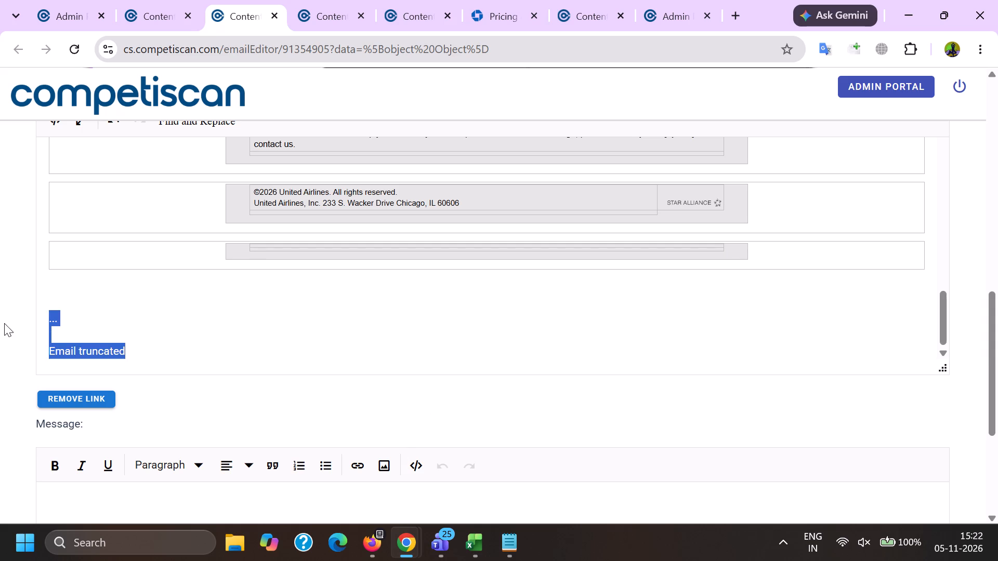
key(BackSpace)
key(BackSpace)
Save the product info of the edited email 91354905.
scroll(305, 275, down, 7)
click(347, 379)
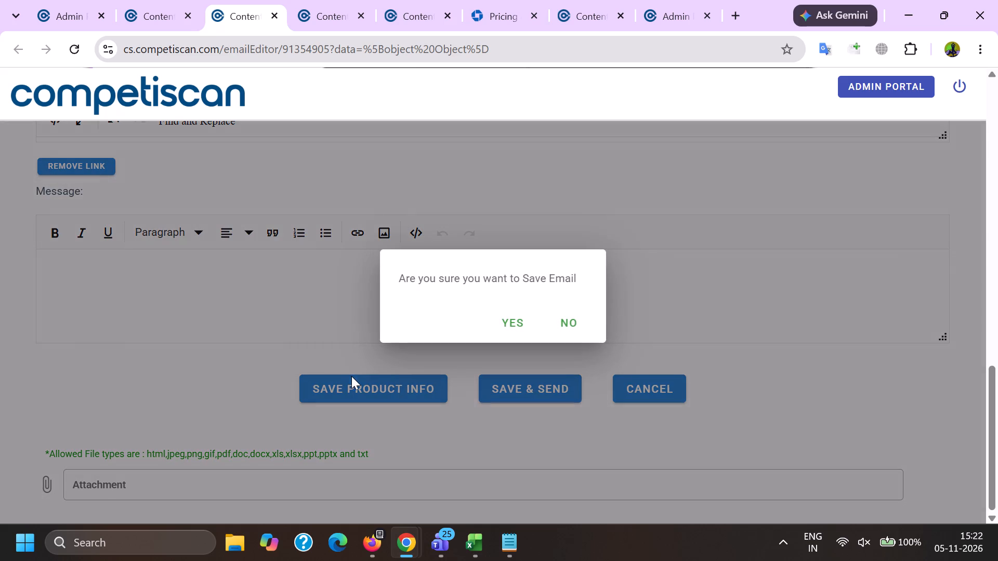
click(505, 324)
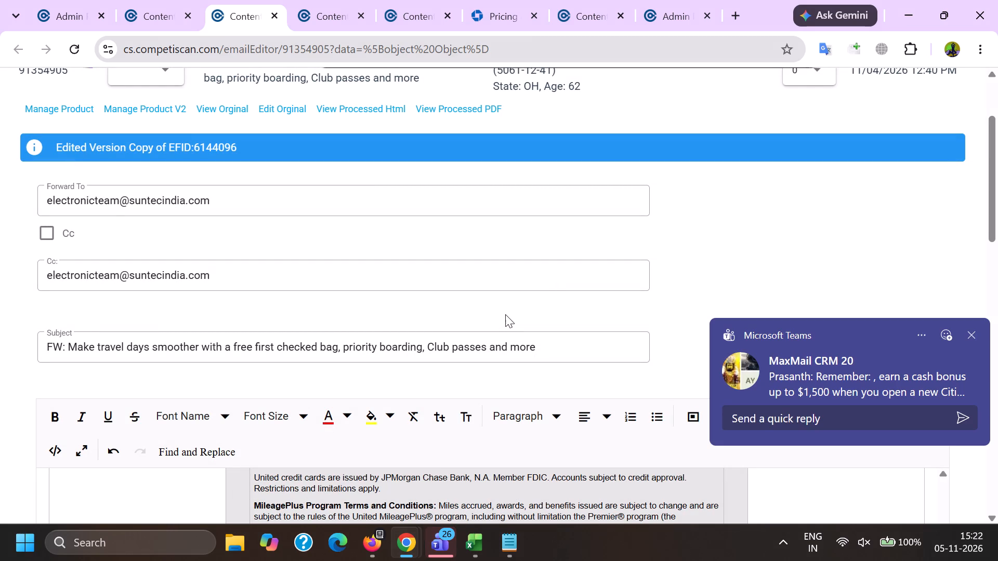
Open the product entry form for email 91354905.
click(0, 368)
click(43, 102)
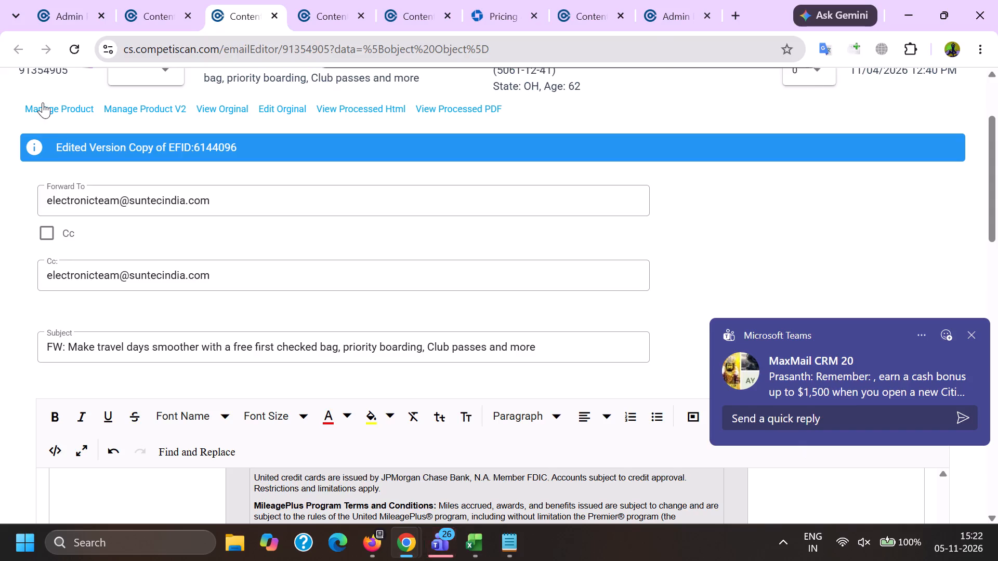
Return to the edited email and examine its header and opening content from the top.
key(alt+Tab)
scroll(106, 160, down, 4)
double_click(158, 312)
key(Page_Up)
key(Page_Up)
key(Page_Up)
key(Page_Up)
key(Page_Up)
key(Page_Up)
key(Page_Up)
key(Page_Up)
key(Page_Up)
key(Page_Up)
key(Page_Up)
key(Page_Up)
key(Page_Up)
key(Page_Up)
key(Page_Up)
key(Page_Up)
key(Page_Up)
key(Page_Up)
key(Page_Up)
key(Page_Up)
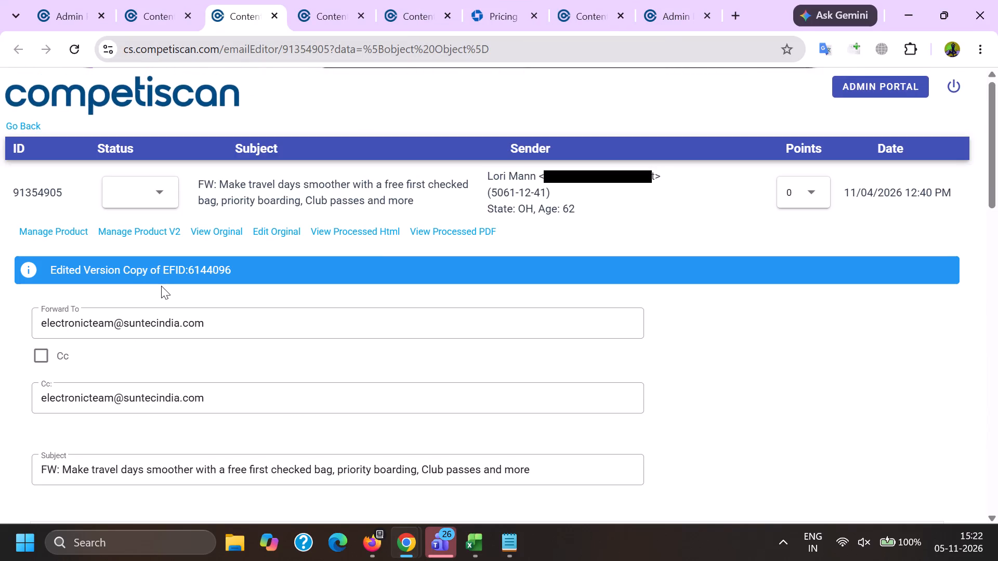
scroll(161, 286, down, 4)
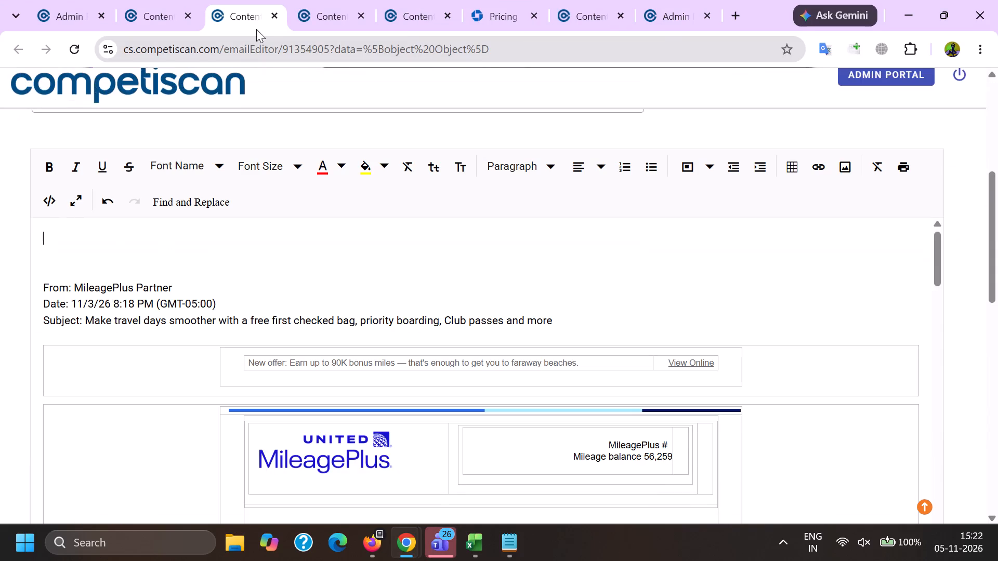
Open published product 20933735, the United Explorer Card entry for Muid 90985354, for editing.
click(156, 0)
click(572, 0)
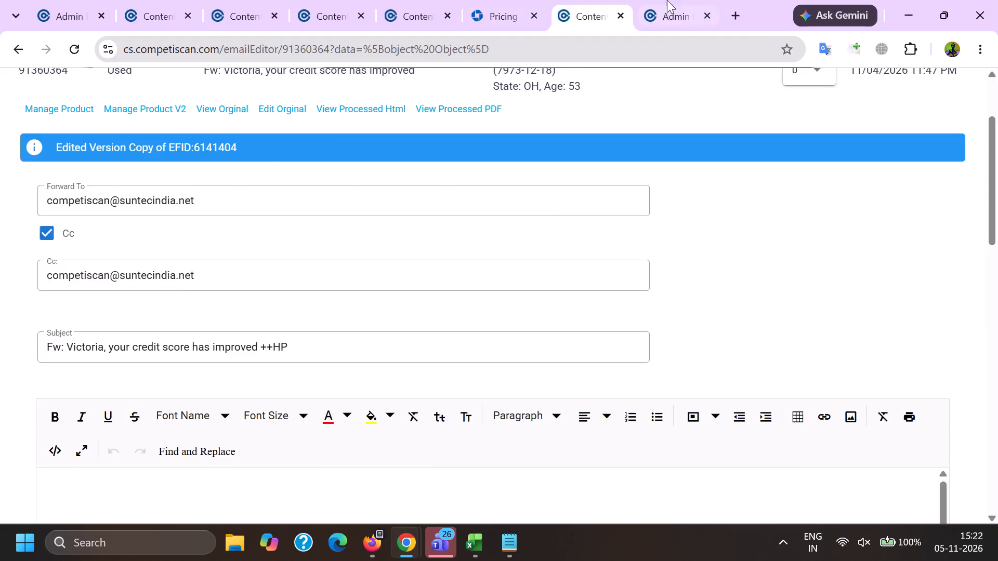
click(667, 0)
ctrl+click(356, 491)
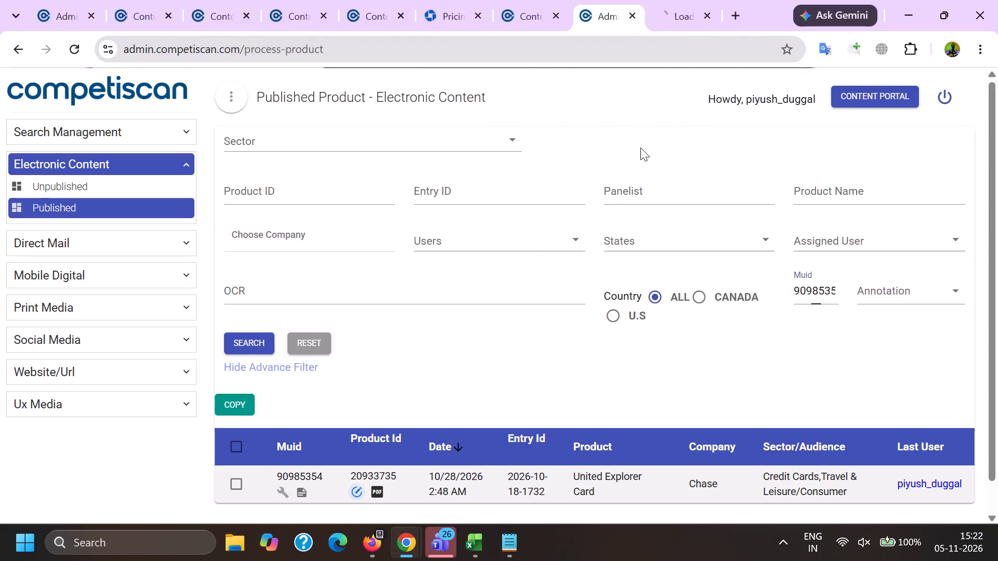
click(672, 0)
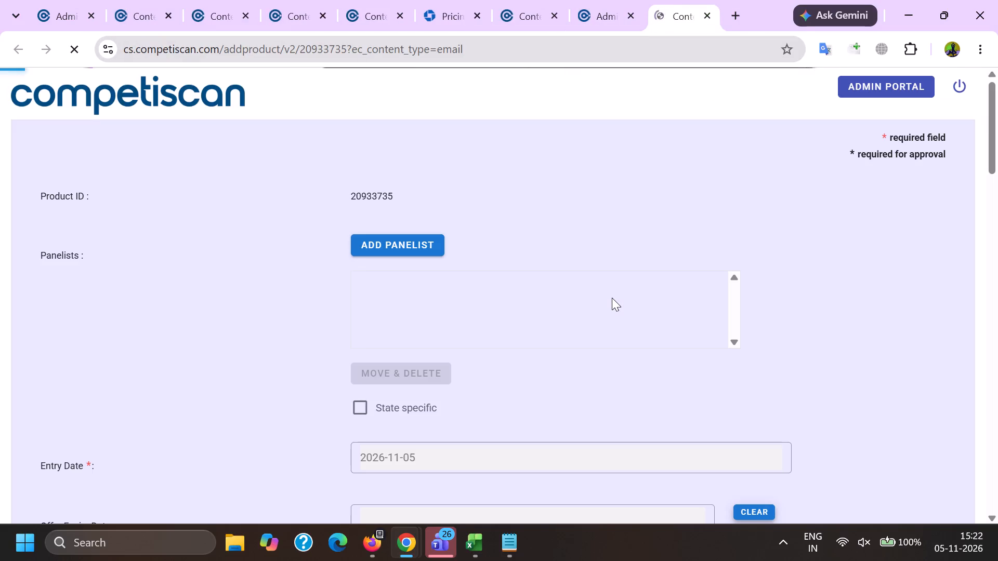
Copy the company name 'United Airlines, Inc' from product 20933735.
scroll(425, 313, down, 2)
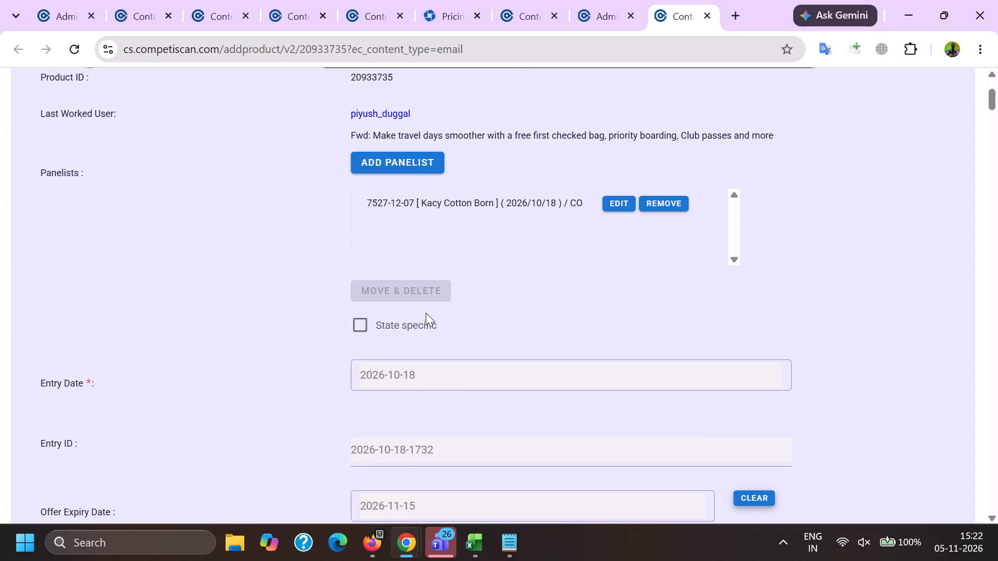
scroll(429, 335, down, 3)
scroll(374, 363, down, 3)
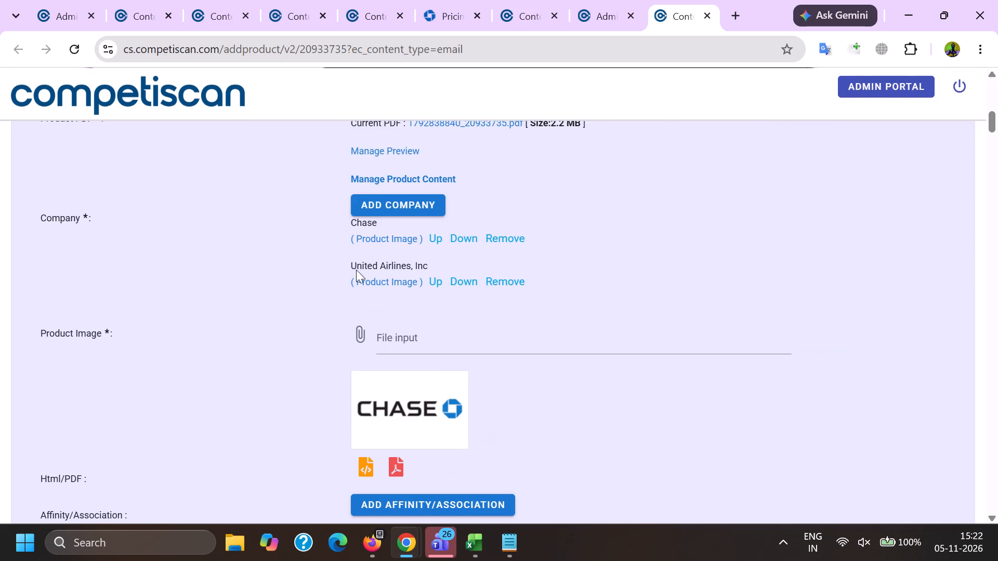
double_click(359, 262)
shift+click(396, 262)
shift+click(426, 264)
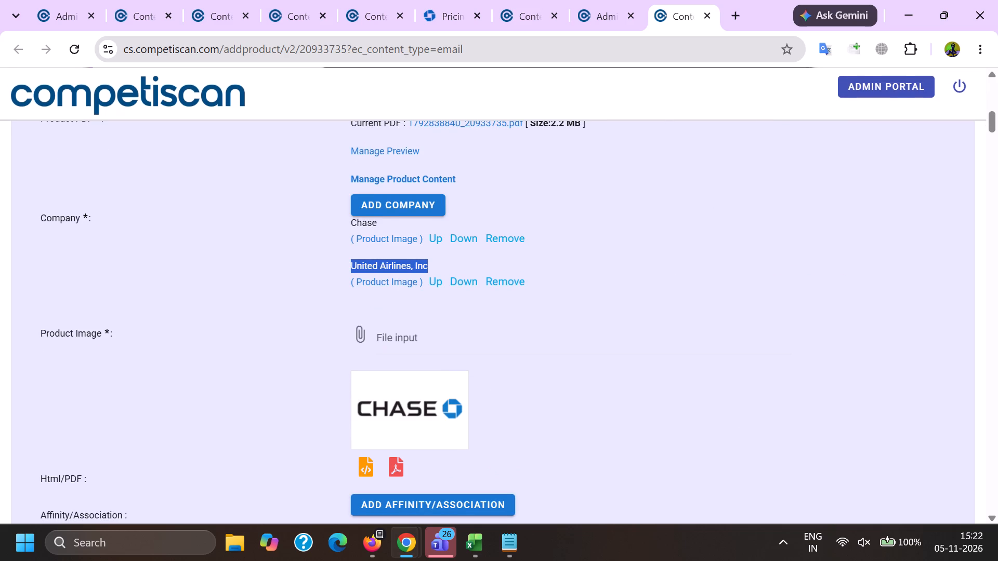
key(ctrl+c)
In the 91354905 product form, add United Airlines, Inc as a company and look up the same name as affinity.
key(alt+Tab)
scroll(262, 245, down, 5)
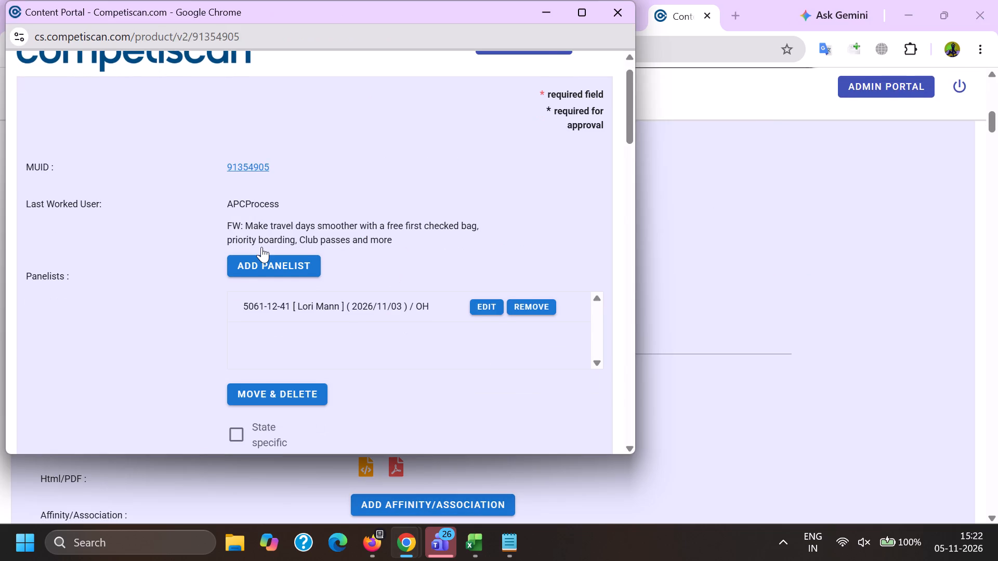
click(314, 300)
click(291, 260)
key(ctrl+v)
scroll(311, 188, down, 1)
drag(331, 333, 330, 338)
click(334, 348)
click(376, 368)
key(ctrl+v)
click(351, 265)
click(341, 246)
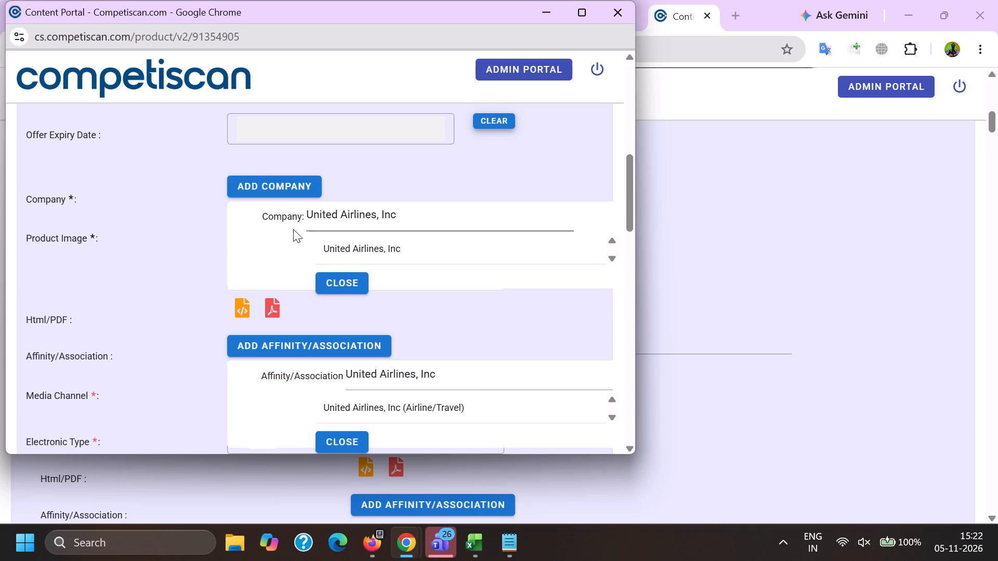
click(332, 263)
Add Chase as a second company and pick United Airlines, Inc (Airline/Travel) as the affinity.
click(299, 179)
text(ch)
text(ase)
scroll(299, 241, down, 2)
click(371, 282)
click(380, 299)
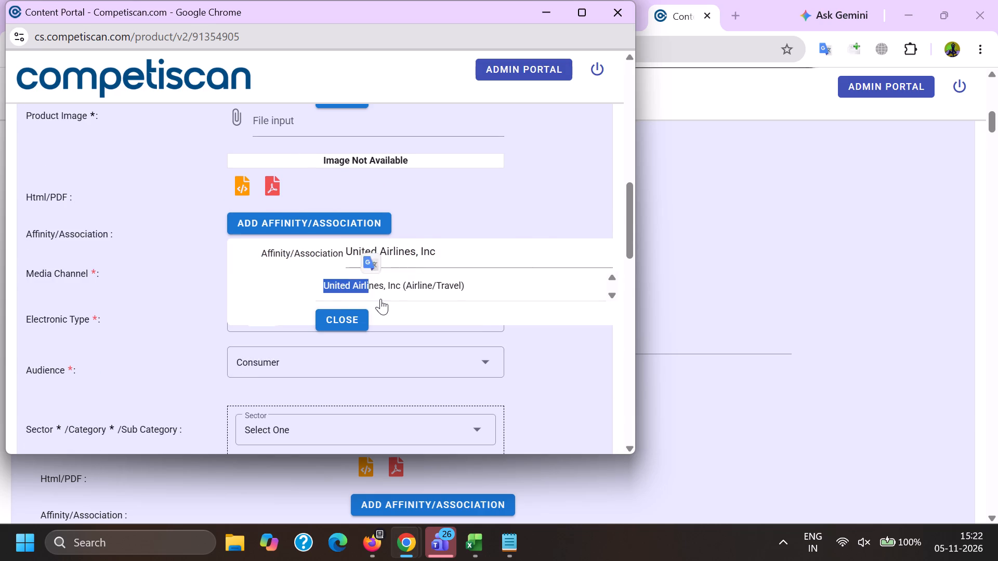
scroll(377, 302, up, 4)
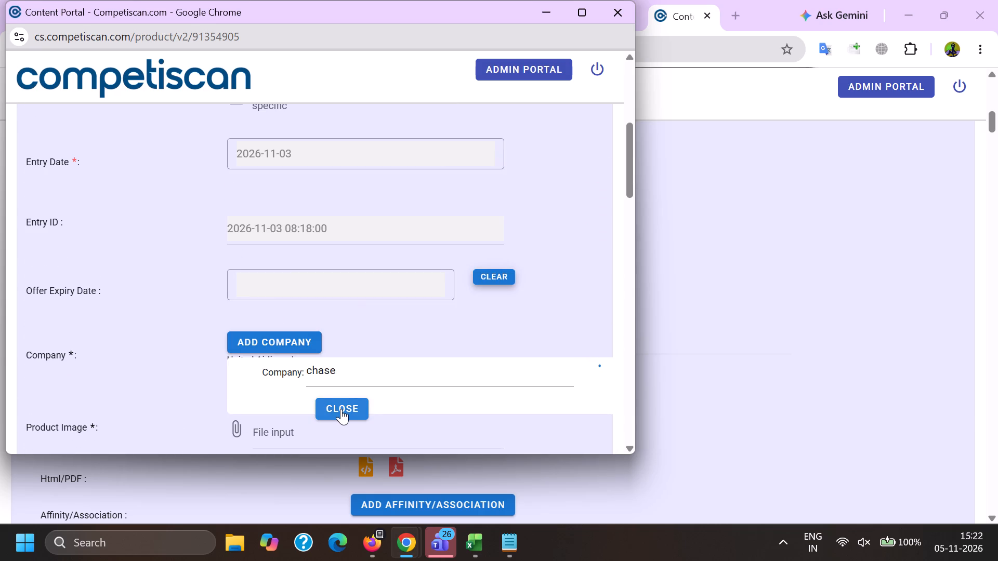
click(341, 406)
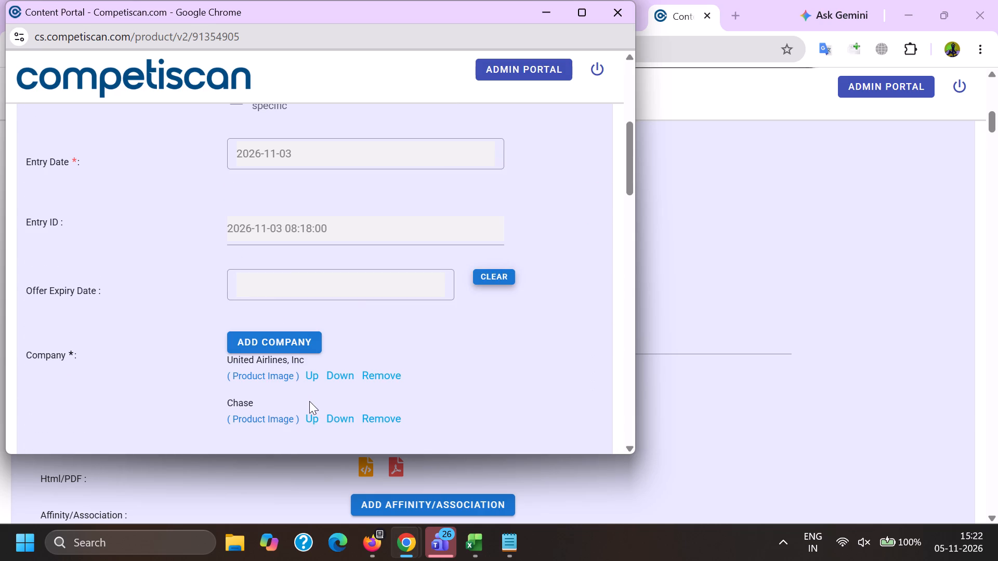
Move Chase above United Airlines, Inc in the company list and choose the Chase product image.
click(311, 412)
click(278, 370)
Set the offer expiry date to November 15, 2026.
click(285, 279)
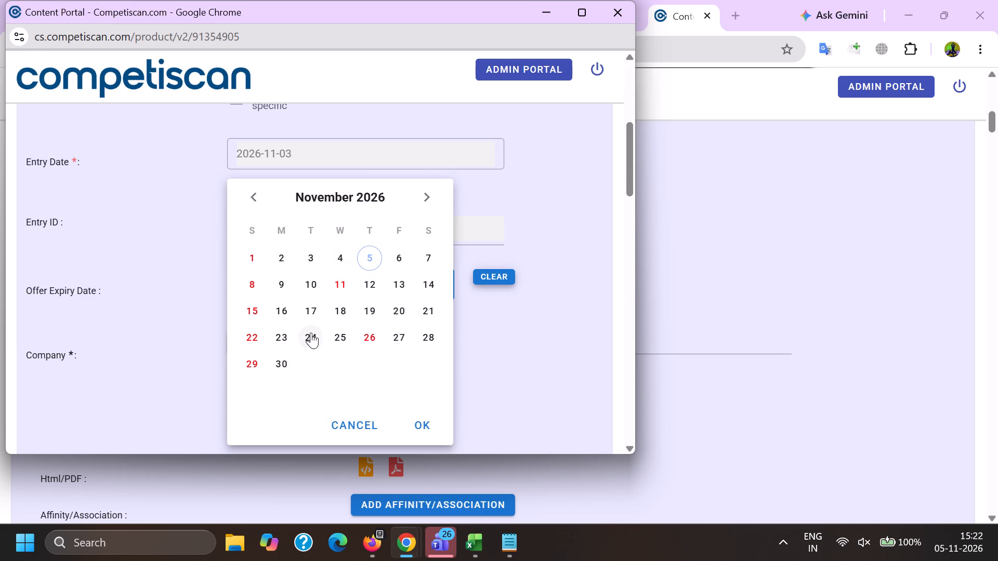
click(252, 312)
click(427, 425)
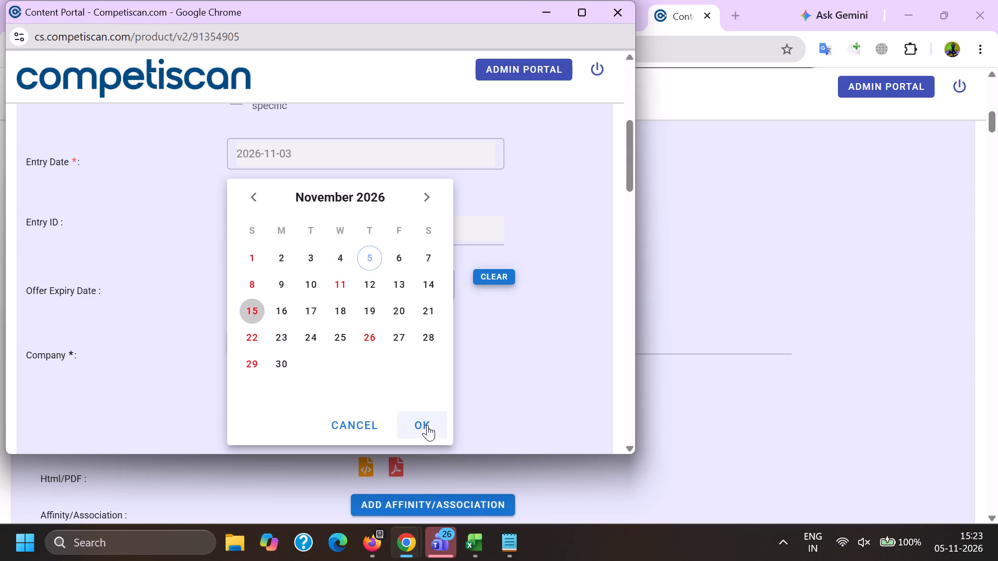
Add the sector Travel & Leisure with category Airlines to the product entry.
scroll(412, 257, down, 5)
scroll(327, 336, down, 2)
click(304, 327)
scroll(303, 327, down, 7)
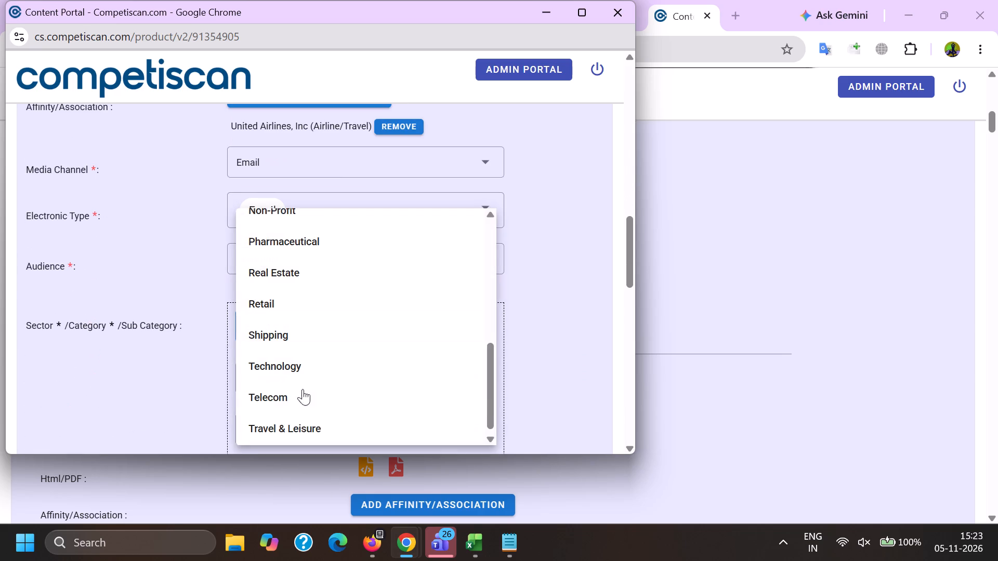
click(303, 416)
drag(171, 399, 180, 397)
scroll(287, 241, down, 1)
click(281, 282)
click(296, 300)
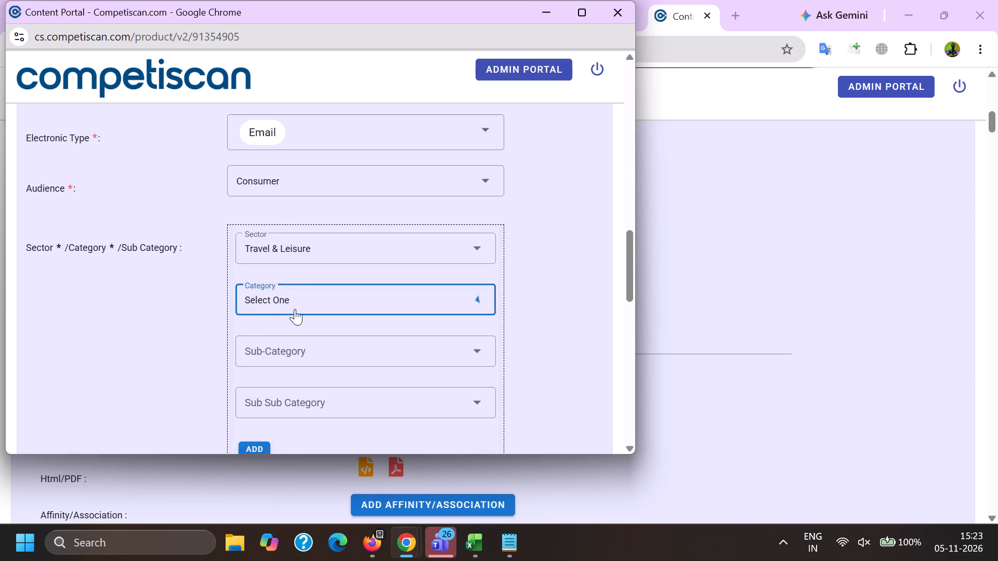
click(292, 264)
drag(133, 329, 148, 339)
click(264, 450)
Add a second sector, Credit Cards / Payment Cards / Credit Cards, and move Travel & Leisure / Airlines below it.
click(280, 271)
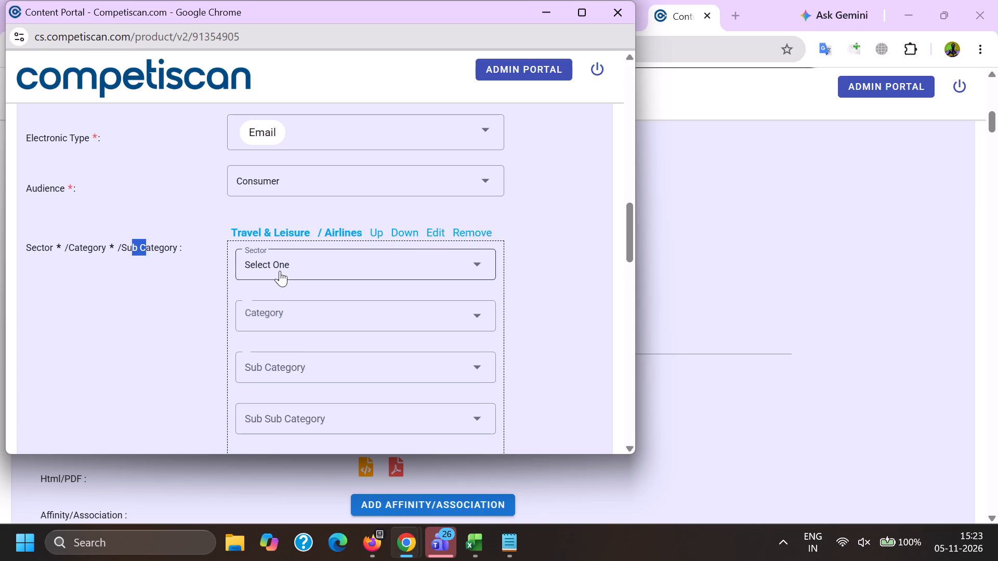
scroll(299, 334, up, 6)
click(302, 357)
drag(185, 347, 195, 348)
click(280, 310)
scroll(276, 220, down, 2)
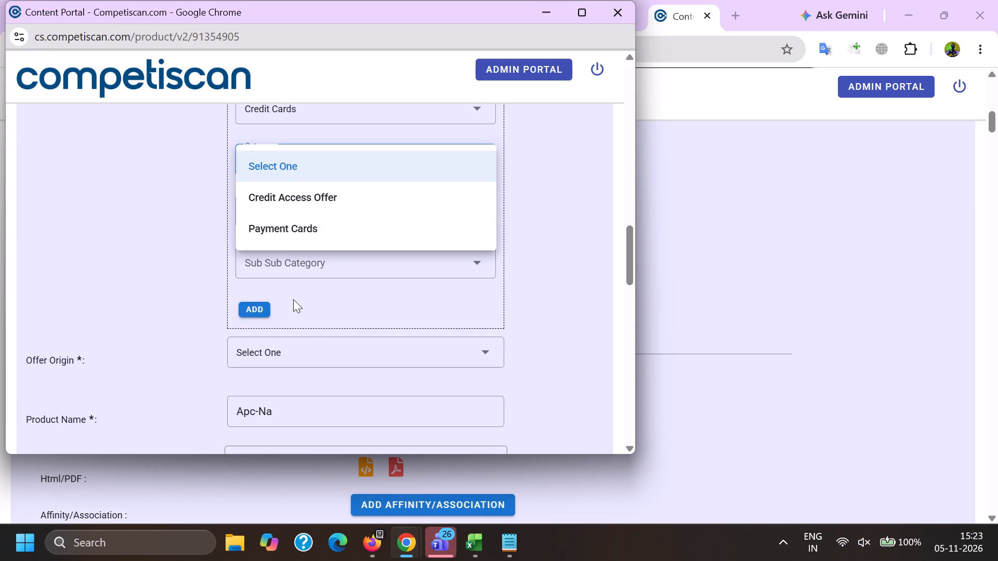
click(275, 238)
click(274, 225)
click(276, 211)
scroll(276, 215, down, 6)
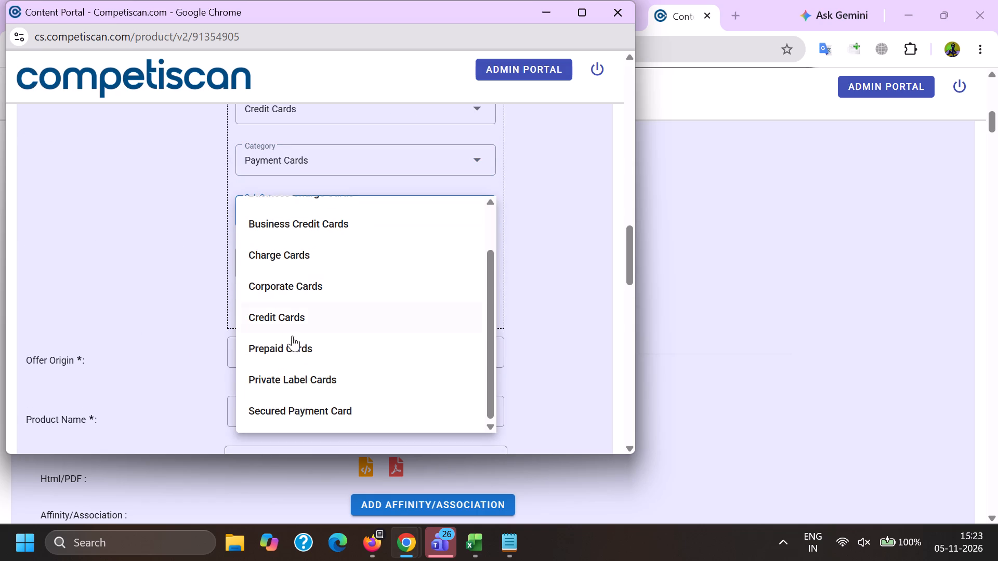
drag(291, 320, 291, 325)
drag(205, 318, 219, 324)
click(257, 308)
scroll(280, 361, up, 2)
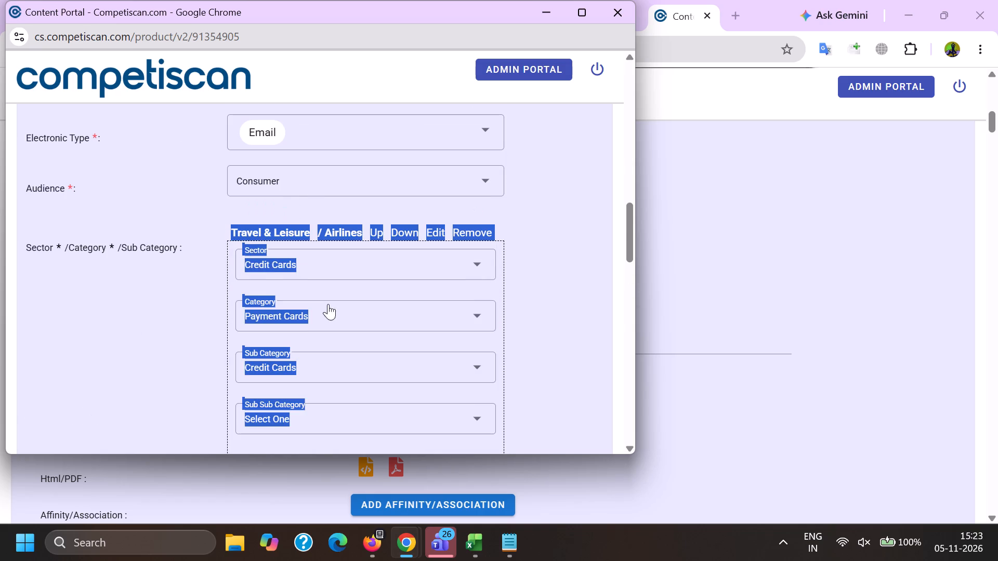
click(410, 232)
Set the offer origin to Provider/Bank.
scroll(371, 259, down, 4)
click(272, 224)
click(278, 306)
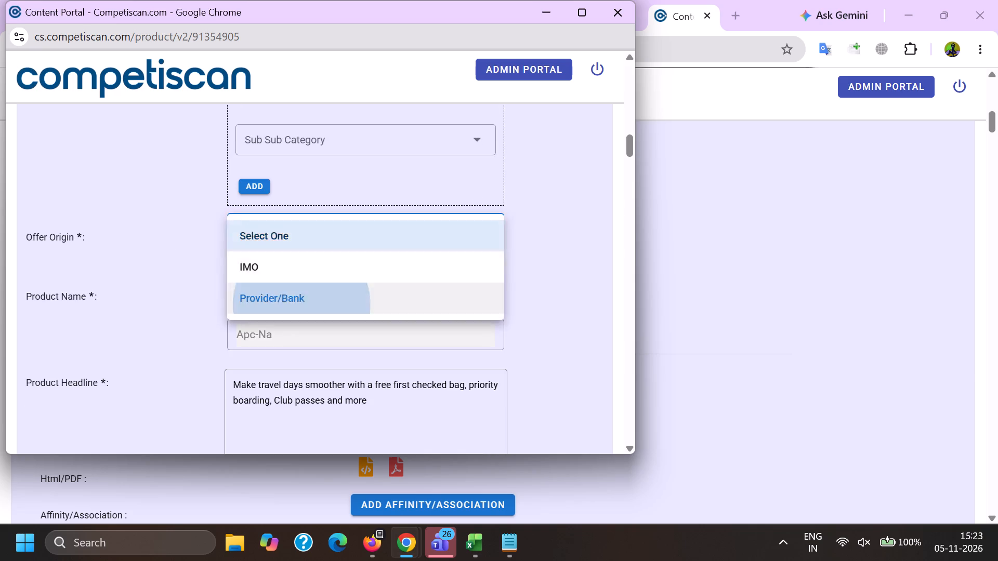
Look up the product name with 'United ex' and pick United Explorer Card.
click(273, 294)
key(ctrl+v)
drag(303, 290, 463, 306)
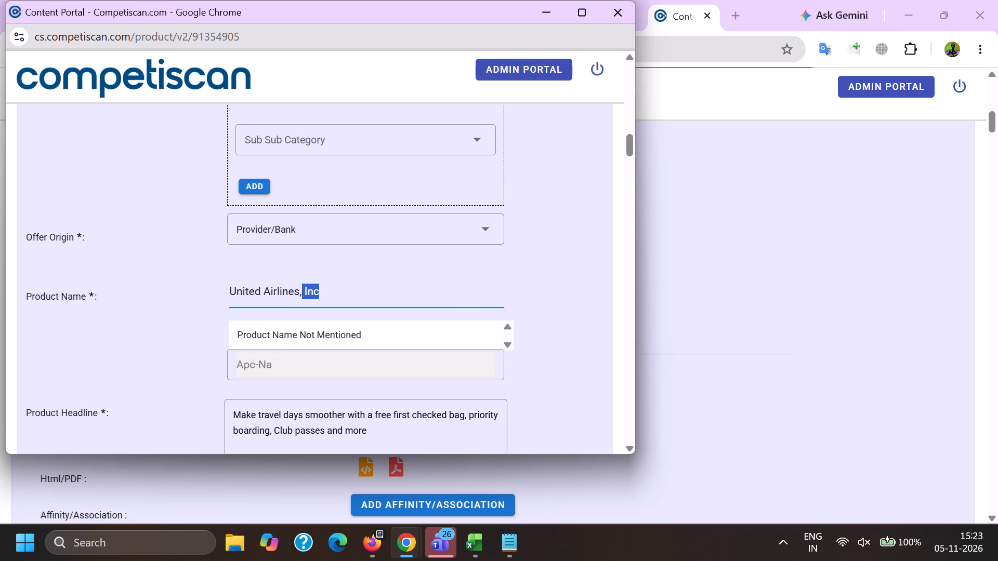
key(BackSpace)
key(BackSpace)
key(BackSpace)
key(BackSpace)
key(BackSpace)
key(BackSpace)
key(BackSpace)
key(BackSpace)
key(BackSpace)
key(BackSpace)
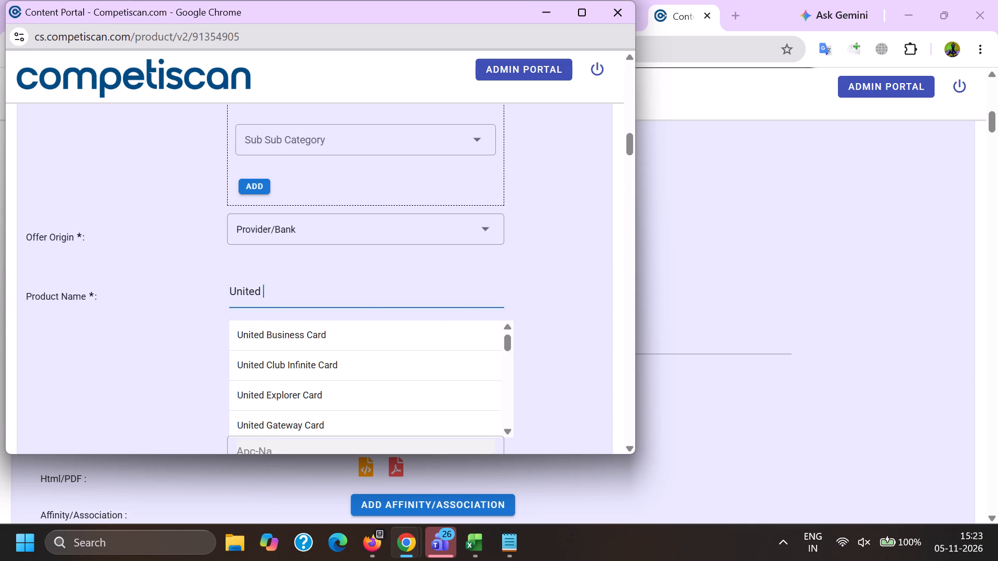
key(e)
key(x)
click(367, 339)
scroll(363, 343, up, 4)
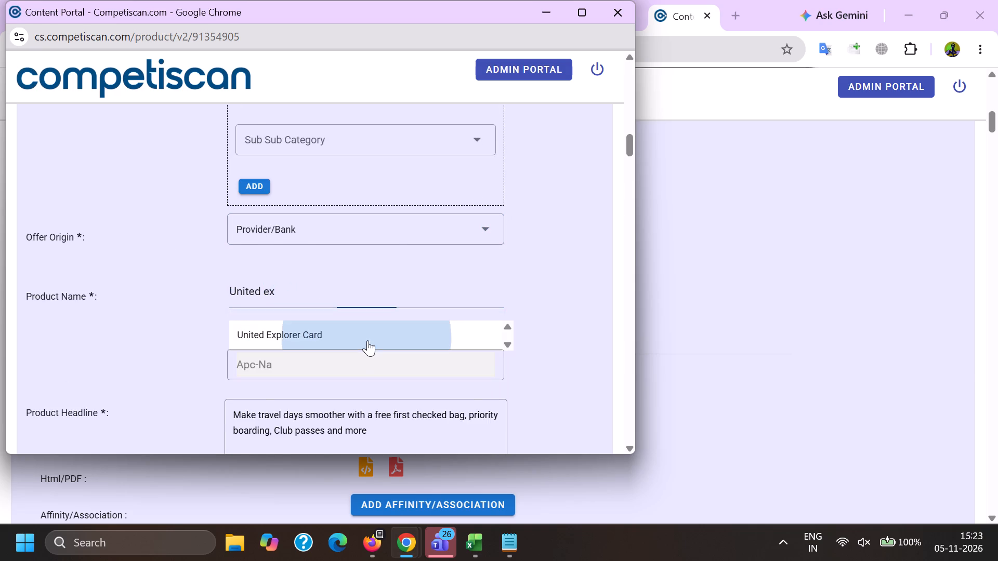
click(299, 250)
scroll(300, 226, down, 4)
Replace the product headline with the subject line copied from the 91354905 email, adding a closing period.
drag(408, 371, 1, 253)
key(BackSpace)
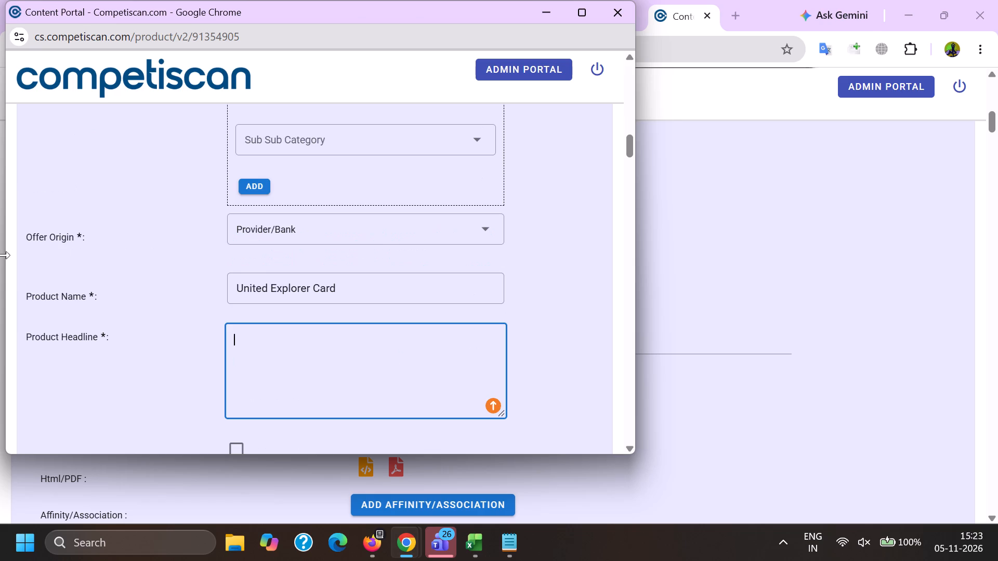
key(alt+Tab)
click(197, 0)
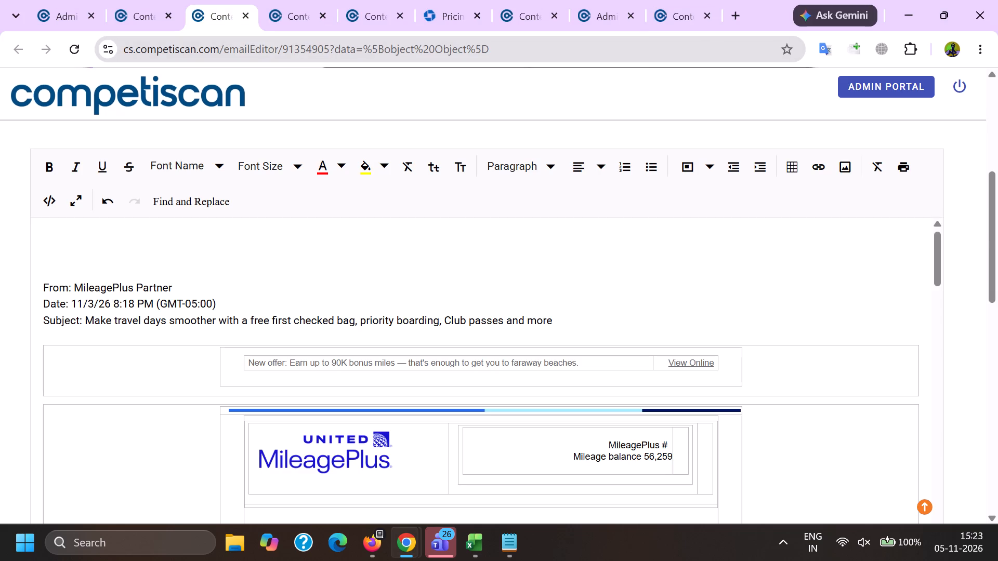
double_click(99, 323)
shift+click(543, 323)
key(ctrl+c)
key(alt+Tab)
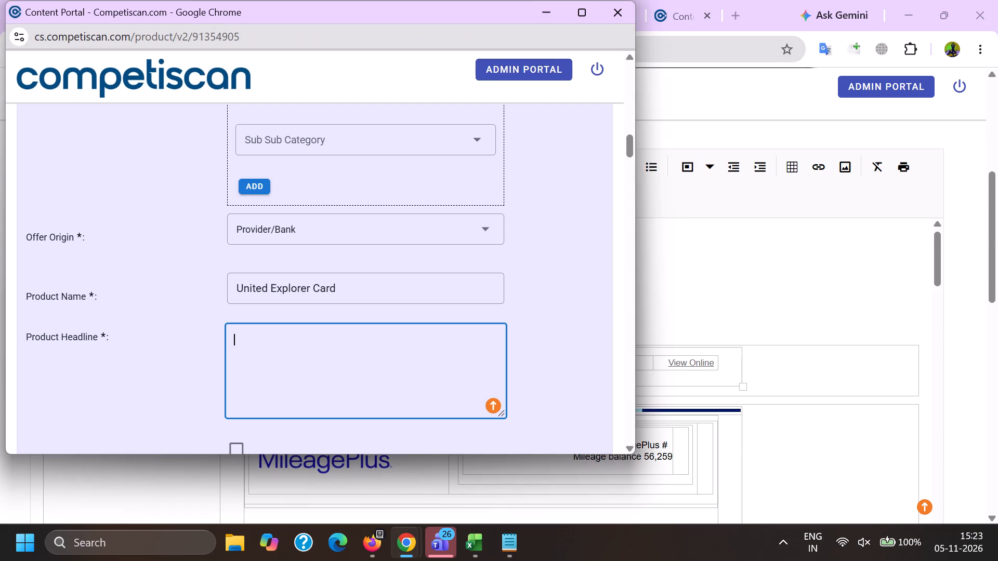
key(ctrl+v)
text(.)
key(space)
Append the email's 'New offer: Earn up to 90K bonus miles' preheader to the headline, dropping its final period and replacing the dash with a hyphen.
key(alt+Tab)
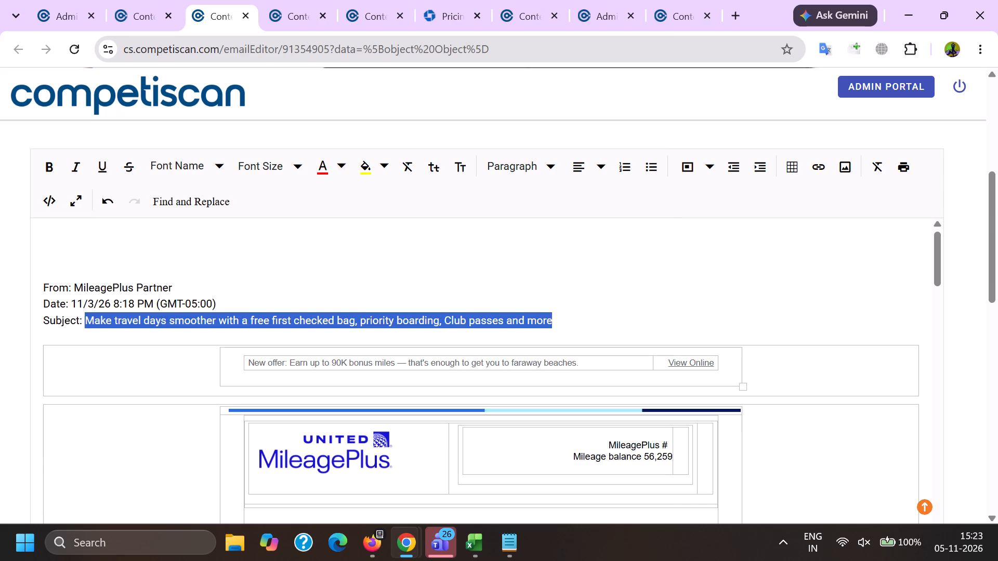
triple_click(346, 360)
key(ctrl+c)
key(alt+Tab)
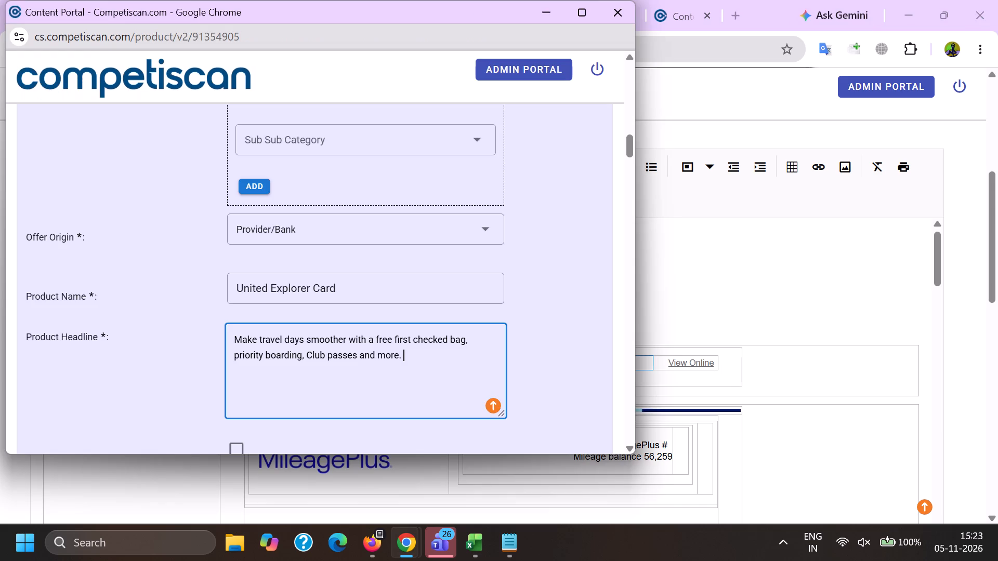
key(ctrl+v)
key(BackSpace)
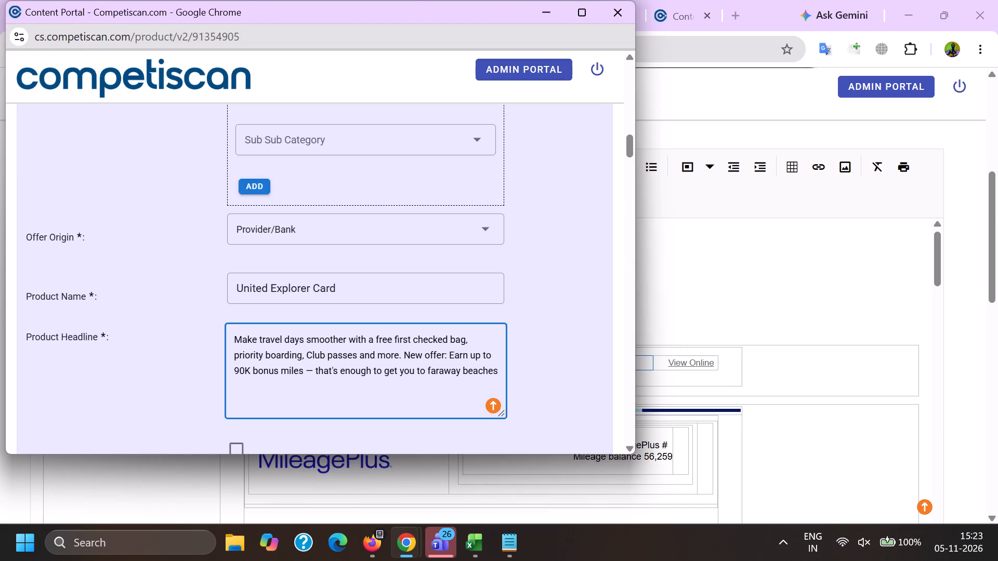
click(311, 368)
key(BackSpace)
key(minus)
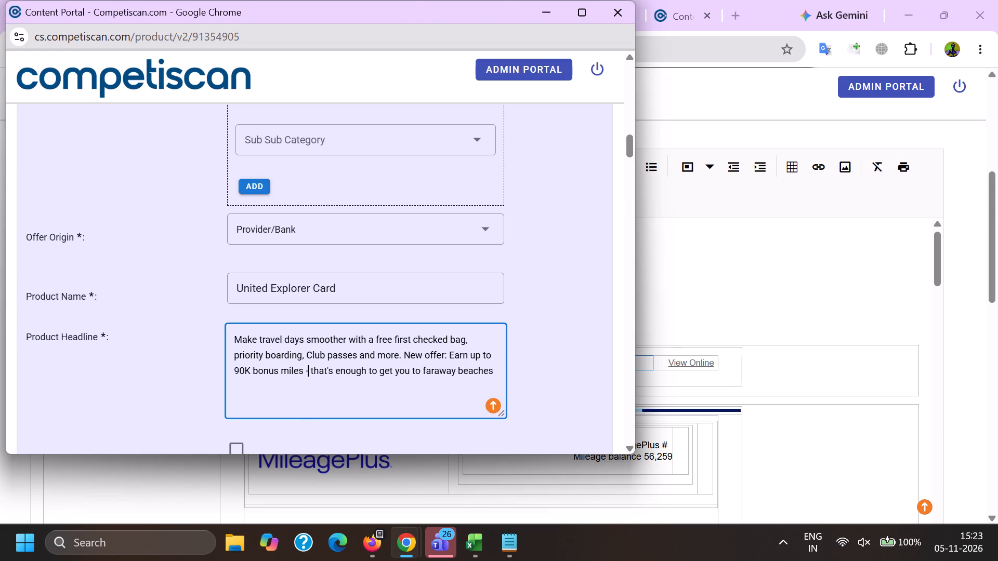
Fill in the selection fields between Product Headline and Business Content.
scroll(356, 293, down, 4)
click(319, 376)
scroll(304, 189, down, 9)
click(311, 412)
drag(148, 395, 153, 390)
click(278, 164)
scroll(286, 298, down, 6)
click(331, 357)
click(116, 283)
scroll(183, 206, down, 2)
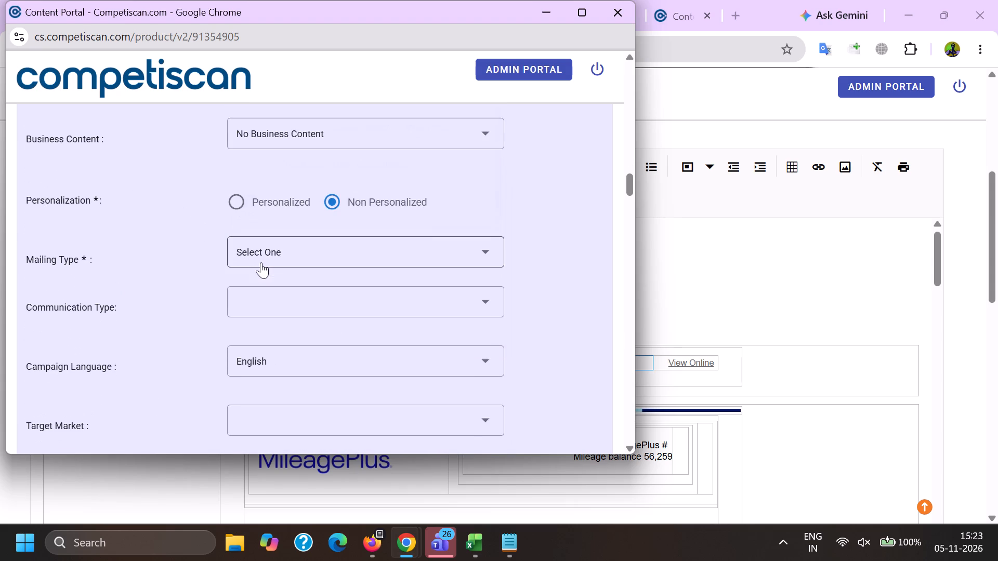
Set the mailing type to Acquisition and the personalization to Personalized.
click(269, 243)
click(293, 274)
click(199, 261)
click(245, 205)
Select Bonuses/Contests/Incentives, Co-Brand and Mobile Application as the communication types.
click(264, 297)
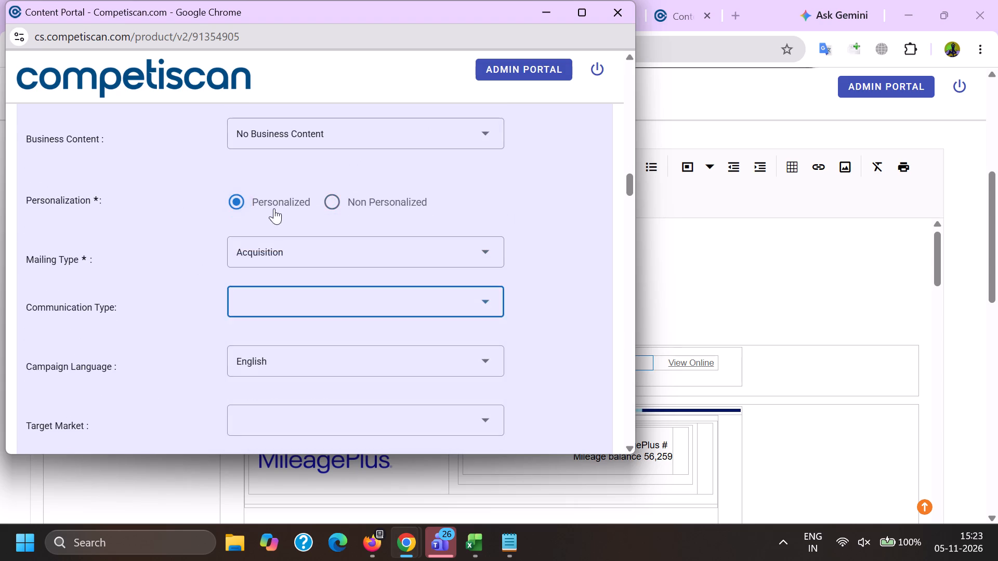
scroll(274, 209, down, 2)
click(305, 276)
scroll(305, 275, down, 4)
click(288, 216)
scroll(288, 218, down, 7)
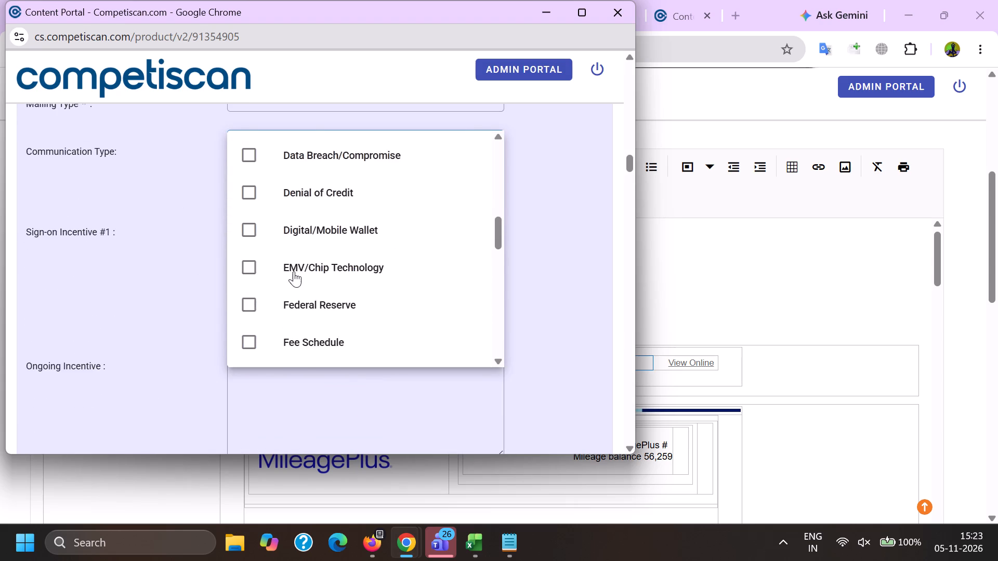
scroll(294, 271, down, 3)
click(304, 262)
click(145, 243)
Copy the Sign-on Incentive #1 text (up to 90,000 bonus miles) from product 20933735 into the same field of the 91354905 form.
key(alt+Tab)
click(686, 0)
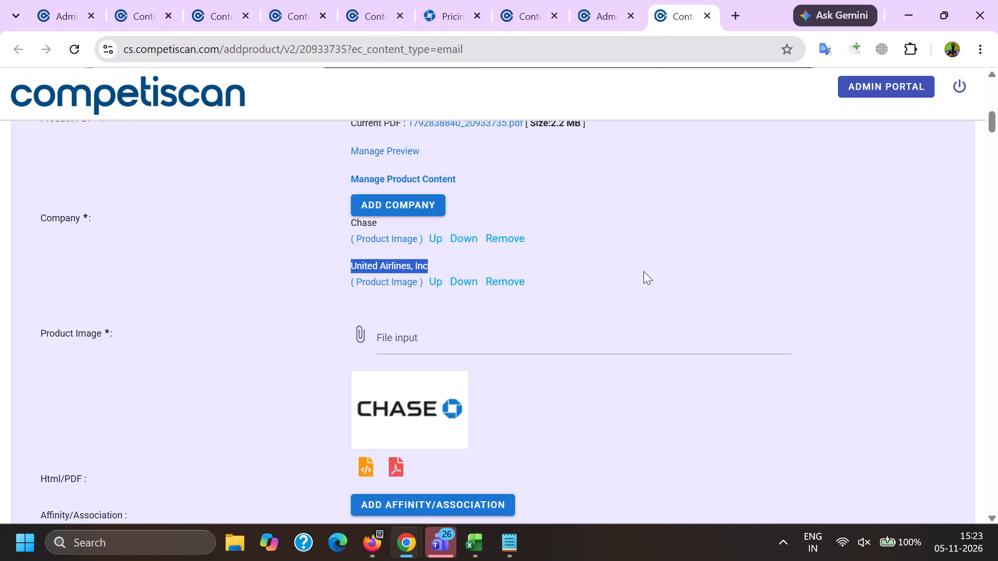
scroll(644, 292, down, 11)
scroll(716, 323, down, 6)
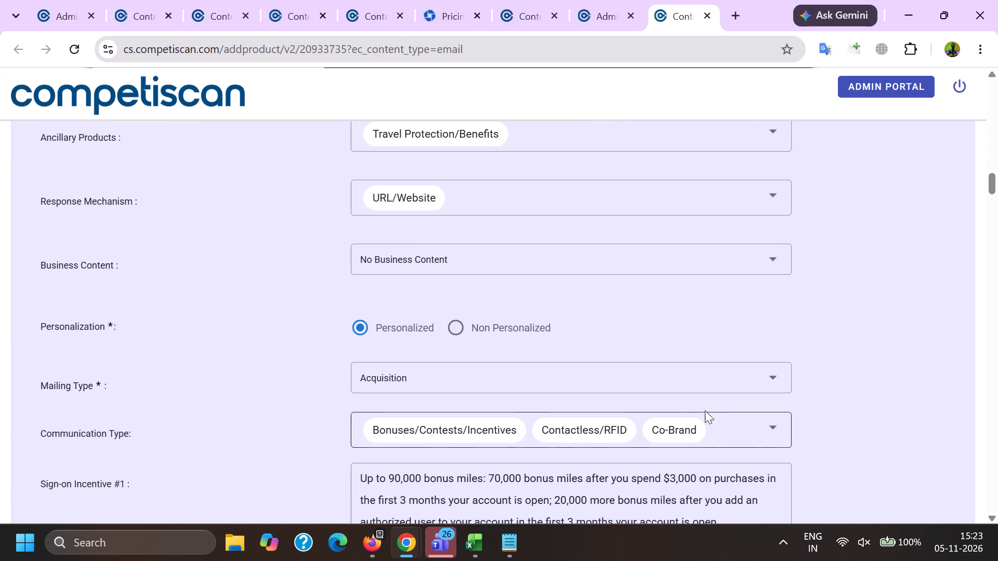
scroll(704, 411, down, 2)
drag(737, 384, 109, 225)
key(ctrl+c)
key(alt+Tab)
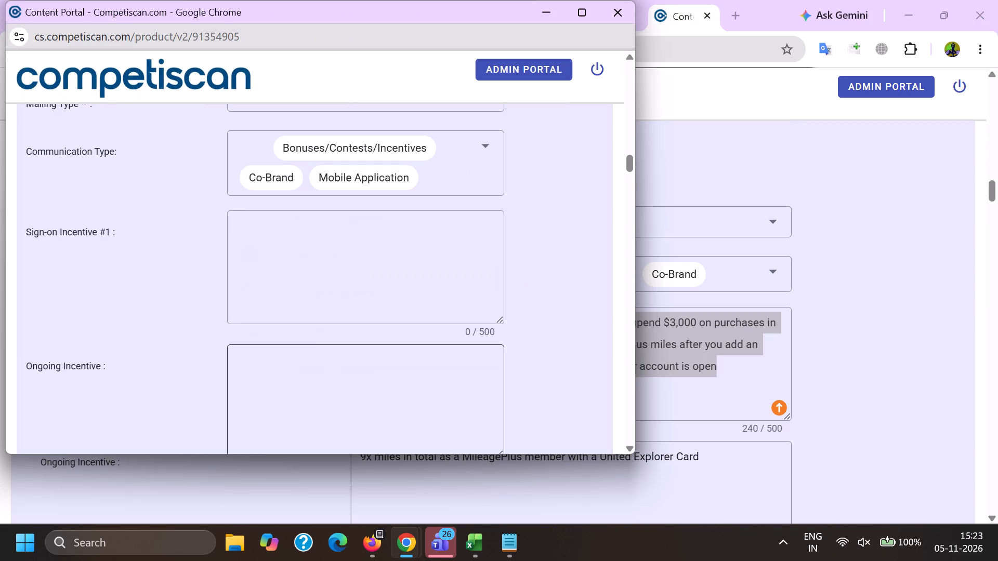
click(303, 261)
key(ctrl+v)
Copy product 20933735's ongoing incentive, '9x miles in total as a MileagePlus member with a United Explorer Card', into the form's Ongoing Incentive field.
click(336, 431)
key(alt+Tab)
drag(724, 472, 228, 369)
key(ctrl+c)
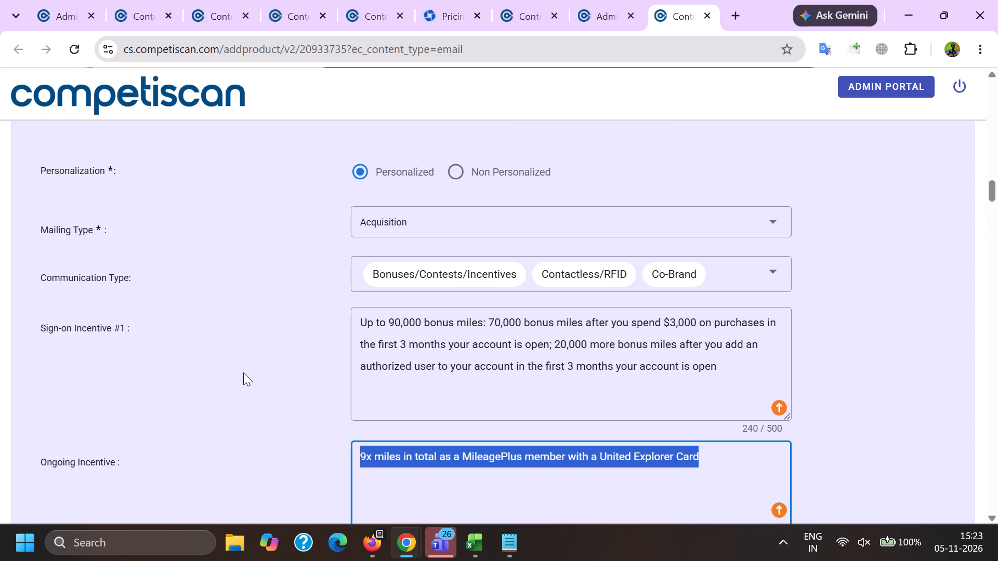
key(alt+Tab)
key(ctrl+v)
Set Sign-on Incentive Type #1 to Miles - Fixed.
scroll(245, 197, down, 3)
click(266, 256)
scroll(266, 254, down, 7)
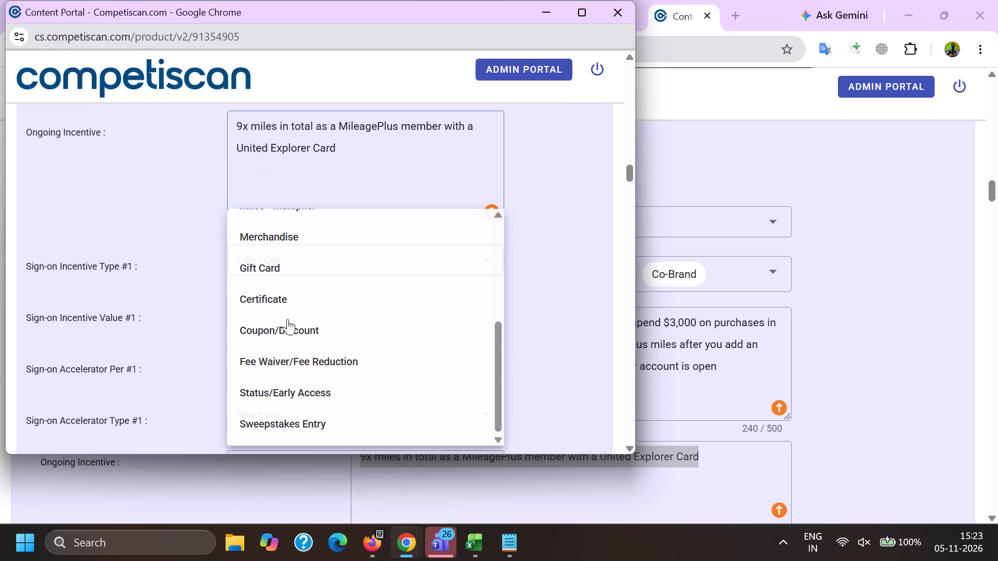
click(294, 333)
click(272, 253)
scroll(280, 317, down, 3)
scroll(277, 344, up, 2)
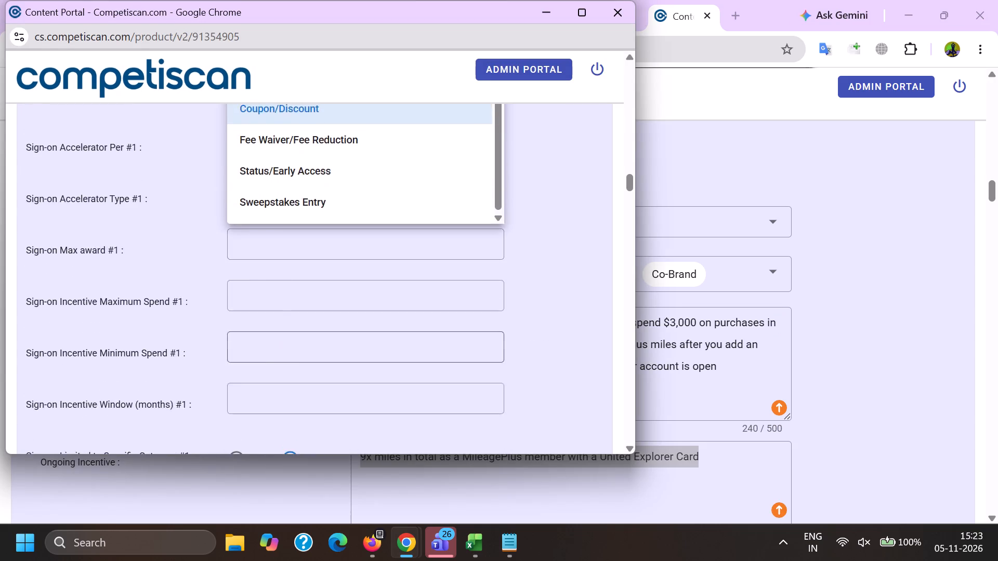
scroll(278, 272, up, 2)
click(280, 251)
drag(179, 233, 187, 234)
Enter 70000 as Sign-on Incentive Value #1 and 90000 as Sign-on Max award #1.
click(254, 237)
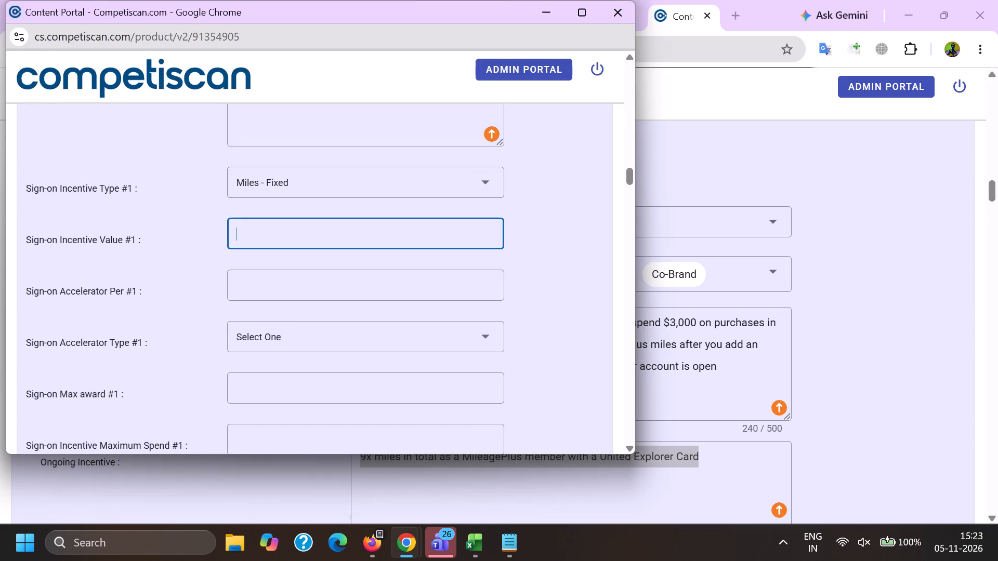
text(70000.00)
key(Tab)
key(Tab)
key(Tab)
text(90000.00)
key(Tab)
key(Tab)
Following product 20933735, set incentive #1's minimum spend to 3000, its window to 3 months and Fixed date #1 to Yes.
key(alt+Tab)
scroll(255, 238, down, 6)
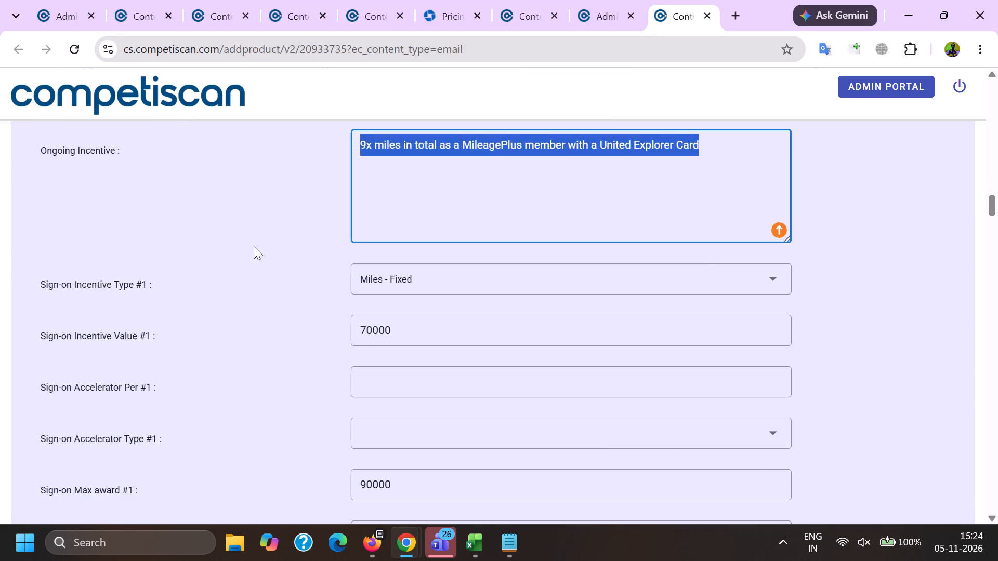
scroll(254, 246, down, 2)
key(alt+Tab)
key(3)
text(000.00)
key(Tab)
key(3)
scroll(313, 285, down, 2)
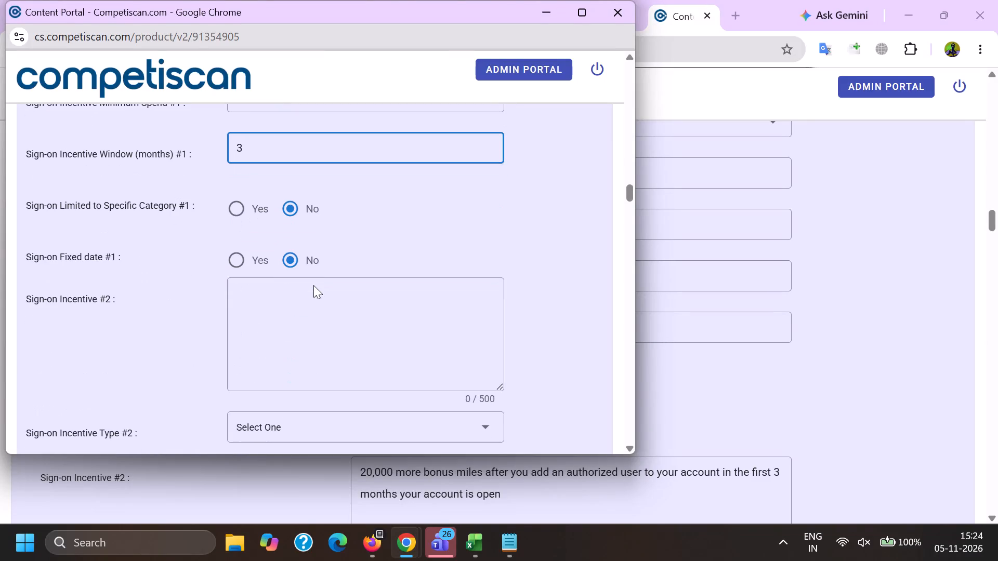
click(226, 268)
Copy the Sign-on Incentive #2 text about 20,000 more bonus miles from product 20933735 into the 91354905 form.
click(252, 301)
key(alt+Tab)
scroll(286, 319, down, 2)
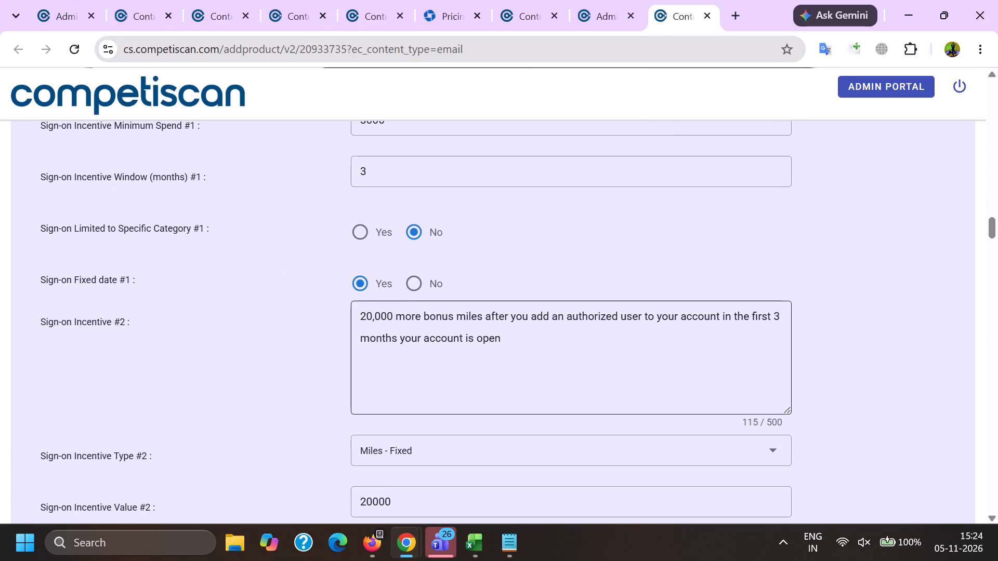
drag(543, 363, 107, 269)
key(ctrl+c)
key(alt+Tab)
click(288, 324)
key(ctrl+v)
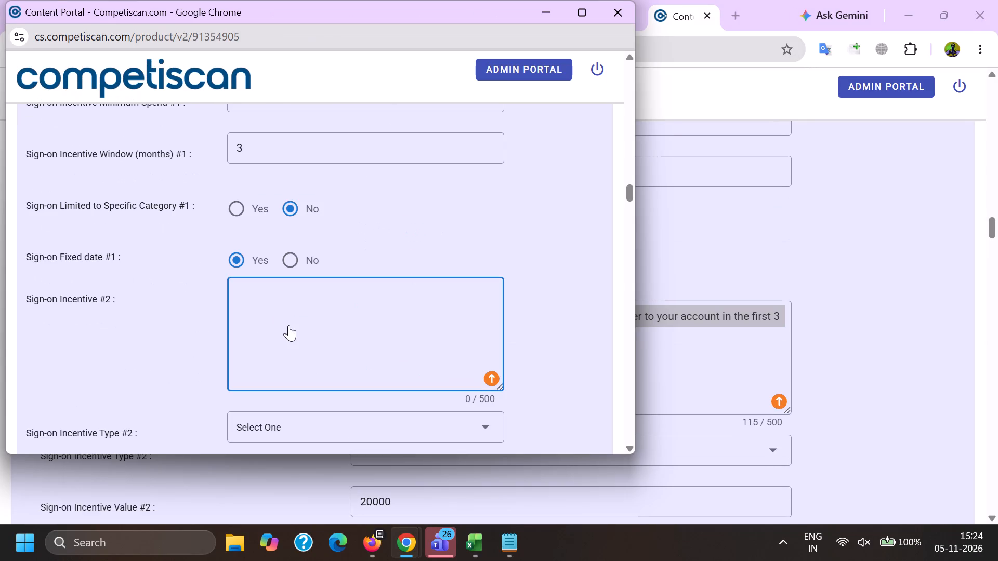
Set Sign-on Incentive Type #2 to Miles - Fixed in the 91354905 form.
scroll(308, 209, down, 3)
click(272, 182)
key(alt+Tab)
scroll(306, 323, down, 5)
key(alt+Tab)
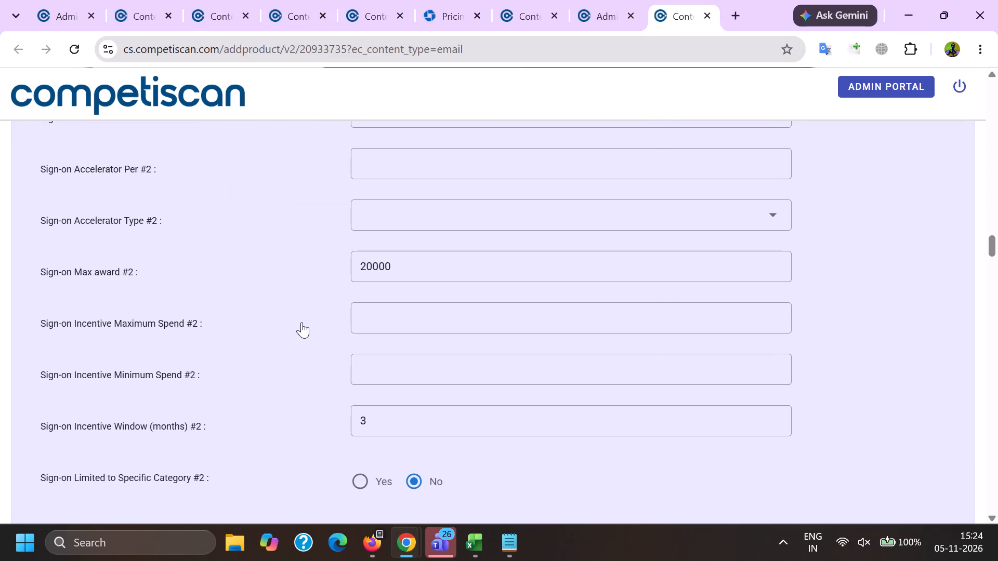
scroll(301, 322, down, 3)
scroll(277, 325, up, 1)
click(284, 224)
click(168, 225)
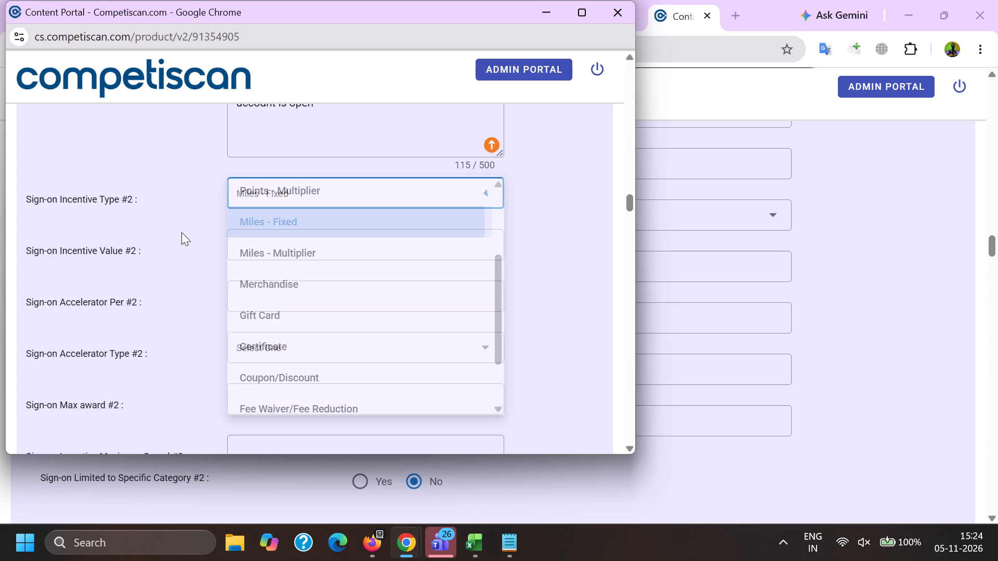
Copy 20000 from product 20933735 into Sign-on Incentive Value #2 and Sign-on Max award #2.
key(alt+Tab)
scroll(478, 314, up, 3)
drag(428, 338, 170, 343)
key(ctrl+c)
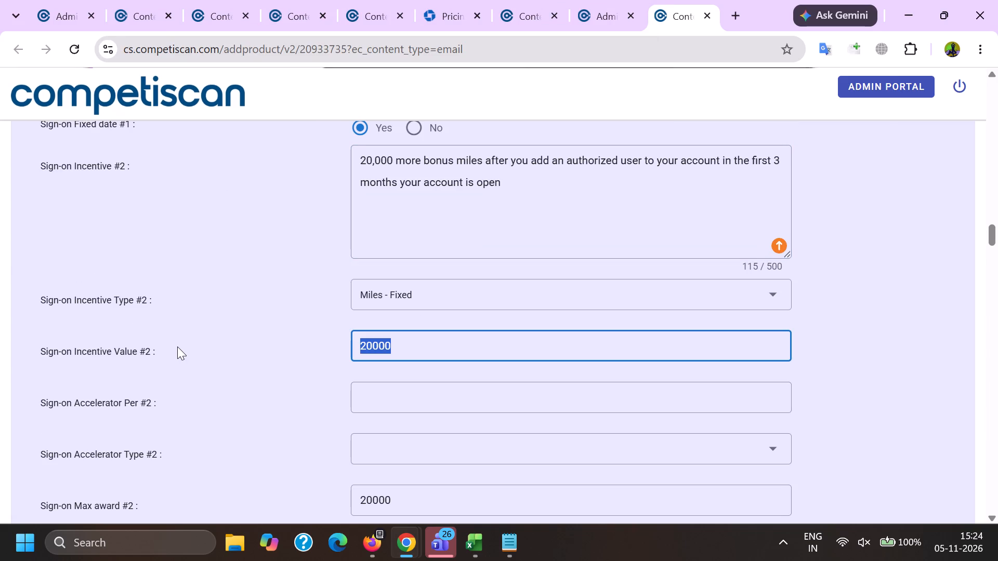
key(alt+Tab)
ctrl+click(363, 175)
key(ctrl+v)
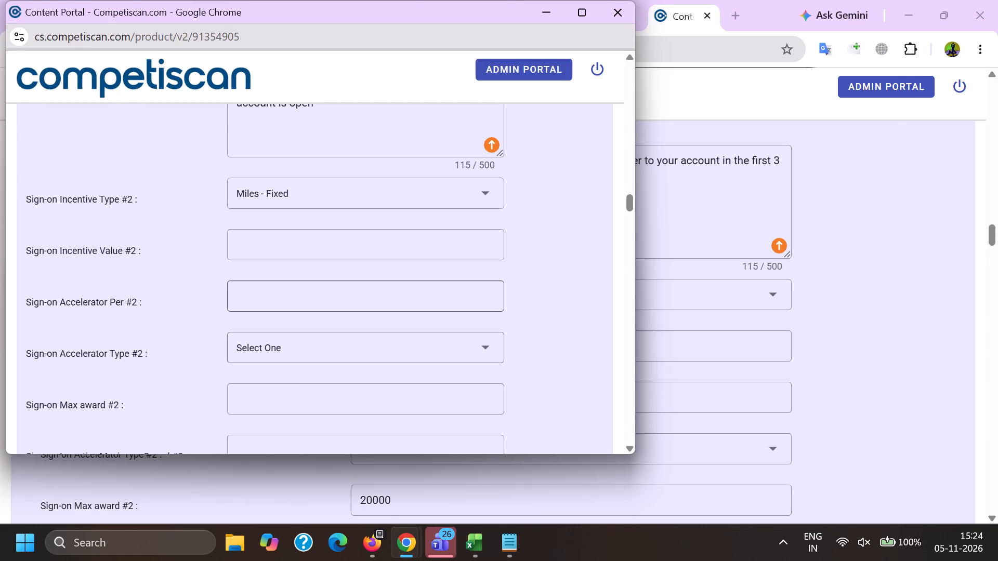
click(274, 249)
key(ctrl+v)
click(280, 382)
ctrl+click(283, 393)
key(ctrl+v)
scroll(308, 268, down, 3)
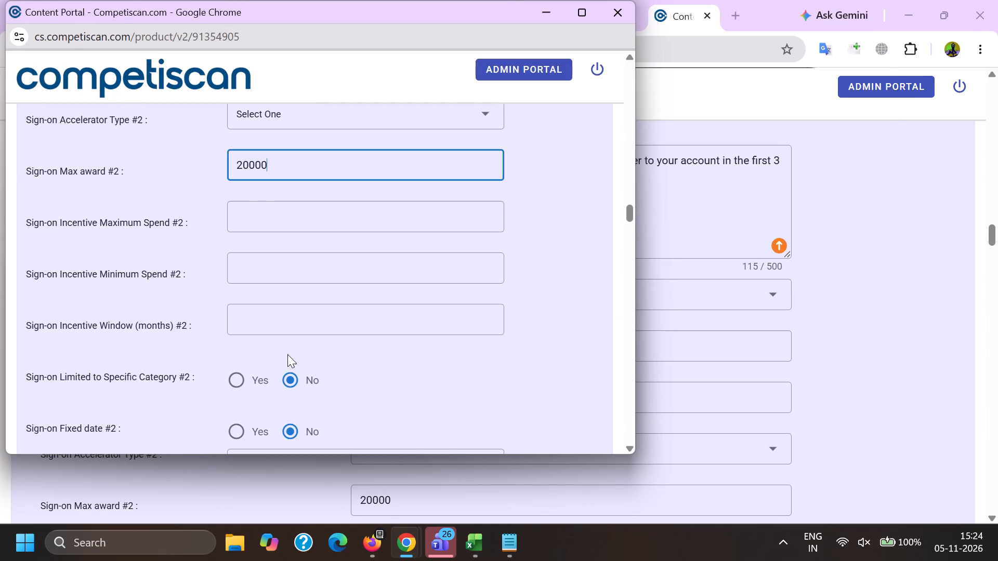
Following product 20933735, set Sign-on Incentive Window #2 to 3 months and Sign-on Fixed date #2 to Yes.
click(267, 306)
key(alt+Tab)
scroll(349, 350, down, 3)
key(alt+Tab)
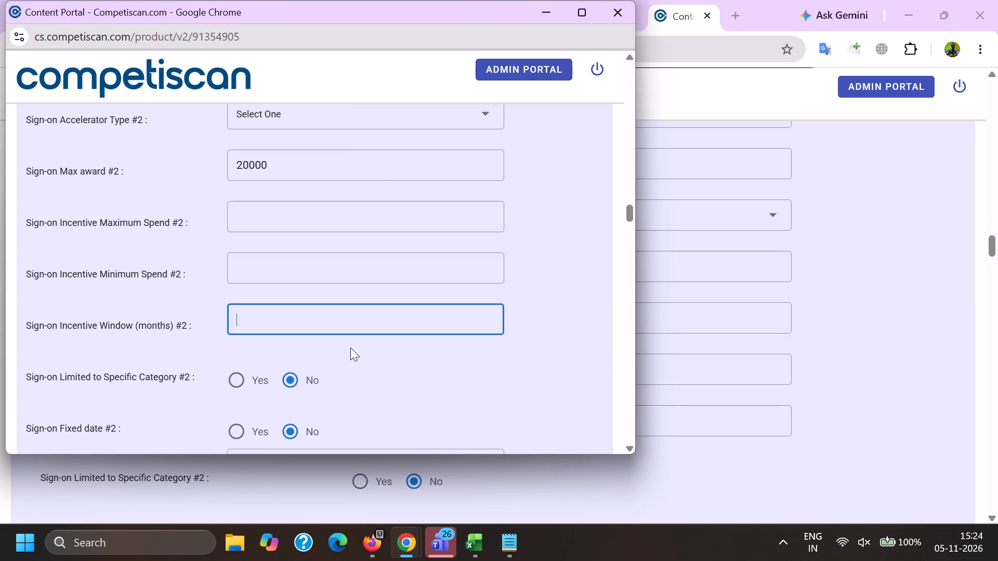
key(3)
key(Tab)
scroll(329, 345, down, 4)
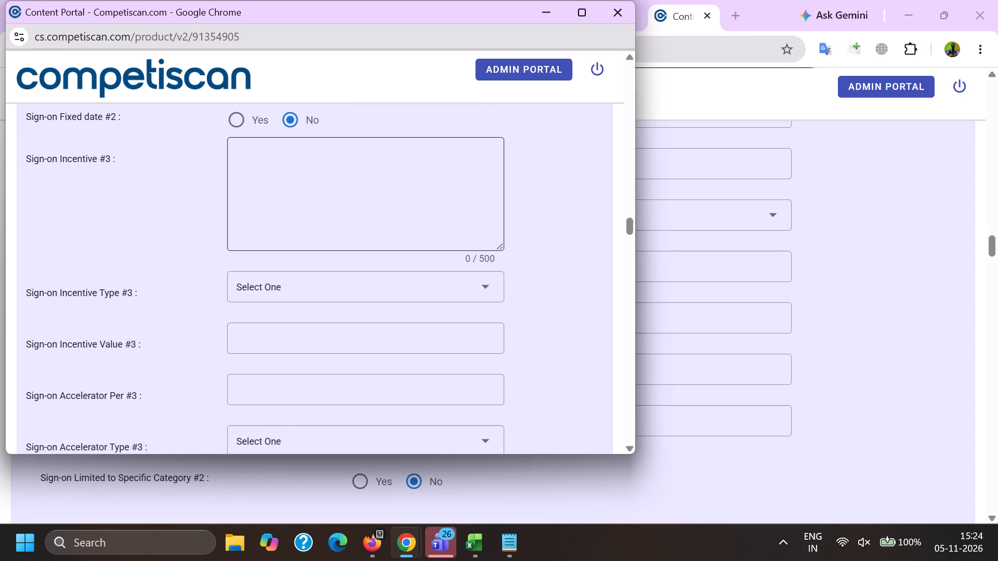
click(239, 126)
Copy the Sign-on Incentive #3 text, "$0 intro annual fee for the first year, then $150", from product 20933735 into the 91354905 form.
click(266, 167)
key(alt+Tab)
scroll(323, 200, down, 6)
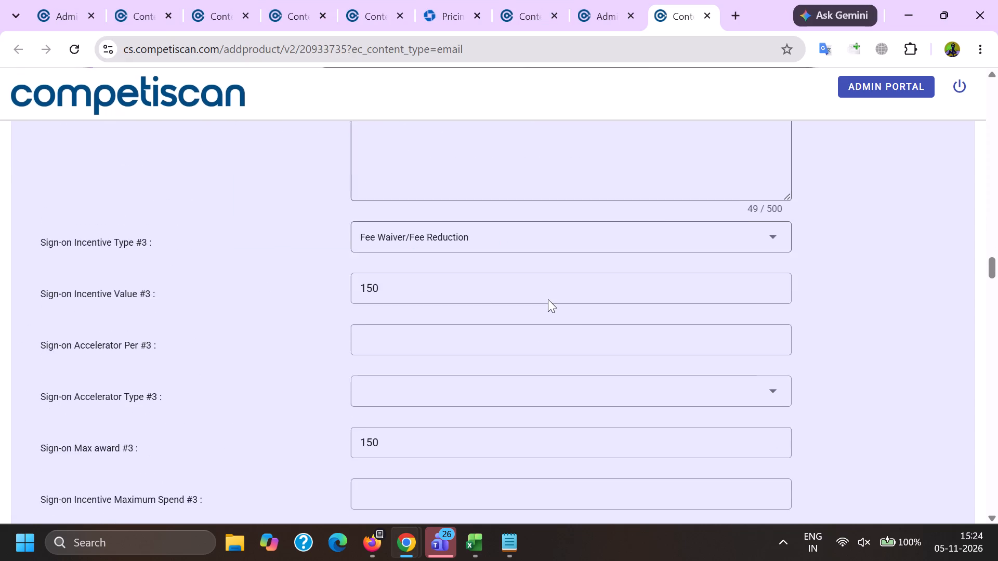
scroll(571, 387, up, 2)
drag(634, 298, 95, 239)
key(ctrl+c)
key(alt+Tab)
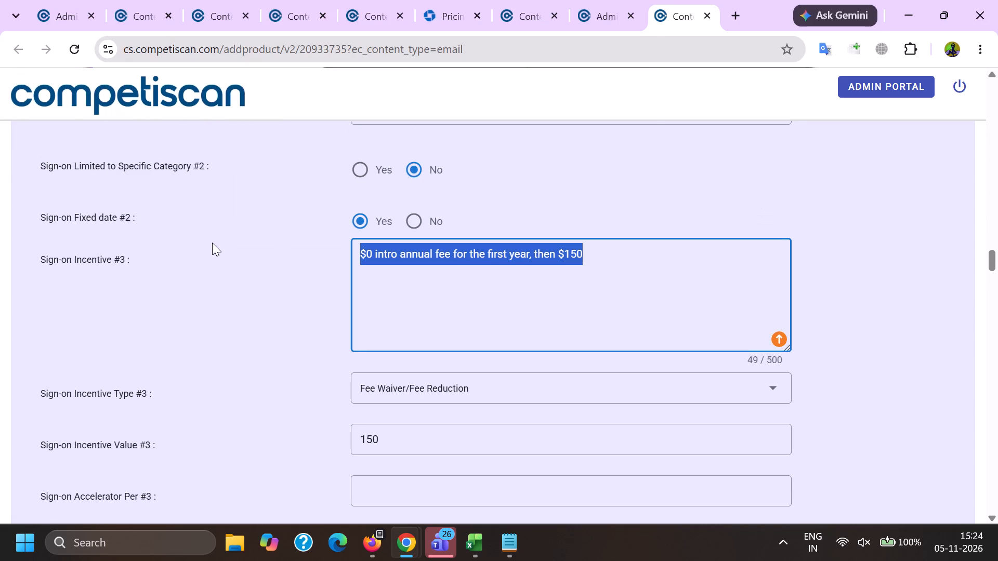
click(324, 208)
key(ctrl+v)
Set Sign-on Incentive Type #3 to Fee Waiver/Fee Reduction.
click(262, 293)
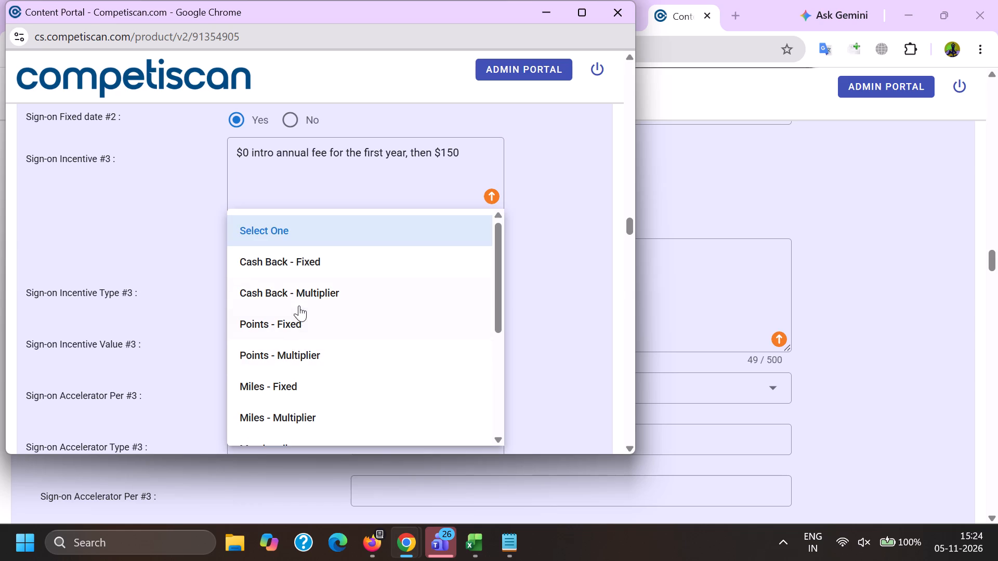
scroll(299, 305, down, 2)
drag(310, 406, 305, 407)
click(153, 384)
Copy 150 from product 20933735 into Sign-on Incentive Value #3 and Sign-on Max award #3.
click(258, 336)
key(alt+Tab)
scroll(543, 281, down, 4)
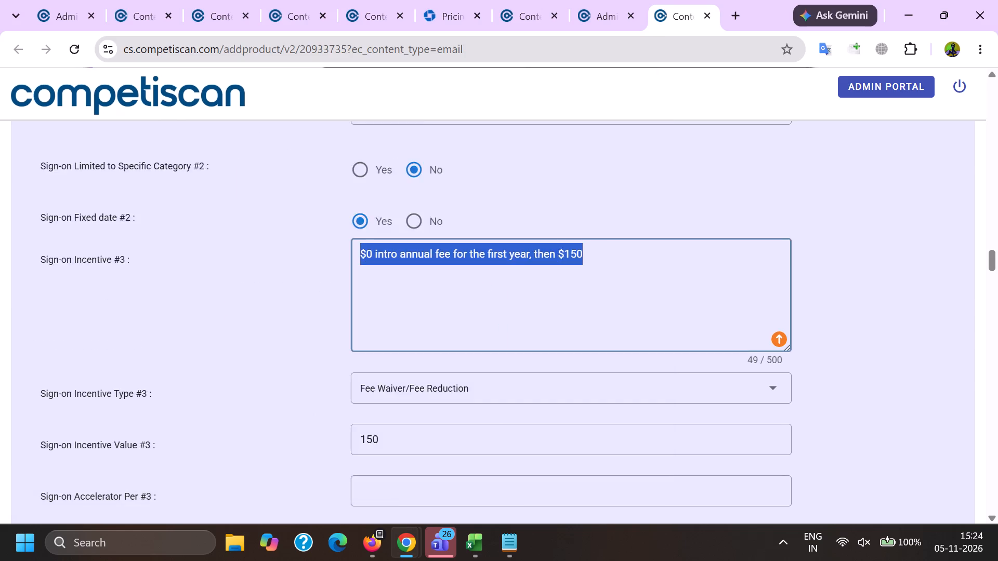
scroll(442, 290, up, 2)
drag(416, 286, 168, 290)
key(ctrl+c)
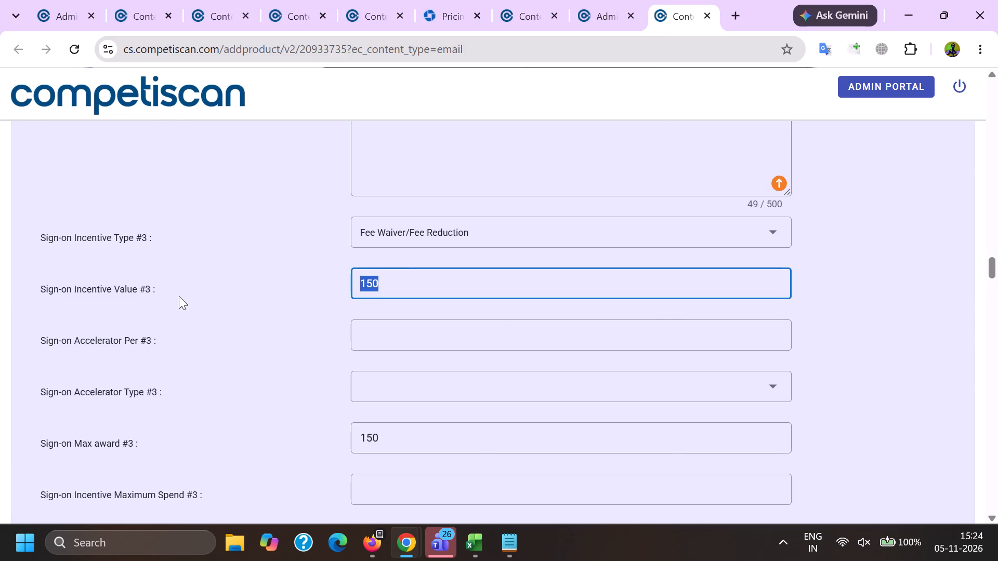
key(alt+Tab)
key(ctrl+v)
scroll(326, 156, down, 3)
click(271, 245)
key(ctrl+v)
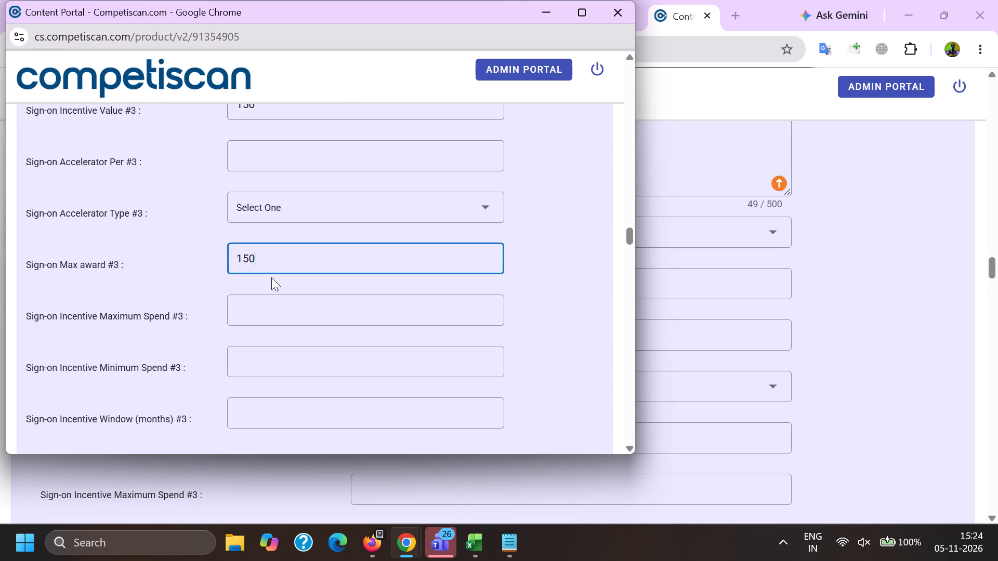
Set Sign-on Incentive Window #3 to 12 months and Sign-on Fixed date #3 to Yes, matching product 20933735.
scroll(268, 274, down, 3)
drag(259, 159, 260, 165)
click(266, 194)
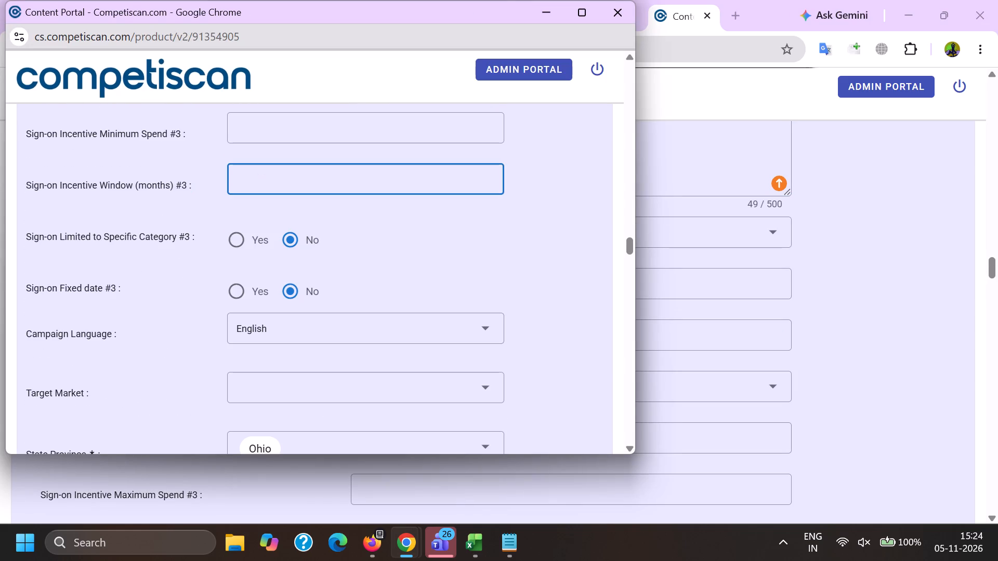
text(12.00)
key(BackSpace)
key(BackSpace)
key(alt+Tab)
scroll(263, 187, down, 3)
key(alt+Tab)
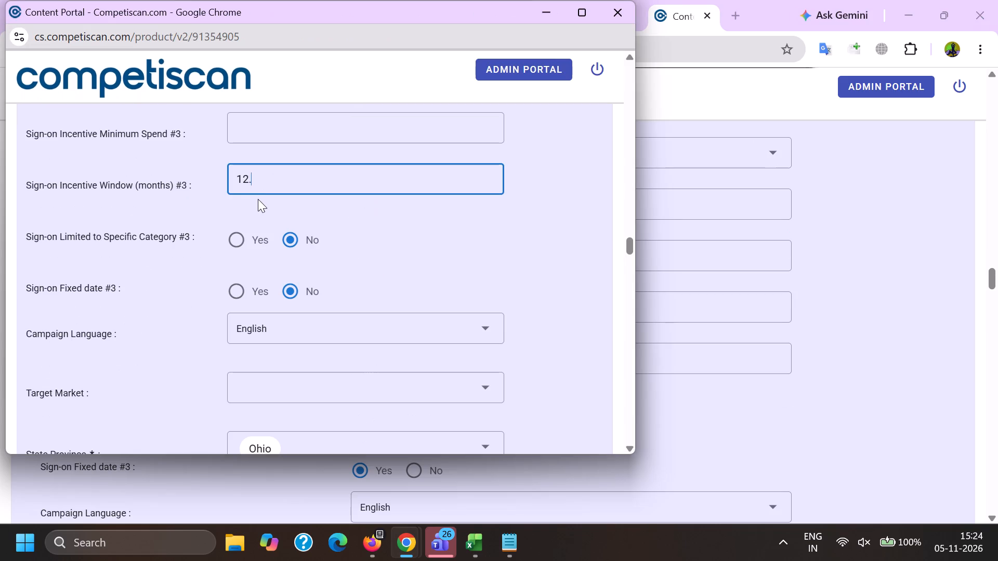
key(BackSpace)
scroll(257, 192, down, 3)
scroll(281, 272, up, 3)
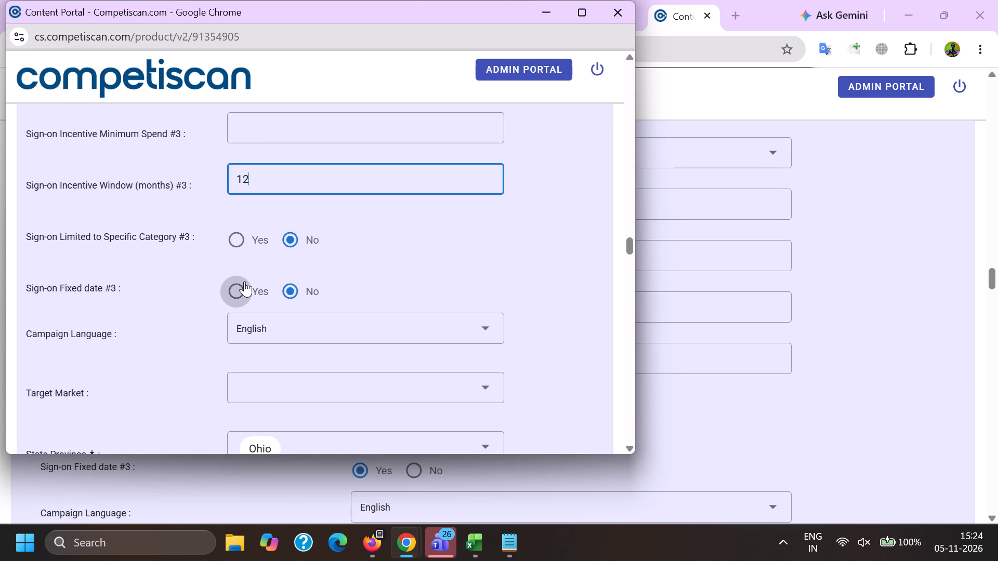
click(244, 280)
Set the Credit Network to Visa in the 91354905 form.
scroll(274, 197, down, 4)
click(241, 316)
click(265, 378)
scroll(294, 206, down, 3)
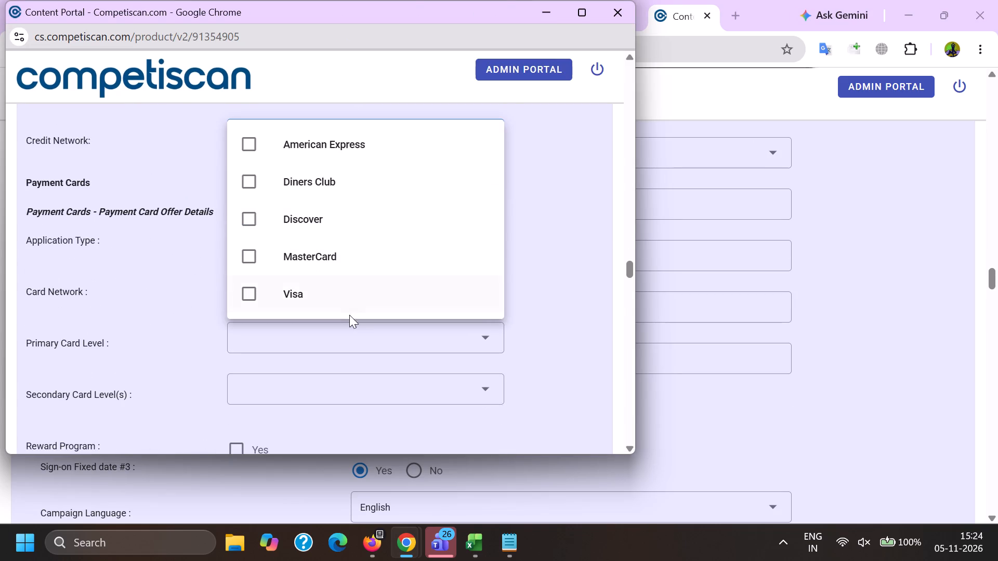
click(329, 289)
click(202, 268)
In Payment Card Offer Details, set Application Type to Invitation to Apply and Card Network to Visa.
click(286, 239)
scroll(282, 187, down, 2)
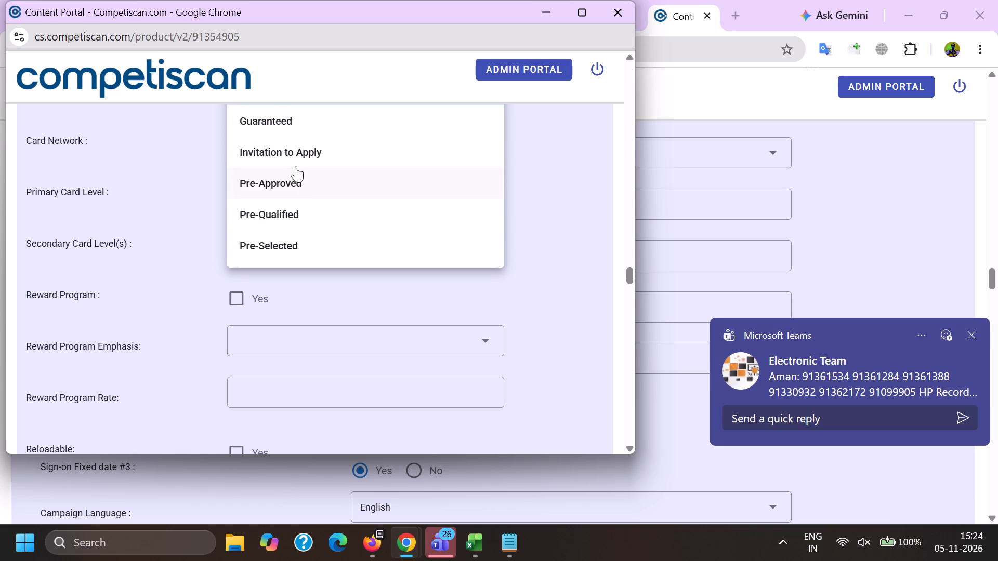
click(295, 163)
drag(143, 146, 148, 153)
click(285, 134)
scroll(305, 289, down, 5)
scroll(339, 352, up, 5)
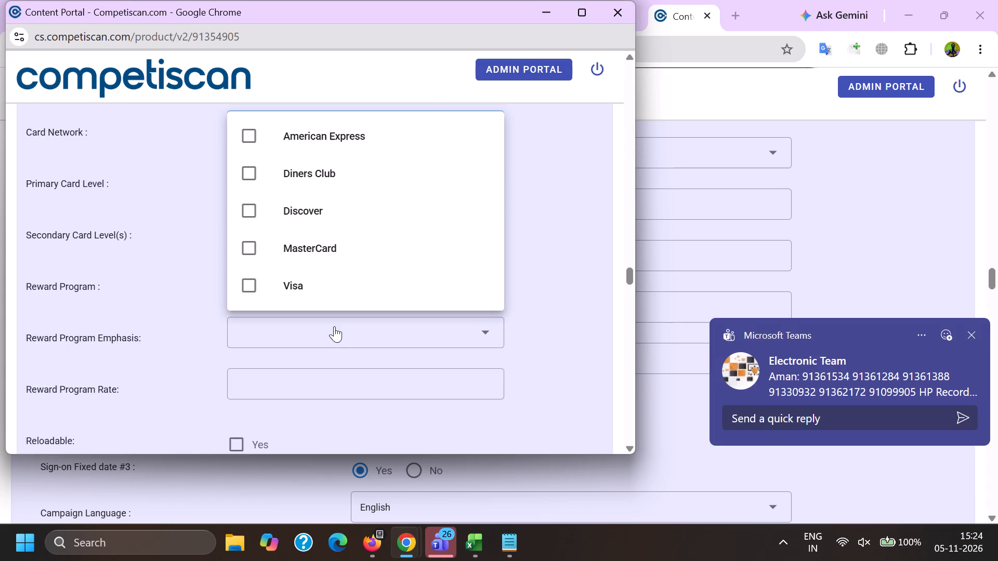
click(323, 303)
drag(148, 233, 154, 234)
Set the Primary Card Level to Visa Signature.
click(275, 195)
scroll(290, 277, down, 5)
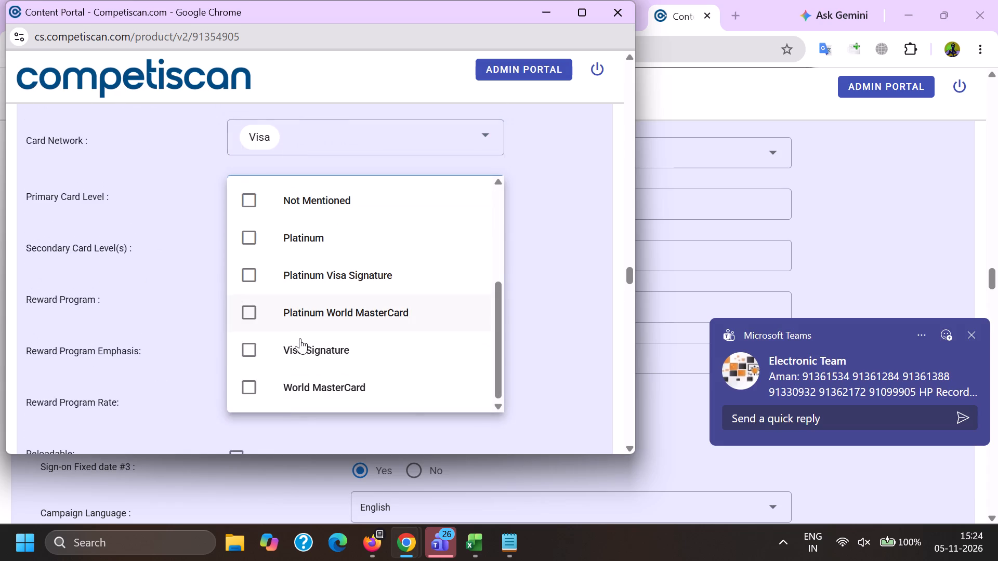
click(300, 338)
click(233, 324)
Mark Reward Program as Yes and choose a Reward Program Emphasis.
click(242, 305)
click(202, 305)
click(242, 310)
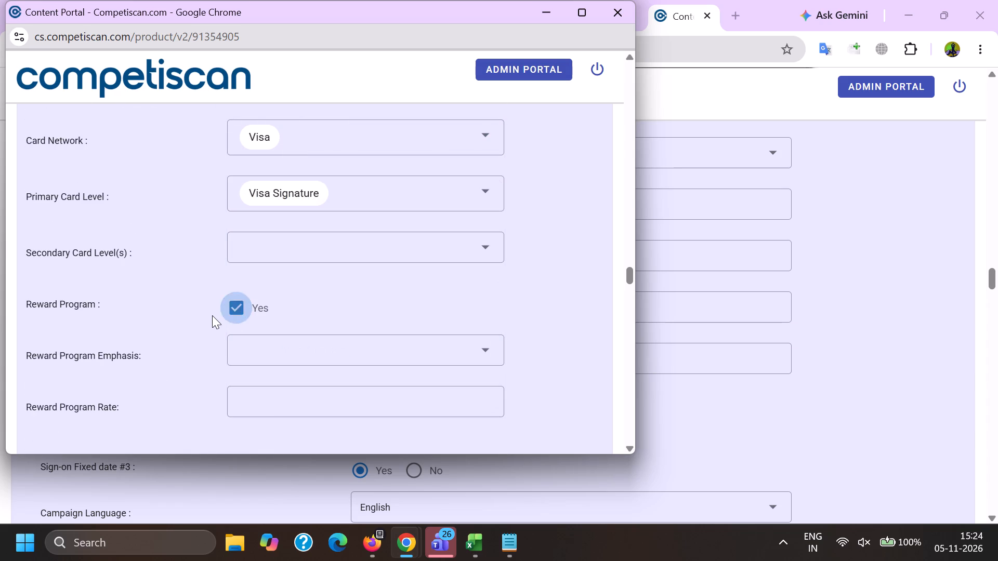
double_click(212, 315)
click(253, 332)
scroll(281, 230, down, 2)
click(274, 207)
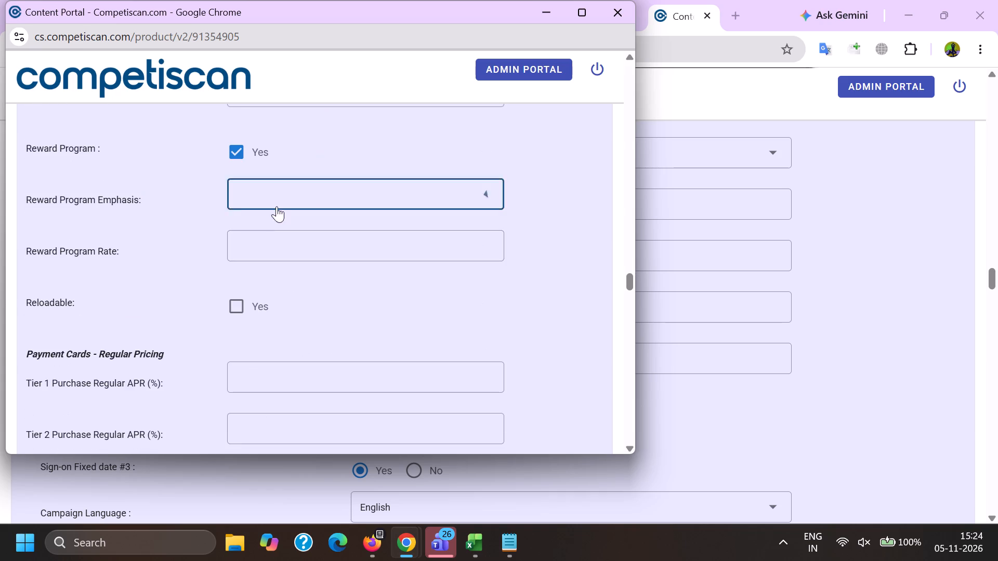
click(294, 245)
drag(166, 249, 179, 259)
Copy the Tier 1 Purchase Regular APR of 19.99 from product 20933735 into the 91354905 form.
key(alt+Tab)
scroll(454, 295, down, 4)
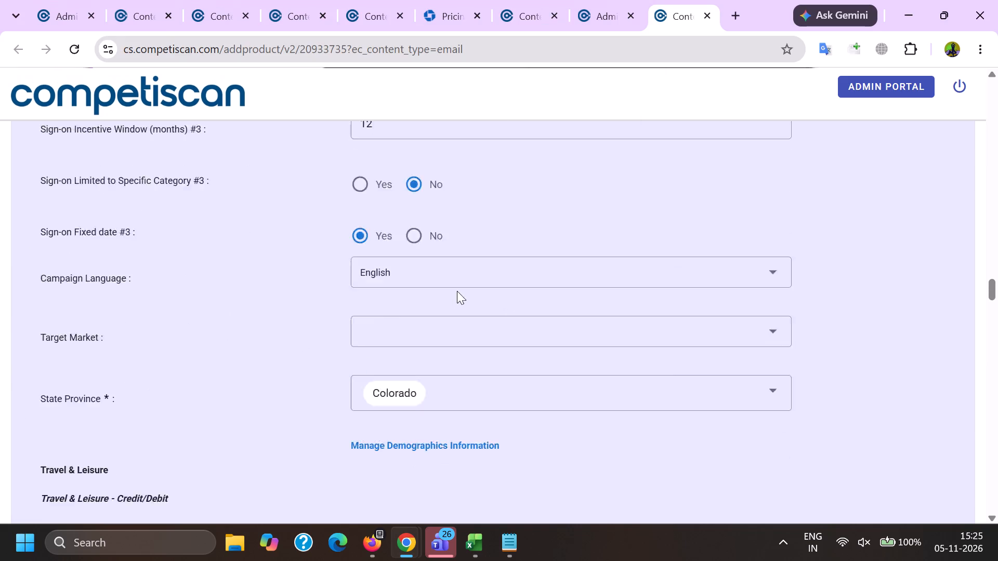
scroll(457, 291, down, 11)
drag(419, 244, 235, 221)
key(ctrl+v)
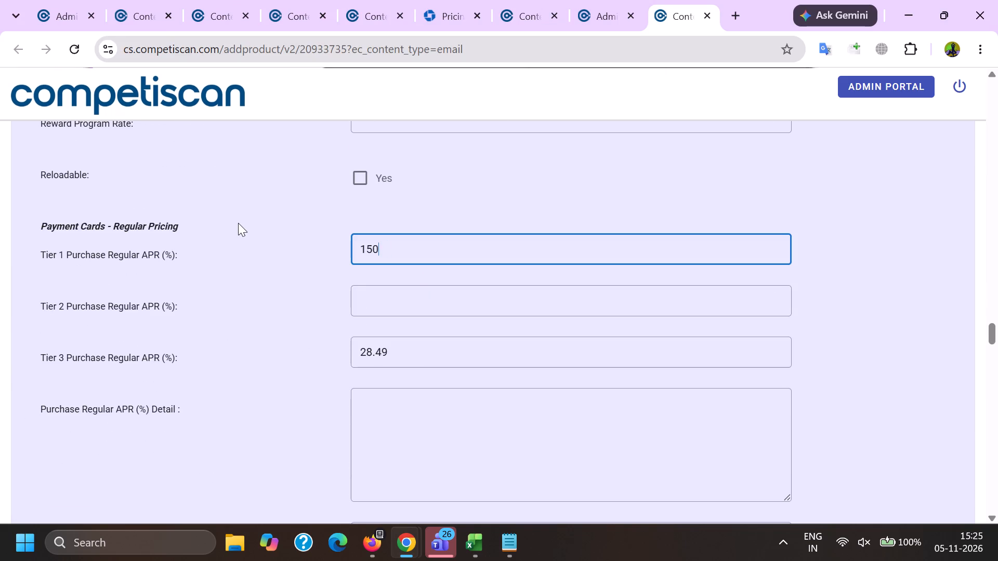
key(ctrl+z)
key(ctrl+c)
key(alt+Tab)
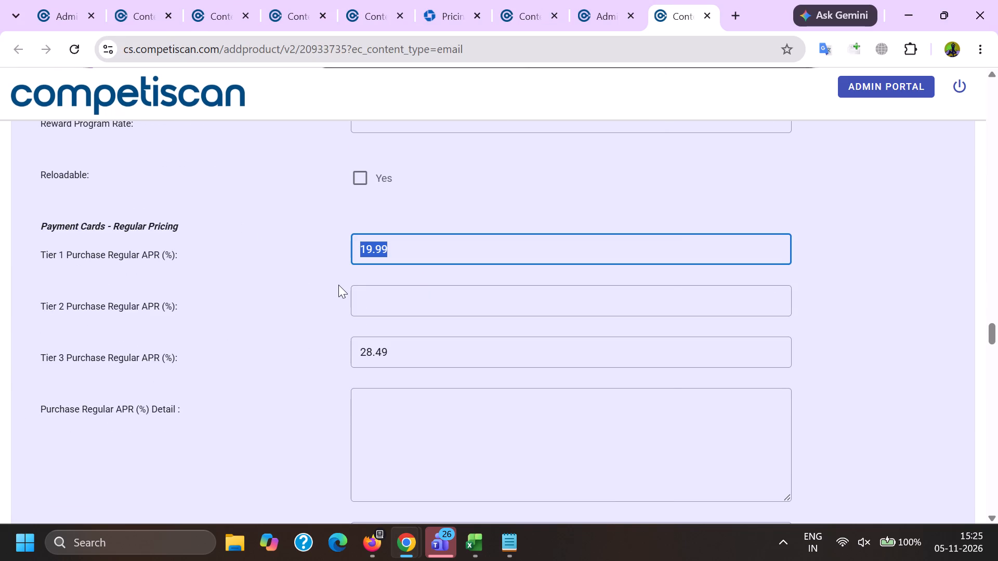
scroll(265, 293, down, 2)
click(274, 235)
key(ctrl+v)
scroll(259, 164, down, 2)
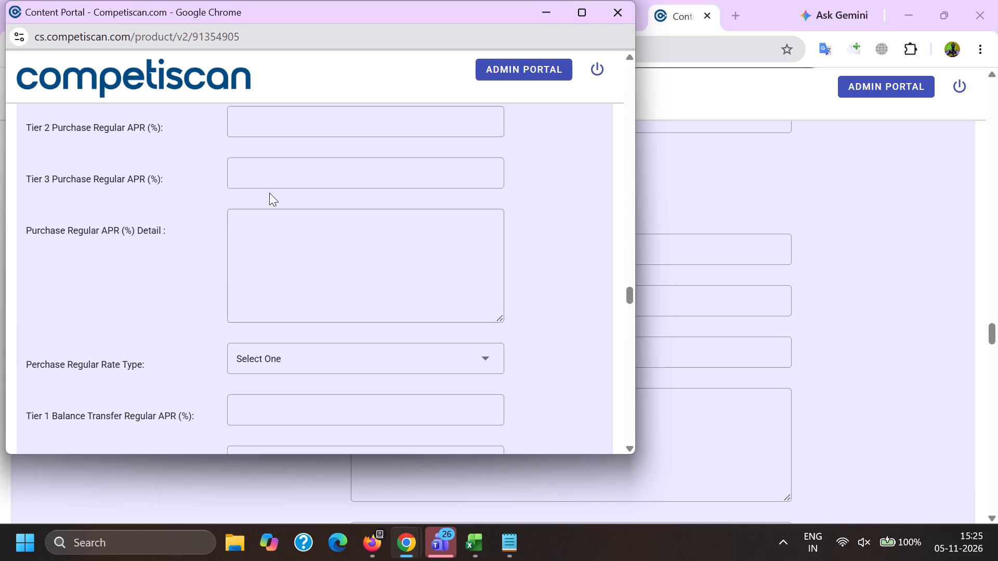
Copy the Tier 3 Purchase Regular APR of 28.49 from product 20933735 into the 91354905 form.
click(268, 190)
alt+click(264, 177)
key(alt+Tab)
drag(497, 350, 234, 307)
key(ctrl+c)
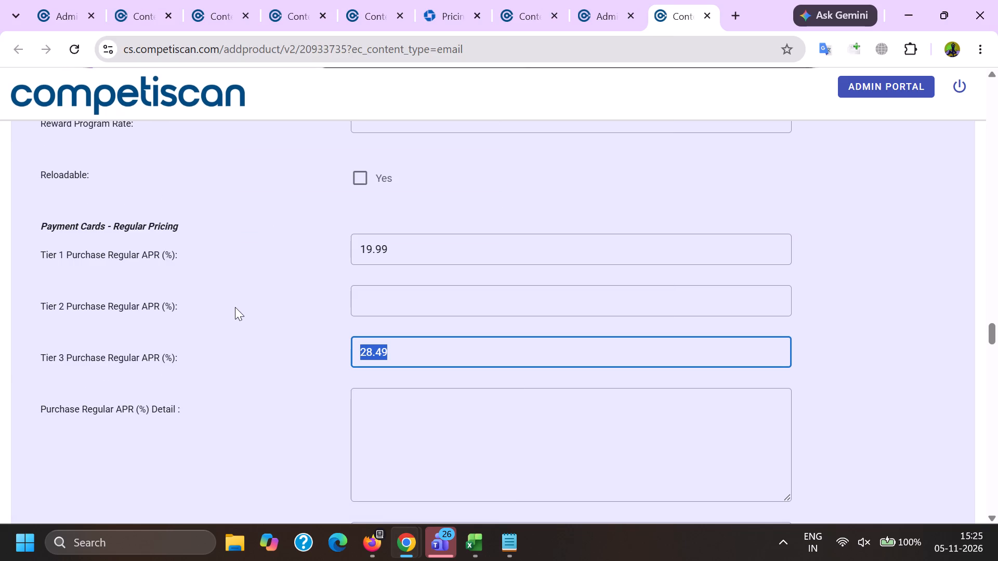
key(alt+Tab)
key(ctrl+v)
Set the purchase regular rate type to Variable (Prime).
scroll(233, 255, down, 1)
click(264, 271)
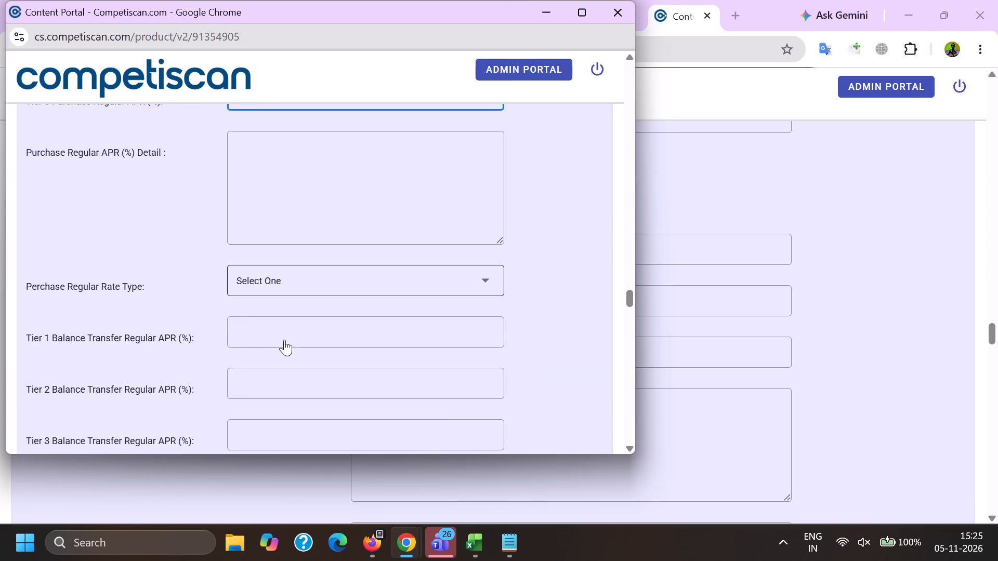
click(286, 345)
Enter Balance Transfer Regular APRs of 19.99 for Tier 1 and 28.49 for Tier 3.
click(266, 329)
text(19)
text(.9)
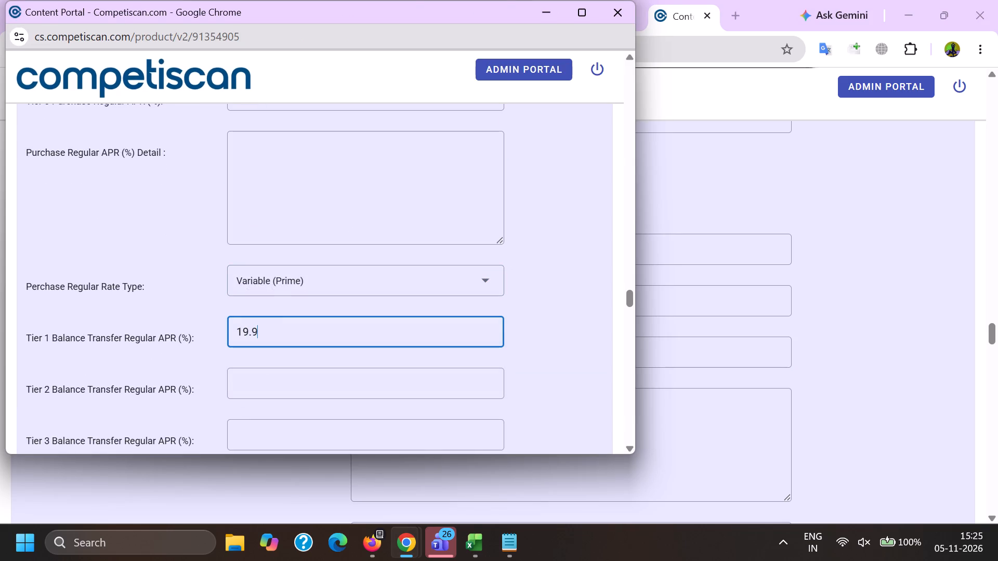
key(9)
key(Tab)
key(Tab)
text(28.)
text(99)
key(BackSpace)
key(BackSpace)
text(49)
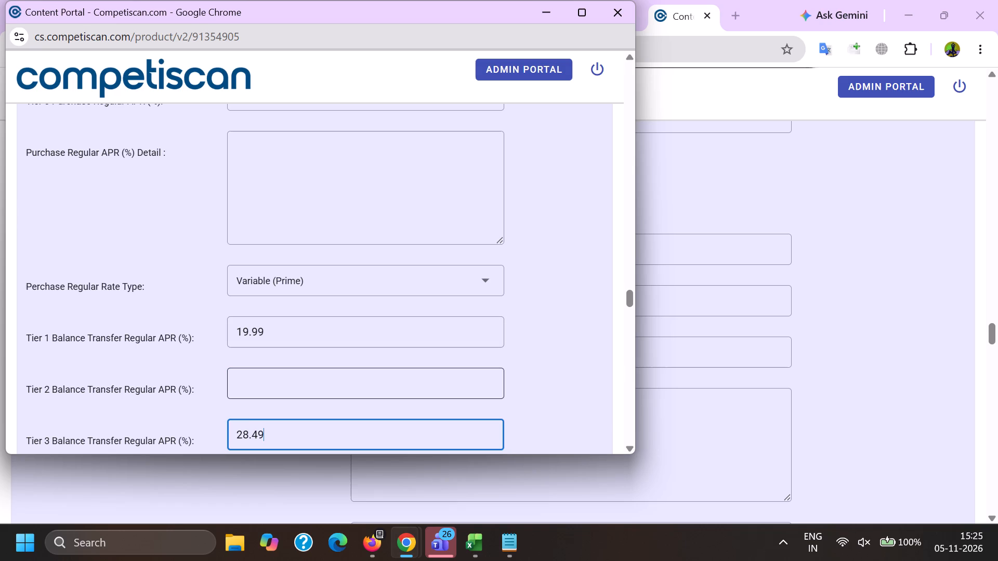
Set the Balance Transfer Regular Rate Type to Variable (Prime).
scroll(277, 369, down, 3)
click(270, 377)
scroll(295, 237, down, 1)
click(290, 375)
Copy the Tier 1 Cash Advance Regular APR of 28.74 from product 20933735 into the 91354905 form.
click(266, 369)
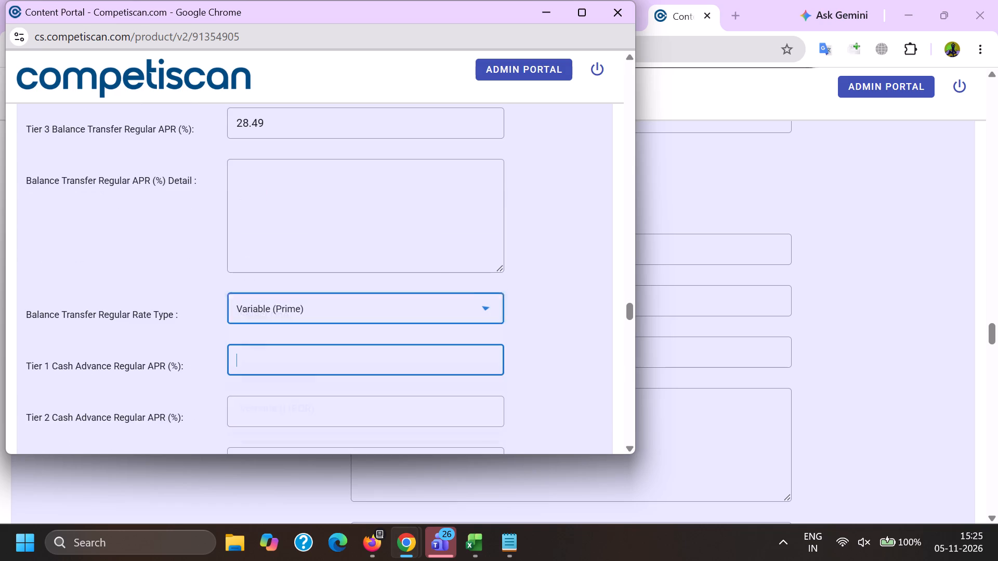
key(alt+Tab)
scroll(560, 197, down, 4)
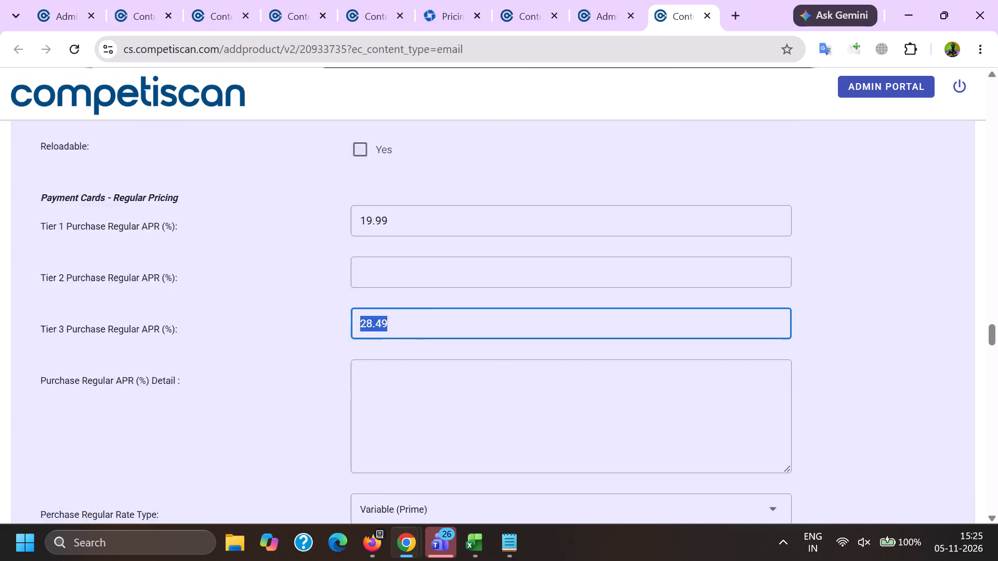
scroll(537, 259, down, 3)
drag(457, 369, 235, 357)
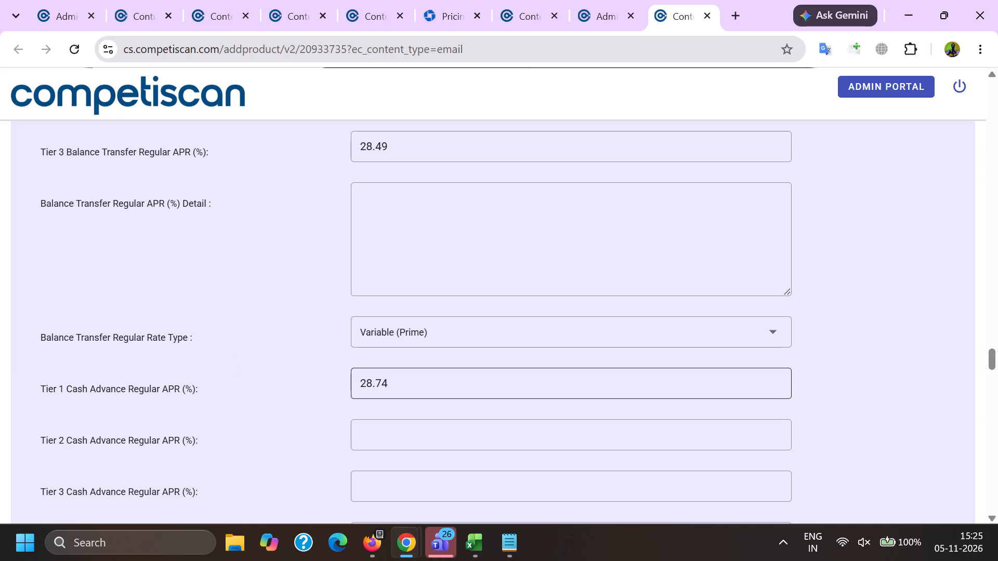
drag(410, 385, 222, 395)
key(ctrl+c)
key(alt+Tab)
key(ctrl+v)
scroll(231, 218, down, 3)
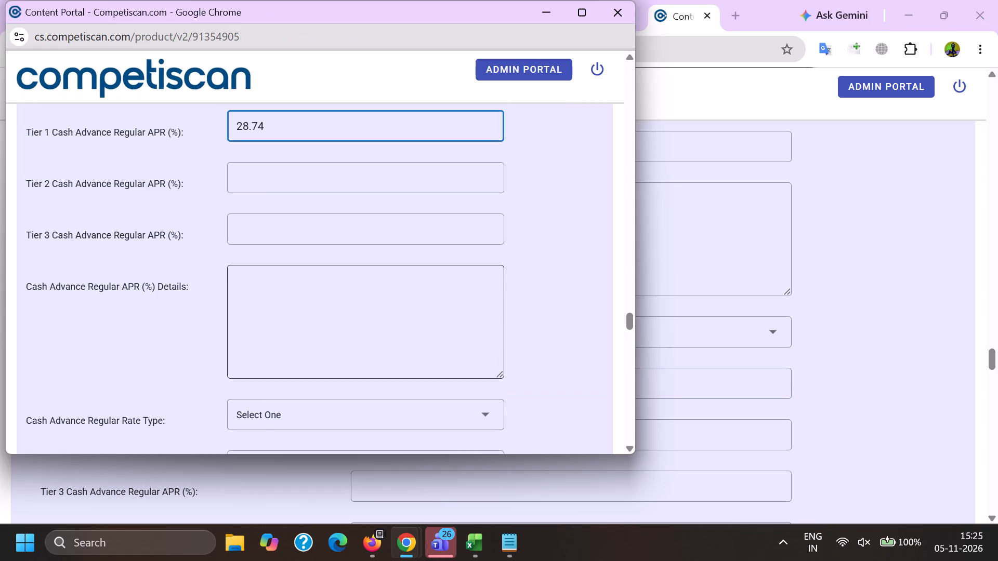
click(267, 408)
scroll(310, 206, down, 2)
click(305, 322)
drag(155, 332, 161, 332)
click(307, 330)
Enter a Penalty APR of 29.99.
click(278, 301)
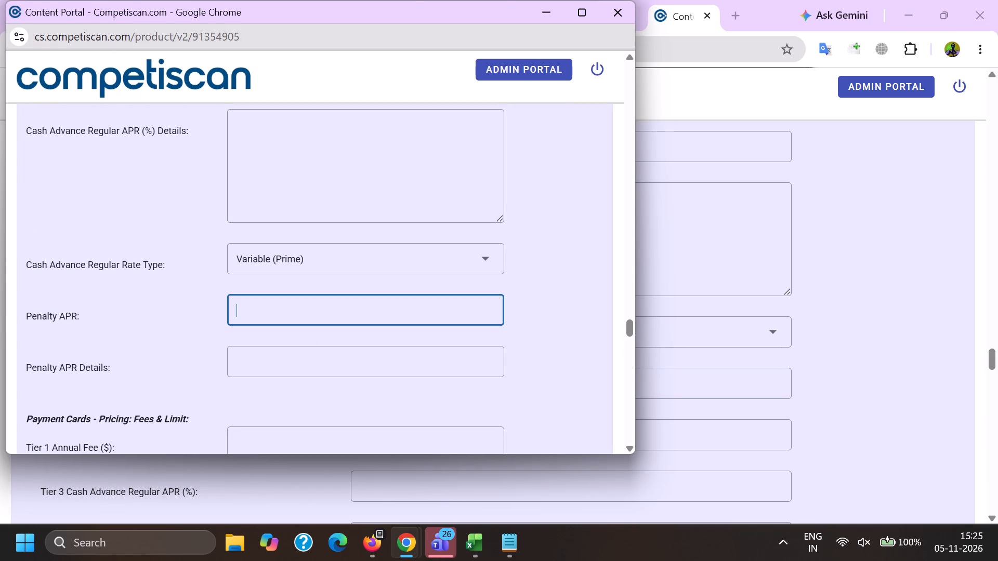
text(29)
key(period)
key(9)
key(9)
key(Tab)
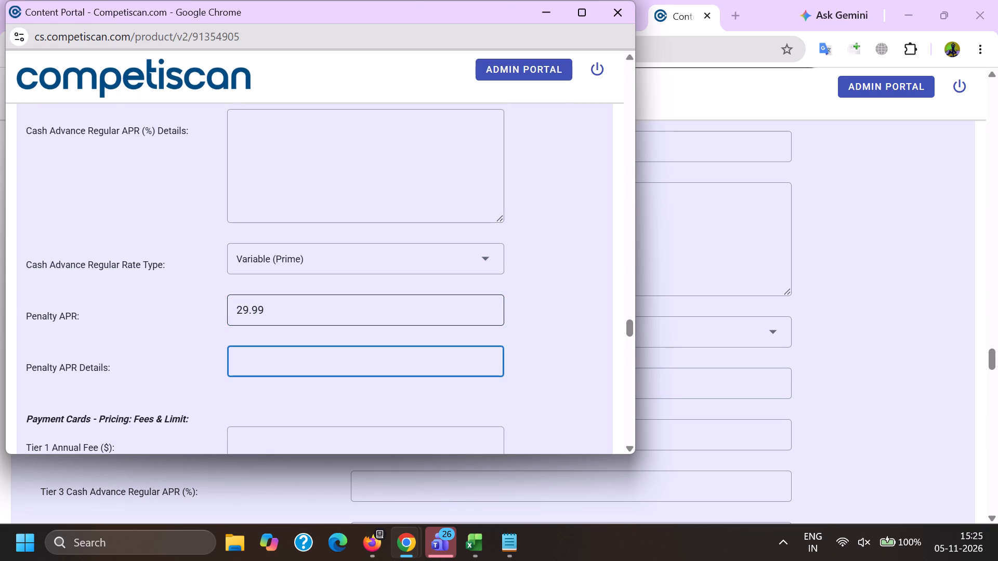
Copy the Penalty APR Details text from product 20933735 into the same field of the 91354905 form.
scroll(278, 297, down, 2)
key(alt+Tab)
scroll(281, 294, down, 7)
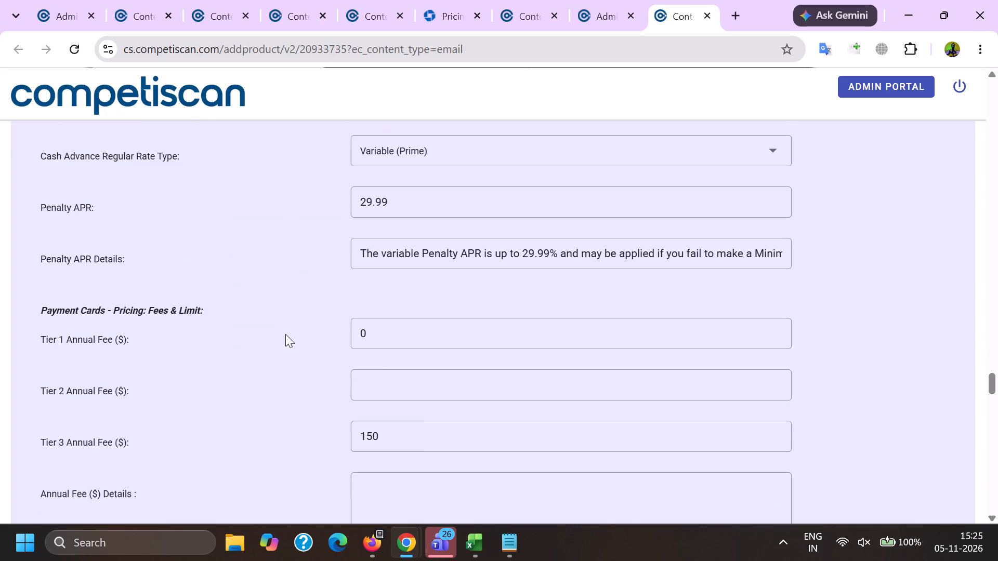
key(alt+Tab)
key(alt+Tab)
triple_click(475, 238)
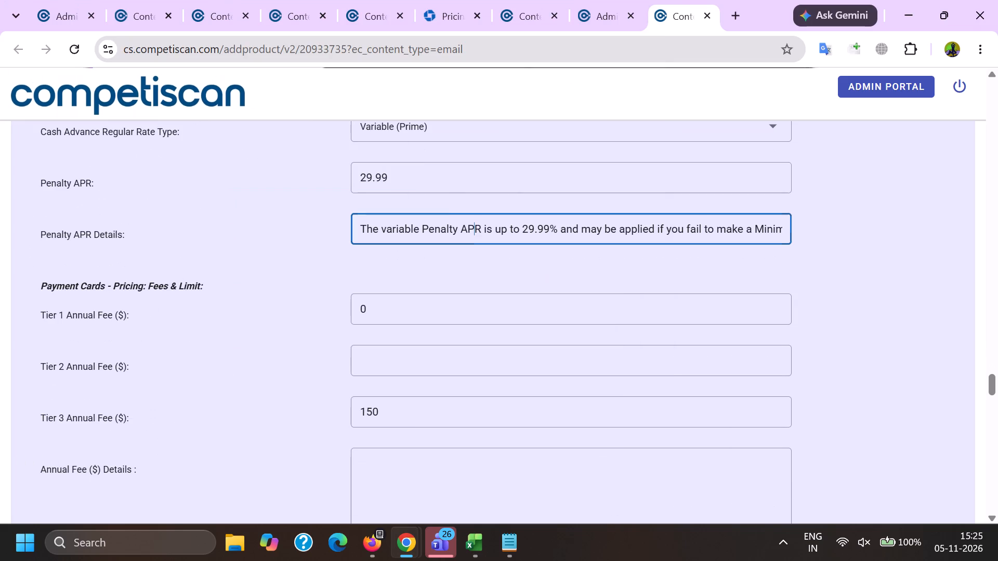
key(ctrl+c)
key(alt+Tab)
key(ctrl+v)
click(396, 176)
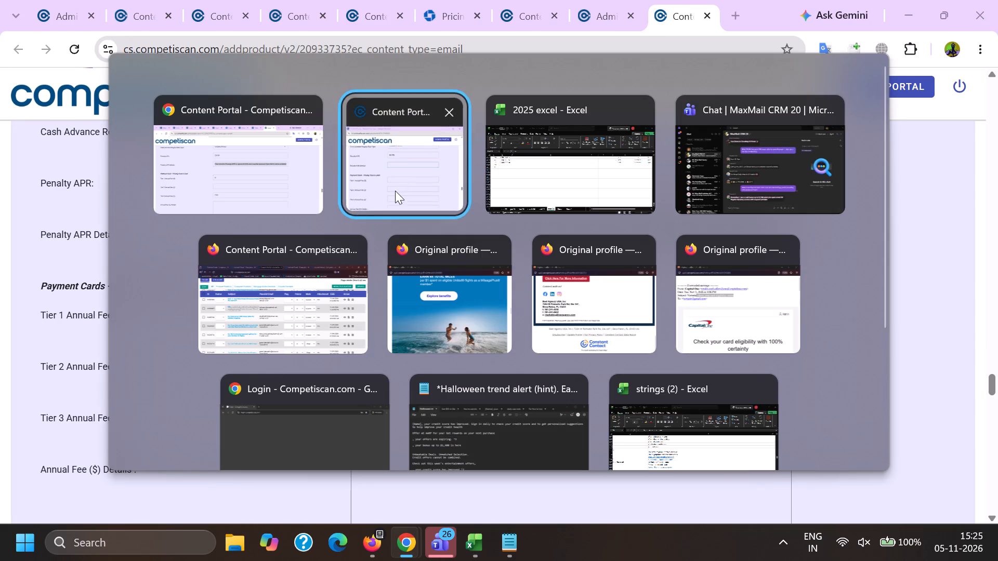
key(ctrl+v)
Fill in the annual fees following product 20933735: 0 for Tier 1 and 150.00 for Tier 3.
click(309, 301)
click(295, 290)
key(alt+Tab)
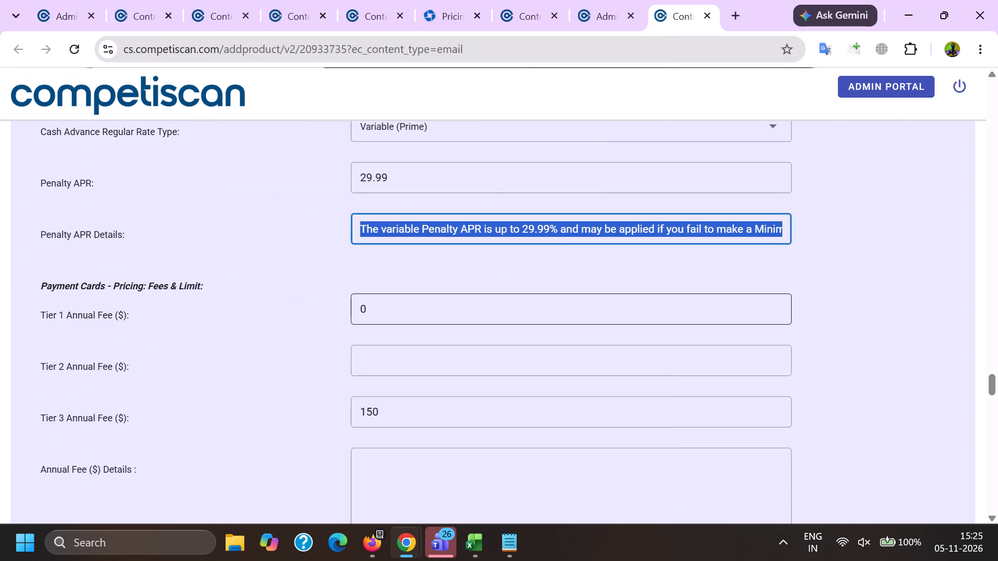
drag(426, 310, 276, 312)
key(ctrl+c)
key(alt+Tab)
key(ctrl+v)
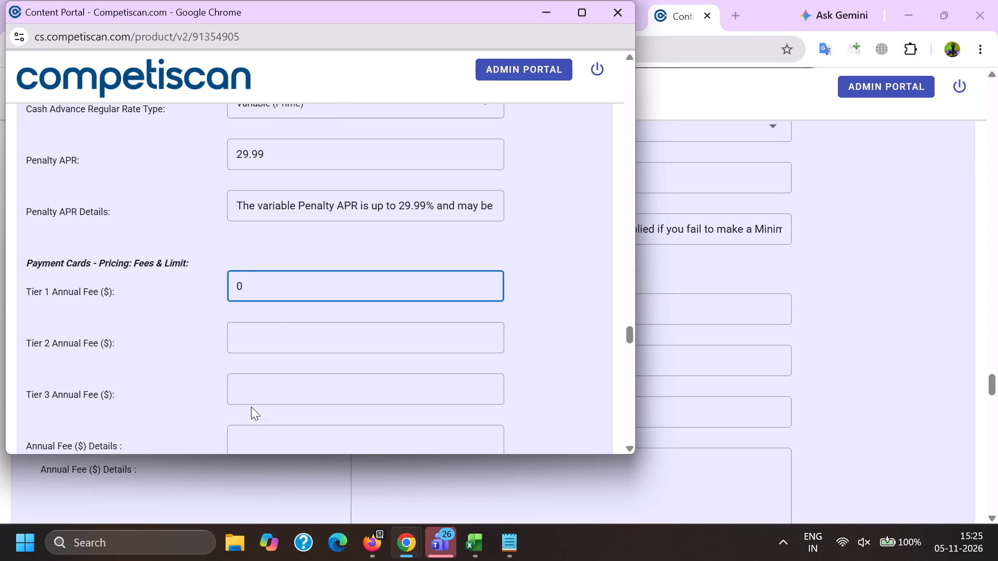
click(251, 388)
key(1)
text(50.0)
key(0)
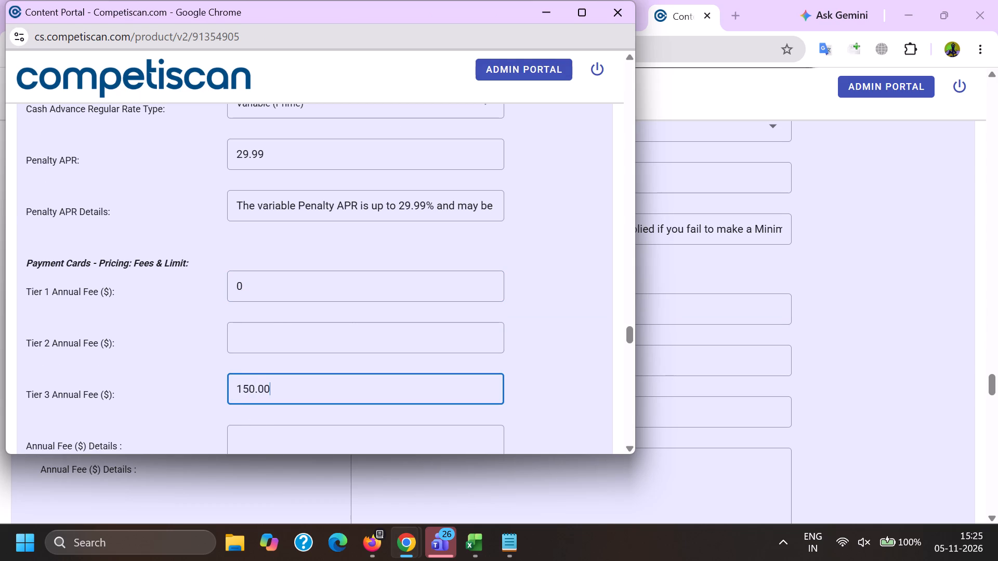
Check the late fee in product 20933735 and enter a Tier 3 Late Fee of 40.00.
key(alt+Tab)
scroll(251, 385, down, 7)
key(alt+Tab)
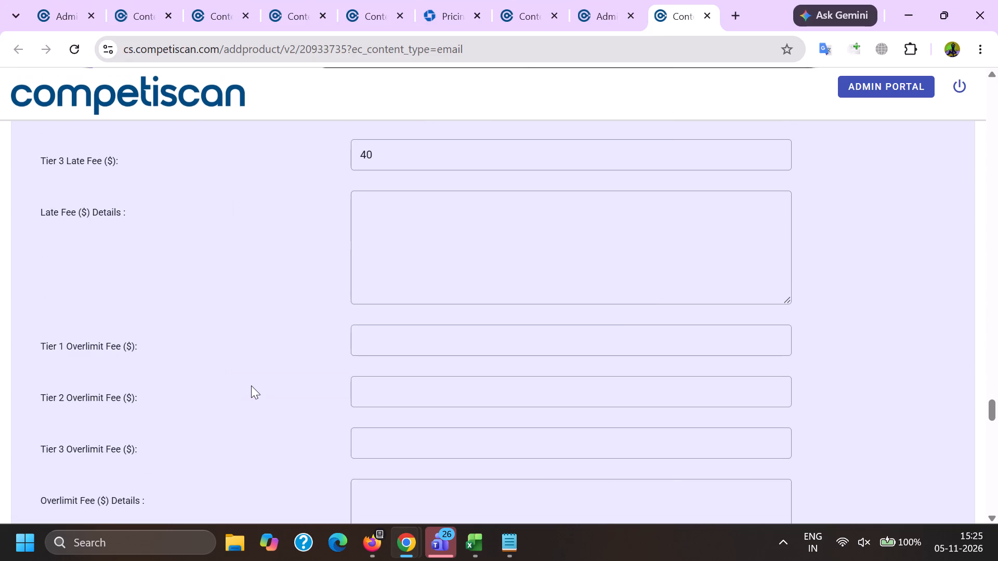
scroll(250, 383, down, 5)
click(263, 284)
key(4)
text(0.00)
Enter a Balance Transfer Usage Fee of 5% and a Balance Transfer Minimum Fee of 5.00, leaving the maximum fee blank.
key(Tab)
key(Tab)
key(Tab)
key(Tab)
key(Tab)
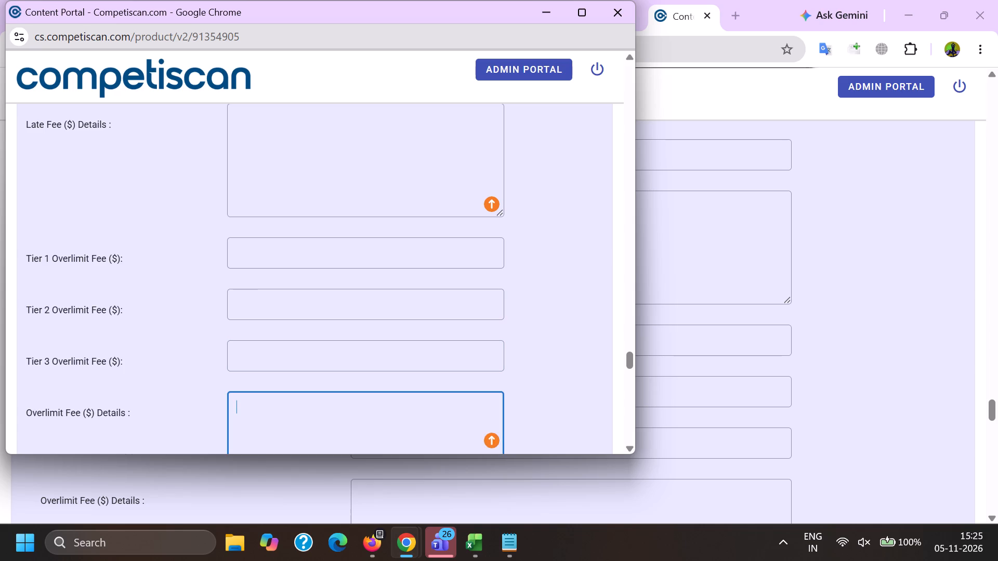
key(Tab)
key(5)
key(Tab)
key(5)
key(Tab)
text(.0)
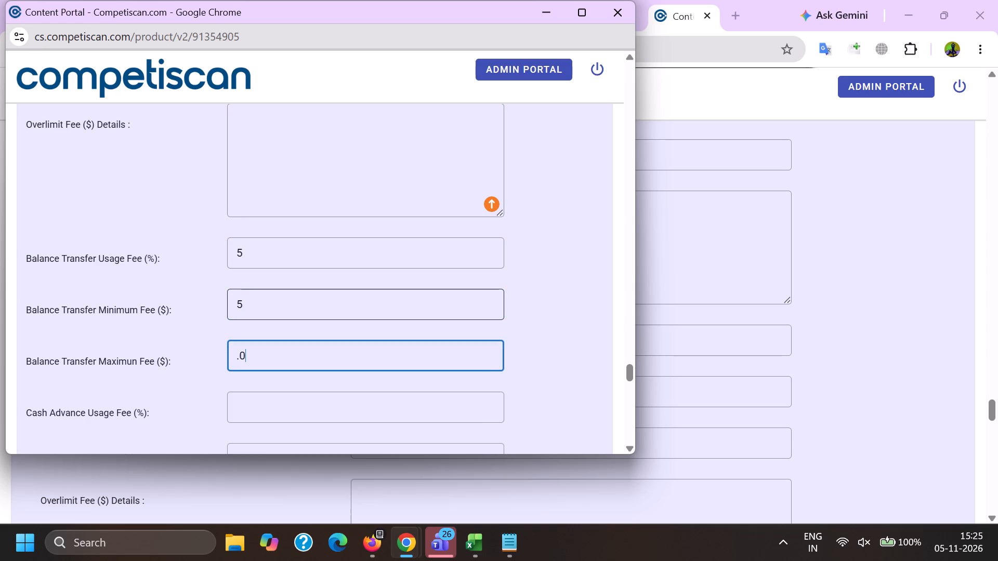
key(BackSpace)
key(BackSpace)
key(BackSpace)
click(275, 314)
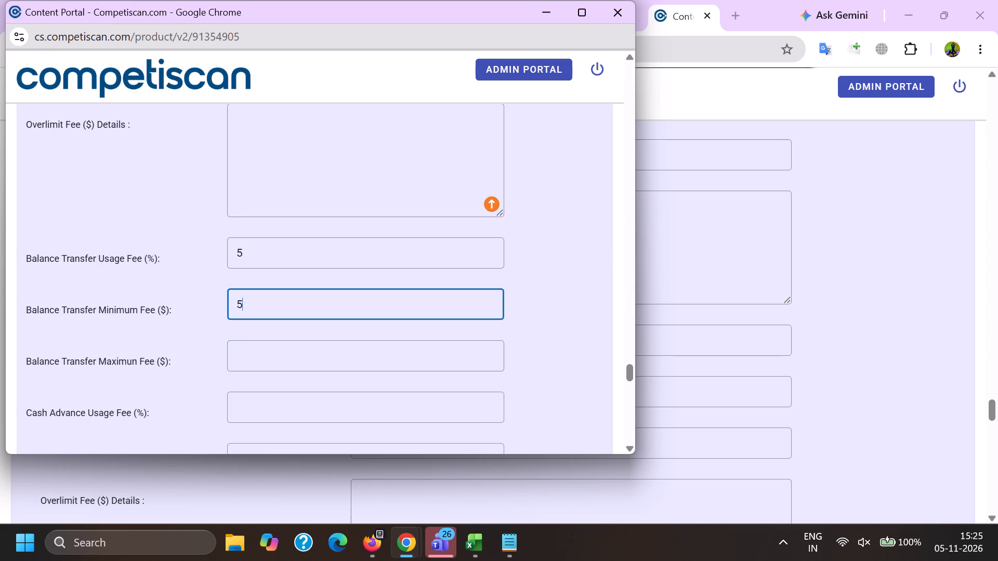
key(period)
key(0)
key(0)
Enter a Cash Advance Usage Fee of 5% and a minimum fee of 10.00.
key(Tab)
key(Tab)
key(5)
key(Tab)
text(10)
text(.0)
key(0)
Submit the completed 91354905 product form.
scroll(274, 314, down, 20)
scroll(274, 314, down, 8)
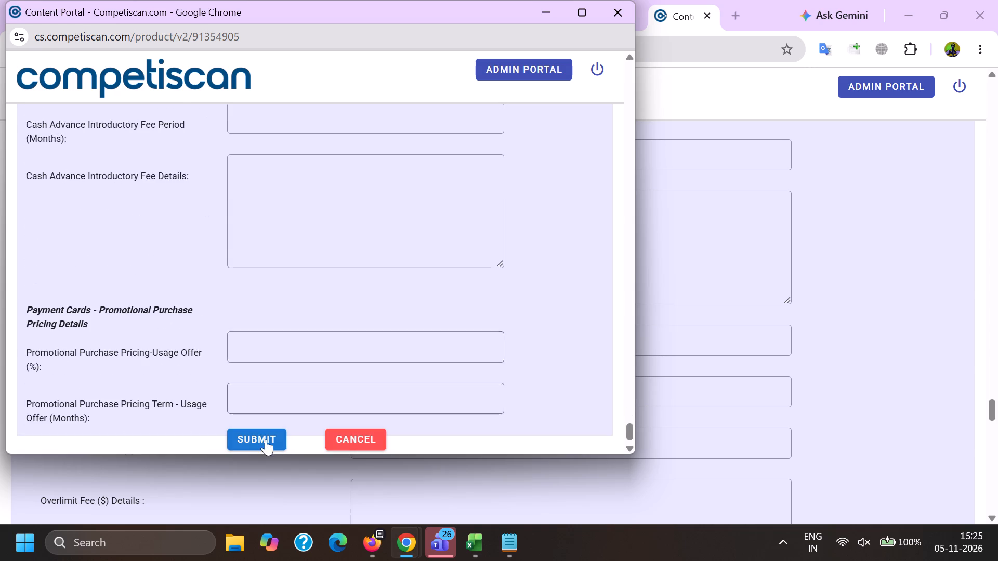
click(265, 434)
Switch to Firefox and refresh the Focus list for the "Capital one" search.
key(alt+Tab)
click(154, 0)
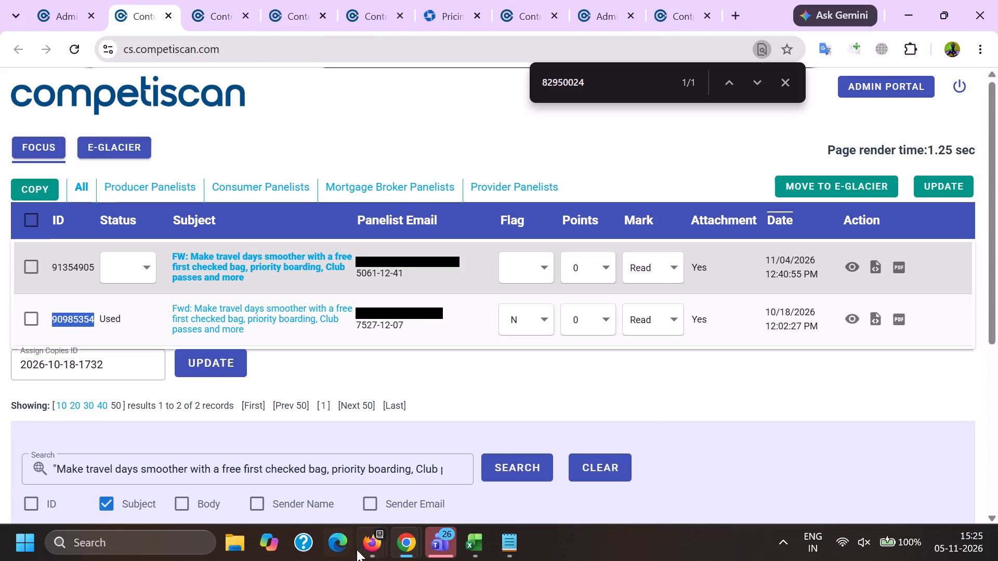
click(364, 543)
click(191, 463)
click(95, 9)
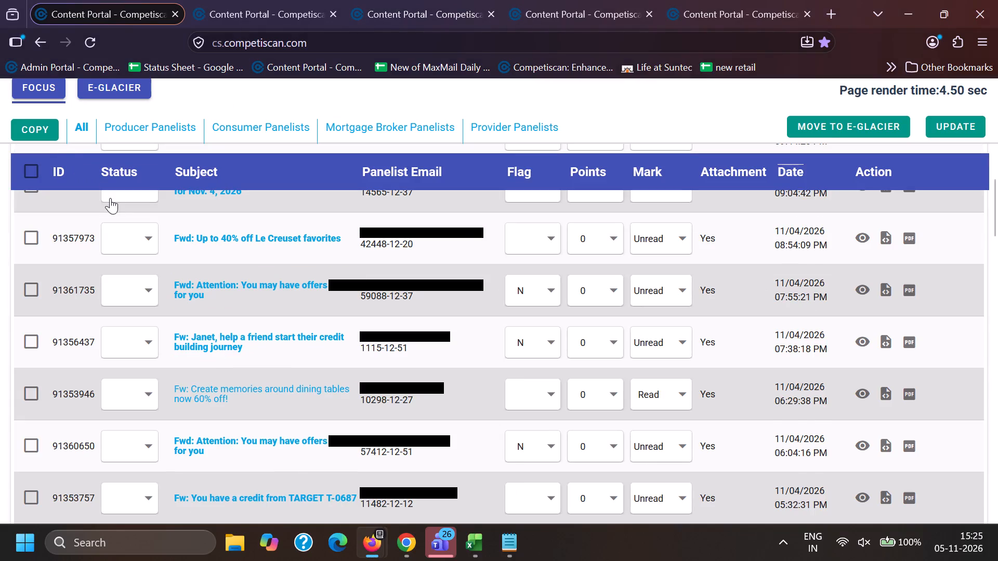
click(40, 94)
click(277, 0)
click(147, 0)
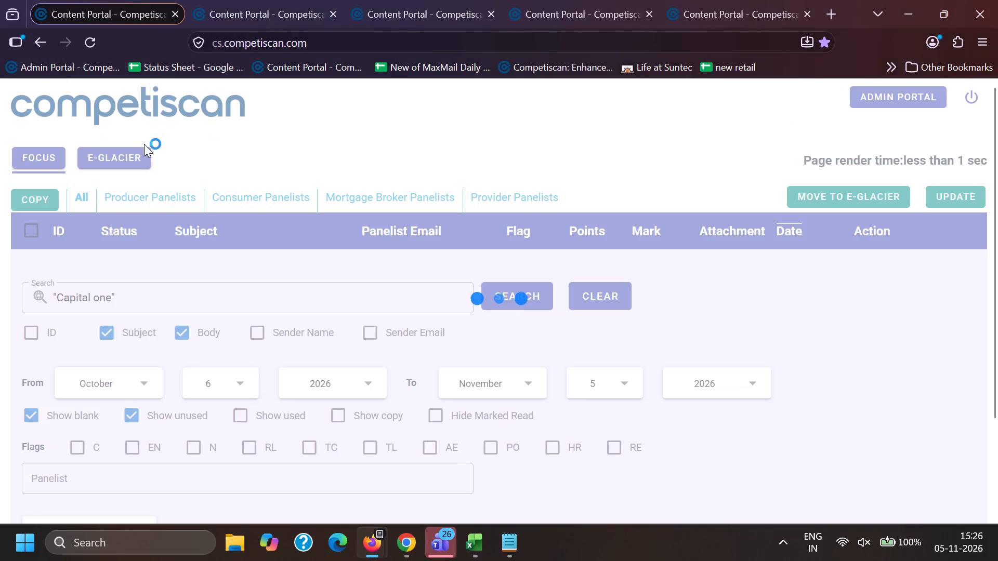
In the second Content Portal page, set the region filter to All and search Focus for "Credit karma".
click(291, 0)
click(178, 359)
scroll(208, 307, down, 3)
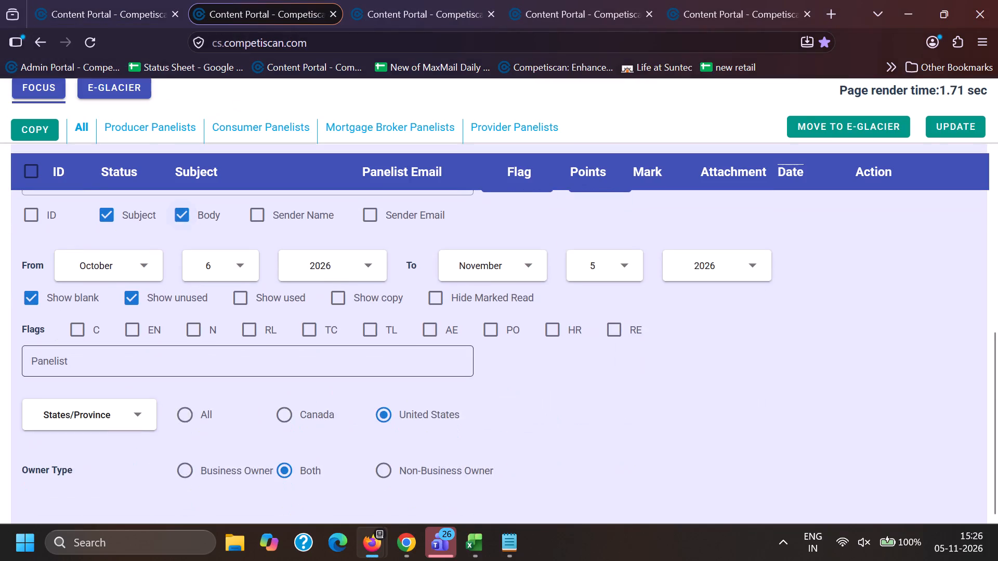
click(182, 420)
scroll(191, 436, up, 2)
click(170, 338)
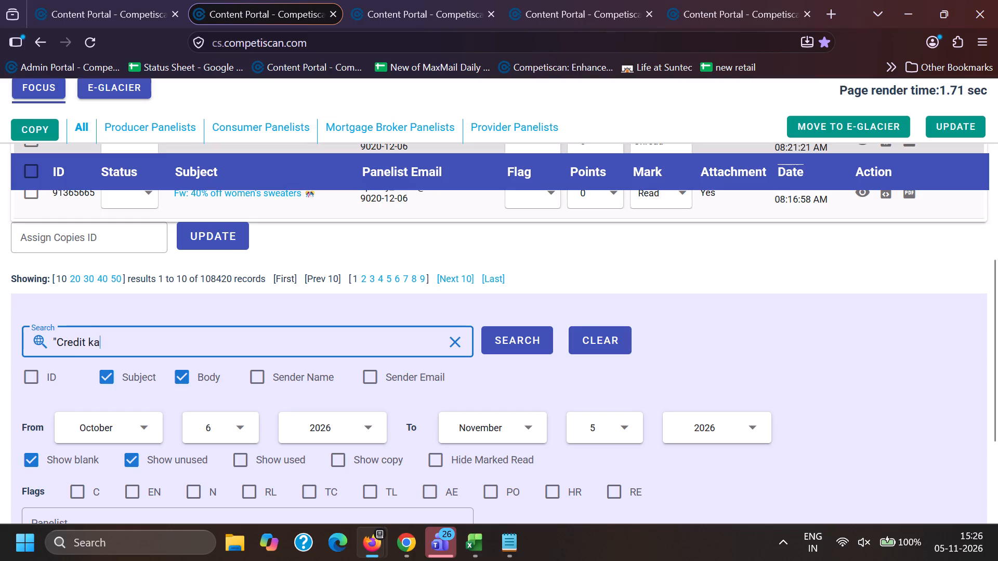
key(Return)
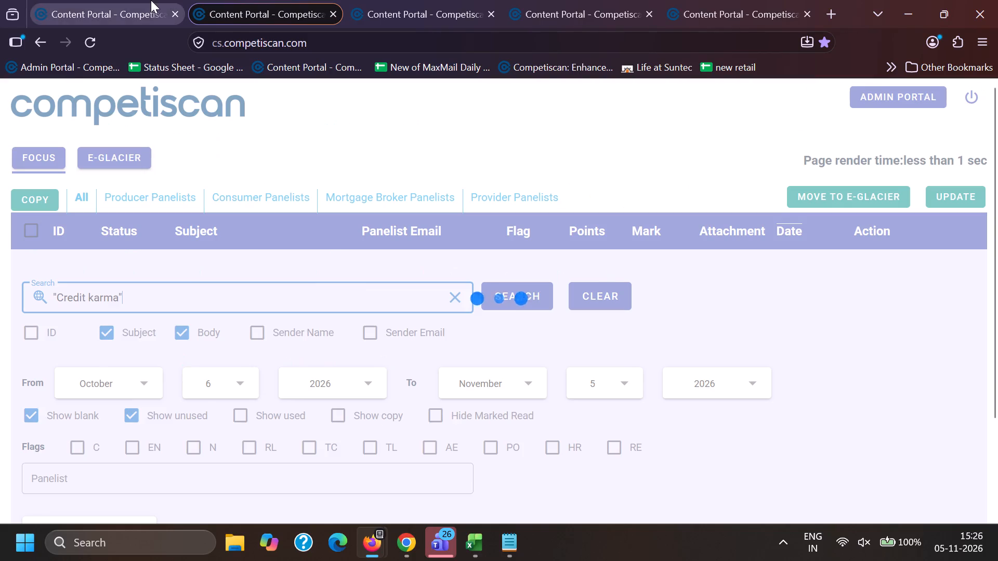
Review the "Capital one" results and show 50 records per page.
click(151, 0)
scroll(226, 371, down, 2)
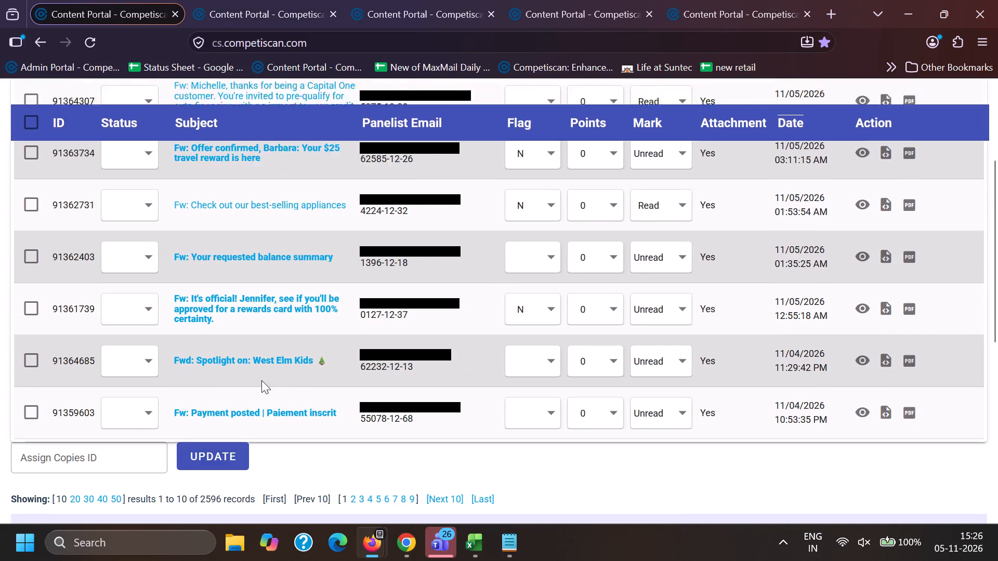
click(121, 498)
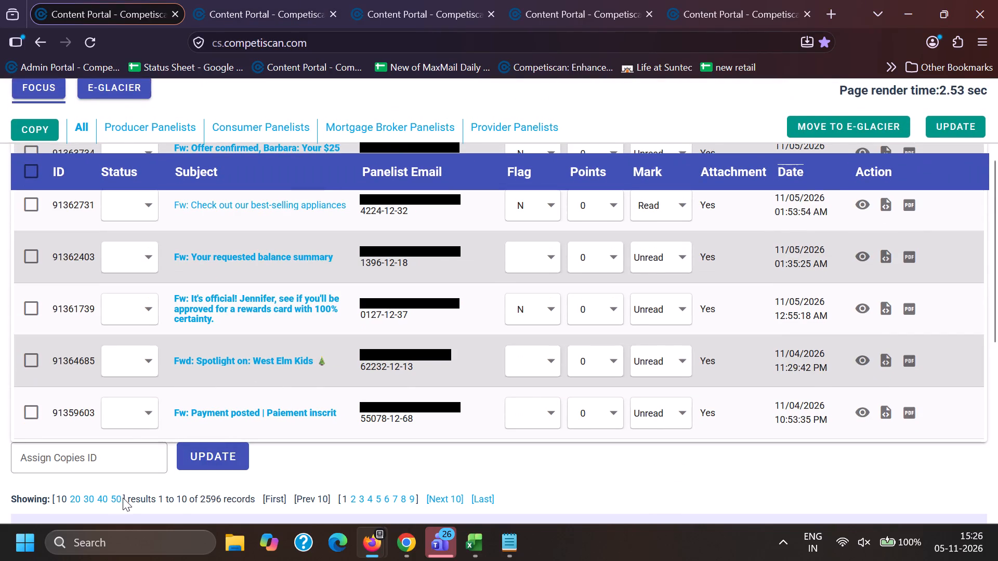
Check the "Credit karma" search results in Focus and then in E-Glacier.
click(245, 0)
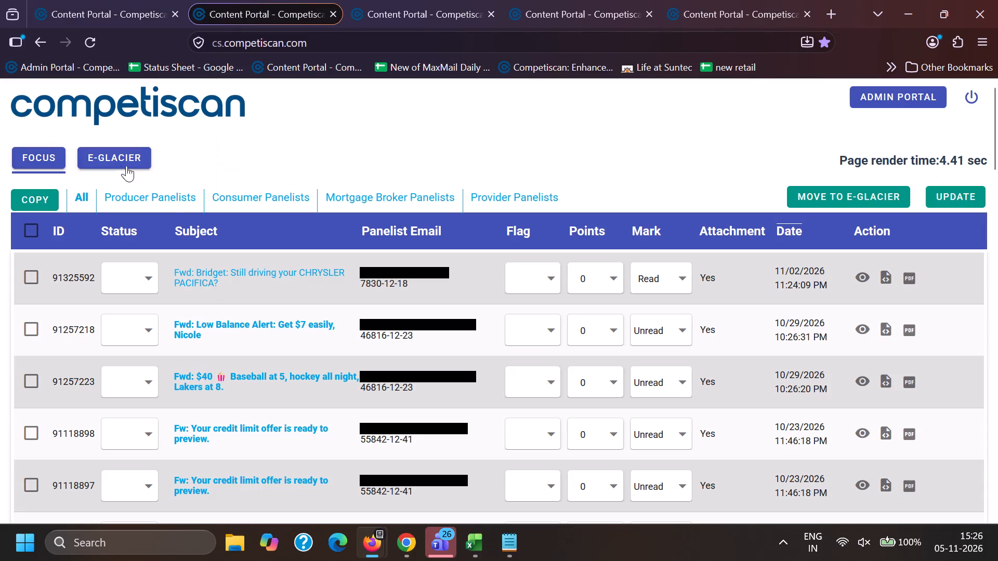
click(116, 162)
click(33, 0)
click(281, 0)
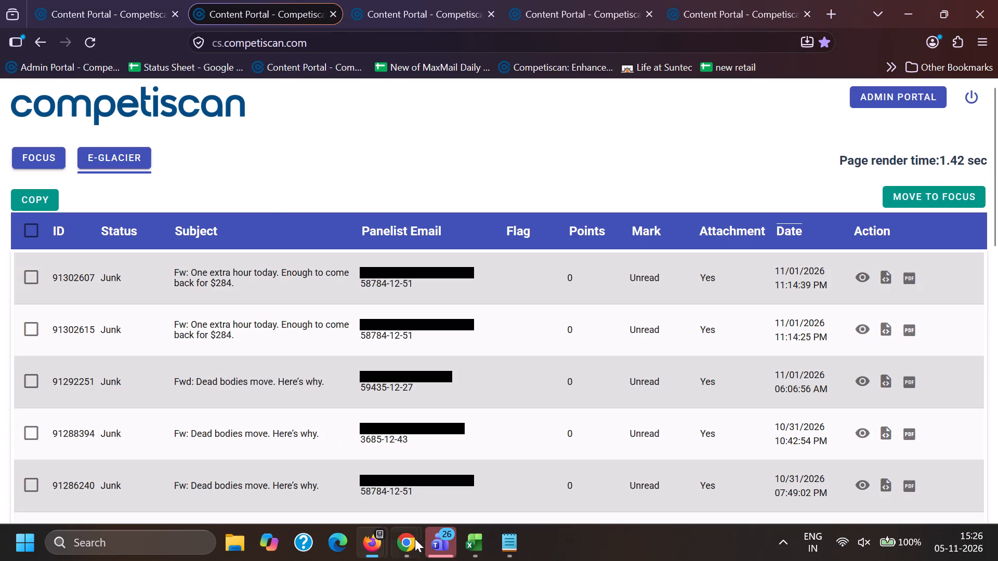
Copy the LendingTree sender address from the strings workbook and search E-Glacier for it in quotation marks.
click(478, 543)
click(469, 473)
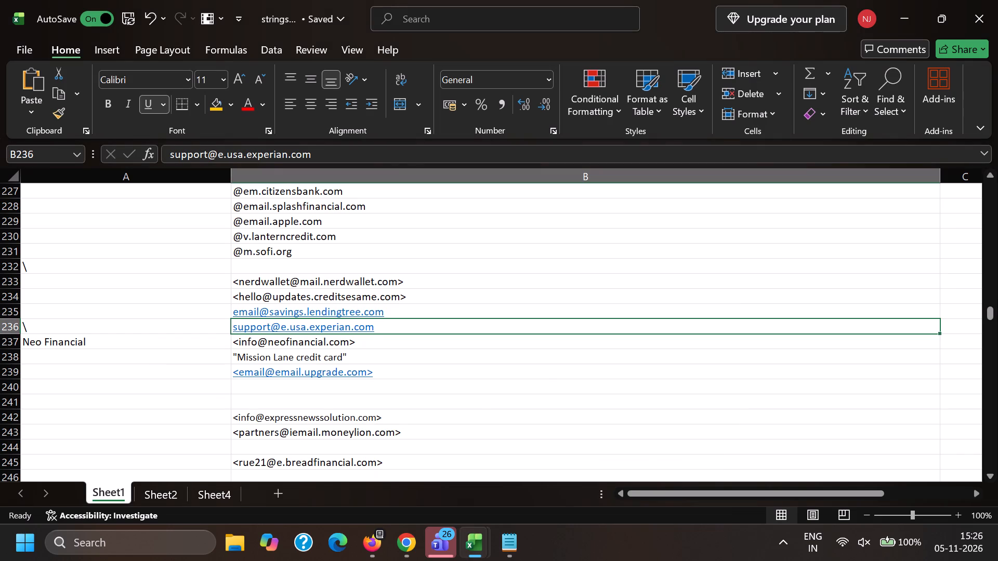
click(414, 309)
key(ctrl+c)
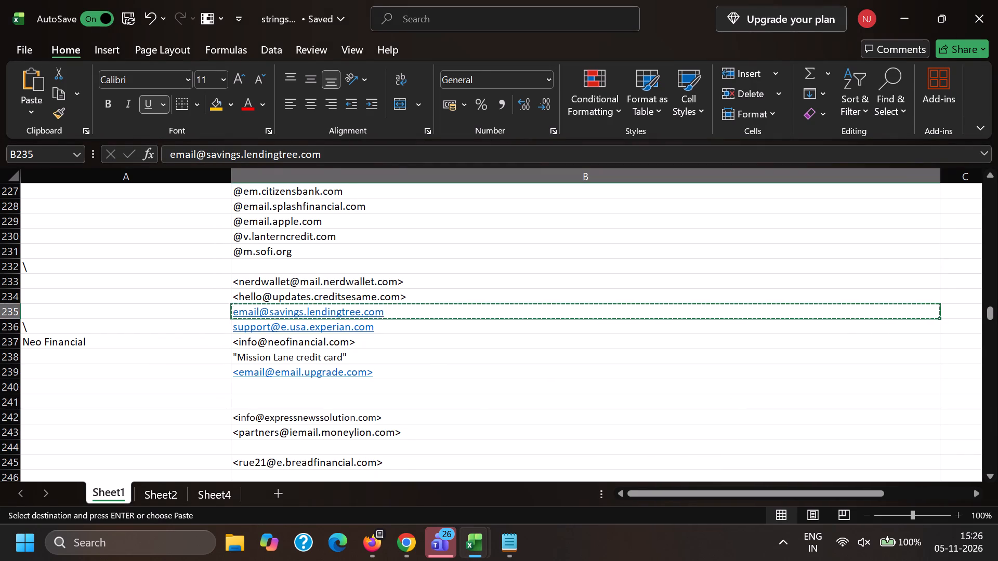
key(alt+Tab)
scroll(256, 236, down, 7)
drag(194, 218, 118, 225)
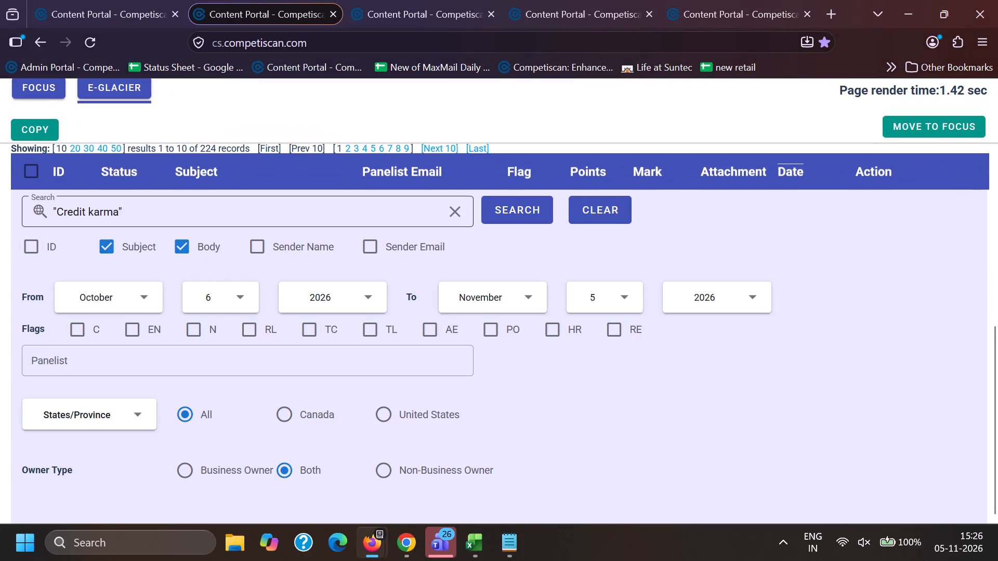
drag(118, 225, 1, 230)
key(BackSpace)
key(shift+quotedbl)
key(ctrl+v)
key(shift+quotedbl)
key(Return)
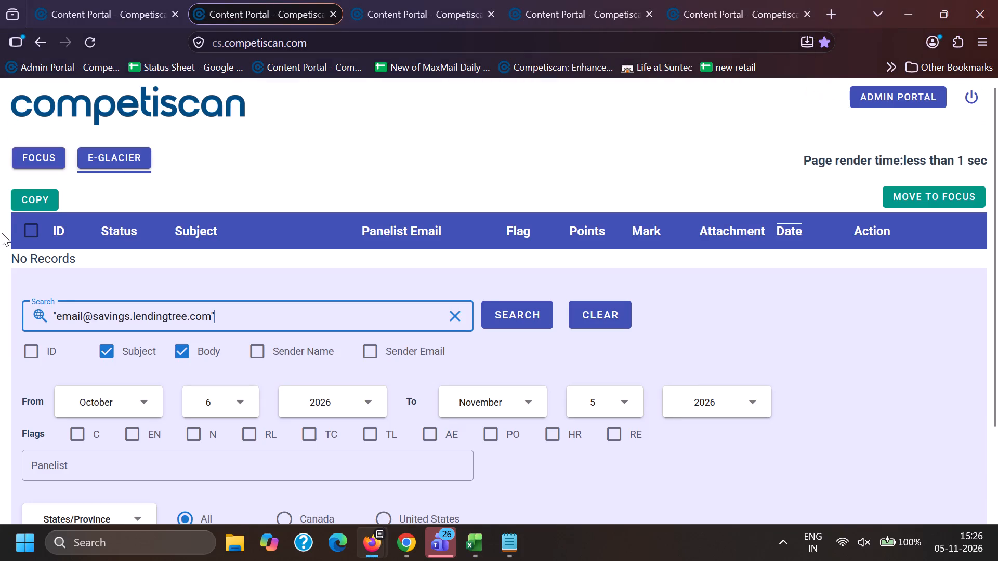
Show the Focus results for the LendingTree sender search.
click(40, 162)
click(138, 0)
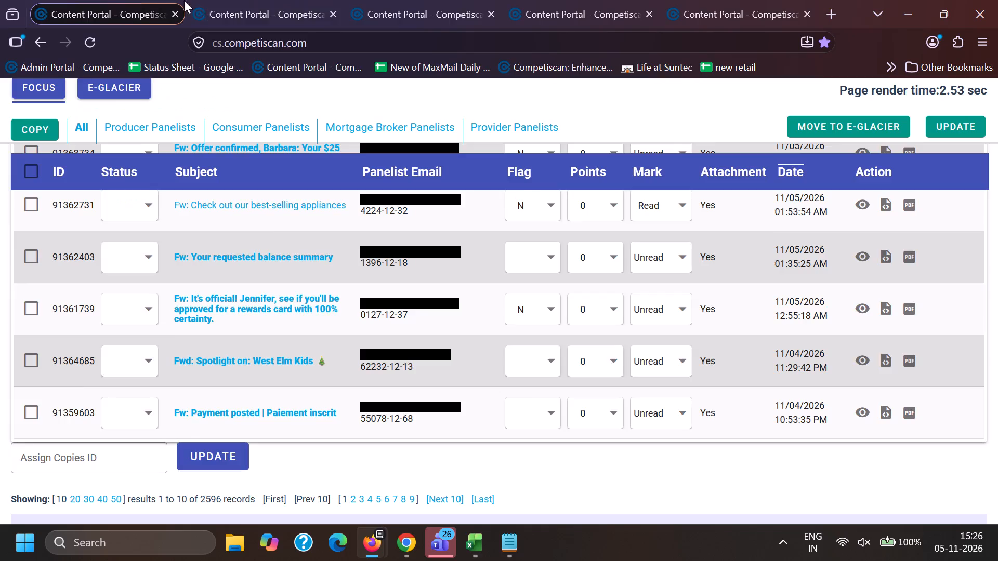
click(284, 0)
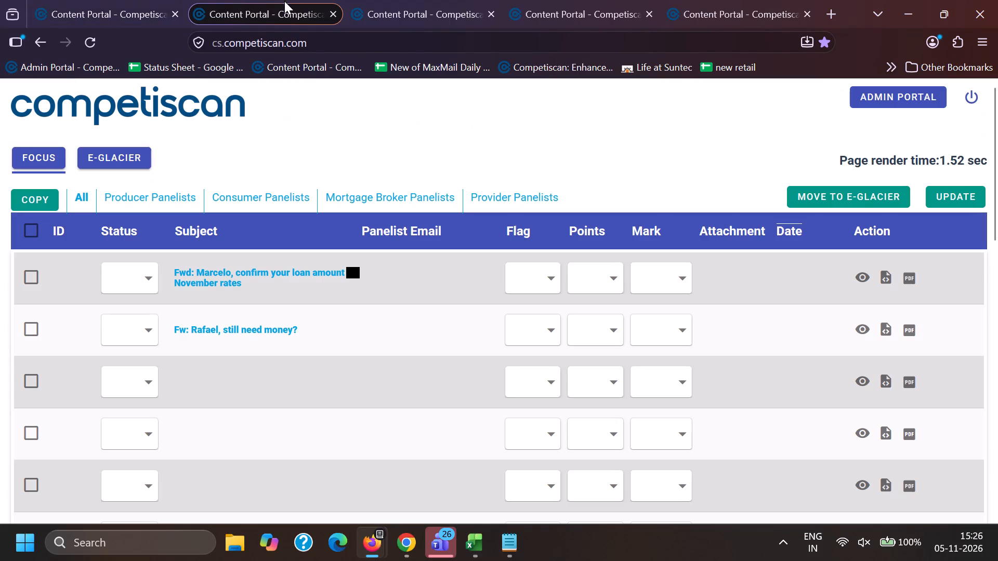
Refresh the Focus list that contains the United travel and bonus miles emails.
click(439, 0)
click(576, 0)
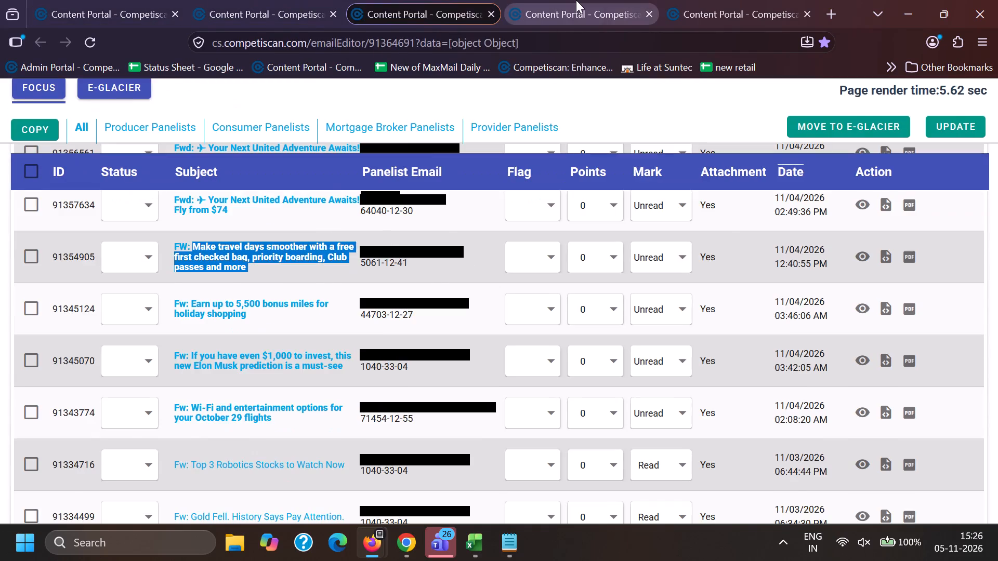
click(484, 0)
click(53, 100)
click(45, 91)
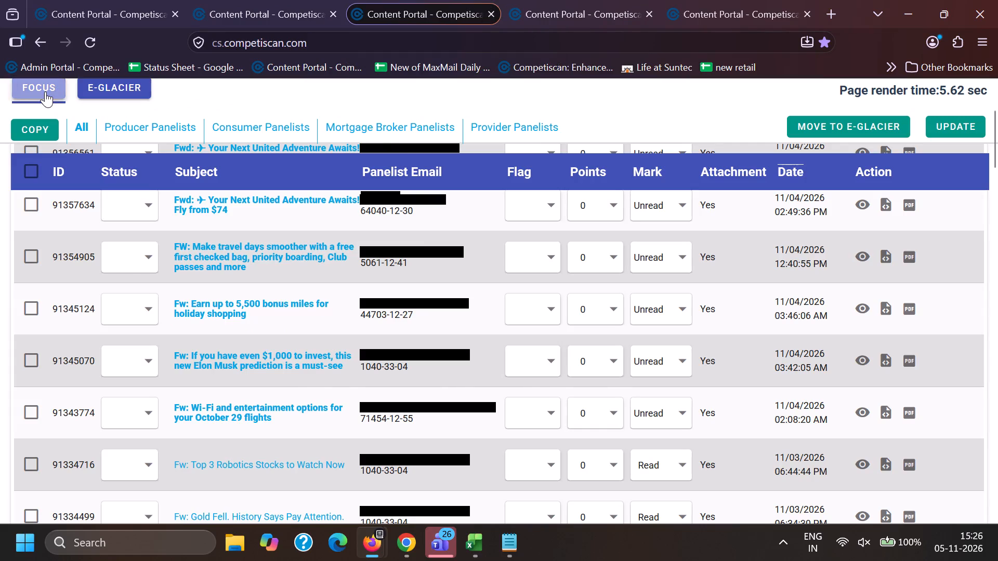
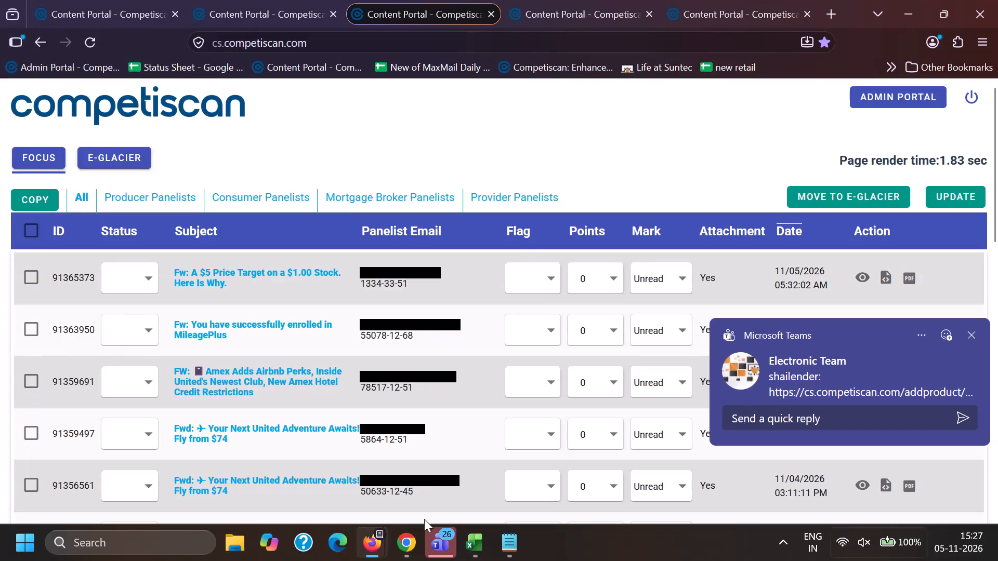
Show 50 results per page in the Focus list for the "uNITED AIRLINES" search.
scroll(222, 395, down, 2)
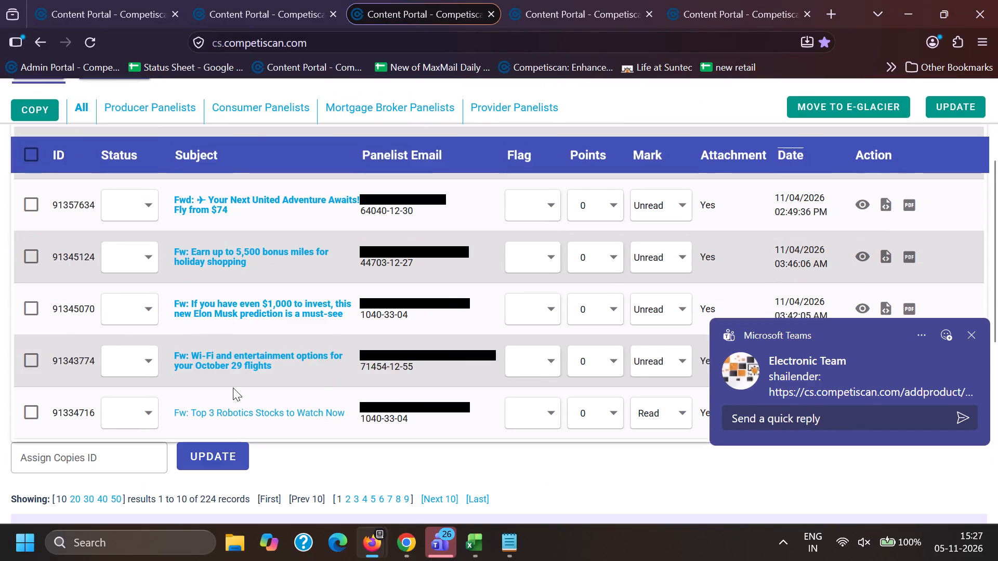
scroll(204, 386, down, 1)
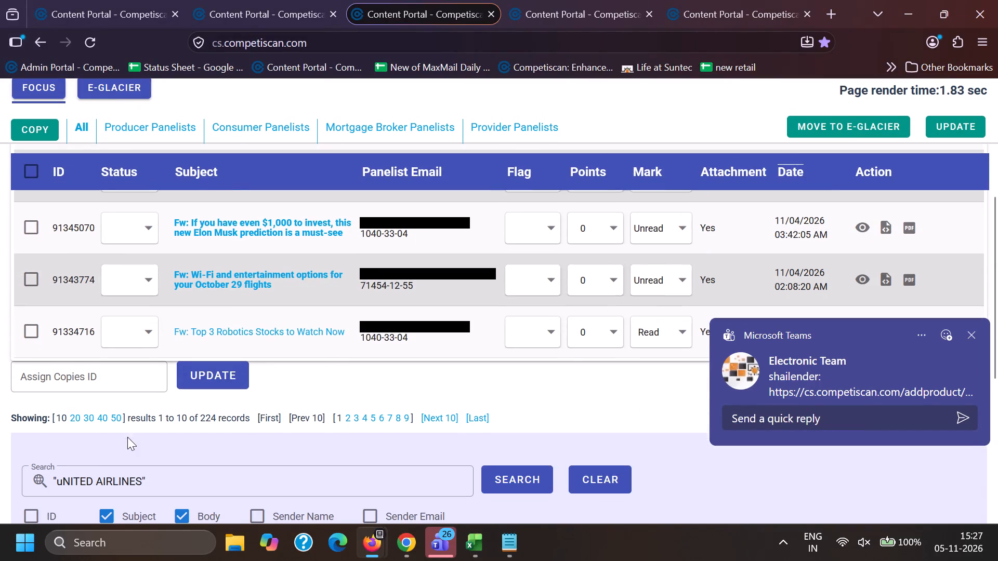
click(113, 419)
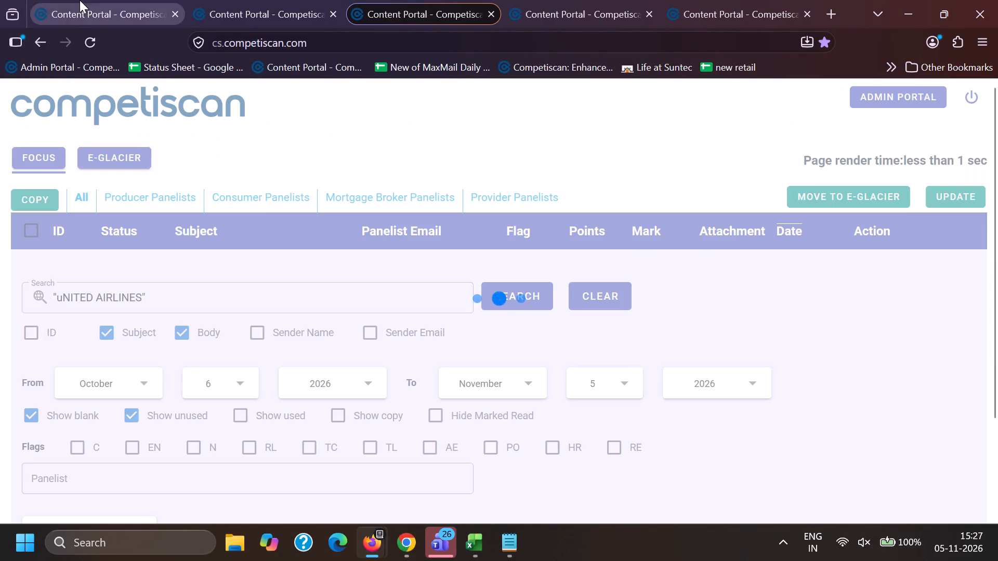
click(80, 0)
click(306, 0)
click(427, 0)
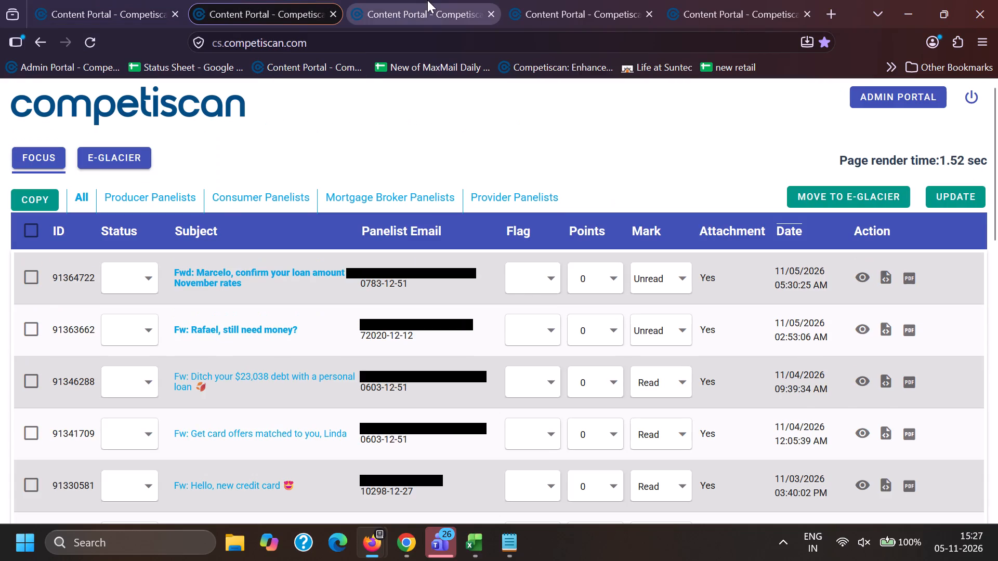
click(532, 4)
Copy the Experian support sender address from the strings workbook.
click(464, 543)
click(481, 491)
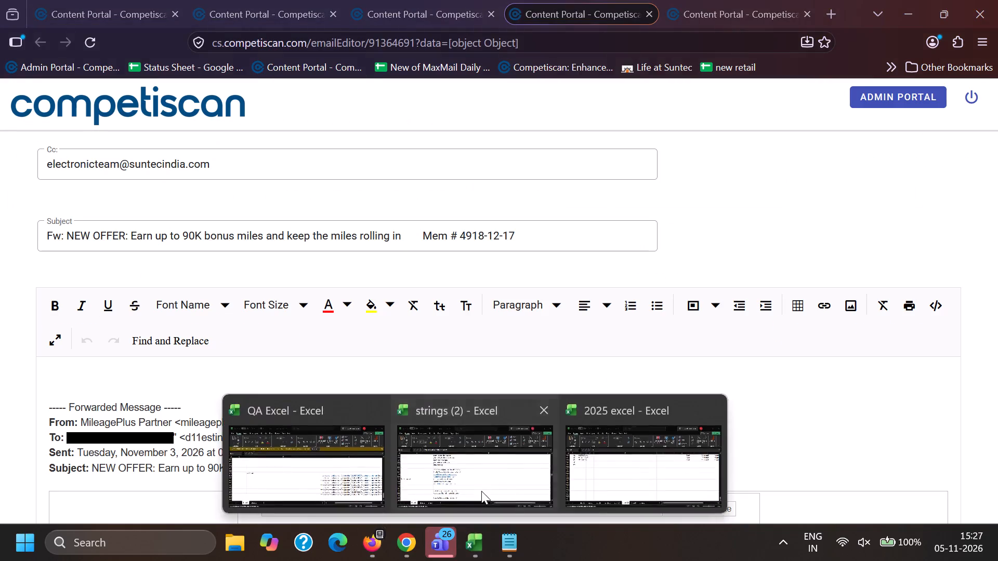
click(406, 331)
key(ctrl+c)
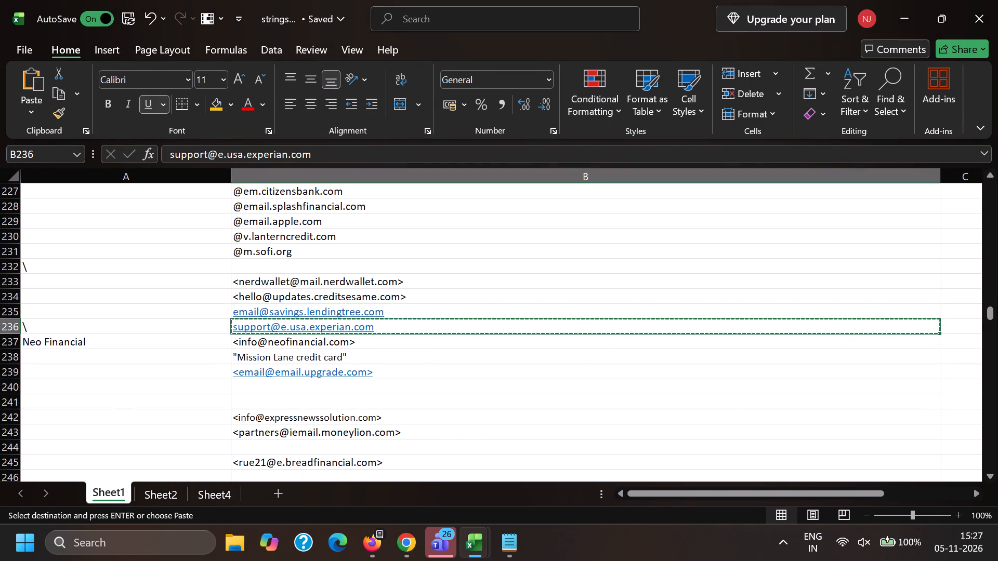
Look through the Focus list containing the FICO Score and account alert emails for usable offers.
key(alt+Tab)
scroll(258, 305, down, 4)
click(690, 0)
scroll(319, 343, down, 7)
scroll(279, 402, down, 20)
scroll(394, 398, down, 3)
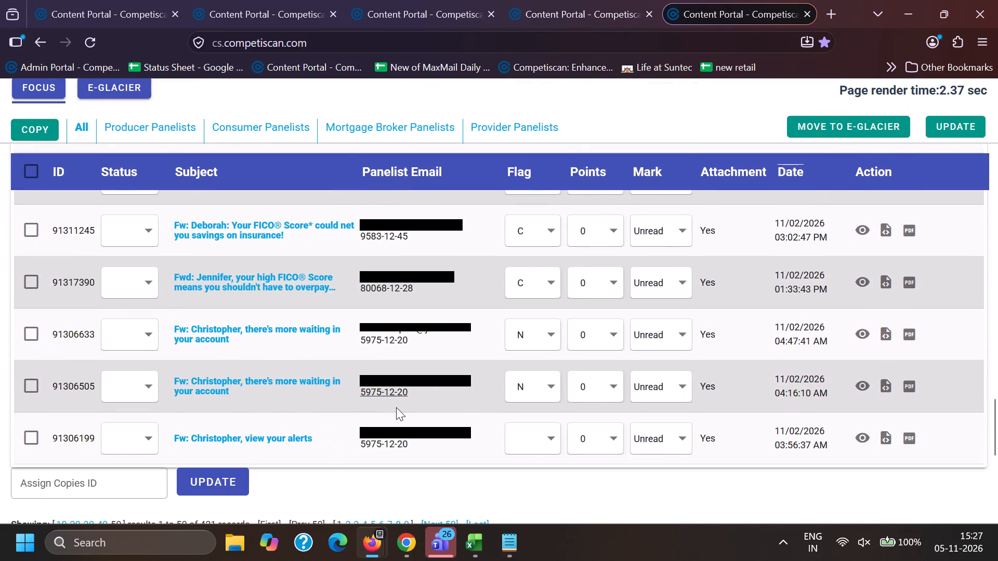
click(491, 359)
Close the editor of the "Earn up to 90K bonus miles and keep the miles rolling in" email.
click(561, 0)
click(647, 9)
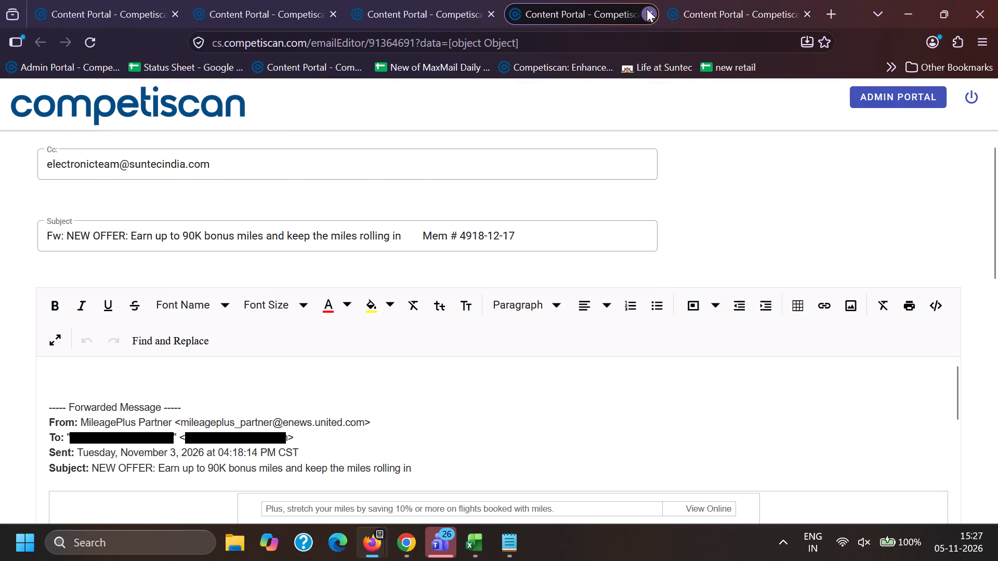
Look through the "uNITED AIRLINES" Focus results for unused card and bonus miles offers.
click(492, 0)
scroll(358, 402, down, 3)
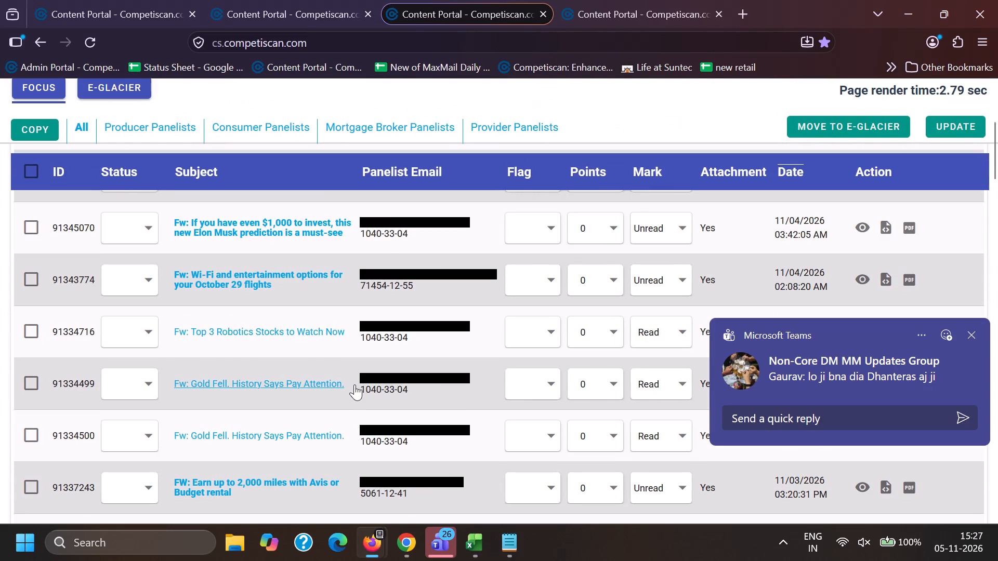
scroll(265, 408, down, 2)
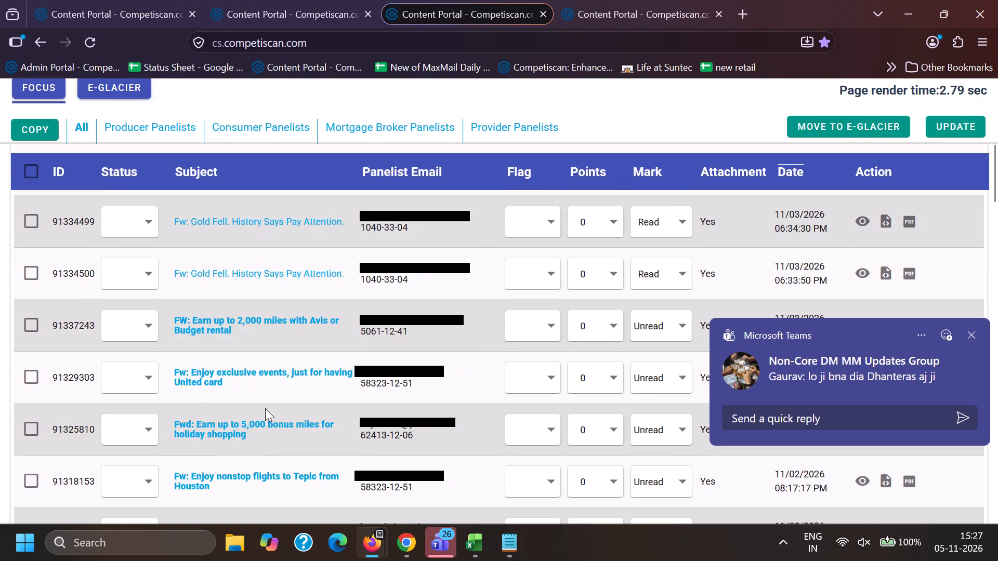
scroll(265, 408, down, 4)
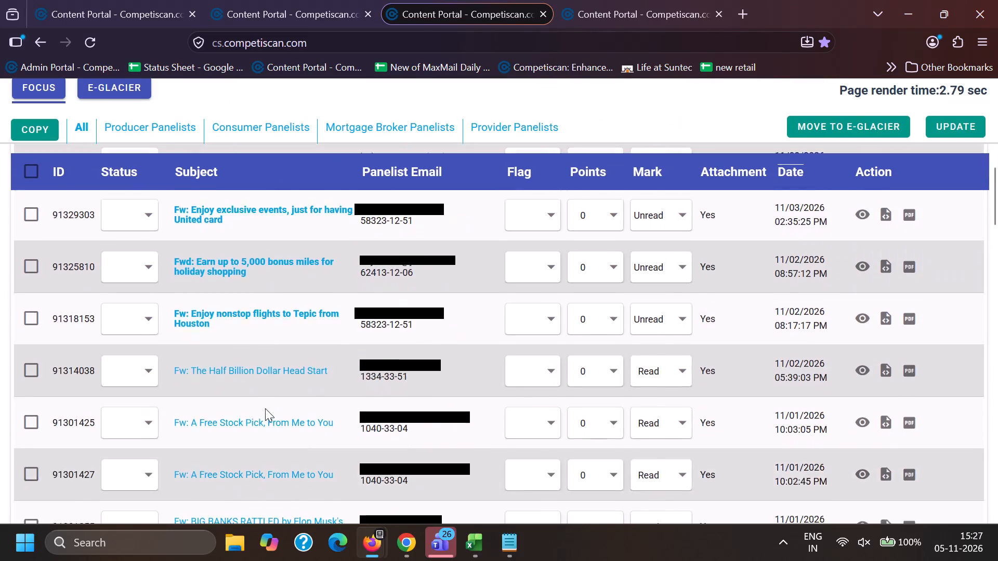
scroll(265, 408, down, 5)
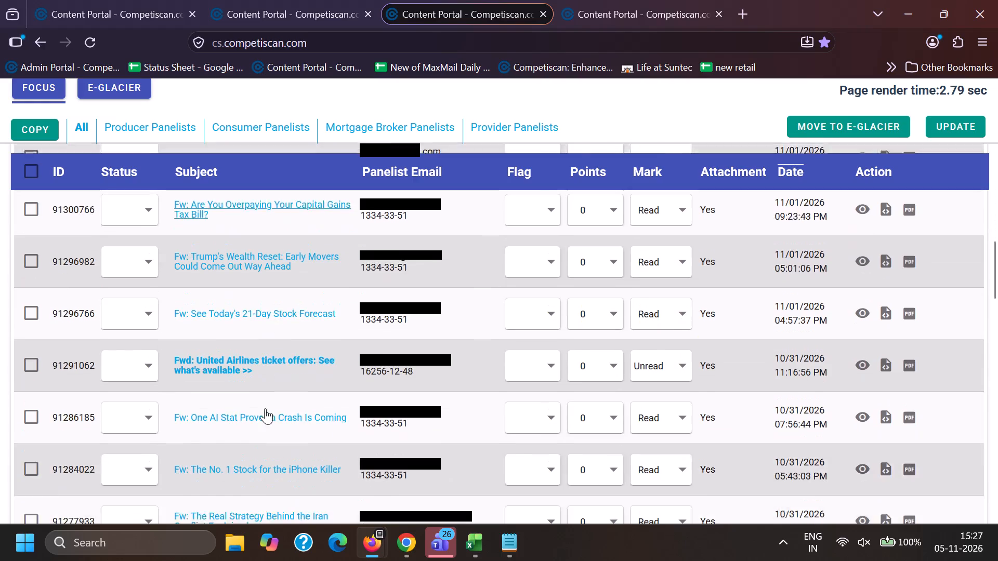
scroll(265, 408, down, 12)
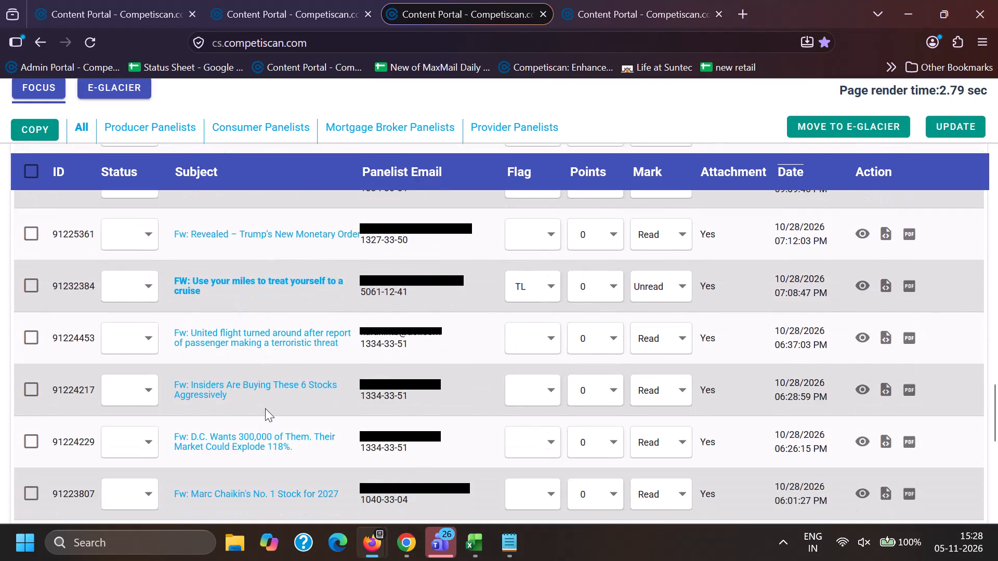
scroll(265, 408, down, 2)
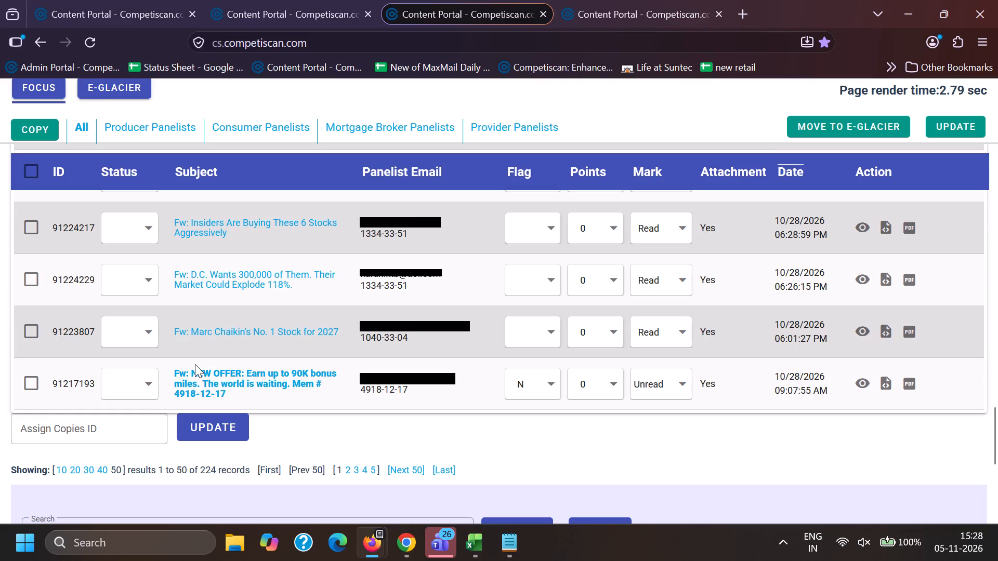
Open the 90K bonus miles email 91217193 in a new tab and copy "NEW OFFER: Earn up to 90K bonus miles." from its subject.
drag(191, 370, 202, 390)
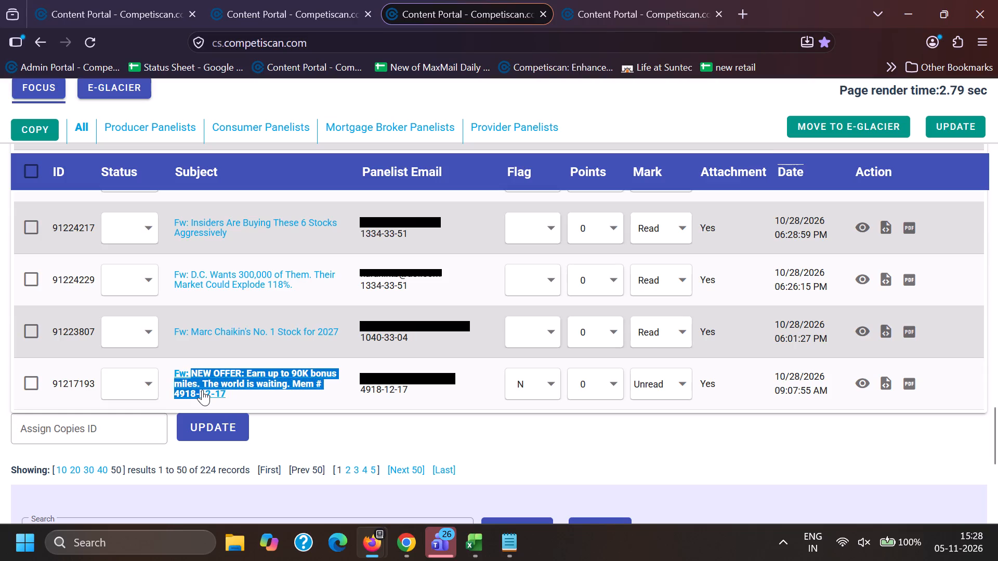
drag(202, 390, 202, 386)
click(444, 0)
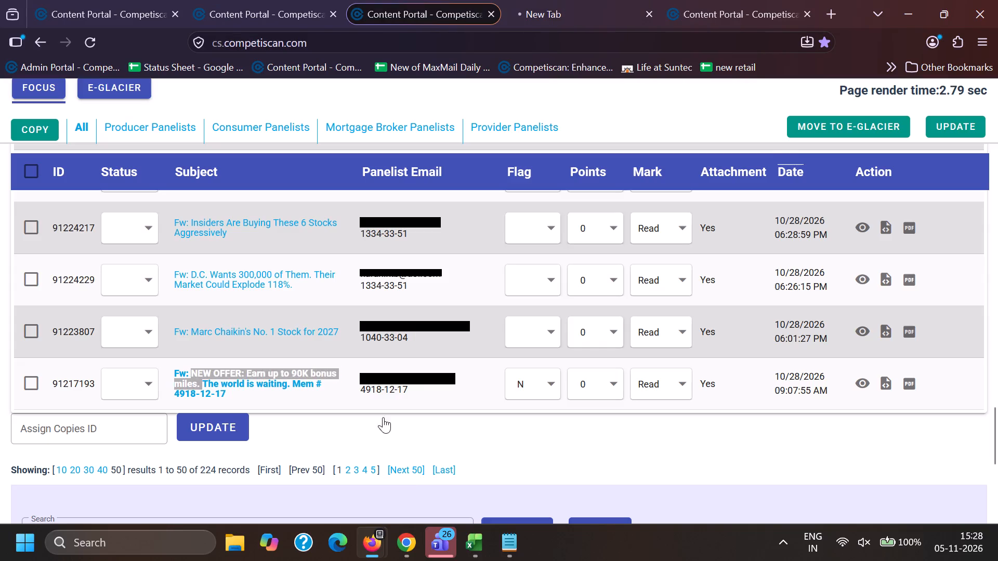
key(ctrl+c)
Switch to Chrome and search Focus subjects for "NEW OFFER: Earn up to 90K bonus miles." in quotation marks.
click(410, 552)
click(306, 460)
triple_click(360, 471)
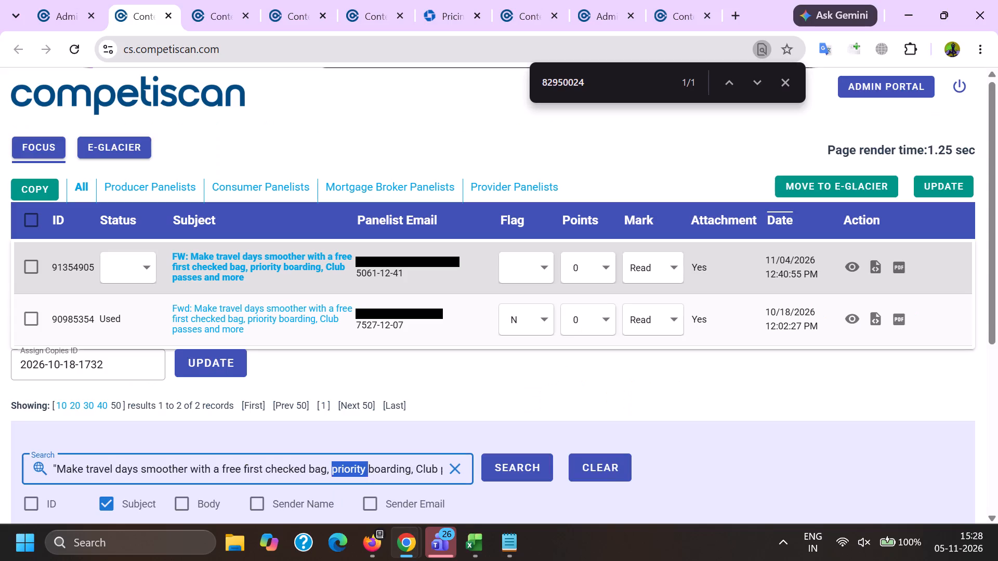
key(BackSpace)
key(shift+quotedbl)
key(ctrl+v)
key(shift+quotedbl)
key(Return)
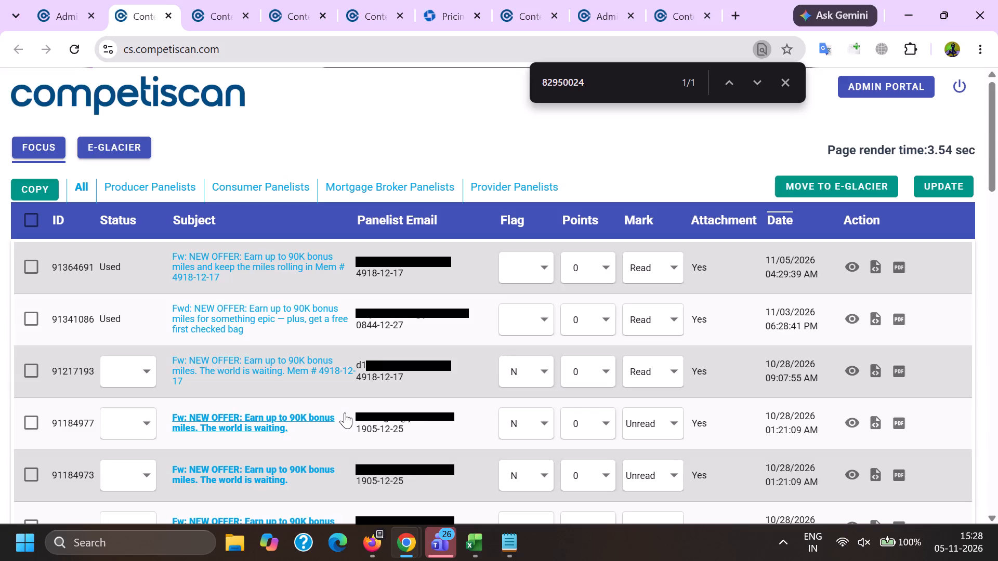
Search Focus for the full quoted subject "NEW OFFER: Earn up to 90K bonus miles. The world is waiting." and review the matches.
scroll(353, 391, down, 3)
scroll(287, 384, up, 4)
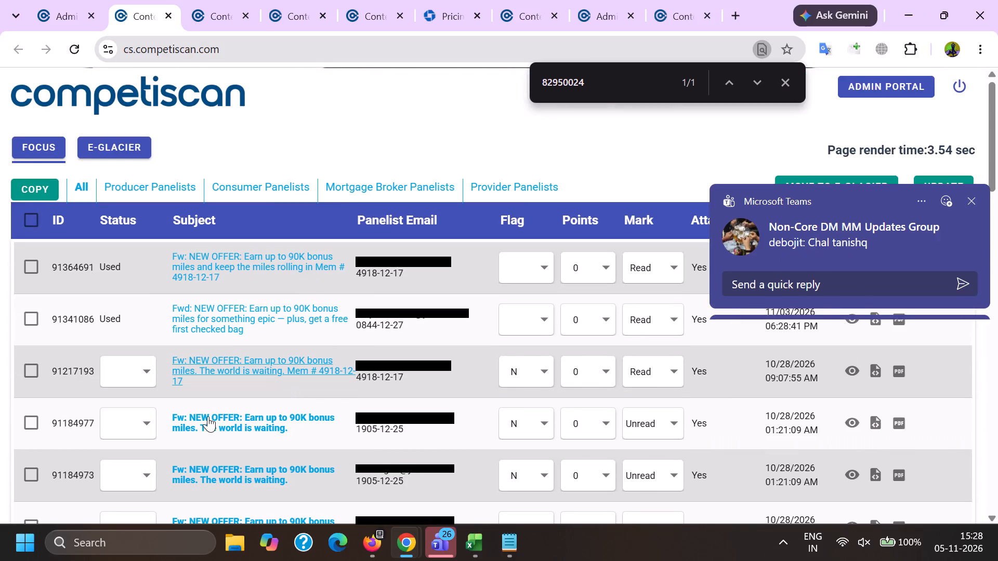
drag(187, 410, 311, 446)
key(ctrl+c)
key(ctrl+c)
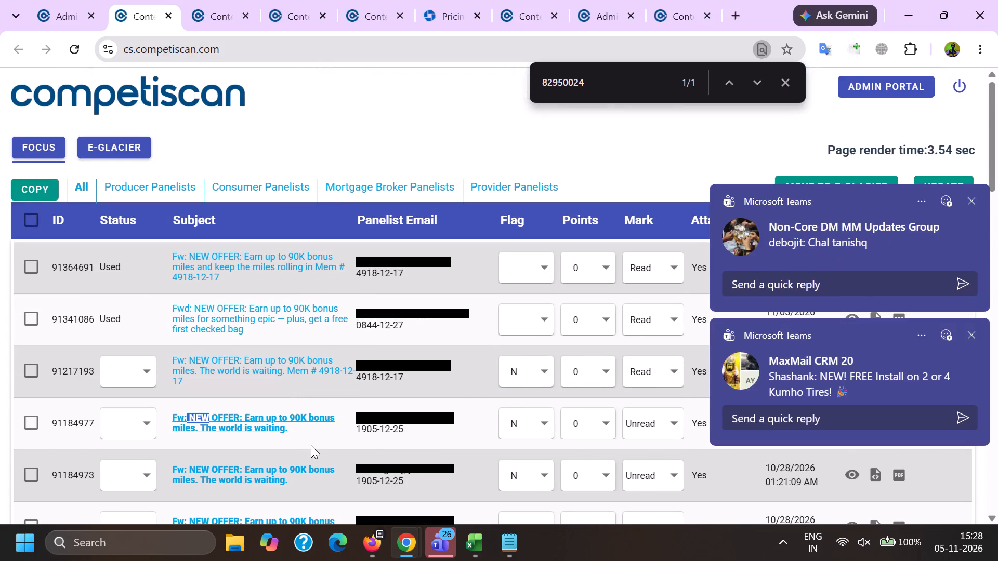
scroll(326, 409, down, 13)
drag(347, 331, 347, 331)
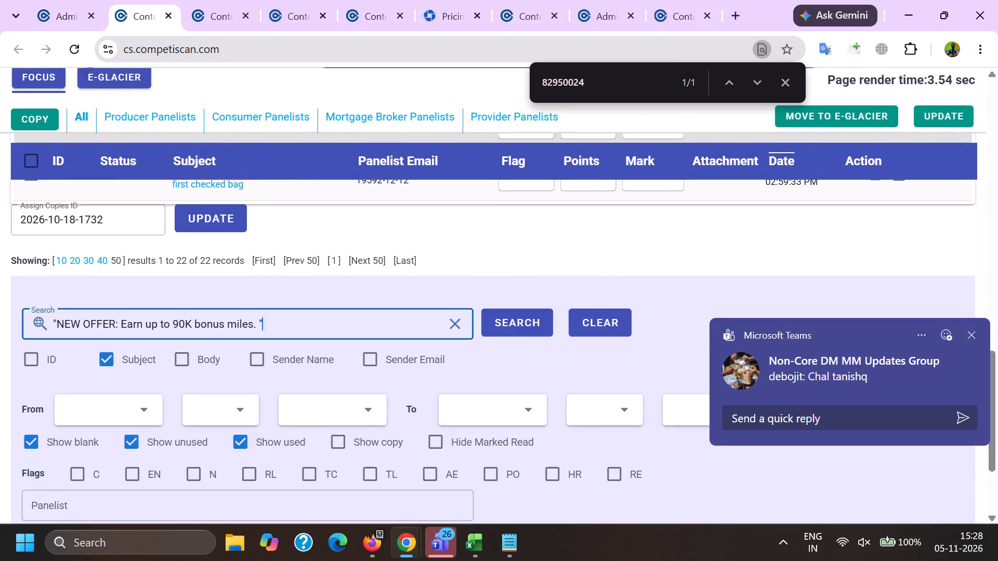
drag(347, 331, 1, 333)
key(BackSpace)
key(shift+quotedbl)
key(ctrl+v)
key(shift+quotedbl)
key(Return)
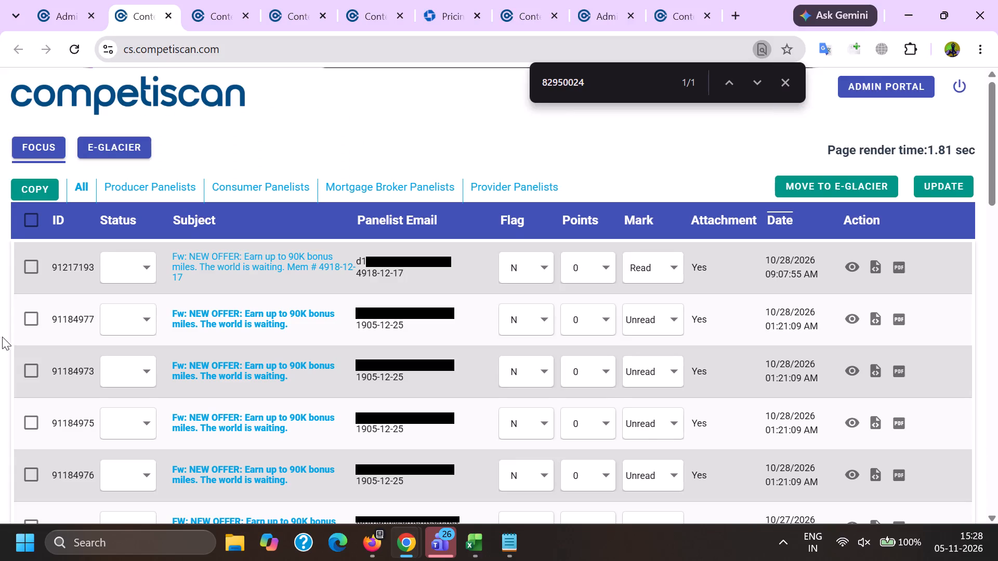
scroll(136, 355, down, 4)
scroll(255, 329, down, 6)
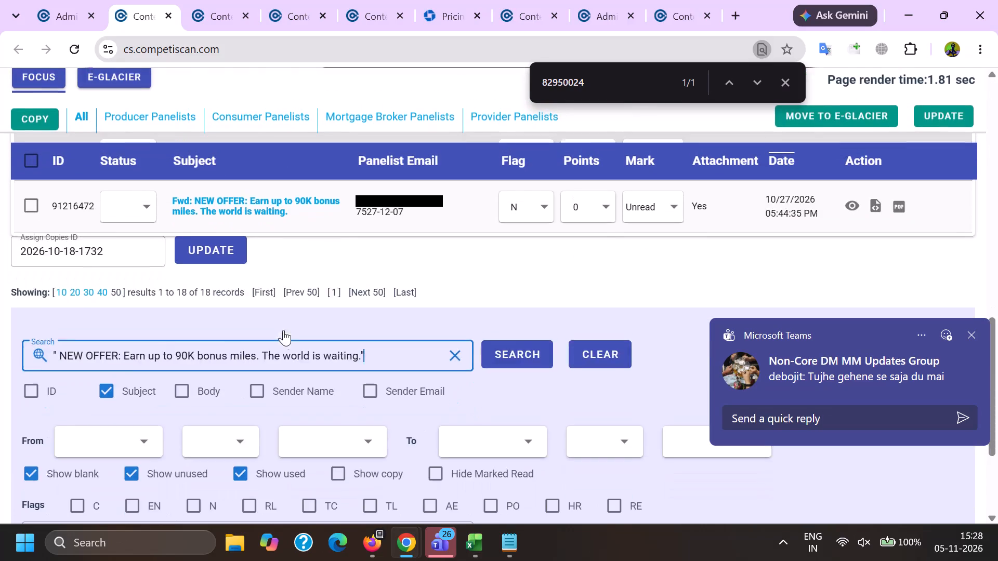
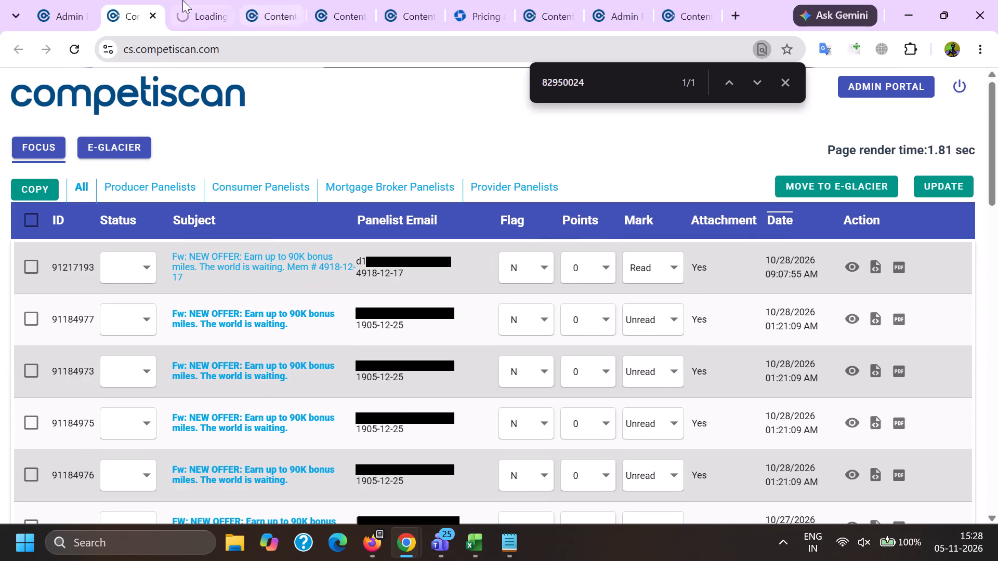
Copy email ID 91217193 from its editor page, switch to Excel and log it with code cc in entry 44 of the may 26 sheet.
click(182, 0)
double_click(315, 52)
key(ctrl+c)
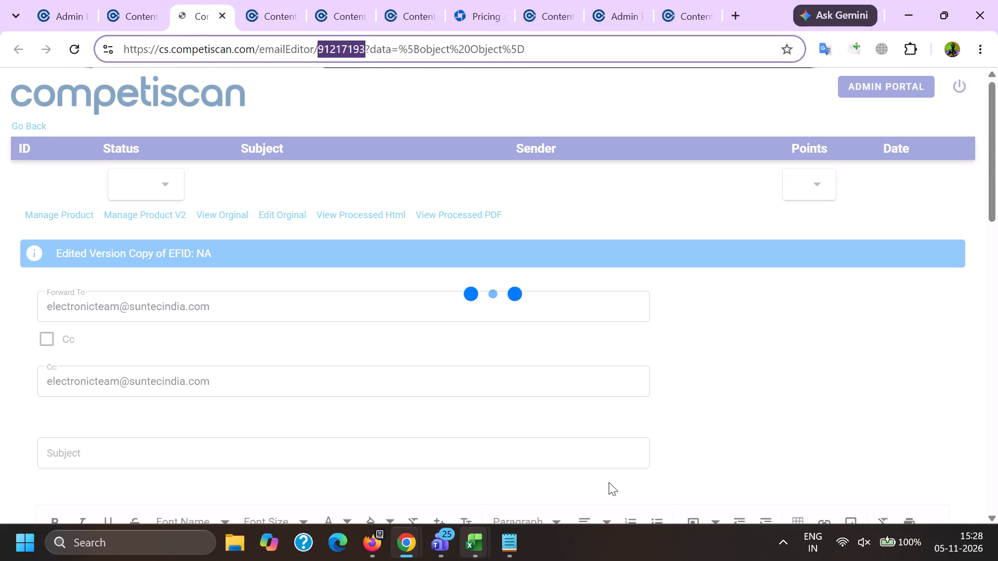
click(470, 547)
click(609, 482)
click(95, 239)
key(ctrl+v)
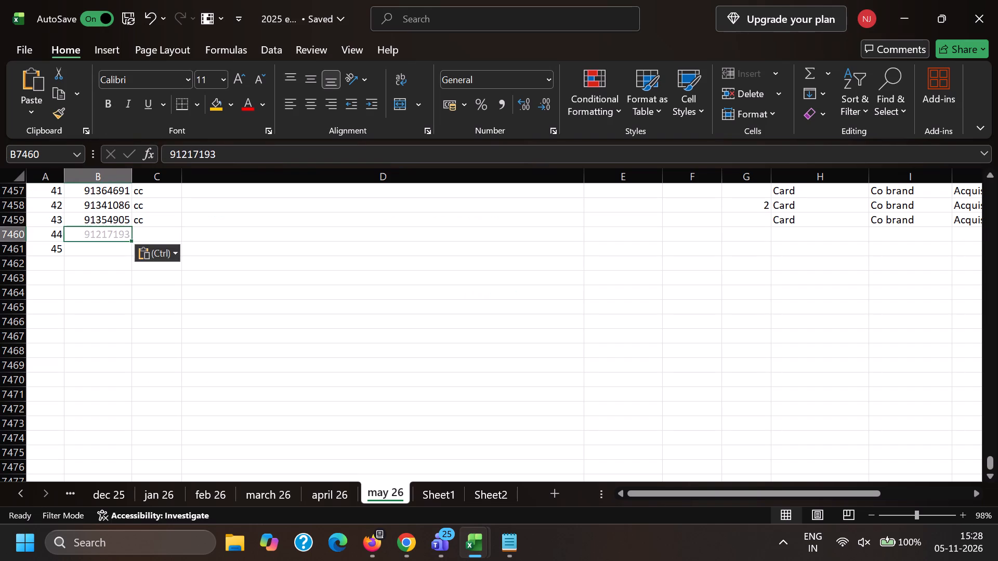
click(164, 234)
key(c)
key(c)
Fill entry 44 with Card, Co brand and Acquisition copied from the row above.
key(Right)
key(Right)
key(Right)
key(Right)
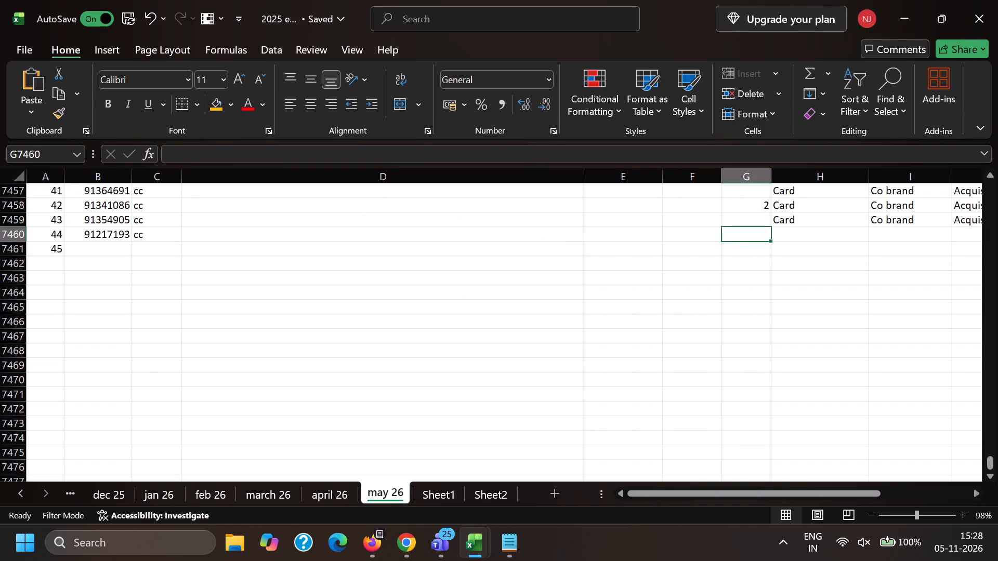
key(Right)
key(Up)
key(shift+Right)
key(shift+Right)
key(ctrl+c)
key(Down)
key(ctrl+v)
key(ctrl+Left)
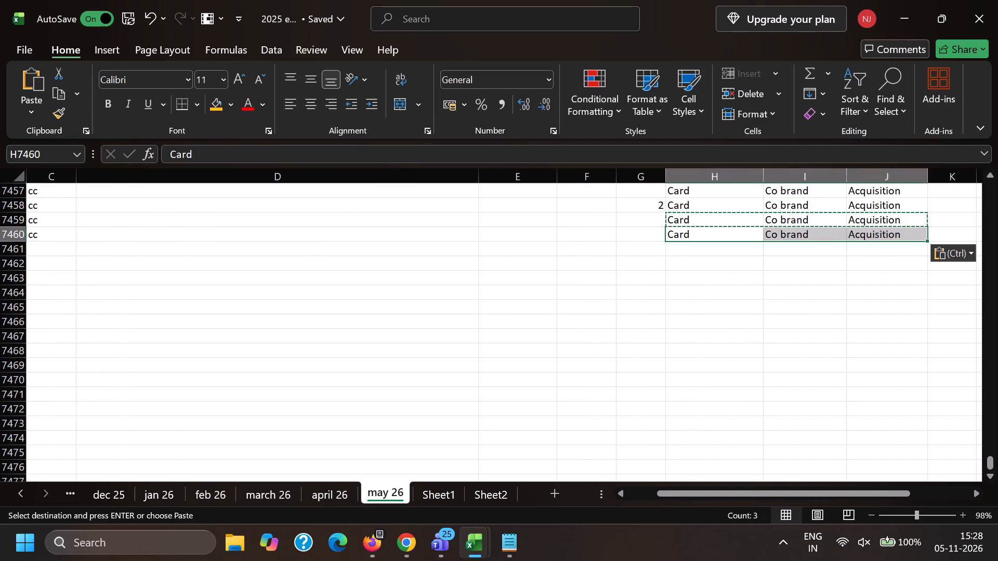
Switch back to Chrome and strip the forwarding and address details from the email's header, keeping the From name, Sent and Subject.
key(alt+Tab)
click(399, 112)
scroll(165, 173, down, 4)
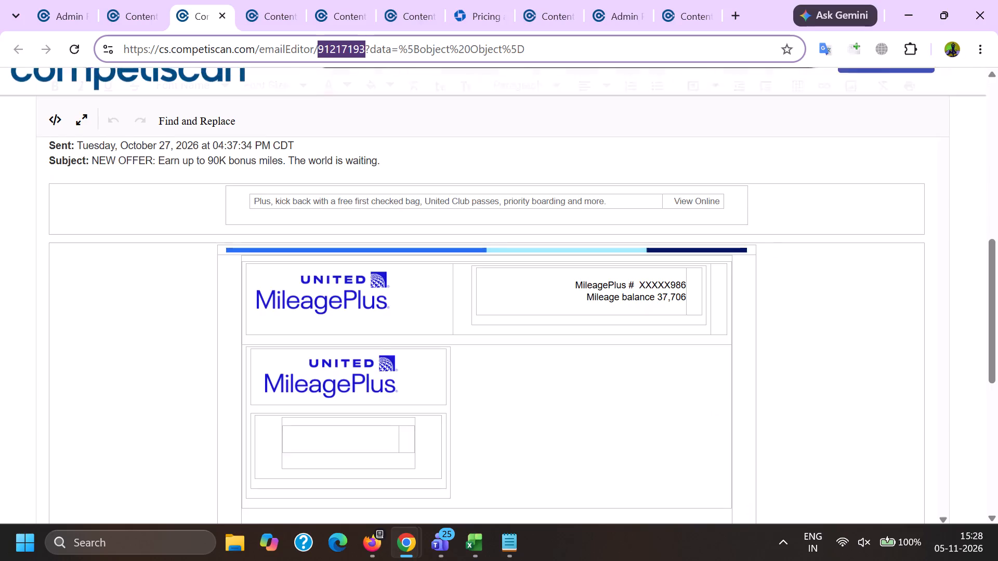
scroll(135, 406, up, 2)
drag(221, 256, 0, 220)
key(BackSpace)
scroll(334, 402, down, 5)
scroll(279, 393, up, 5)
drag(172, 237, 363, 250)
key(BackSpace)
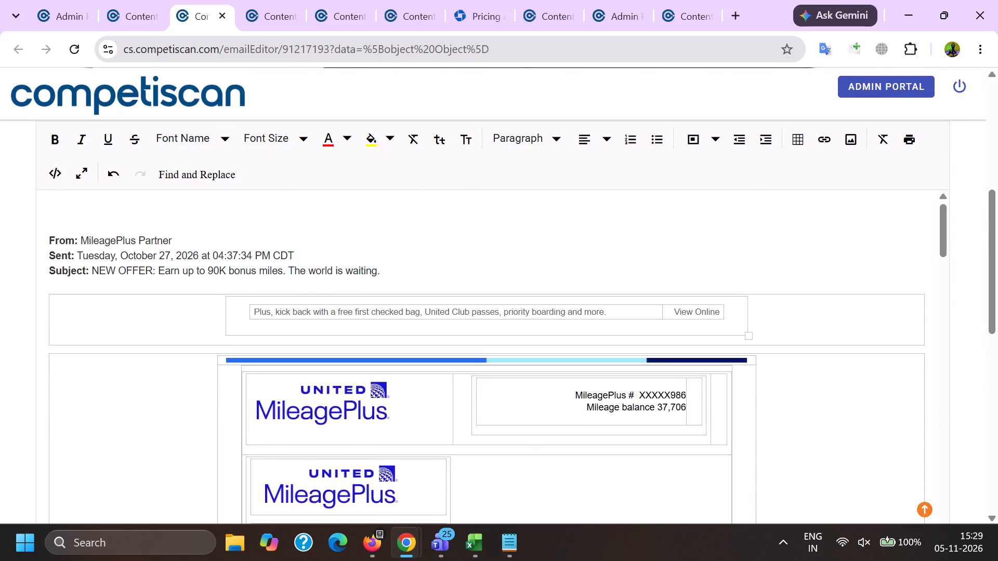
Unlink the View Online text and delete the masked MileagePlus number in the email's header.
click(702, 310)
click(785, 337)
double_click(667, 393)
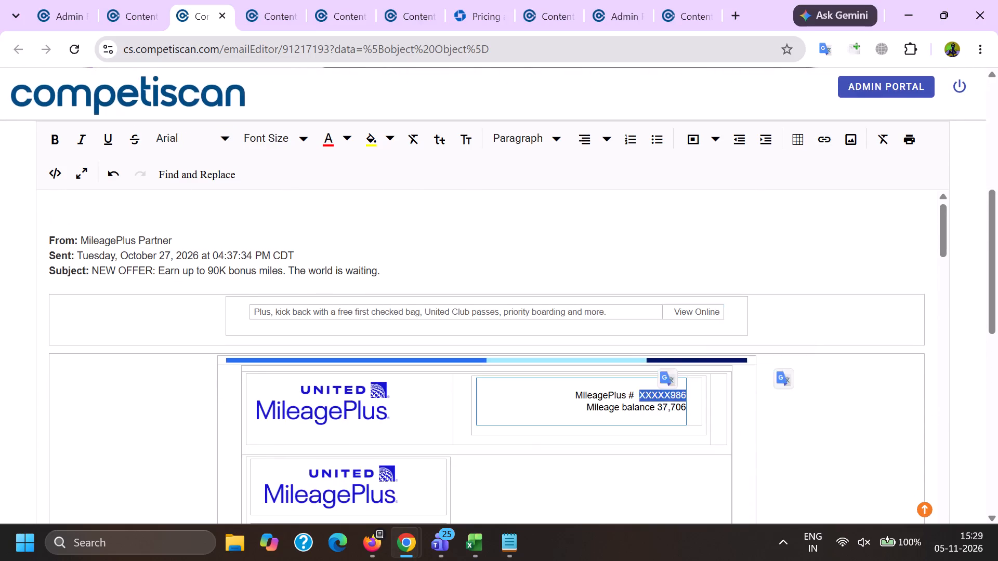
key(BackSpace)
Remove the hyperlinks from both United MileagePlus logos.
click(298, 411)
click(317, 357)
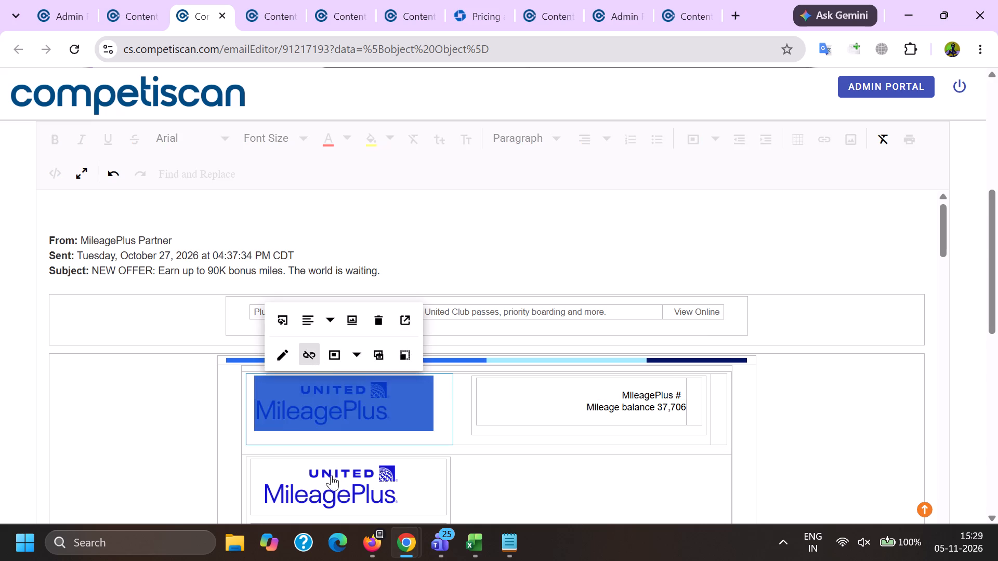
click(327, 485)
click(313, 442)
Delete the duplicate United MileagePlus logo together with the empty nested table beneath it.
click(301, 497)
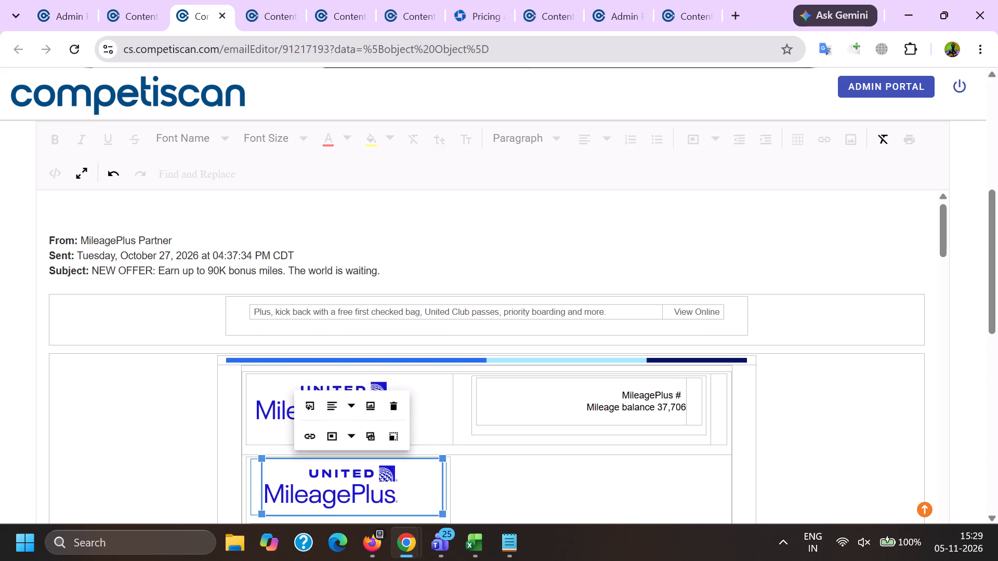
click(256, 476)
click(279, 333)
scroll(379, 353, down, 2)
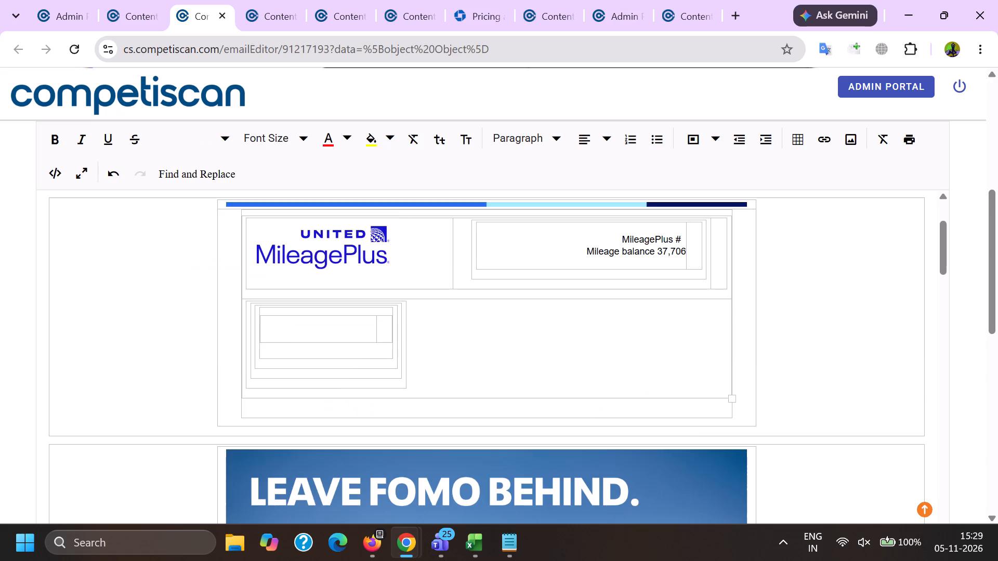
click(282, 349)
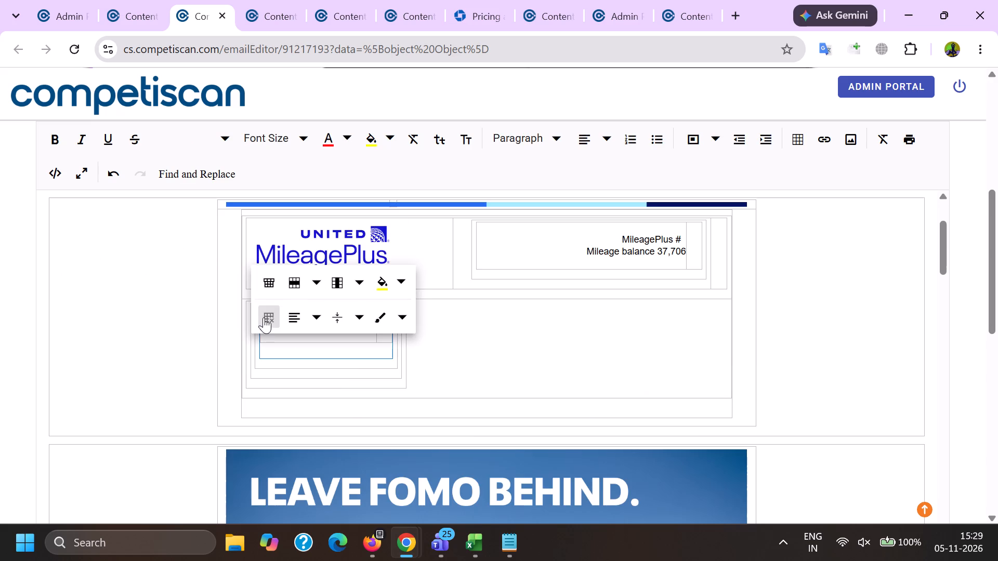
click(264, 316)
Remove the hyperlink from the "LEAVE FOMO BEHIND." hero image.
scroll(302, 344, down, 6)
scroll(380, 370, up, 4)
click(380, 363)
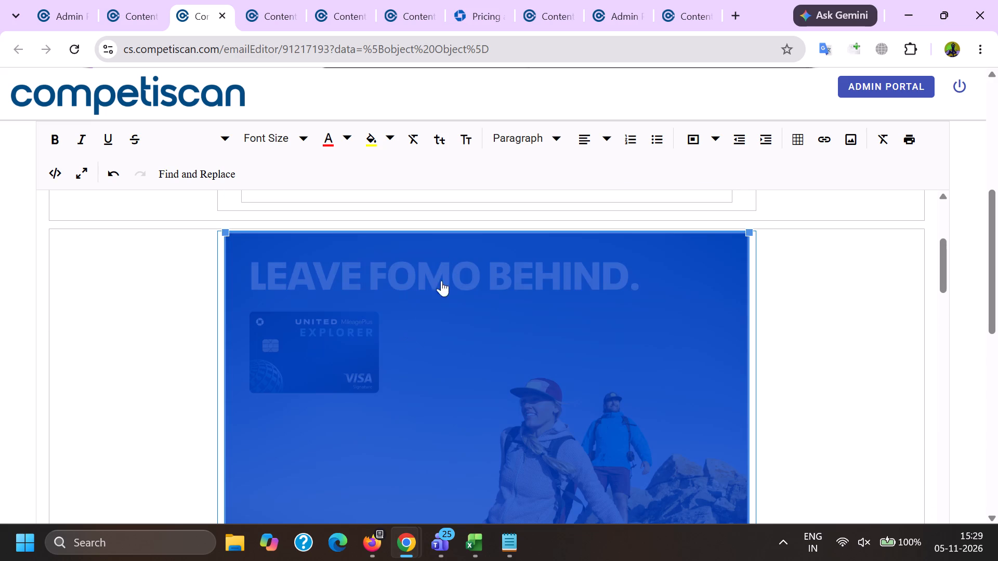
click(418, 328)
click(454, 241)
Remove the hyperlink from "Explore benefits" below the travel benefits section.
scroll(454, 290, down, 15)
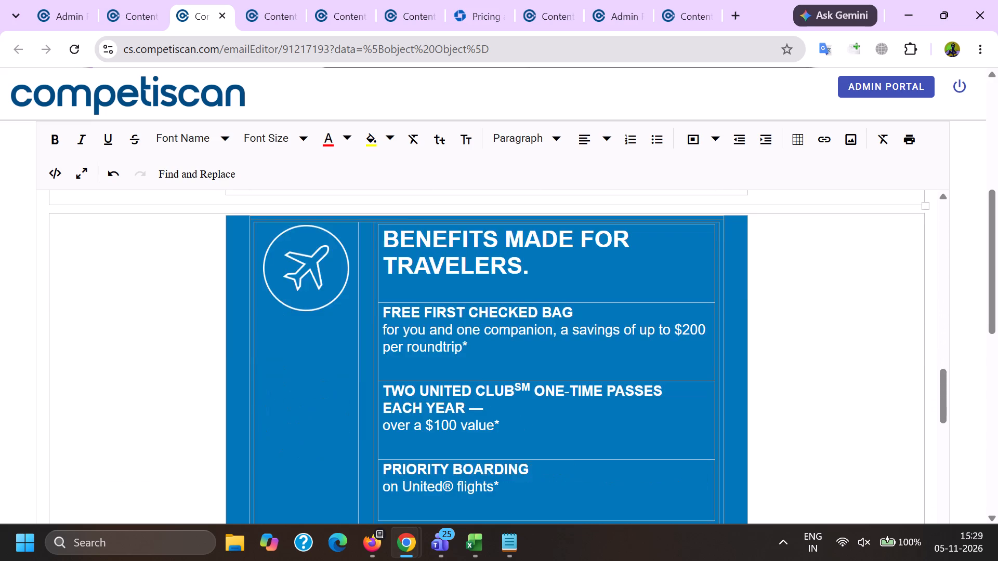
scroll(430, 351, down, 12)
scroll(433, 373, up, 7)
click(436, 218)
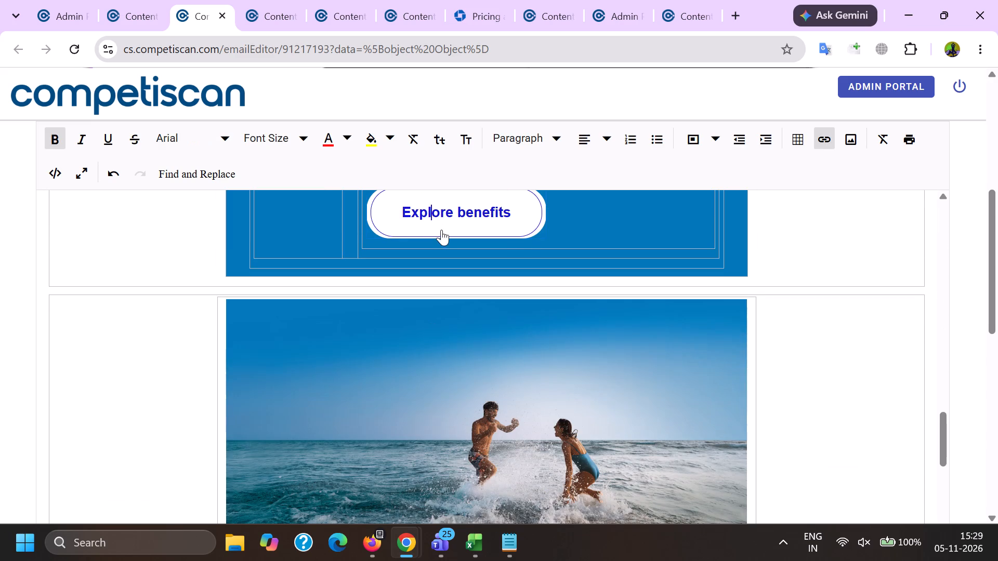
click(513, 261)
Remove the hyperlinks from the Instagram, YouTube, X and Facebook icons in the email's footer.
scroll(511, 258, down, 19)
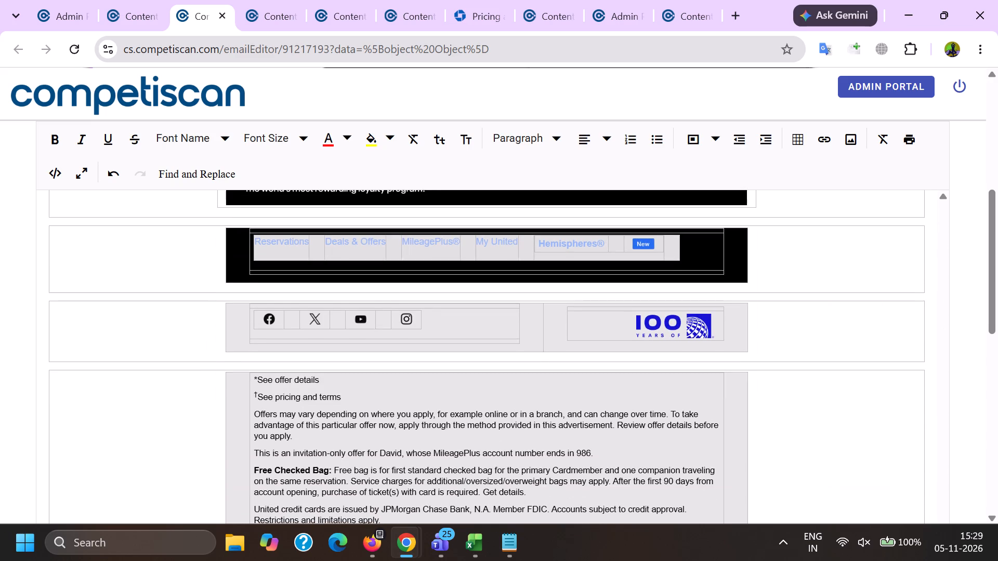
click(411, 319)
click(442, 291)
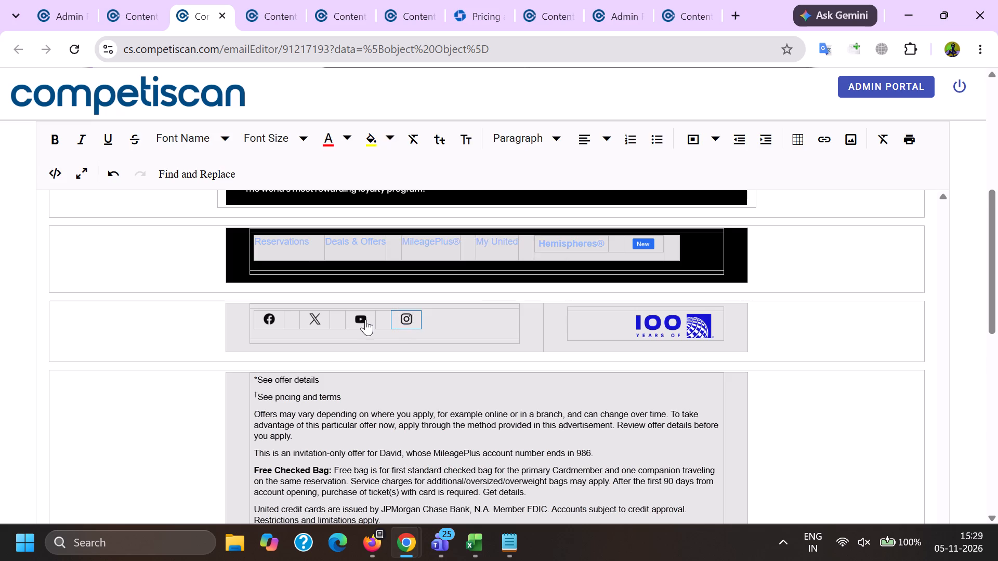
click(363, 319)
click(393, 292)
click(317, 315)
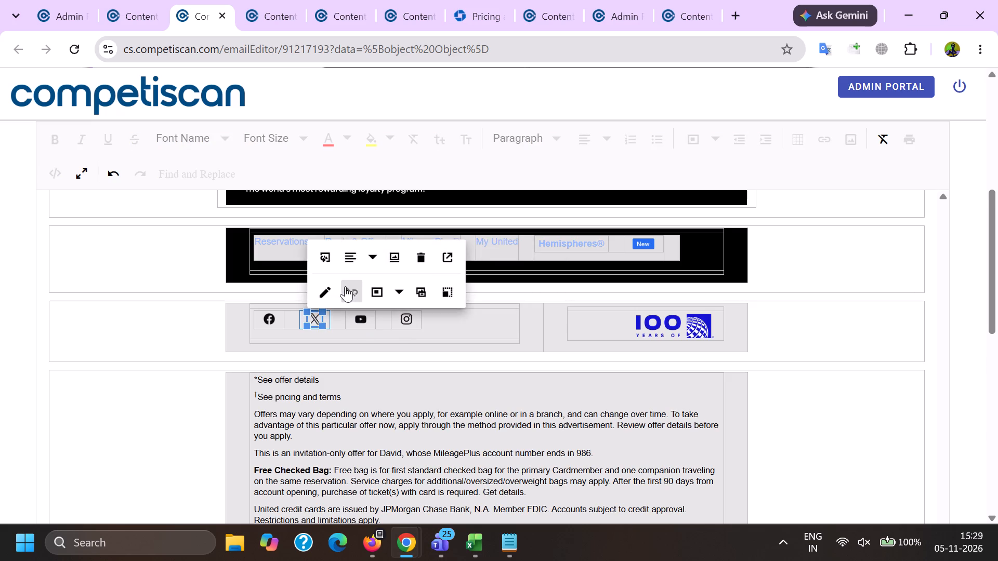
click(345, 286)
click(266, 322)
click(316, 283)
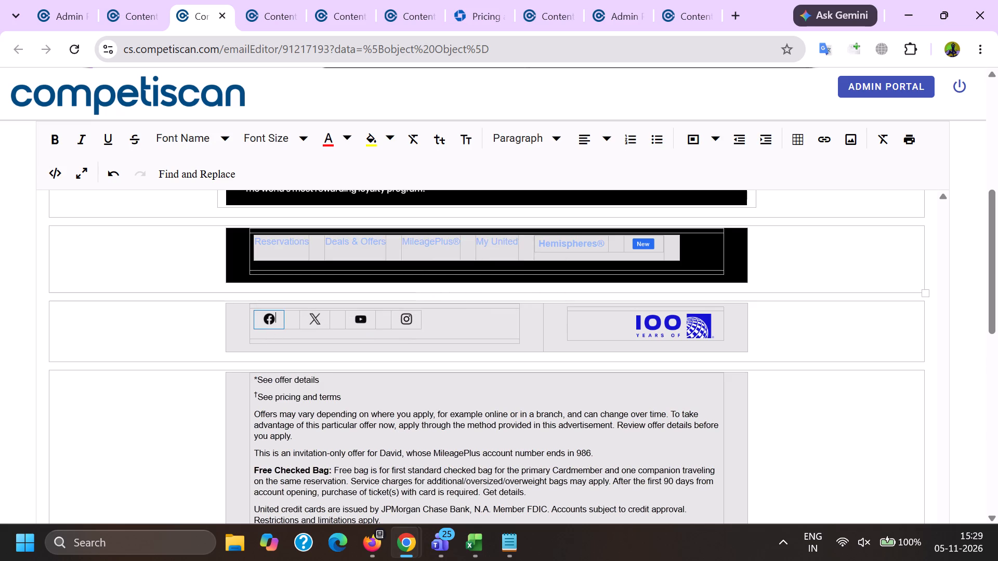
Delete the recipient's first name and the ending account digits from the invitation-only offer sentence in the fine print.
double_click(387, 450)
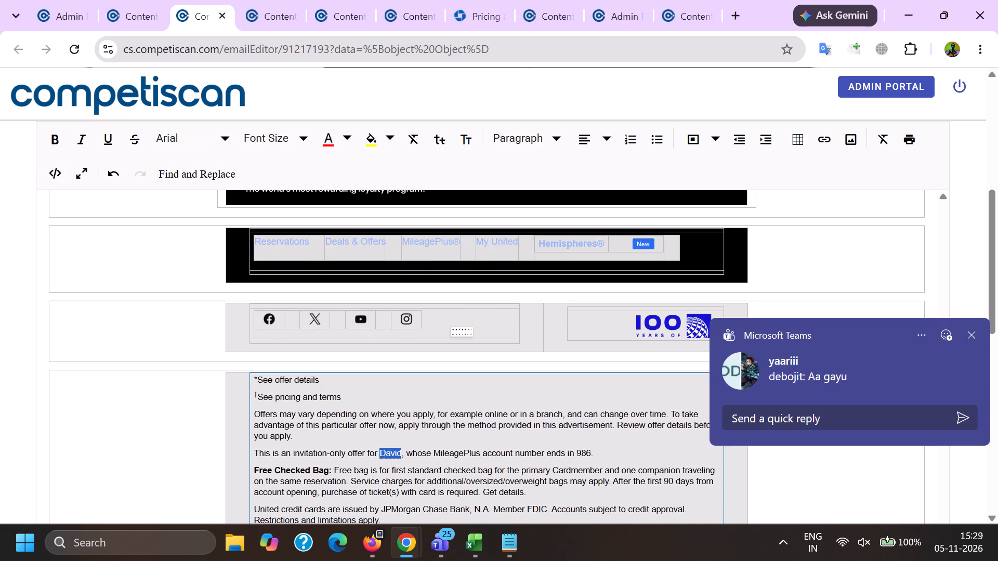
key(ctrl+c)
key(BackSpace)
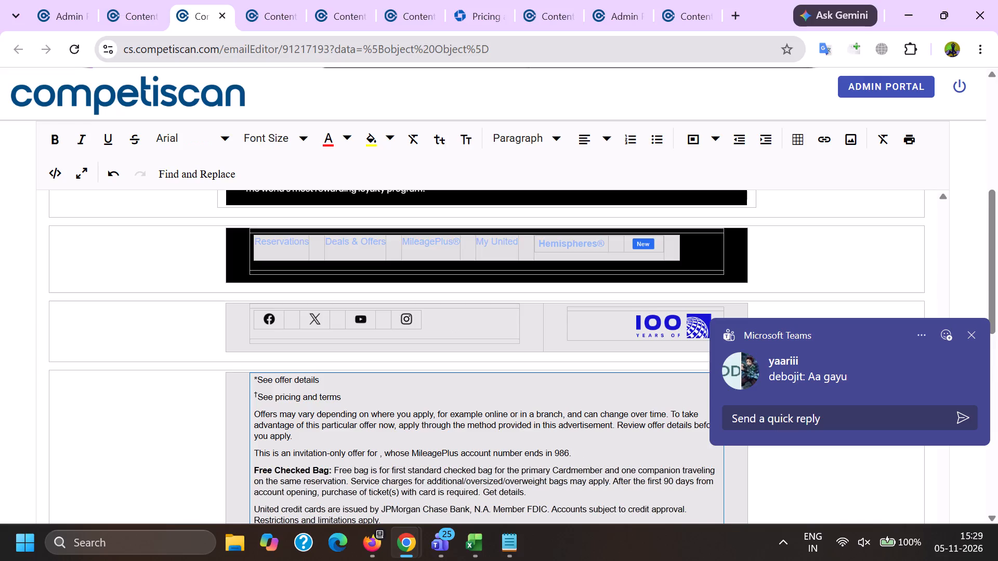
scroll(484, 296, down, 2)
double_click(568, 292)
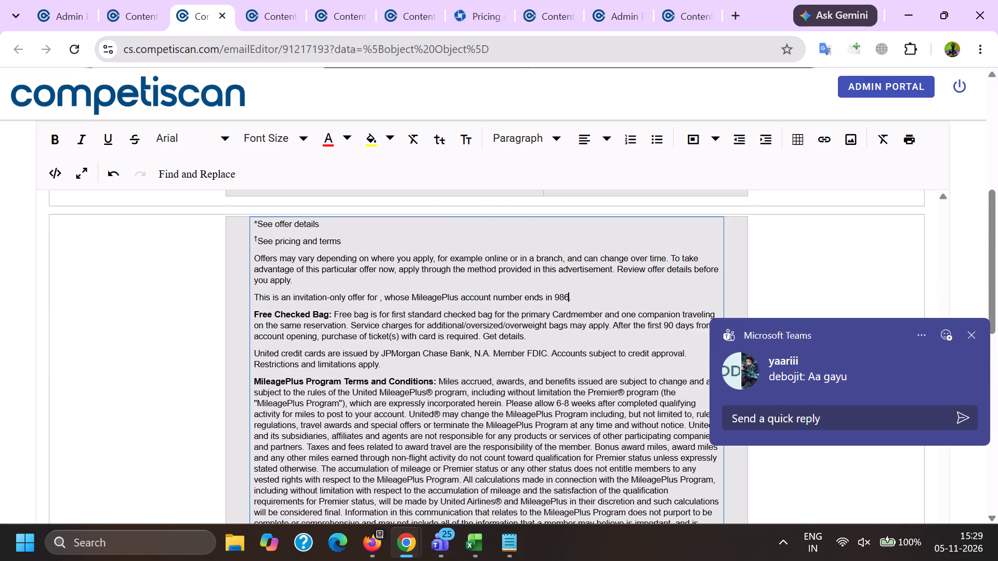
double_click(560, 297)
key(ctrl+c)
key(BackSpace)
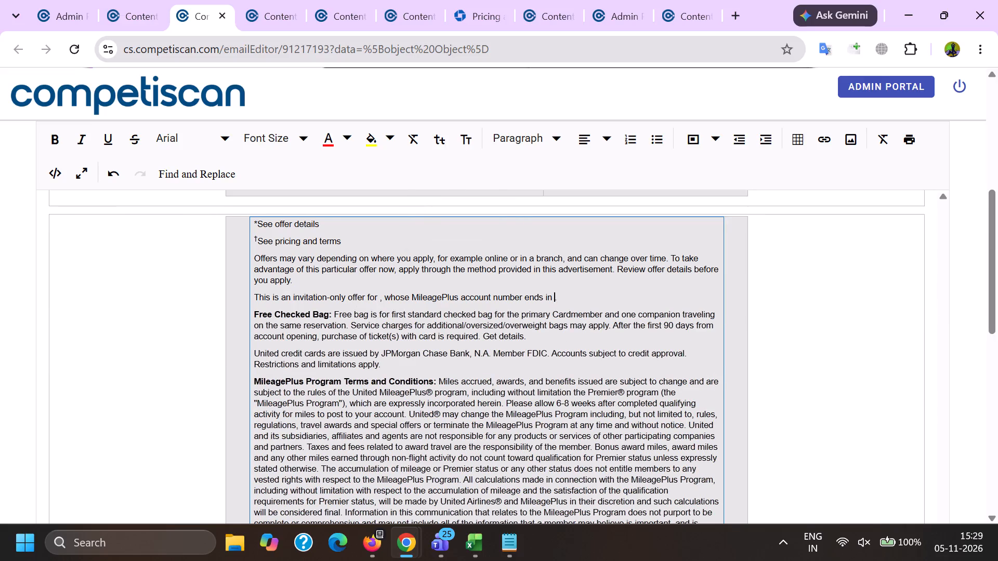
Select a short stretch of text further down the email's fine print.
scroll(361, 317, down, 5)
scroll(360, 383, down, 2)
drag(255, 315, 311, 317)
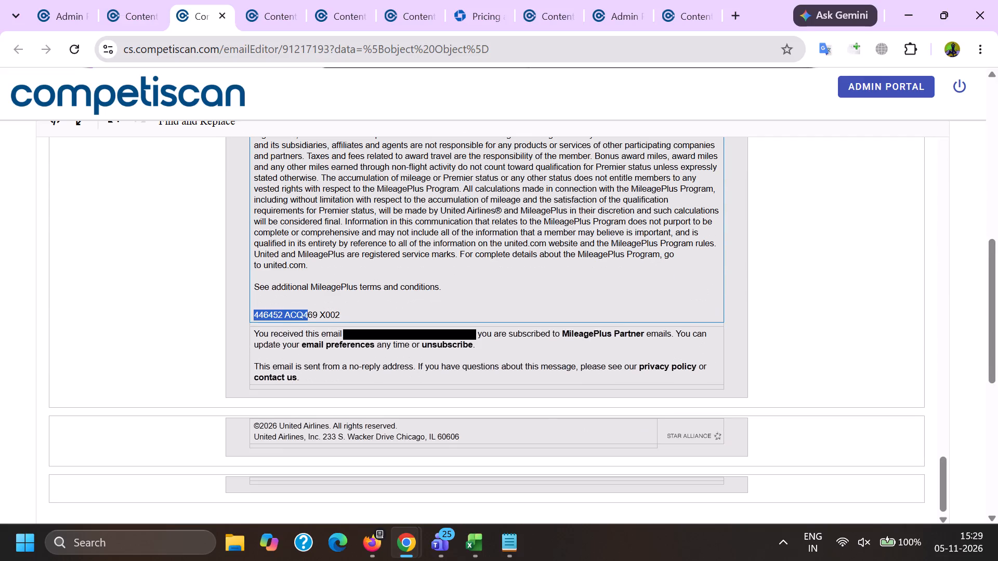
Delete the code line "446452 ACQ469 X002" below the MileagePlus terms and conditions in the fine print.
drag(311, 317, 340, 315)
key(BackSpace)
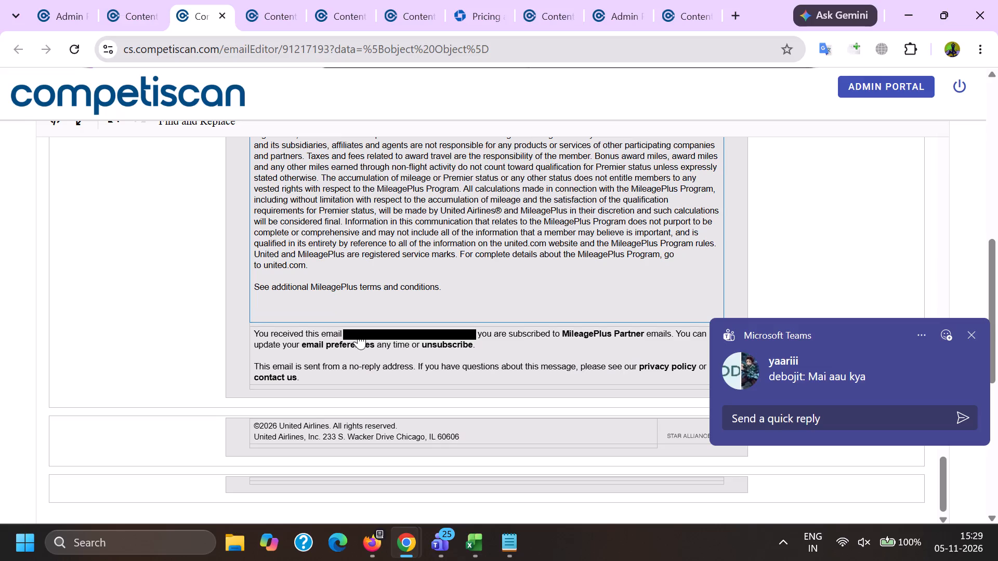
Delete the recipient's email address from the "You received this email" sentence.
drag(352, 333, 436, 336)
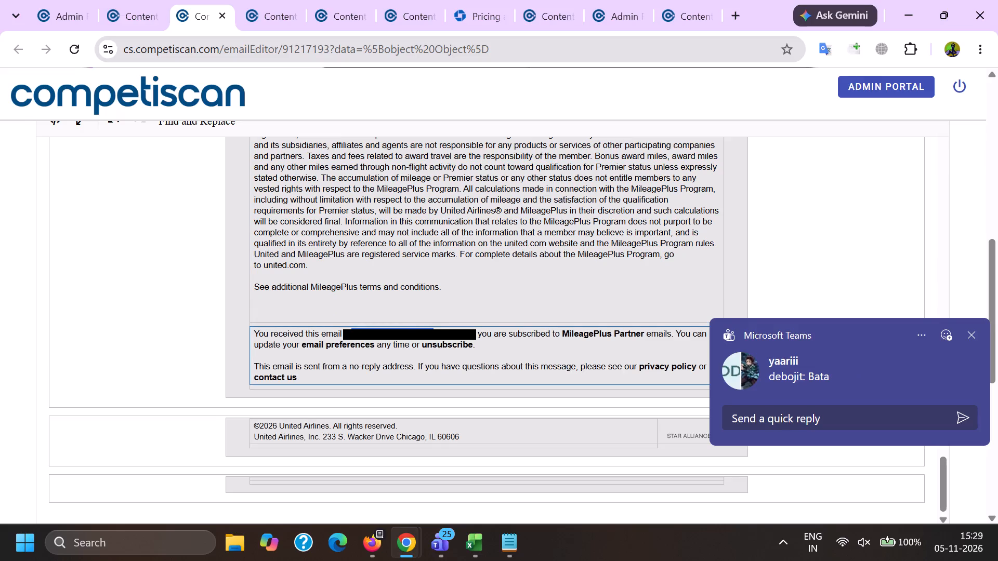
drag(436, 336, 438, 336)
key(BackSpace)
Remove the hyperlinks from "unsubscribe", "email preferences" and "contact us" in the closing subscription notice.
click(385, 344)
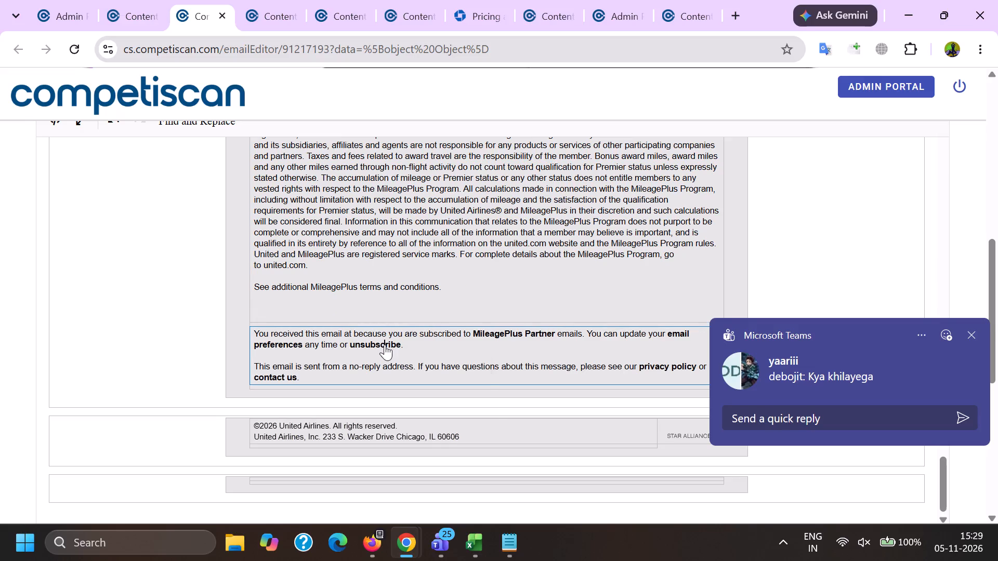
click(482, 379)
click(281, 349)
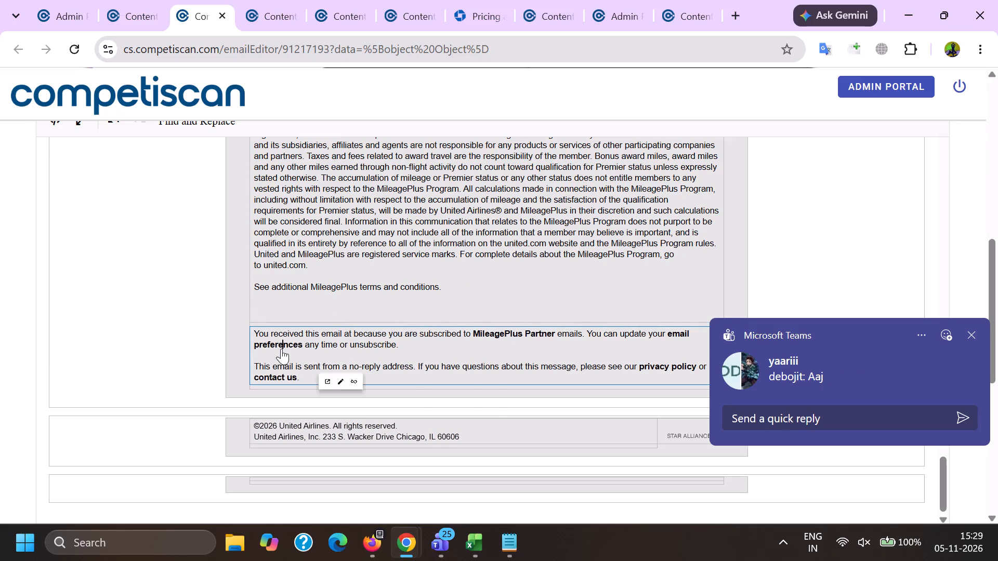
click(279, 345)
click(368, 370)
scroll(610, 316, down, 2)
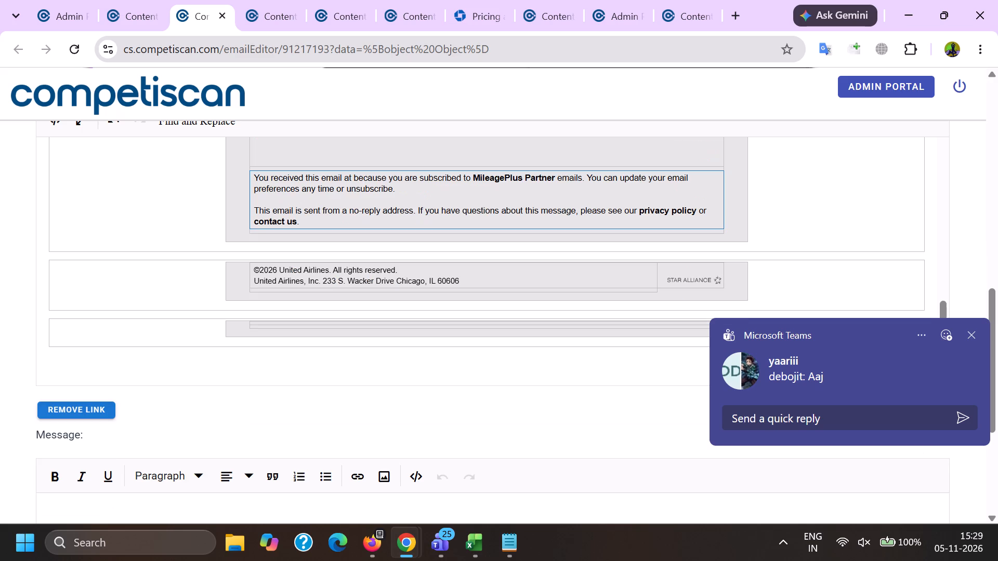
click(288, 223)
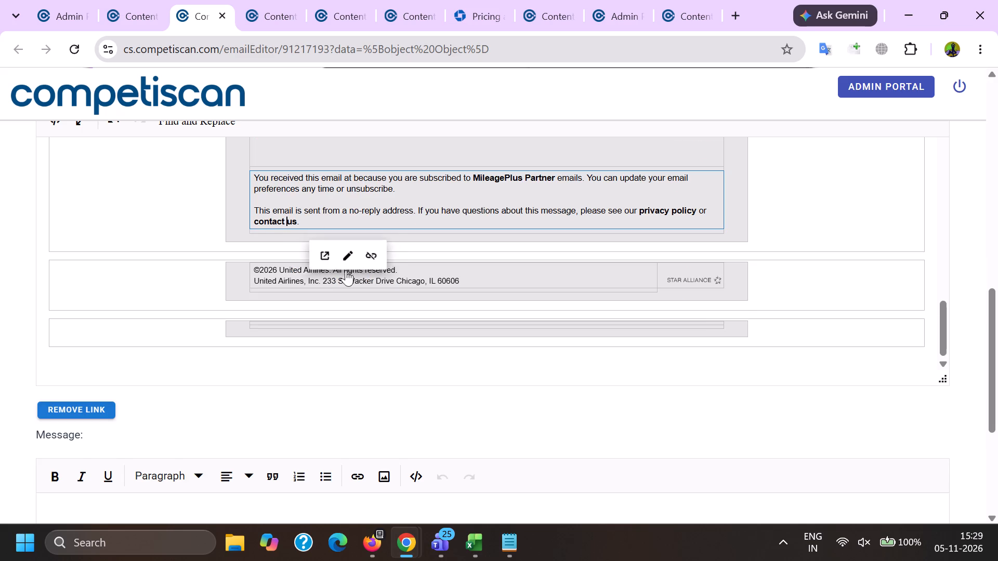
click(376, 256)
Save the product info of the edited email and confirm the save.
scroll(370, 235, down, 12)
click(366, 383)
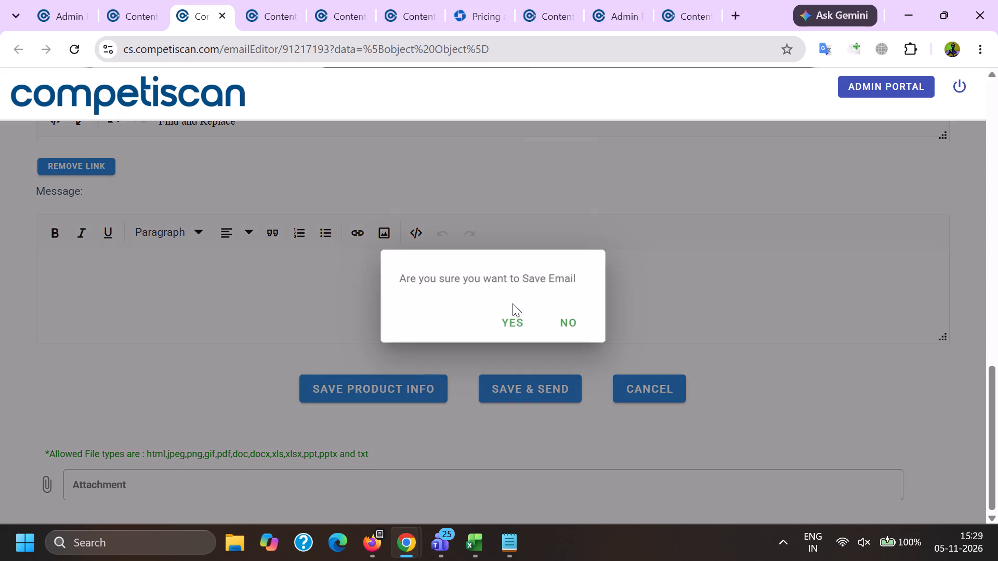
click(517, 318)
Close the three email editor tabs following email 91217193 and the Chase pricing information tab.
click(264, 0)
click(186, 0)
click(274, 25)
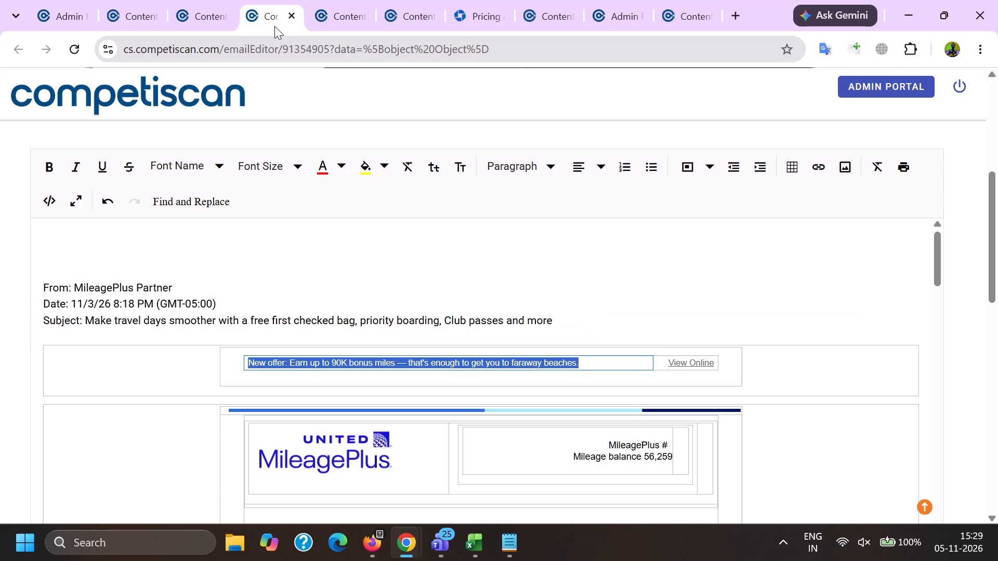
click(285, 18)
click(287, 12)
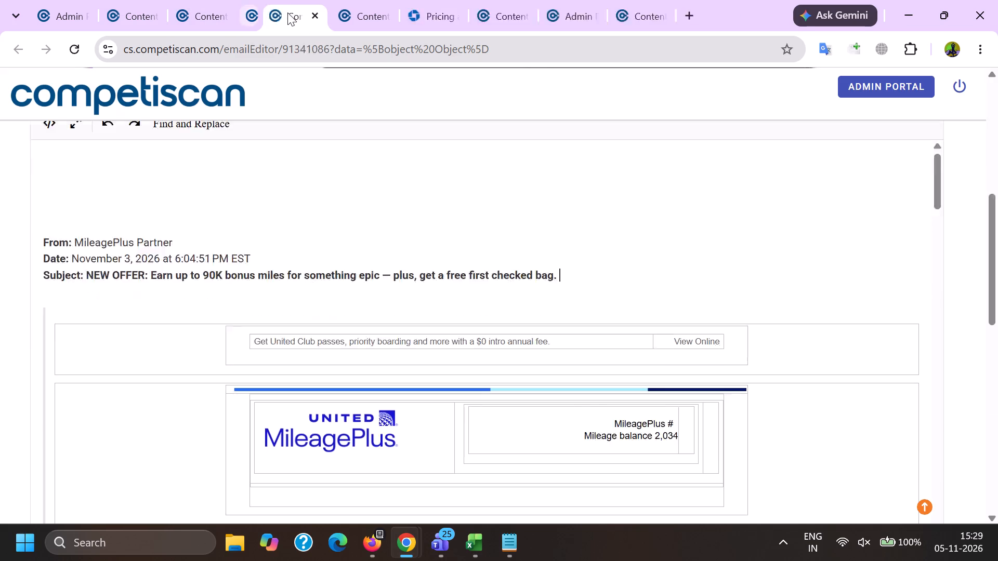
click(287, 12)
click(287, 13)
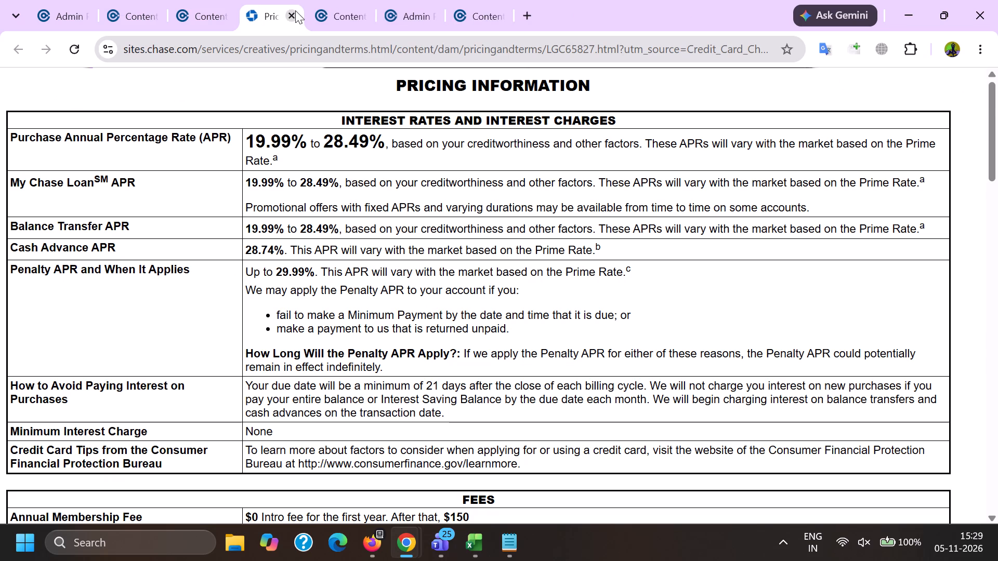
click(295, 10)
Return to the editor for email 91217193 and open its product management form.
click(176, 0)
drag(0, 286, 14, 265)
click(71, 115)
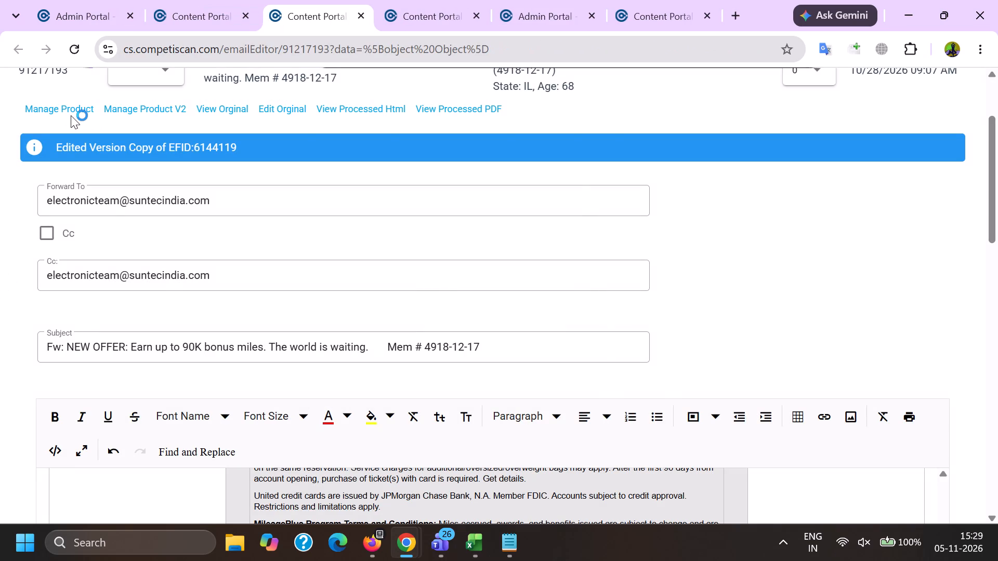
Go back to the edited email and review its header and opening section from the top.
key(alt+Tab)
scroll(201, 161, down, 5)
click(161, 265)
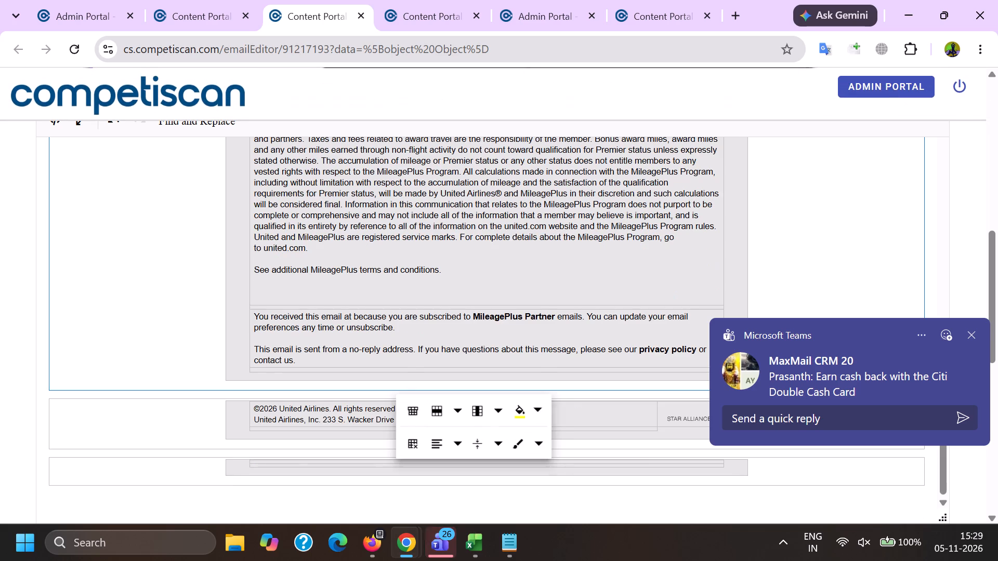
key(Page_Up)
key(Page_Up)
key(Page_Up)
key(Page_Up)
key(Page_Up)
key(Page_Up)
key(Page_Up)
key(Page_Up)
key(Page_Up)
key(Page_Up)
key(Page_Up)
key(Page_Up)
key(Page_Up)
key(Page_Up)
key(Page_Up)
key(Page_Up)
key(Page_Up)
key(Page_Up)
key(Page_Up)
key(Page_Up)
scroll(161, 263, down, 6)
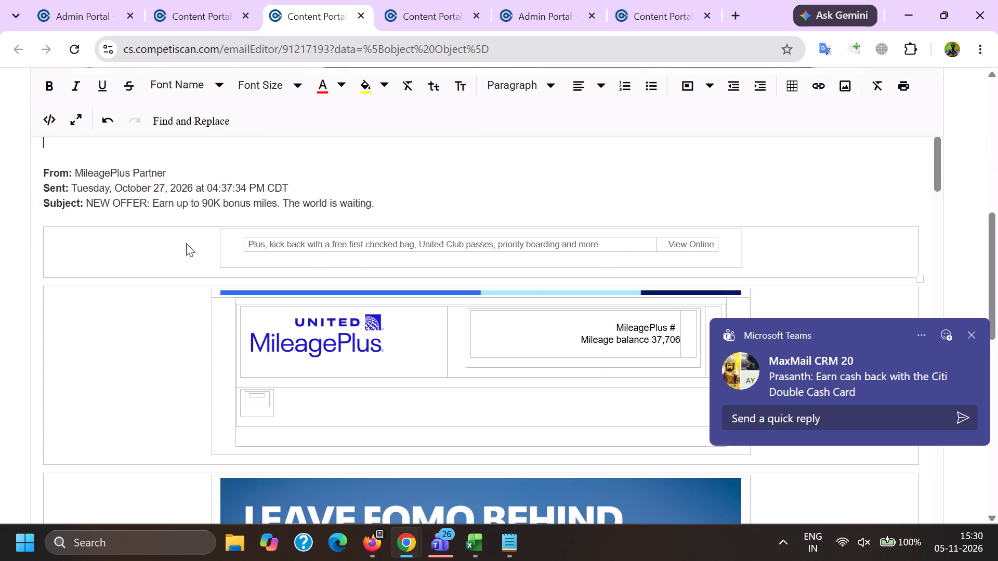
scroll(263, 309, up, 3)
Switch back to the product form and go to its offer expiry date and company fields.
key(alt+Tab)
scroll(262, 223, down, 4)
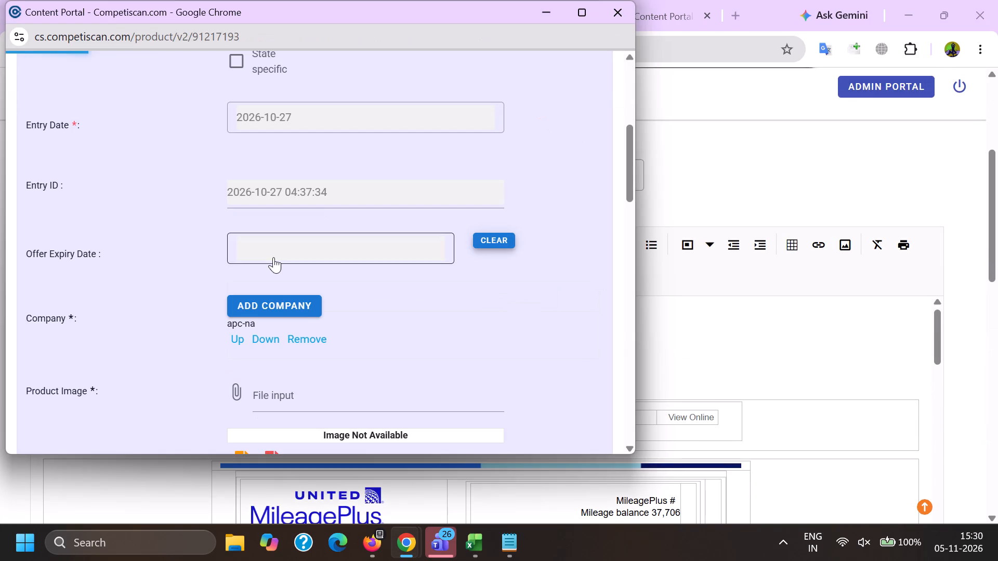
Remove the apc-na company from the product entry for 91217193 and search companies for "chase".
click(318, 337)
click(303, 304)
key(c)
key(h)
key(a)
text(se)
Open a new Affinity/Association entry and paste the copied account digits into its search field.
scroll(307, 297, down, 3)
click(336, 220)
click(379, 261)
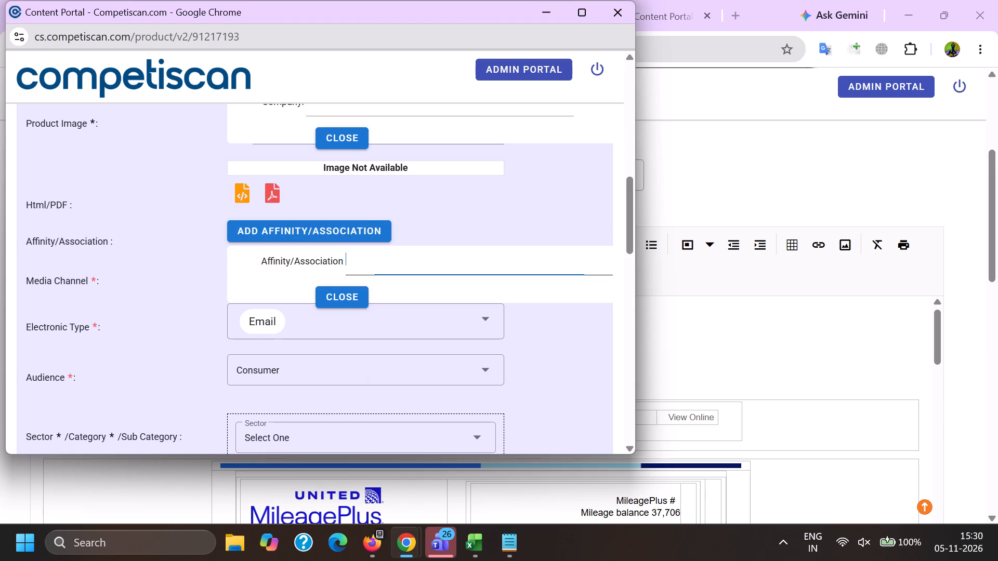
key(ctrl+v)
Add Chase as the company and use its logo as the product image.
scroll(326, 340, up, 3)
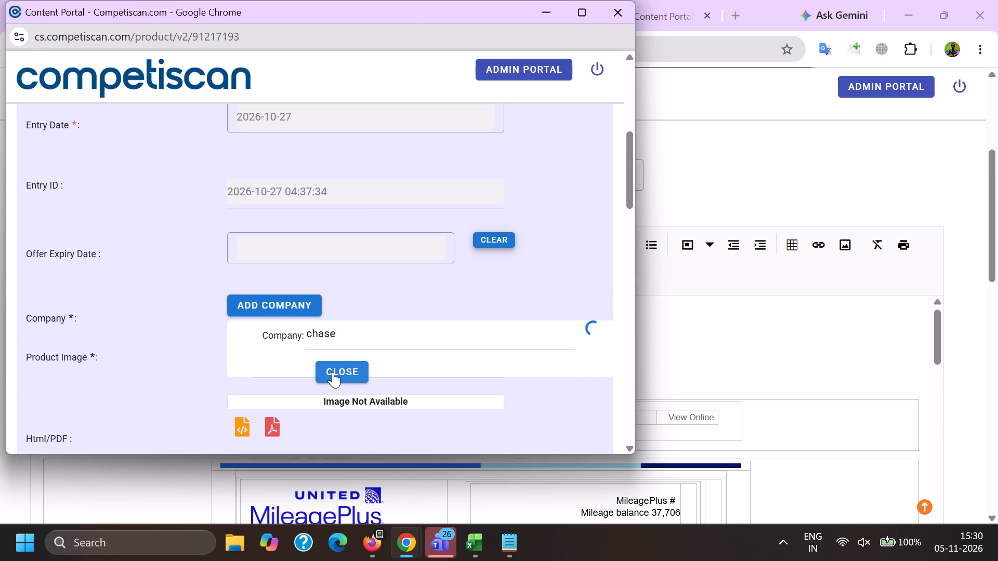
click(333, 372)
click(267, 340)
Find the offer deadline in the email text and set the Offer Expiry Date to 2026-11-15.
key(alt+Tab)
scroll(384, 386, down, 4)
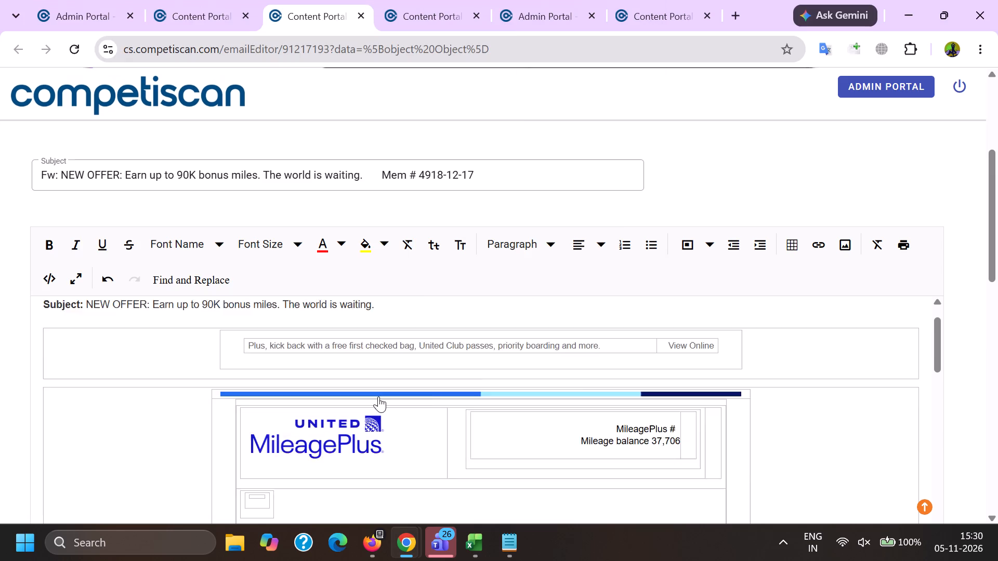
scroll(378, 396, down, 9)
scroll(378, 380, up, 3)
scroll(379, 381, down, 9)
scroll(381, 380, up, 2)
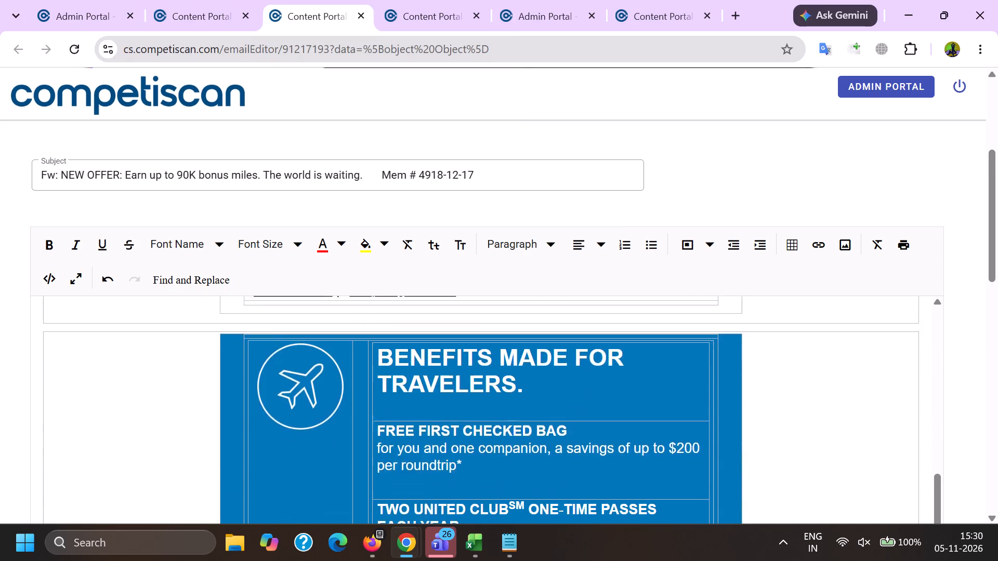
key(alt+Tab)
click(304, 234)
click(312, 259)
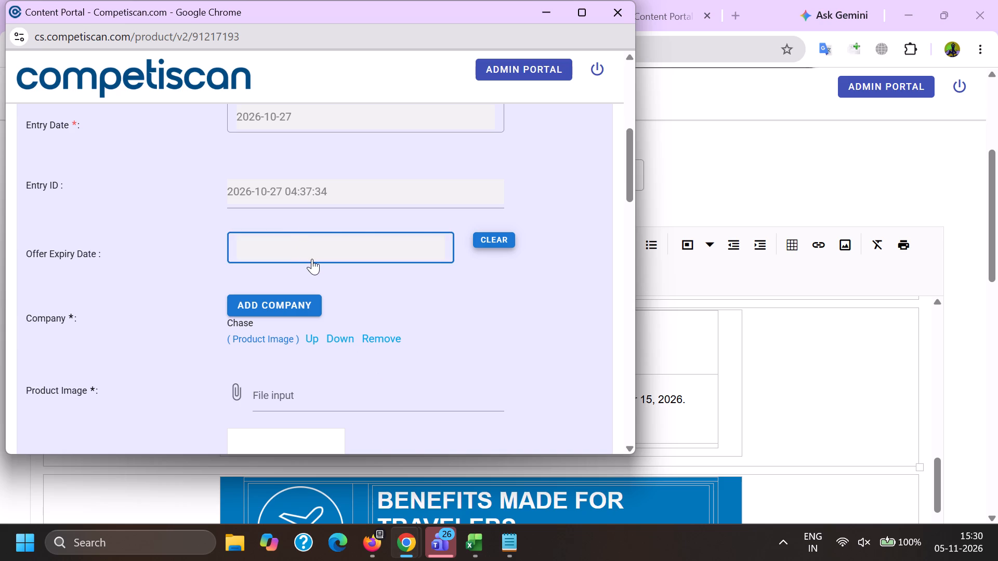
click(260, 311)
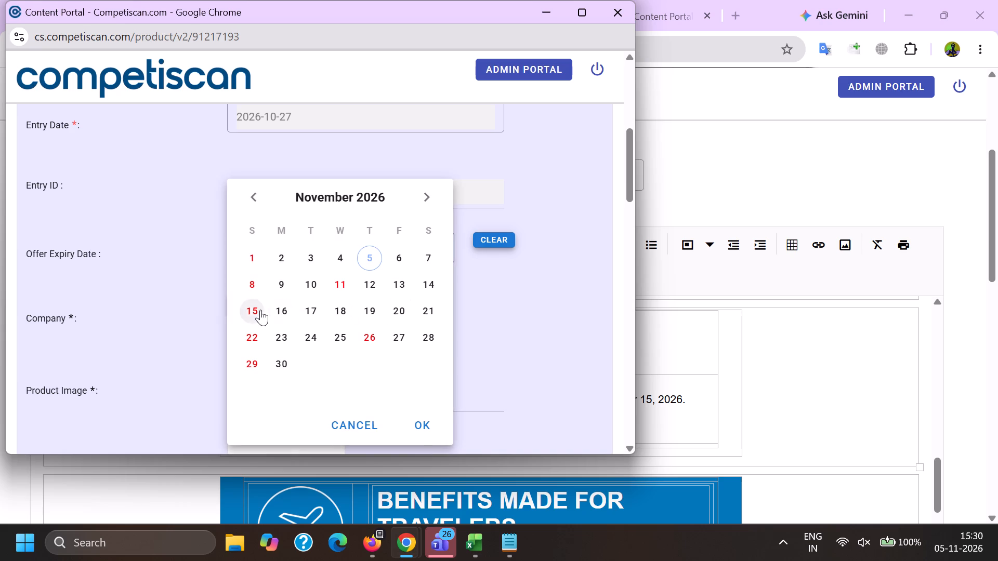
click(425, 419)
Search companies for "united airlines" and add United Airlines, Inc as the second company.
scroll(358, 275, down, 1)
click(280, 231)
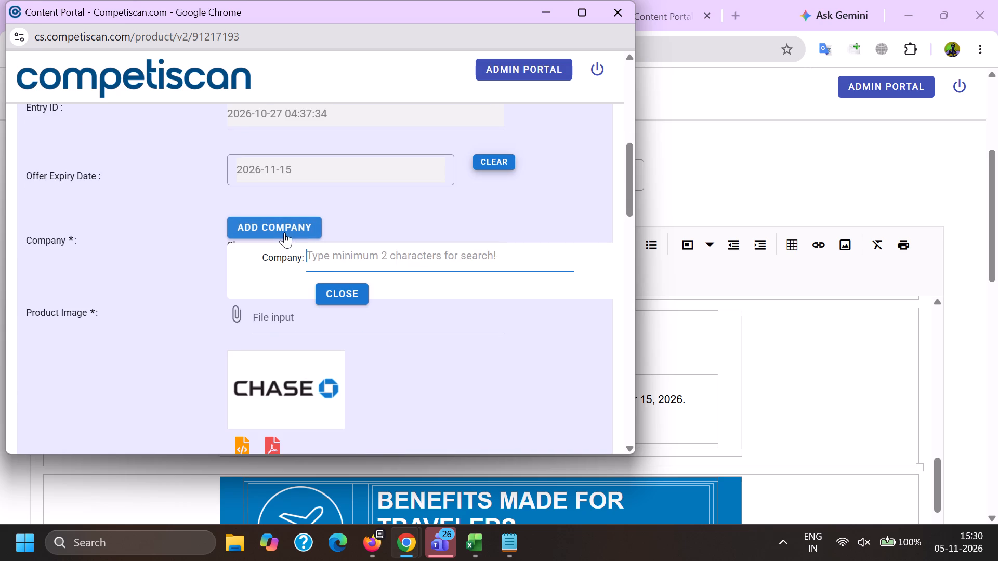
text(un)
text(ite)
text(d)
key(space)
key(a)
text(ir)
text(line)
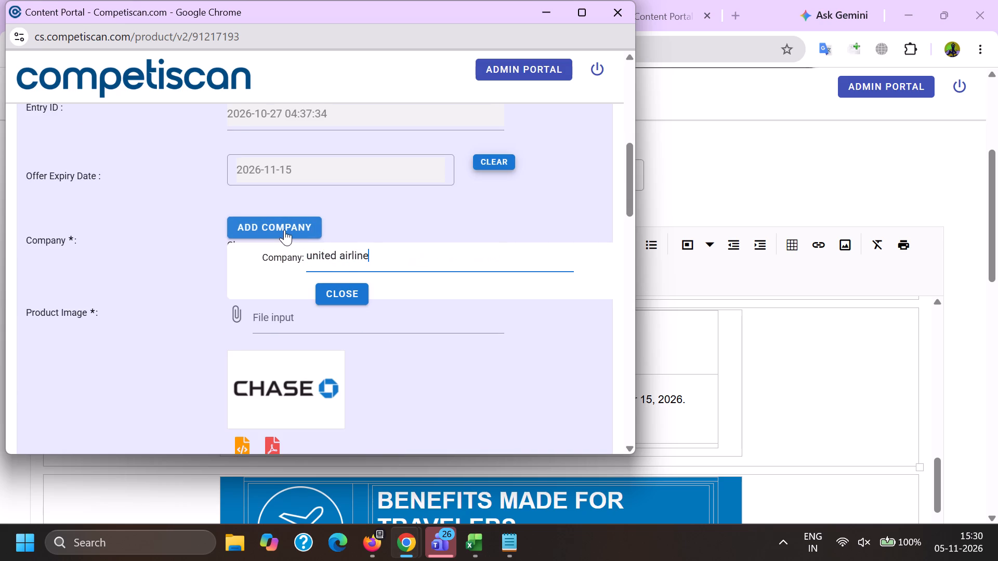
key(s)
click(337, 289)
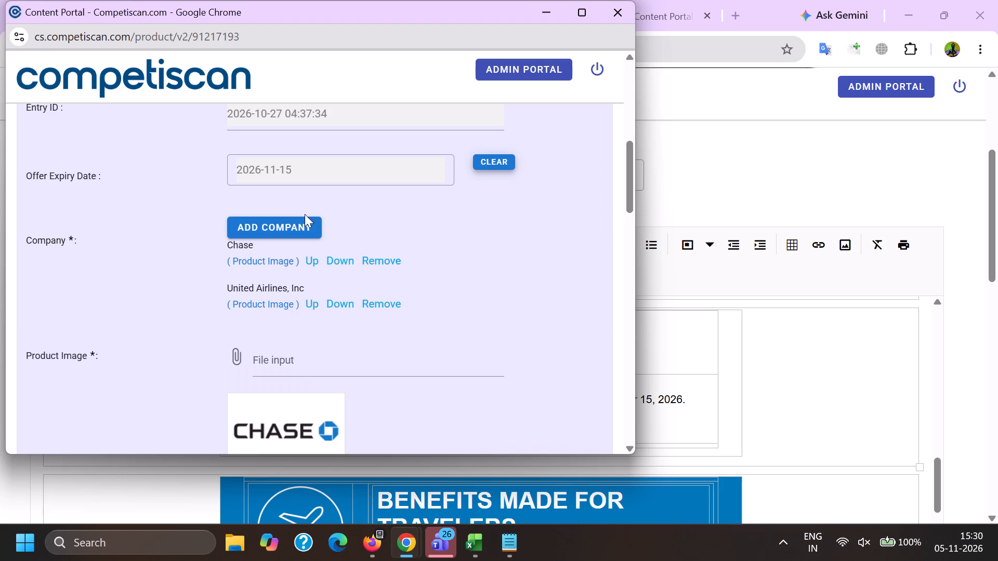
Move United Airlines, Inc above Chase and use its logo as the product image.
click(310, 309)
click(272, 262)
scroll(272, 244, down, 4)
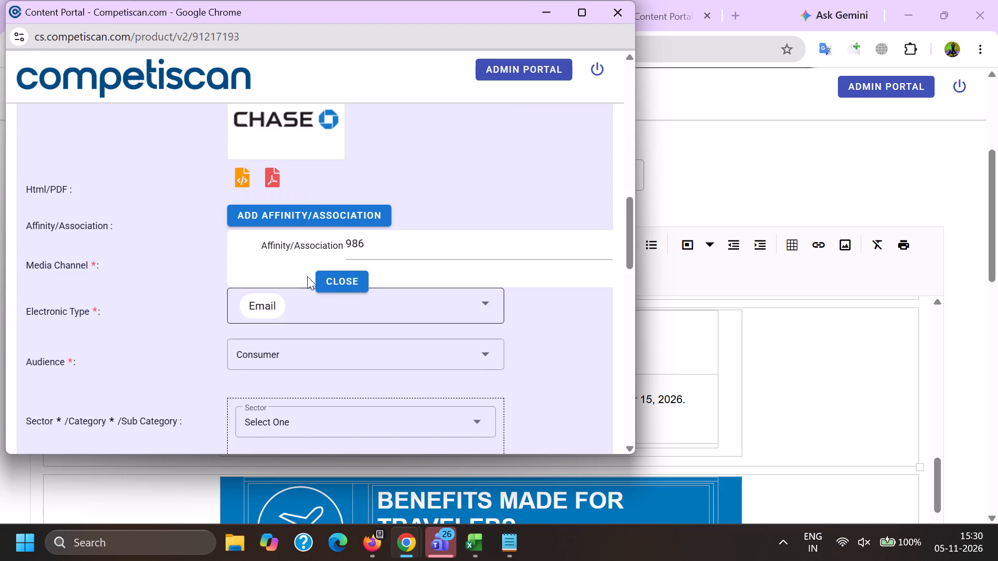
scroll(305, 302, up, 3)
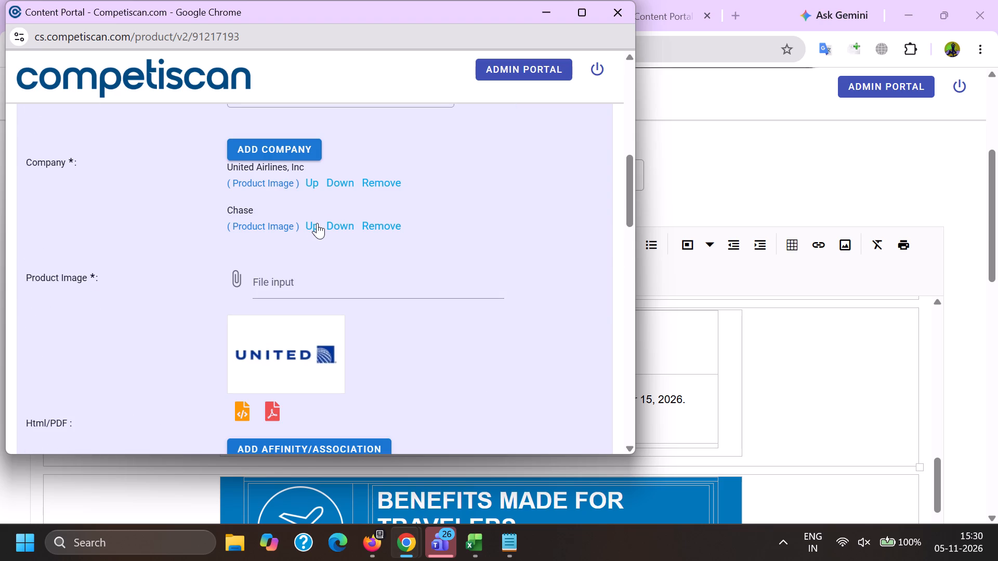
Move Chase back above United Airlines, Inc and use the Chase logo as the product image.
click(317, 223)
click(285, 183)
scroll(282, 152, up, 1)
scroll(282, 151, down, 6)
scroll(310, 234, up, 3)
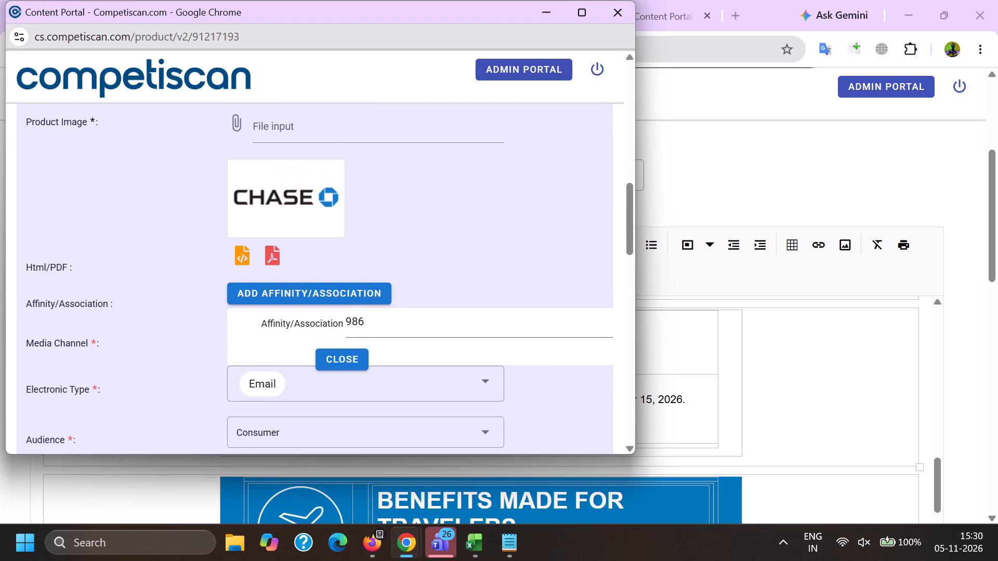
Search affinities for "united airlines" and add United Airlines, Inc (Airline/Travel) as the product's affinity/association.
drag(396, 313, 10, 319)
key(BackSpace)
key(u)
key(n)
key(i)
key(t)
key(e)
key(d)
key(space)
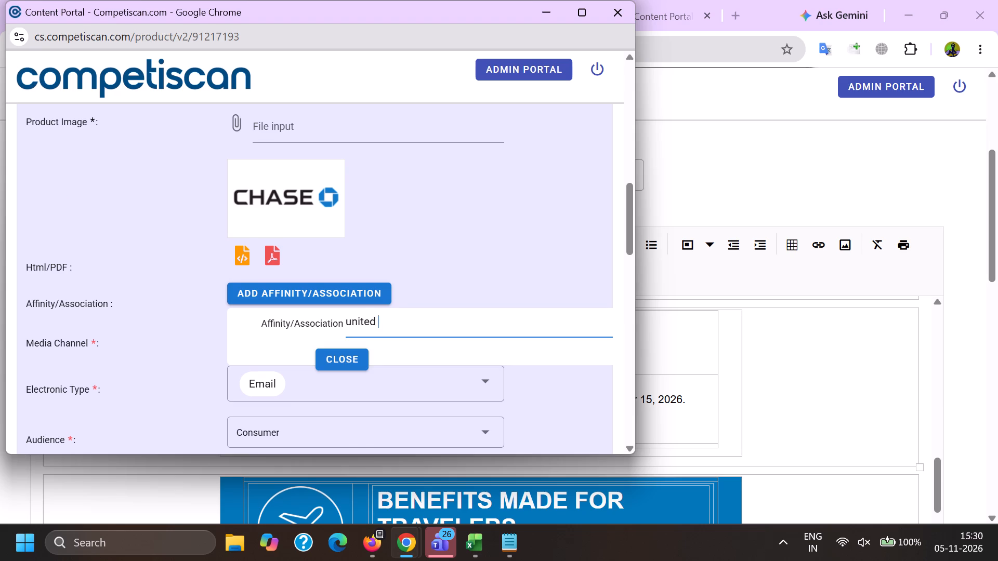
key(a)
text(ir)
text(li)
text(ne)
key(s)
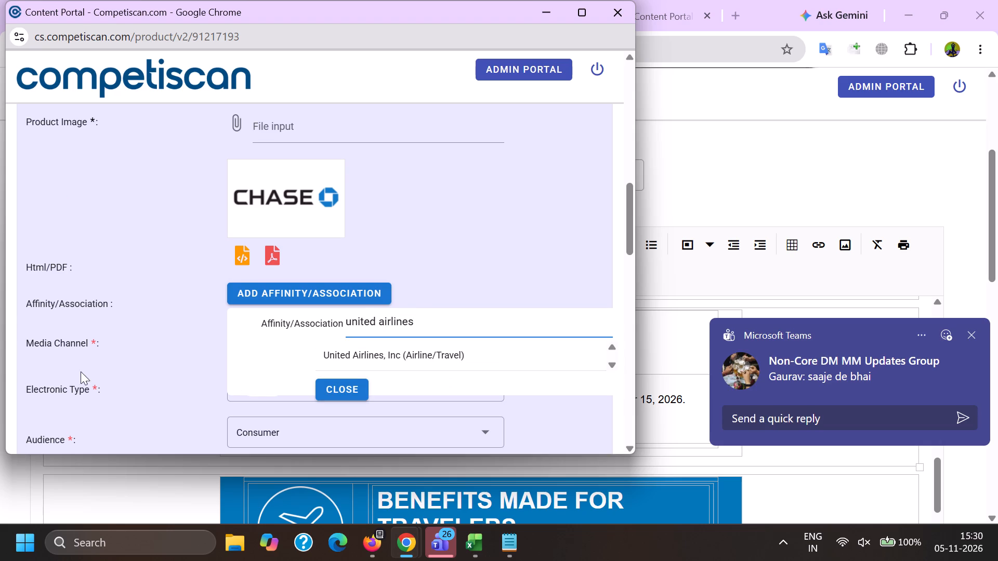
drag(347, 353, 352, 348)
click(348, 355)
Add the classification with sector Travel & Leisure and category Airlines.
scroll(338, 253, down, 4)
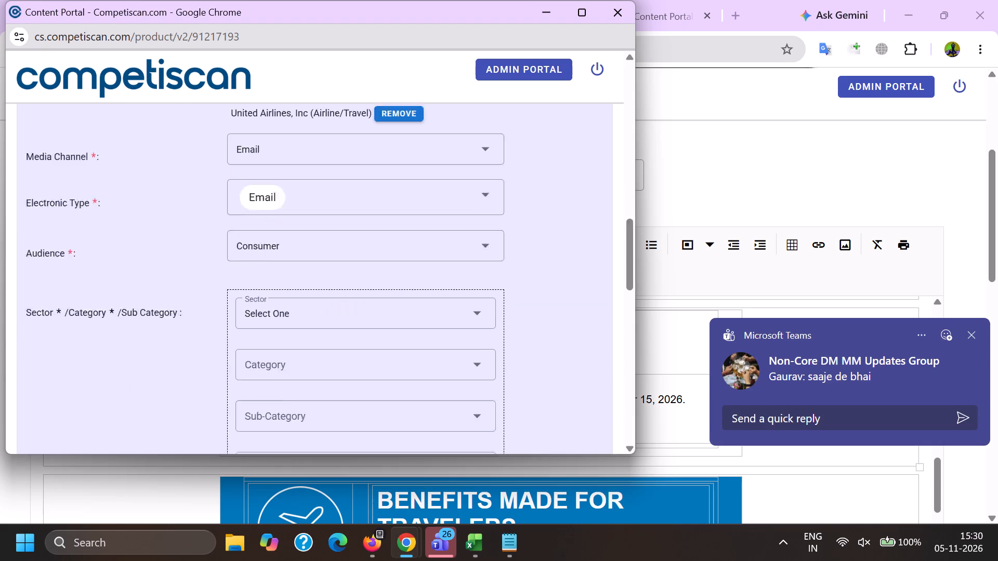
click(284, 211)
scroll(284, 211, down, 7)
click(321, 403)
click(201, 389)
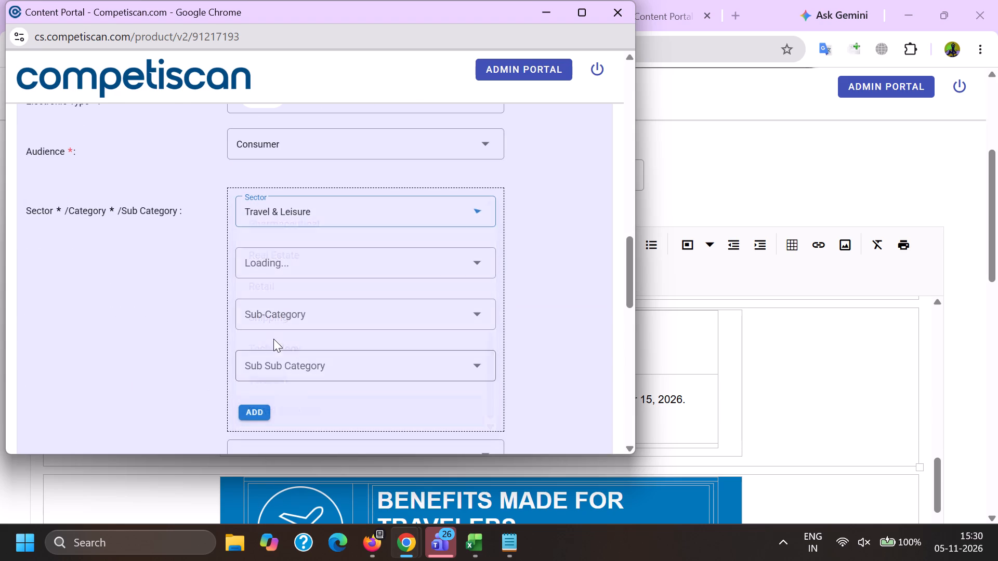
click(264, 267)
click(272, 266)
drag(143, 298, 156, 305)
click(278, 308)
scroll(270, 255, down, 1)
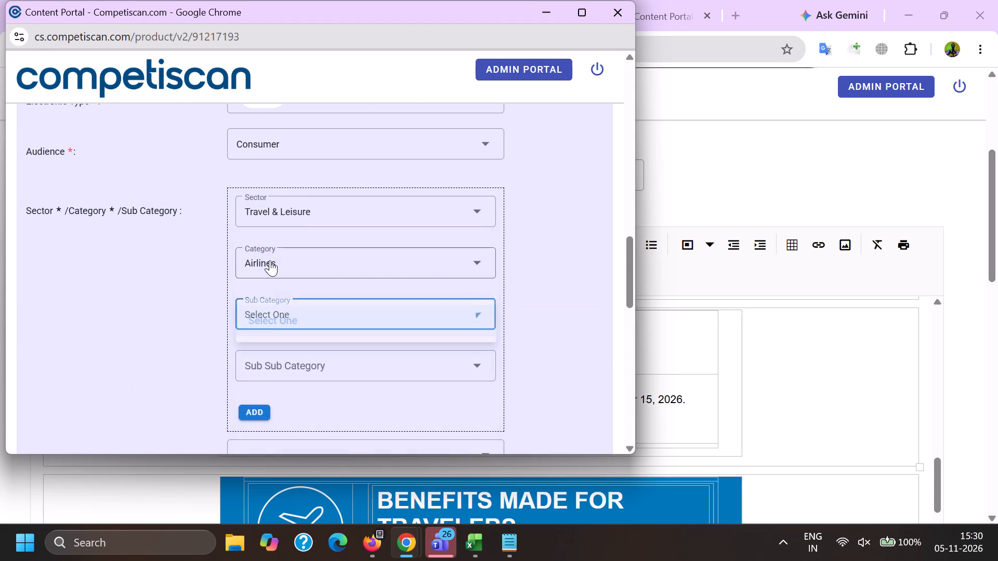
click(170, 352)
click(262, 337)
Add a second classification with sector Credit Cards, category Payment Cards and sub-category Credit Cards.
click(289, 156)
scroll(289, 256, up, 7)
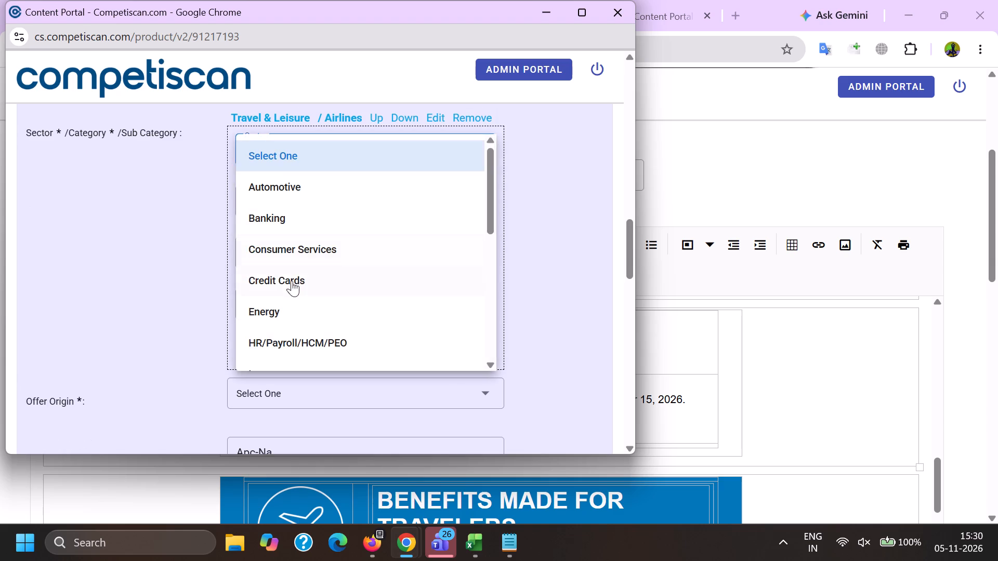
click(292, 280)
drag(162, 266, 174, 265)
click(255, 210)
double_click(265, 263)
scroll(269, 201, down, 2)
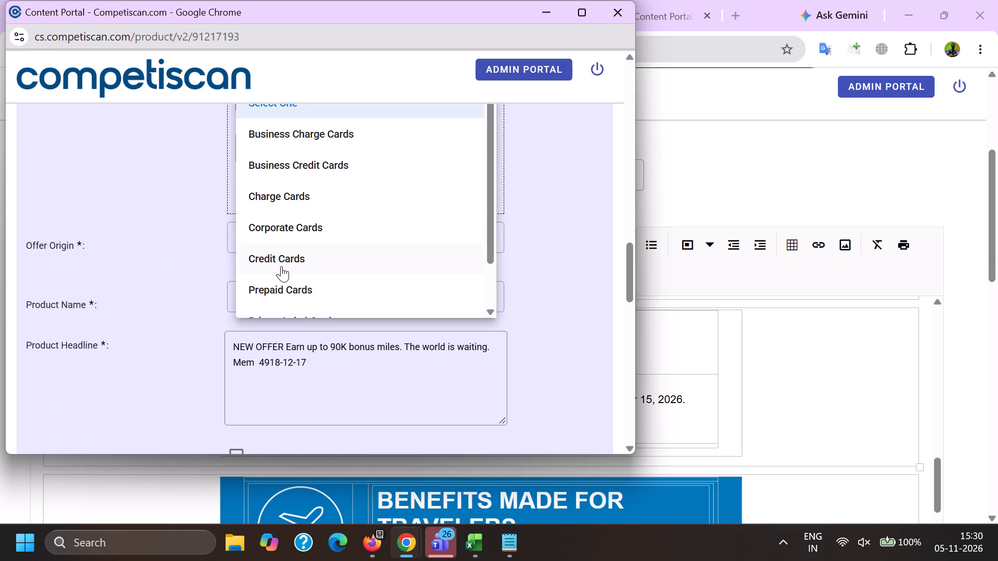
click(281, 264)
click(221, 256)
click(254, 191)
Move the Travel & Leisure / Airlines classification below the Credit Cards one.
scroll(271, 308, up, 4)
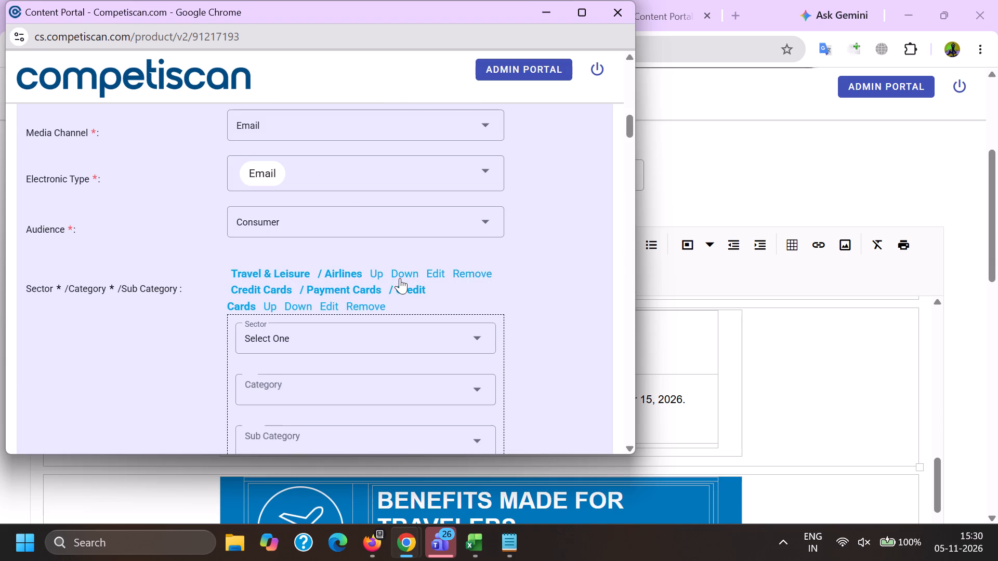
click(401, 273)
Set the Offer Origin to Provider/Bank.
scroll(358, 246, down, 4)
click(286, 269)
double_click(278, 333)
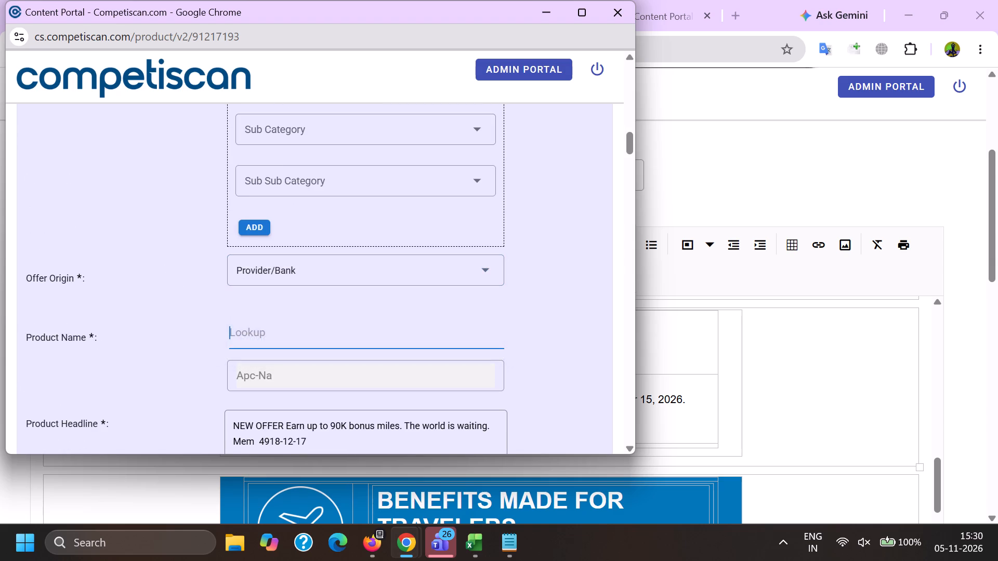
Look up "united exp" and choose United Explorer Card as the product name.
key(ctrl+v)
drag(268, 332, 0, 368)
key(BackSpace)
key(u)
key(n)
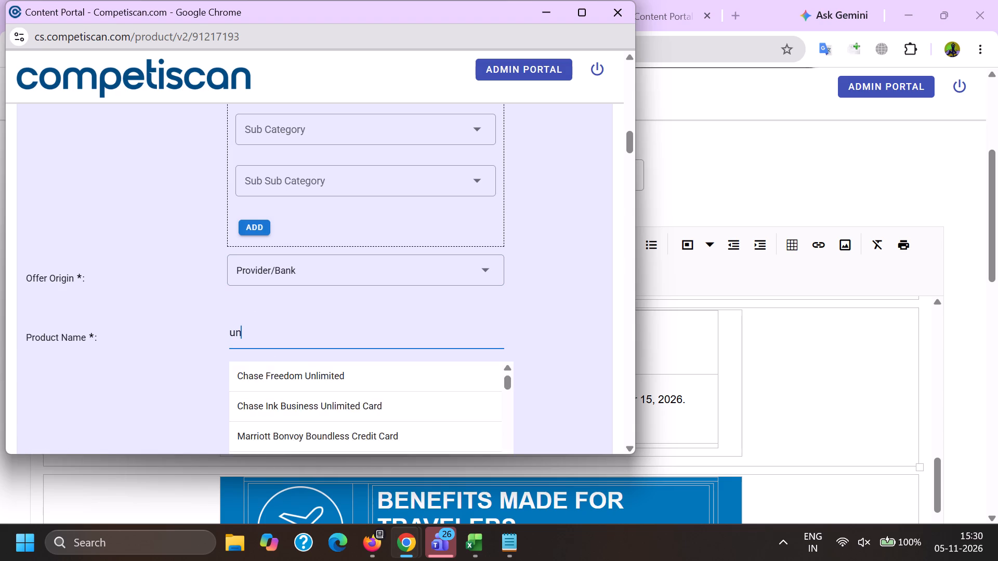
key(i)
text(tye)
key(d)
key(BackSpace)
key(BackSpace)
key(BackSpace)
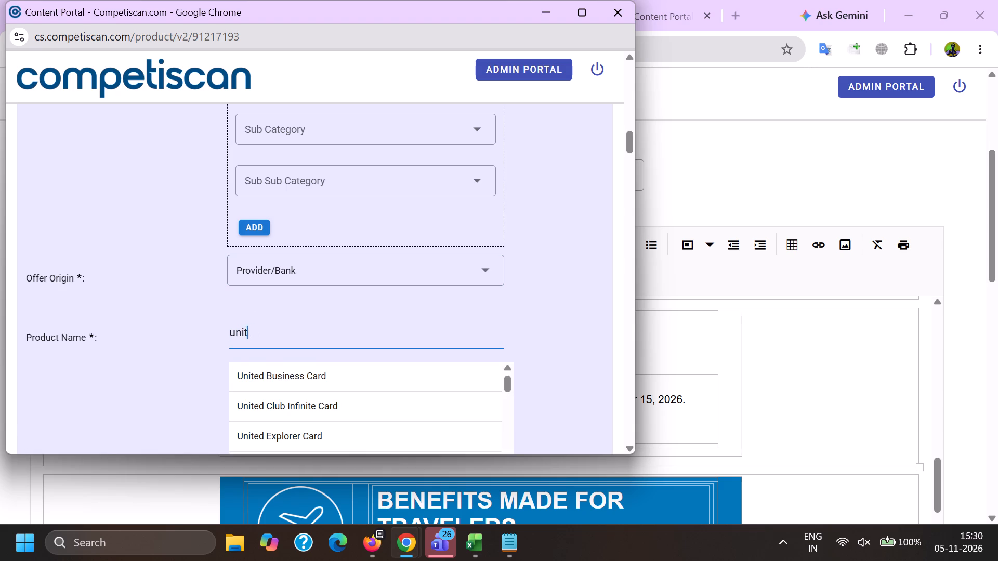
key(BackSpace)
text(ted exp)
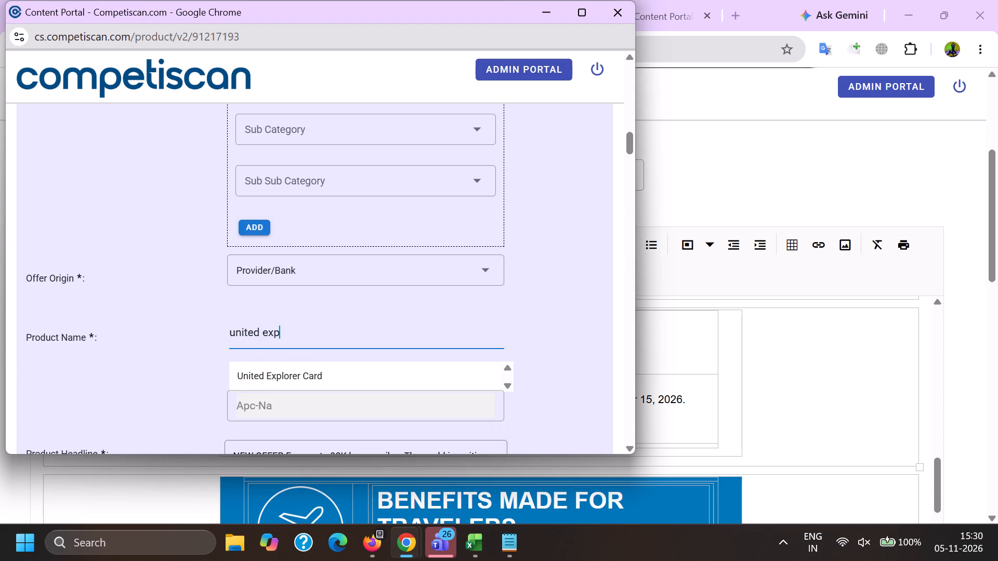
click(316, 375)
Replace the product headline with the email body's subject line, "NEW OFFER: Earn up to 90K bonus miles. The world is waiting.".
scroll(335, 243, down, 2)
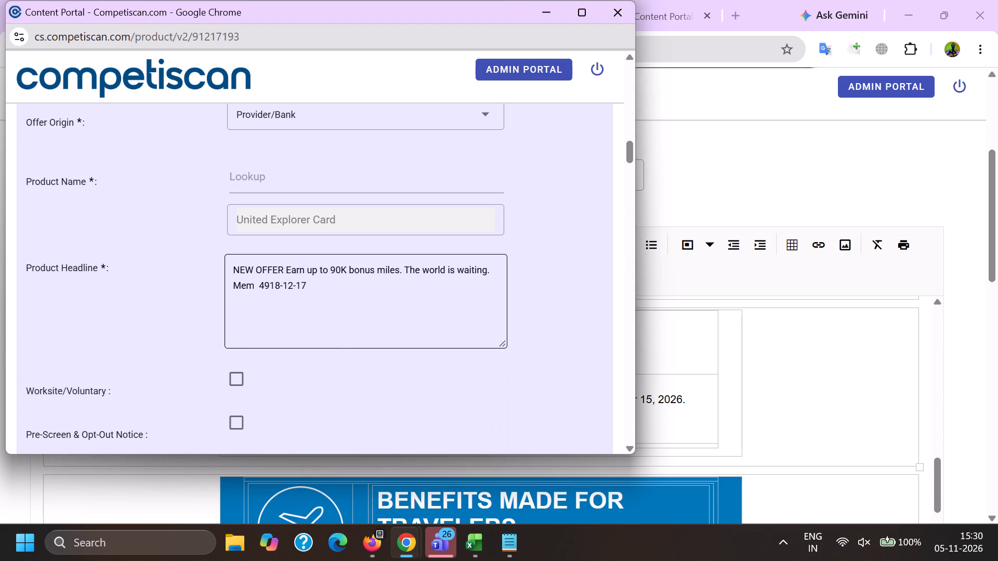
drag(393, 323, 100, 237)
key(BackSpace)
key(alt+Tab)
scroll(167, 373, up, 2)
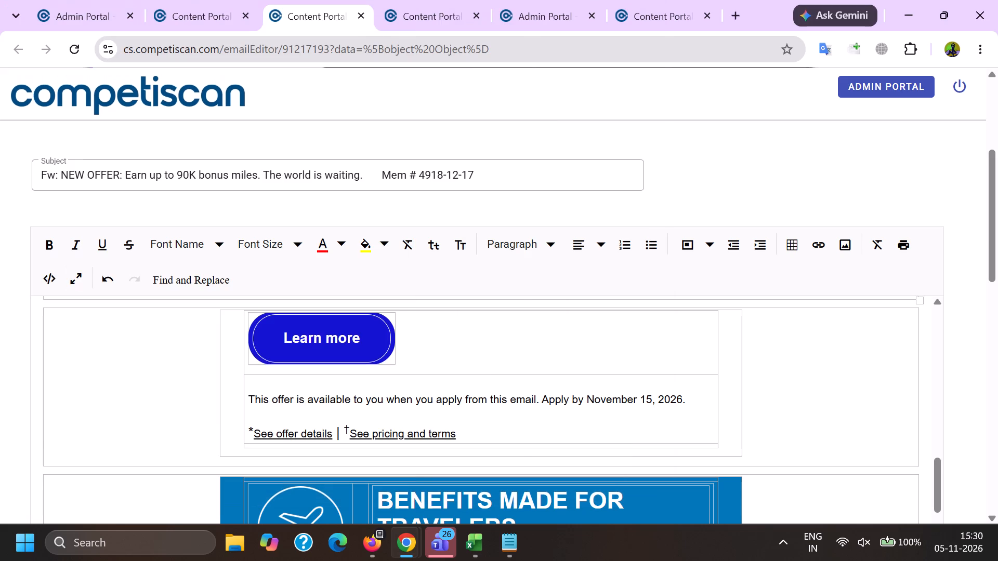
scroll(183, 368, up, 15)
double_click(102, 380)
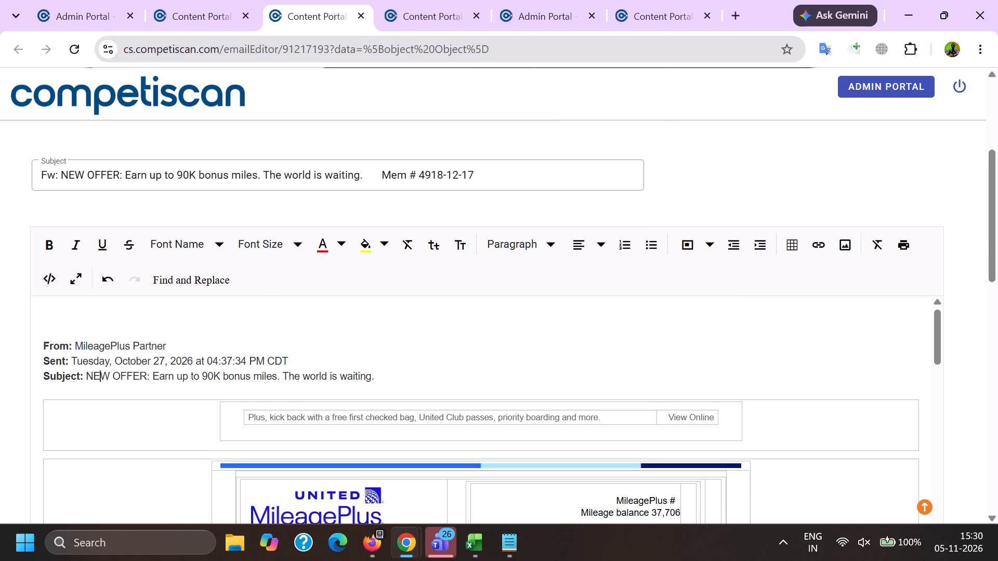
shift+click(399, 376)
key(ctrl+c)
key(alt+Tab)
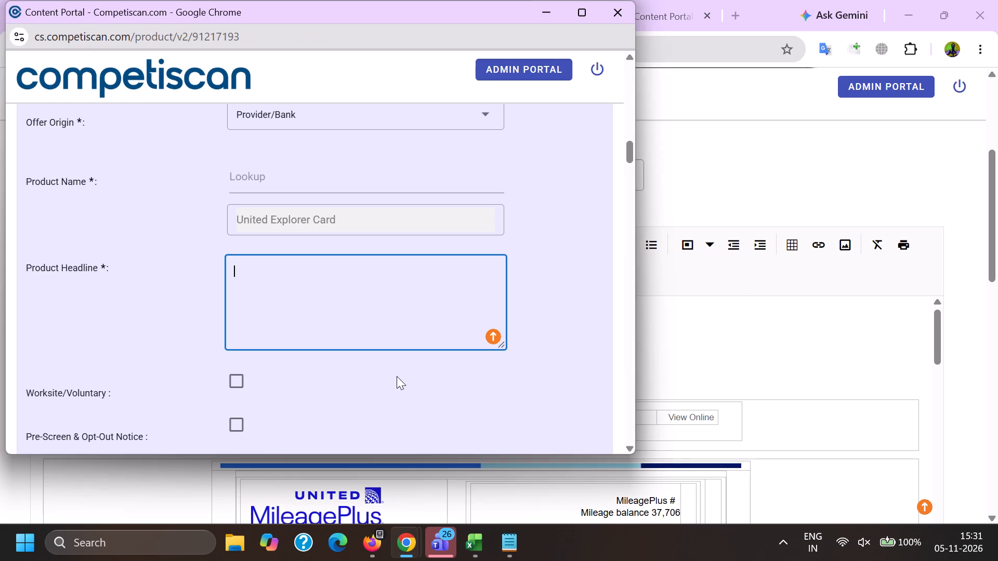
key(ctrl+v)
key(BackSpace)
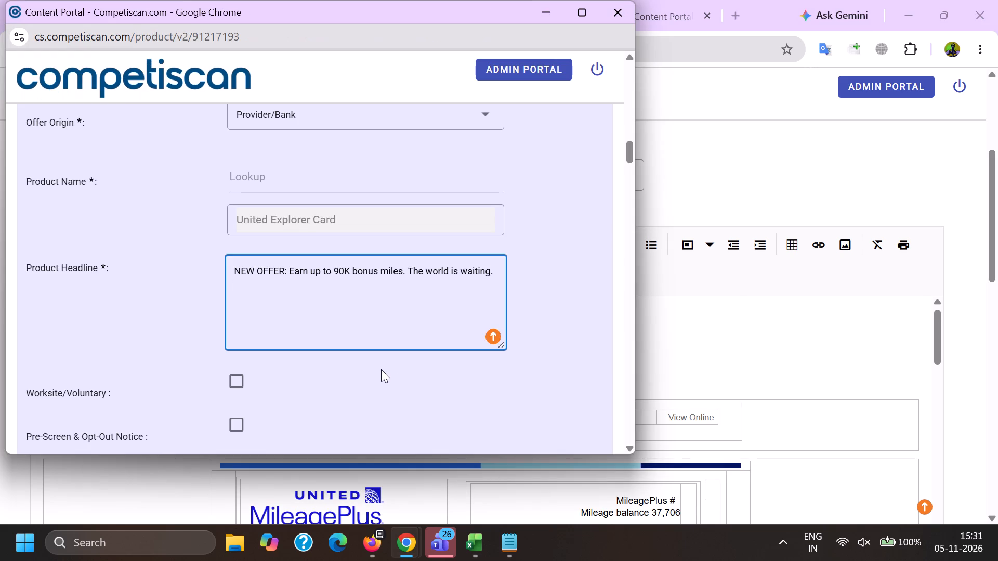
Append the email's preheader sentence, beginning "Plus, kick back with a free first checked bag", to the product headline.
key(space)
key(alt+Tab)
double_click(356, 423)
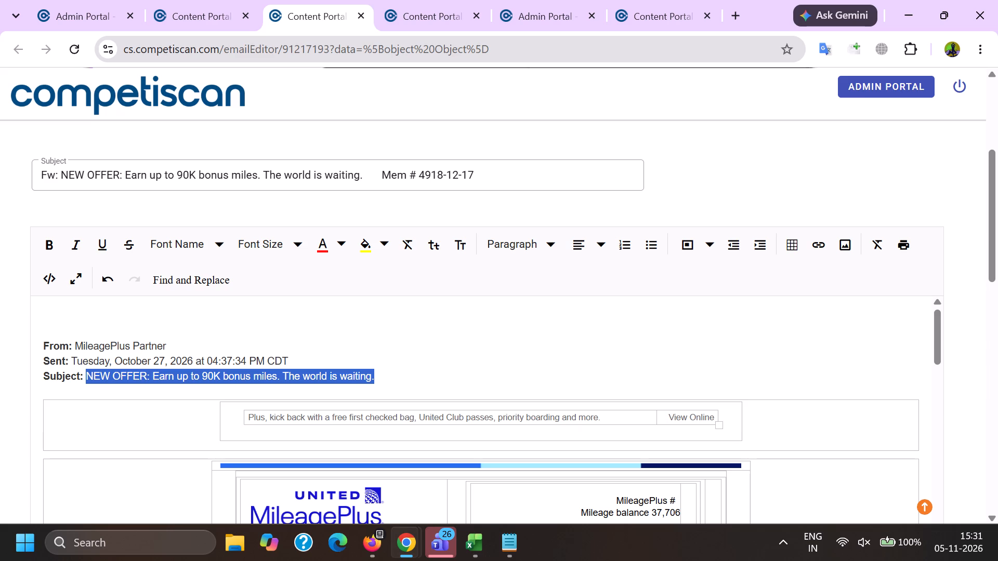
triple_click(351, 414)
key(ctrl+c)
key(alt+Tab)
key(ctrl+v)
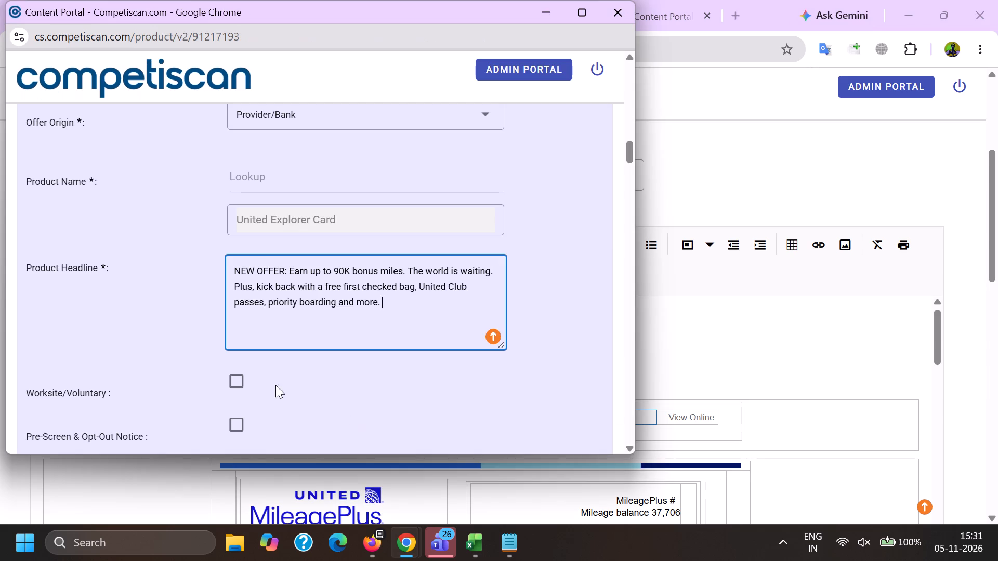
key(BackSpace)
key(BackSpace)
Set the Response Mechanism to URL/Website and the Ancillary Products to Travel Protection/Benefits.
scroll(305, 310, down, 4)
click(286, 319)
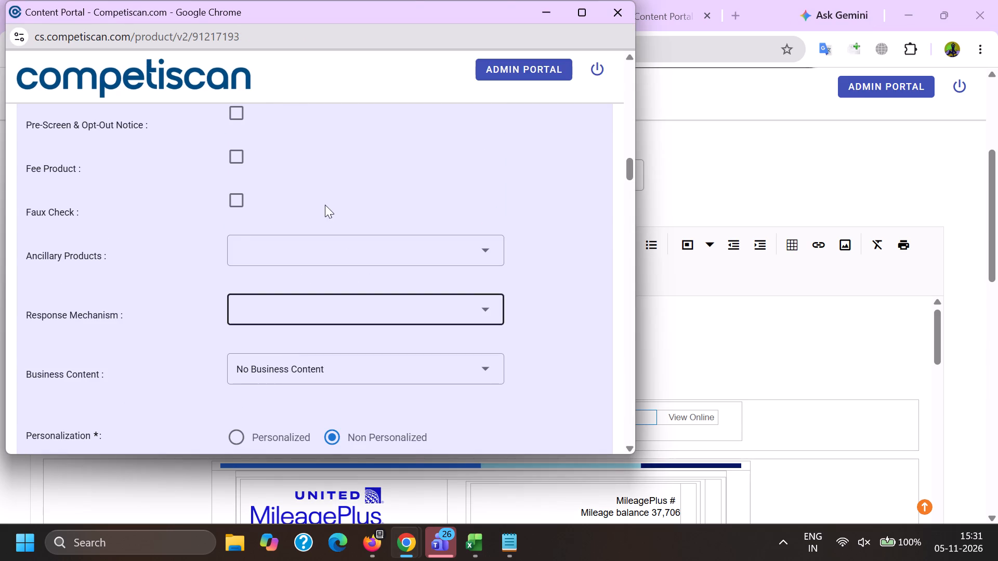
scroll(323, 200, down, 8)
click(296, 431)
drag(96, 392, 116, 383)
click(261, 185)
scroll(261, 185, down, 7)
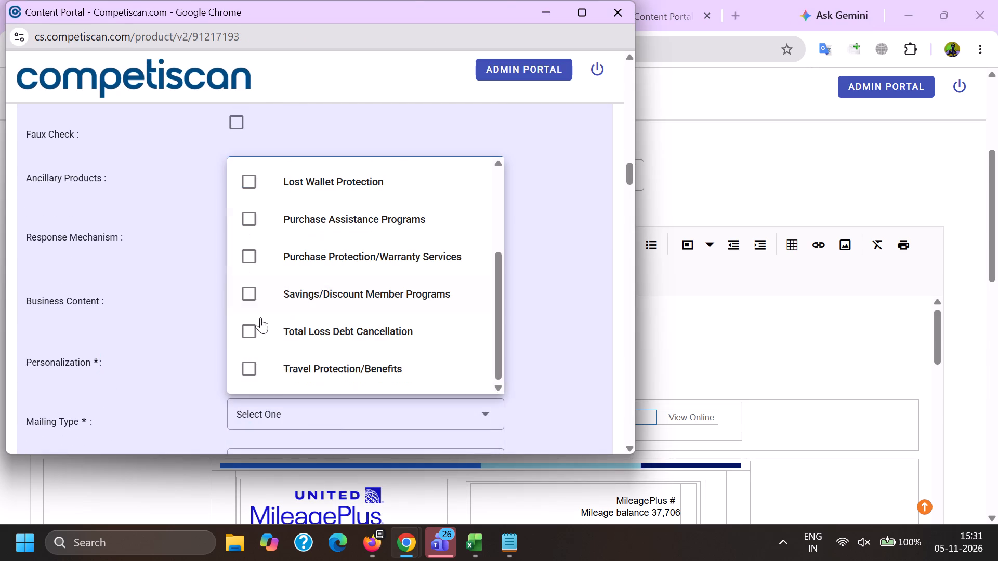
click(285, 366)
click(143, 345)
Mark the offer as Personalized and set the Mailing Type to Acquisition.
scroll(208, 284, down, 1)
click(233, 295)
click(273, 339)
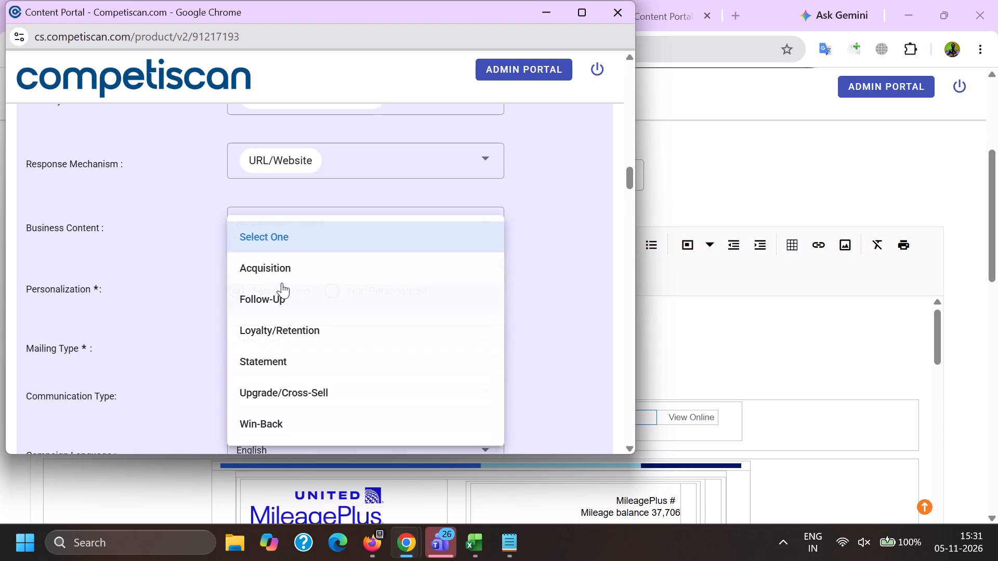
click(281, 277)
drag(168, 303, 175, 311)
Select Bonuses/Contests/Incentives, Co-Brand and Contactless/RFID as the communication types.
click(264, 380)
scroll(282, 239, down, 3)
click(287, 262)
scroll(284, 296, down, 3)
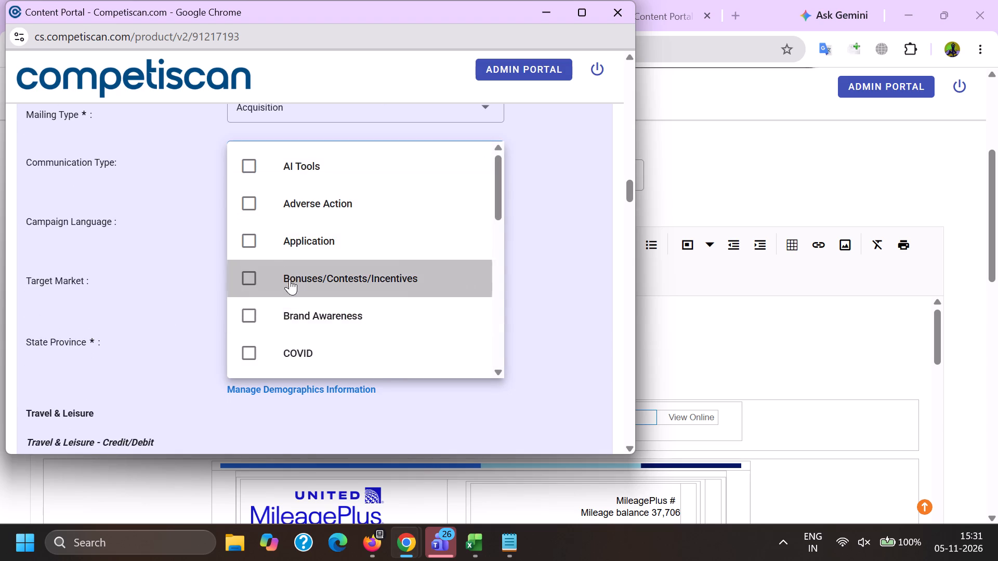
scroll(290, 279, down, 2)
click(297, 237)
scroll(297, 236, down, 9)
scroll(297, 281, up, 1)
scroll(297, 281, down, 2)
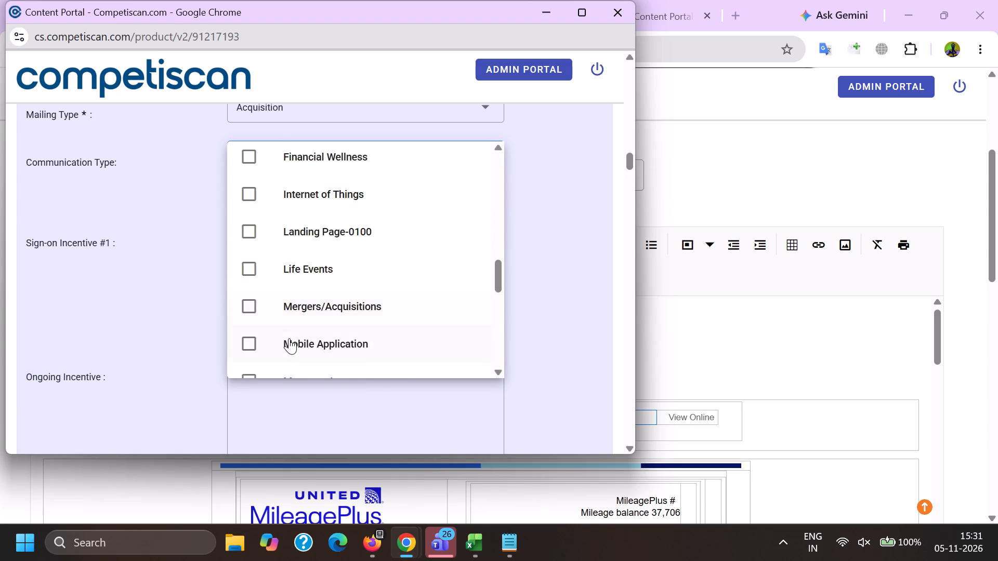
scroll(289, 338, up, 6)
click(309, 329)
click(187, 296)
Copy the Sign-on Incentive #1 text about up to 90,000 bonus miles from the existing United Explorer Card product into this entry.
key(alt+Tab)
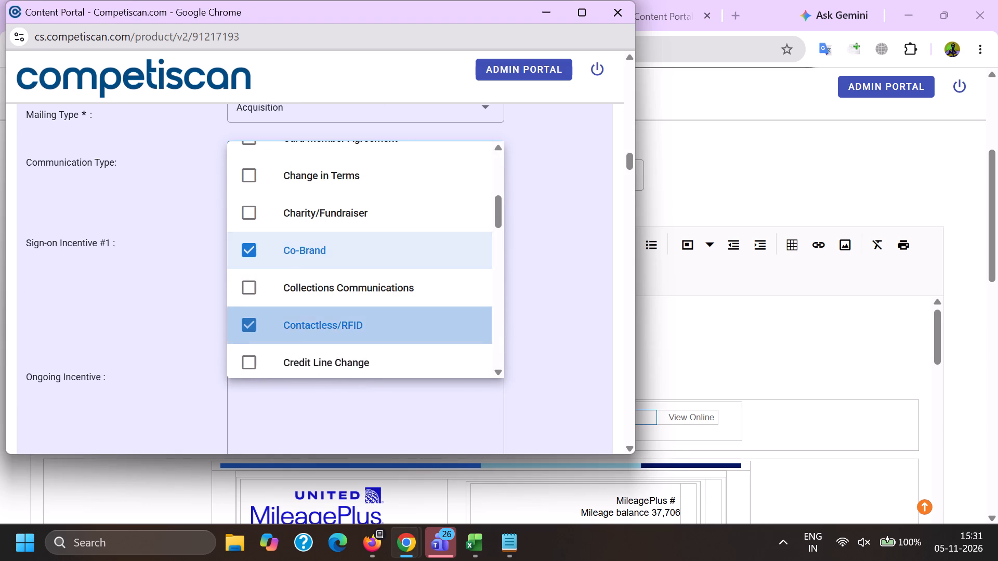
click(653, 0)
scroll(652, 242, down, 6)
scroll(632, 299, up, 20)
scroll(632, 299, up, 1)
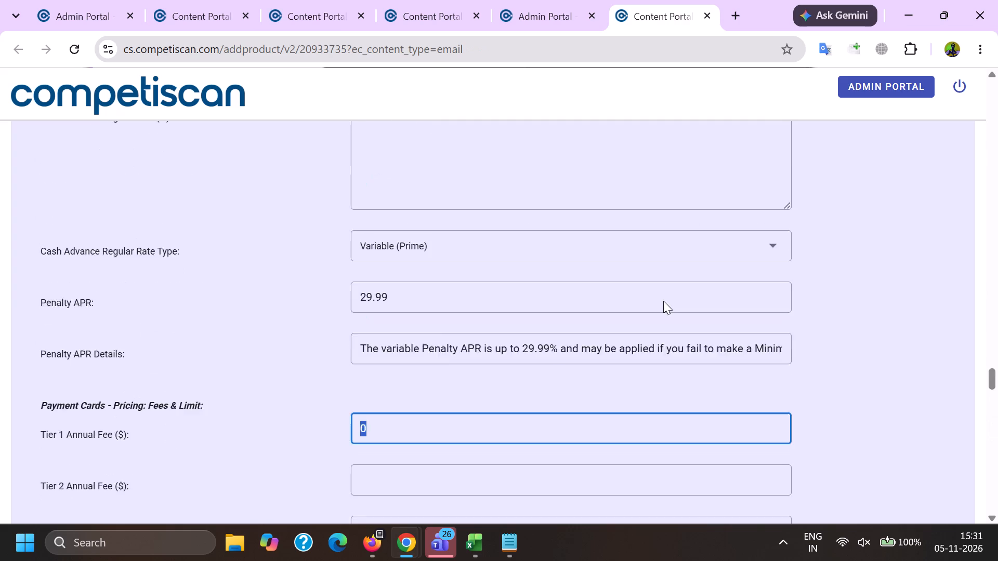
scroll(663, 301, up, 20)
scroll(663, 301, up, 15)
scroll(592, 313, up, 6)
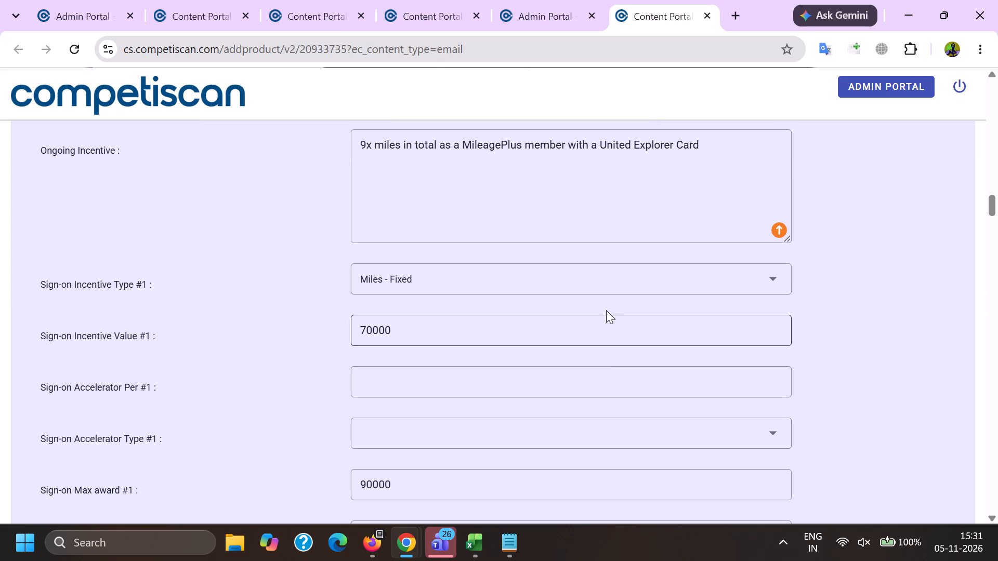
scroll(611, 354, up, 5)
drag(741, 478, 233, 311)
key(ctrl+c)
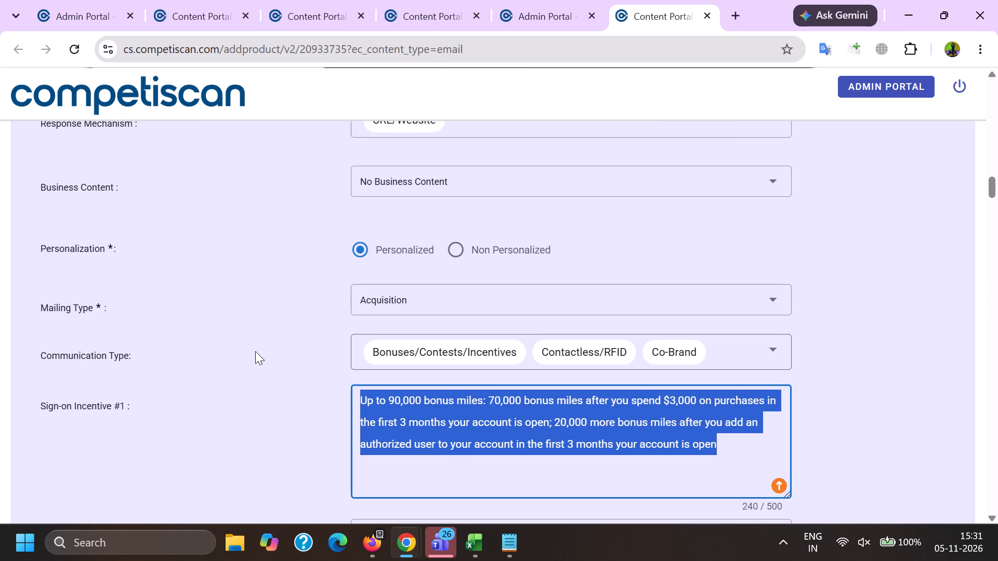
key(alt+Tab)
drag(229, 305, 272, 309)
click(318, 294)
key(ctrl+v)
Copy the Ongoing Incentive text, "9x miles in total as a MileagePlus member with a United Explorer Card", from the reference product.
ctrl+click(307, 396)
key(alt+Tab)
scroll(640, 330, down, 3)
drag(711, 333, 308, 217)
key(ctrl+c)
key(alt+Tab)
key(ctrl+v)
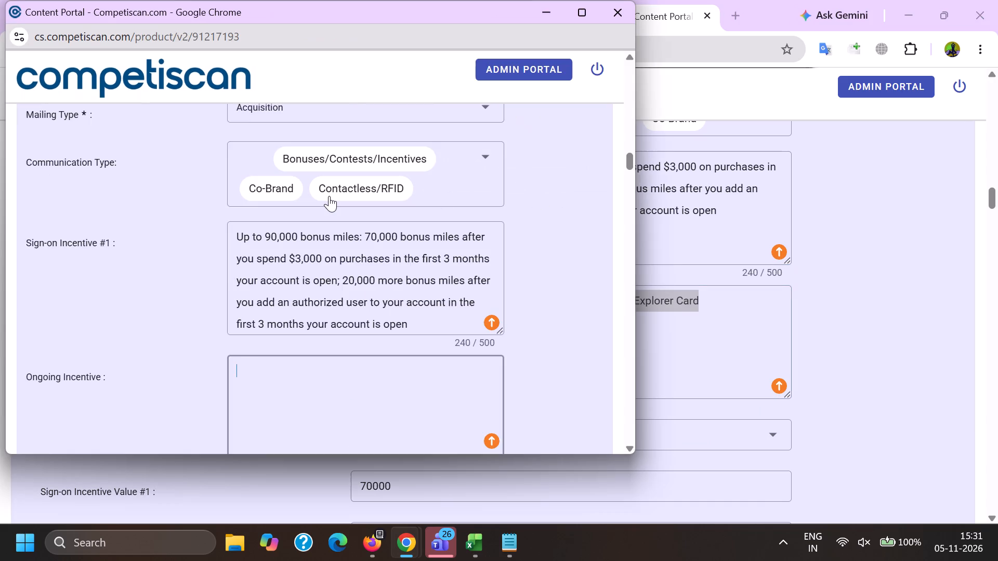
Set the Sign-on Incentive Type #1 to Miles - Fixed.
scroll(311, 314, down, 4)
click(261, 196)
scroll(261, 195, down, 6)
scroll(271, 310, up, 5)
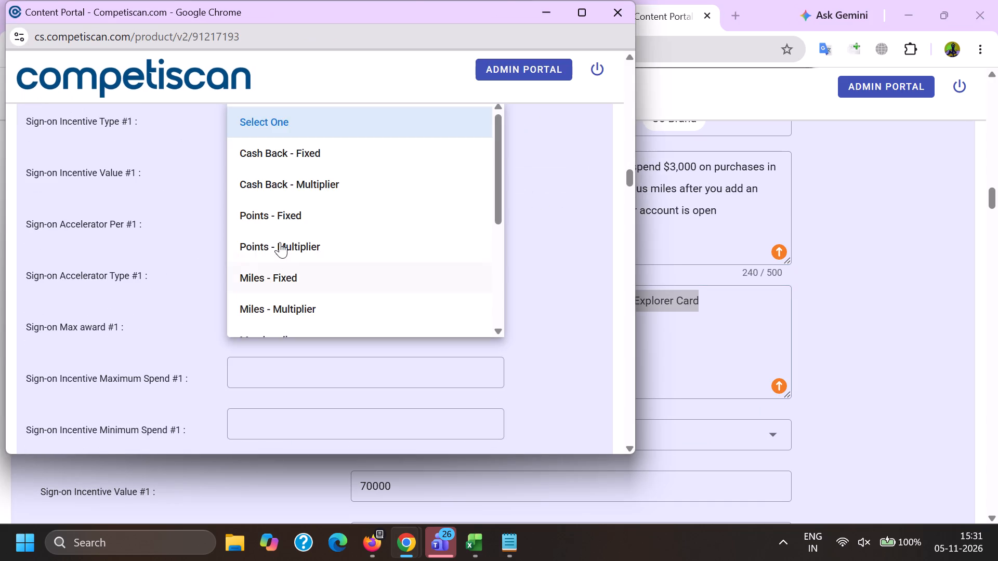
scroll(280, 242, down, 2)
scroll(287, 272, up, 1)
click(282, 191)
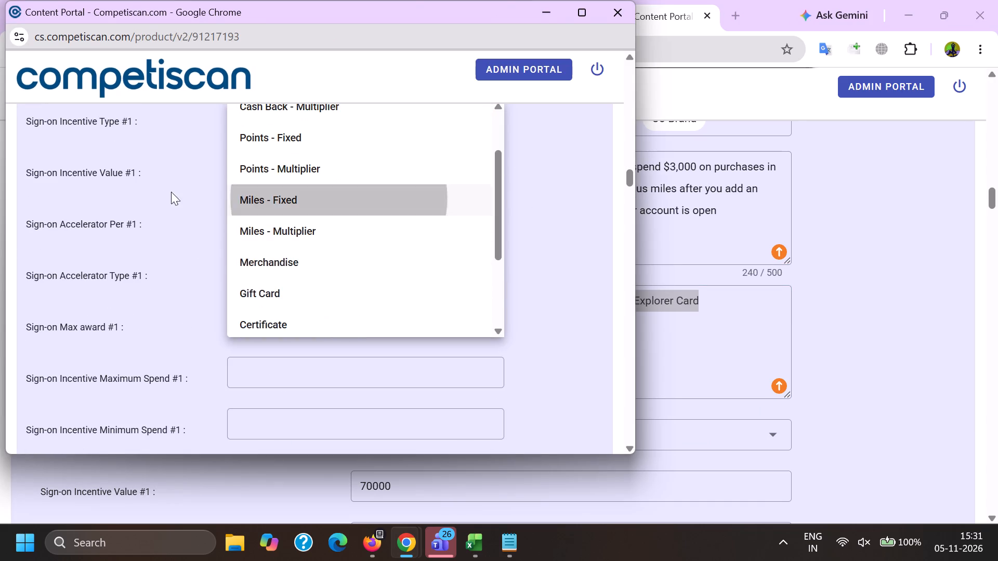
drag(171, 192, 183, 202)
Copy the Sign-on Incentive Value #1 of 70000 from the reference product into this entry.
click(269, 164)
key(alt+Tab)
scroll(593, 310, down, 3)
drag(430, 261, 425, 260)
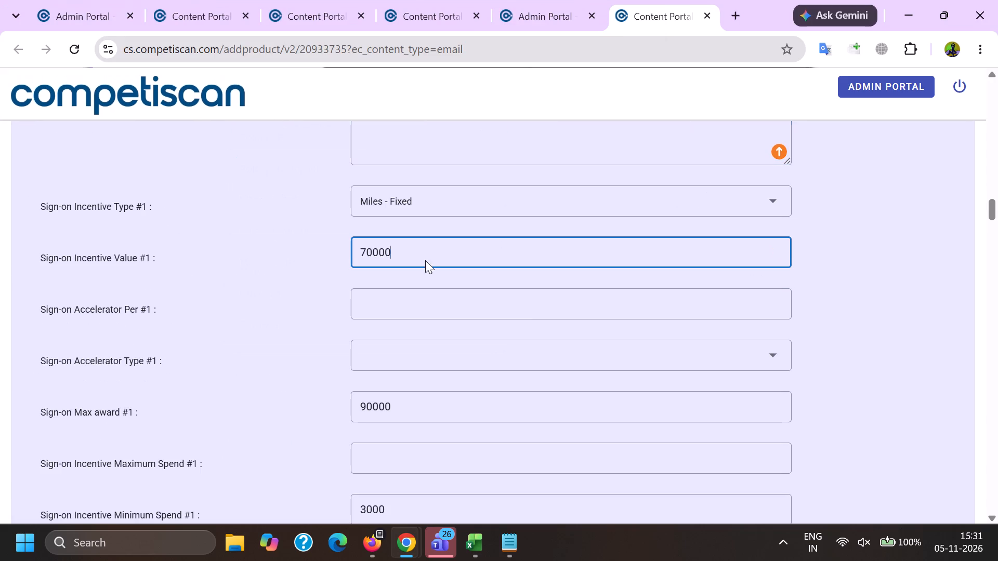
drag(425, 260, 266, 229)
key(ctrl+c)
key(alt+Tab)
key(ctrl+v)
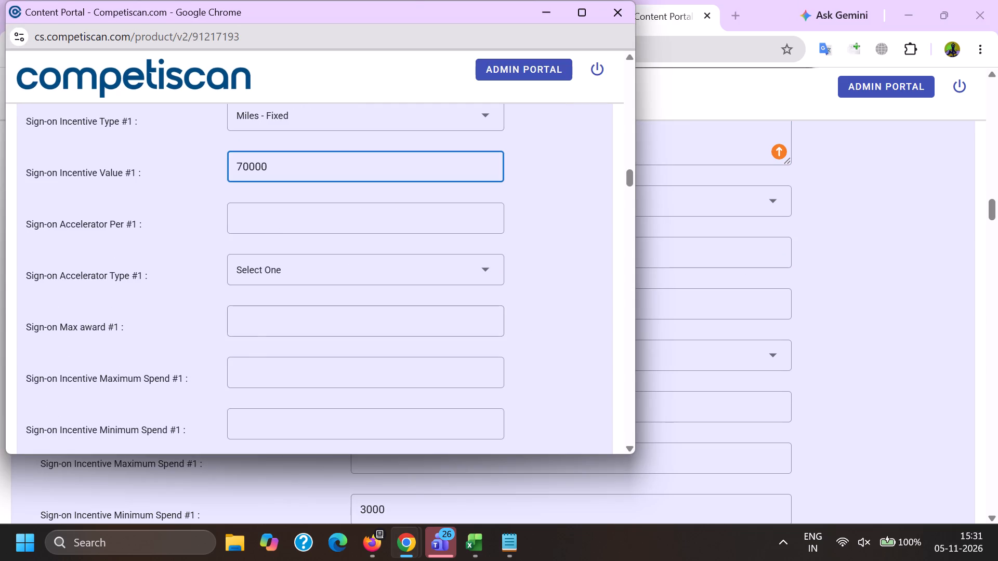
Copy the Sign-on Max award #1 of 90000 from the reference product into this entry.
click(252, 318)
key(alt+Tab)
drag(434, 405, 255, 386)
key(ctrl+c)
key(alt+Tab)
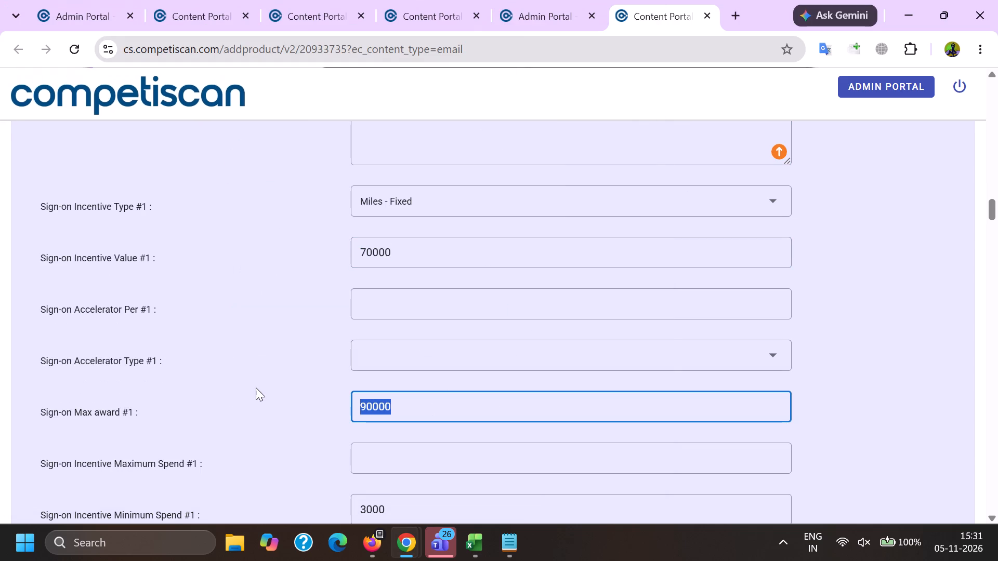
key(ctrl+v)
Copy the Sign-on Incentive Minimum Spend #1 of 3000 from the reference product into this entry.
scroll(284, 279, down, 2)
click(258, 266)
key(alt+Tab)
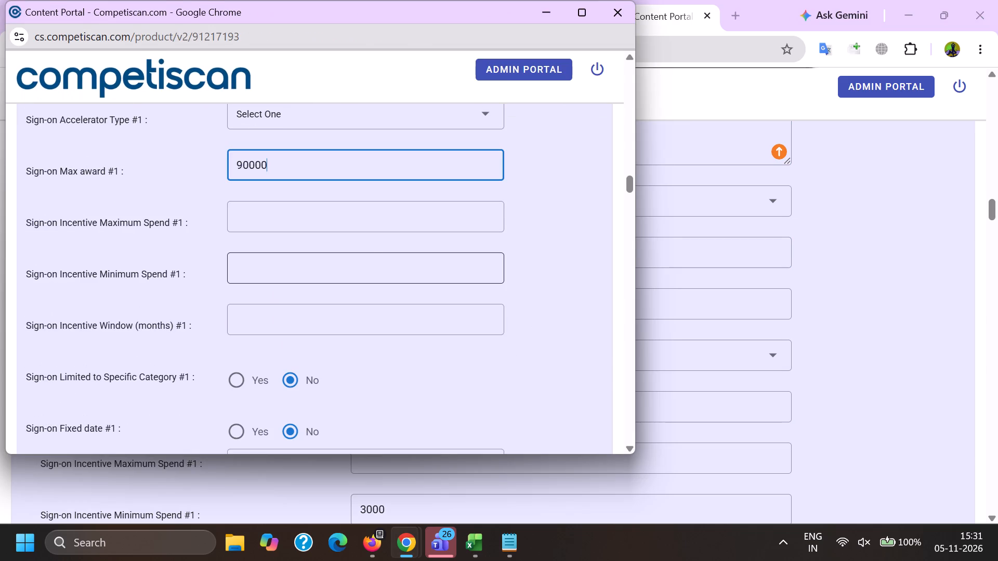
scroll(423, 433, down, 2)
drag(406, 366, 270, 349)
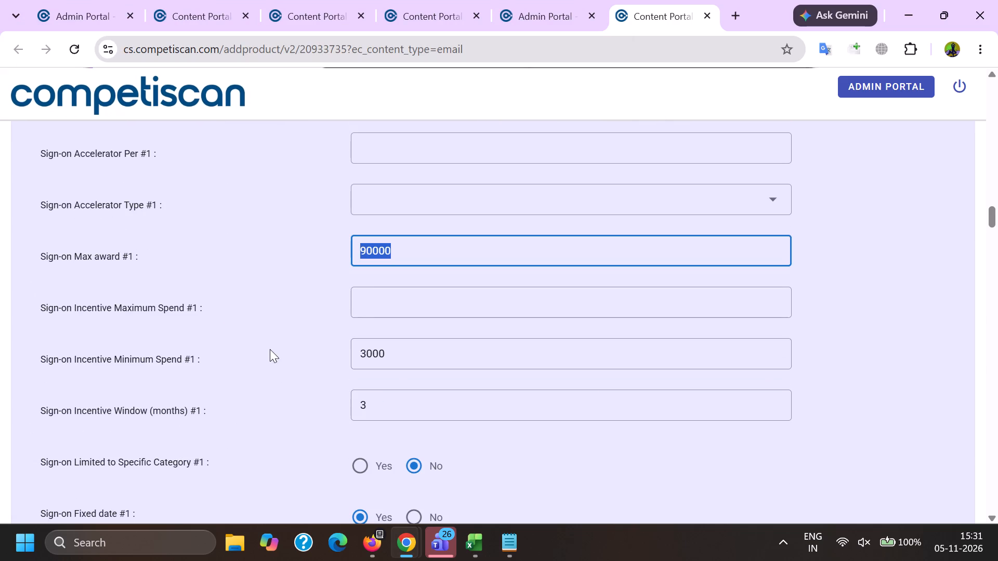
drag(270, 349, 272, 351)
drag(468, 350, 266, 336)
key(ctrl+c)
key(alt+Tab)
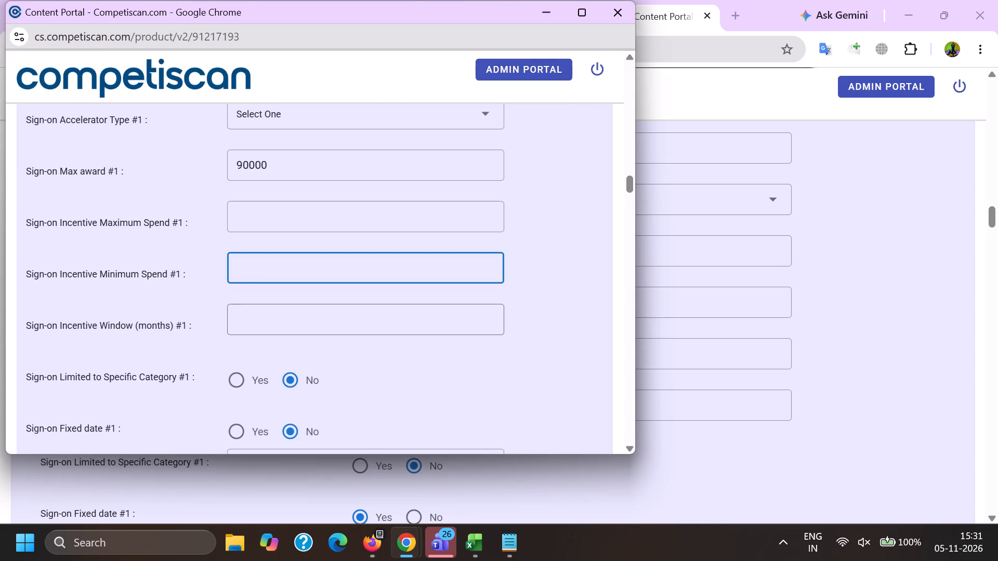
key(ctrl+v)
Set the Sign-on Incentive Window #1 to 3 months and mark Sign-on Fixed date #1 as Yes.
ctrl+click(259, 324)
key(3)
click(243, 431)
Copy the Sign-on Incentive #2 text from the reference product into the matching field of this entry.
scroll(290, 262, down, 3)
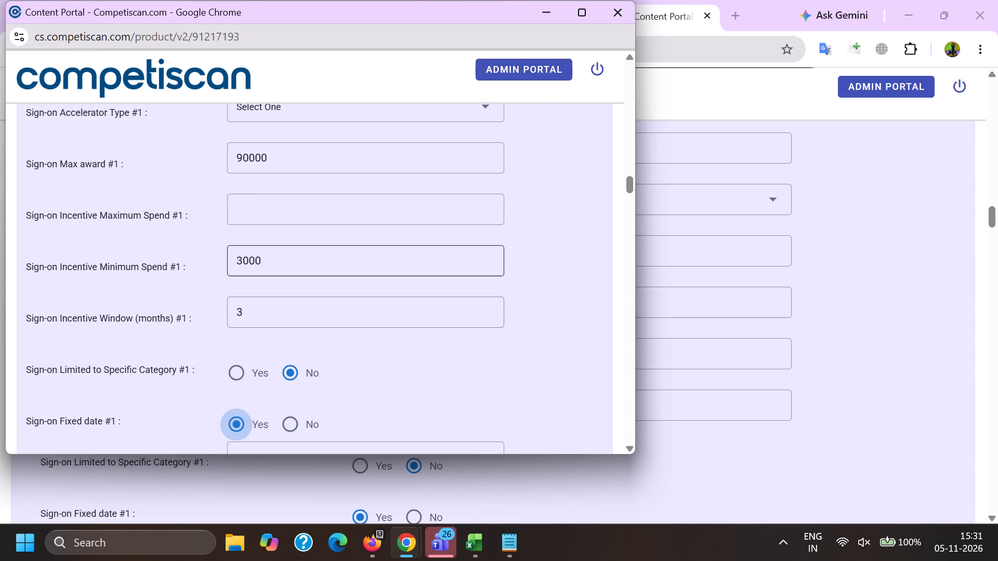
click(290, 265)
key(alt+Tab)
scroll(725, 283, down, 4)
scroll(639, 330, down, 2)
scroll(560, 373, up, 3)
drag(568, 356, 190, 249)
key(ctrl+c)
key(alt+Tab)
key(ctrl+v)
Set the Sign-on Incentive Type #2 to Miles - Fixed.
scroll(249, 218, down, 2)
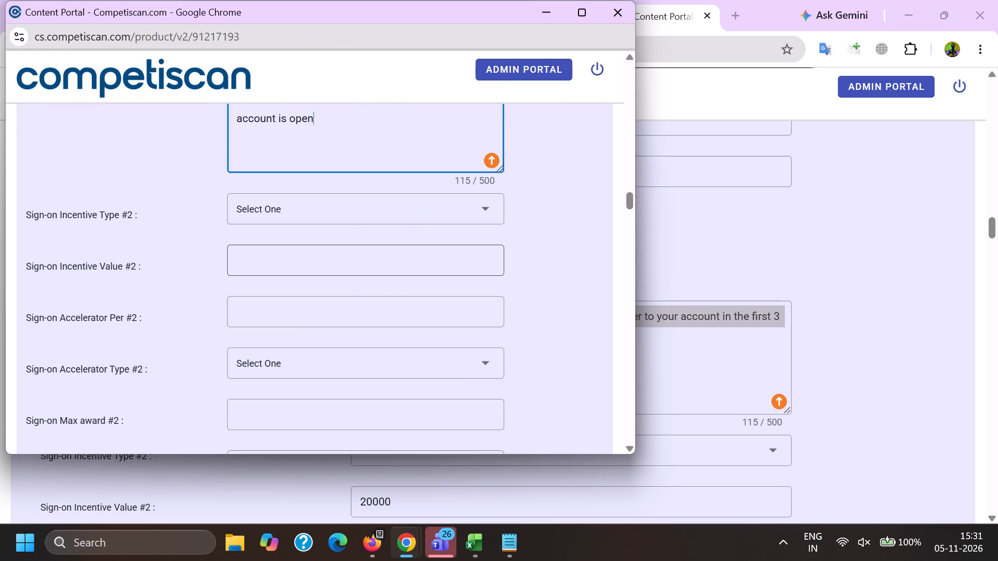
click(257, 217)
scroll(270, 328, down, 3)
scroll(271, 340, up, 5)
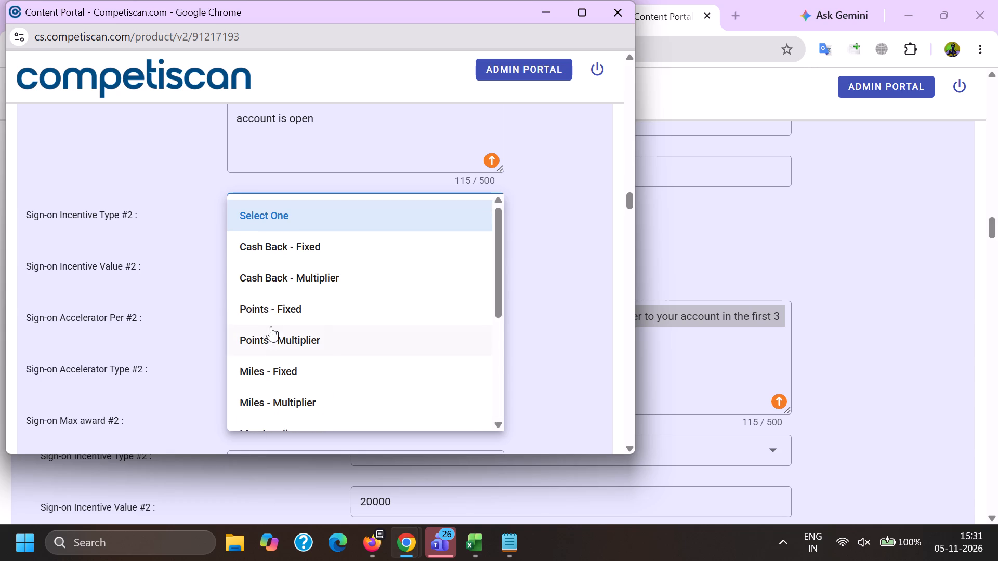
click(274, 363)
drag(165, 357, 181, 360)
Copy 20000 from the reference product into Sign-on Incentive Value #2 and Sign-on Max award #2.
key(alt+Tab)
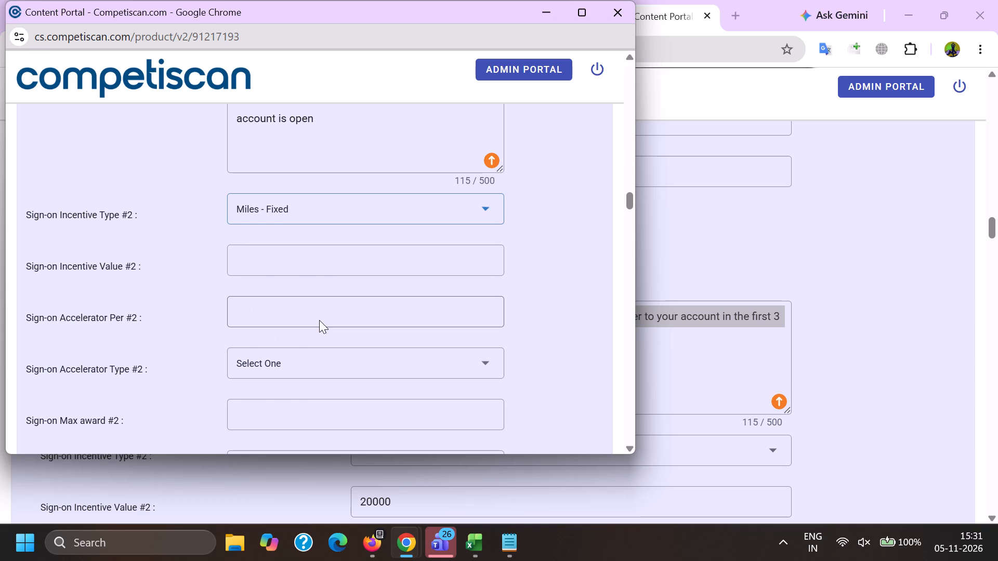
scroll(618, 268, down, 4)
drag(401, 198, 278, 180)
key(ctrl+c)
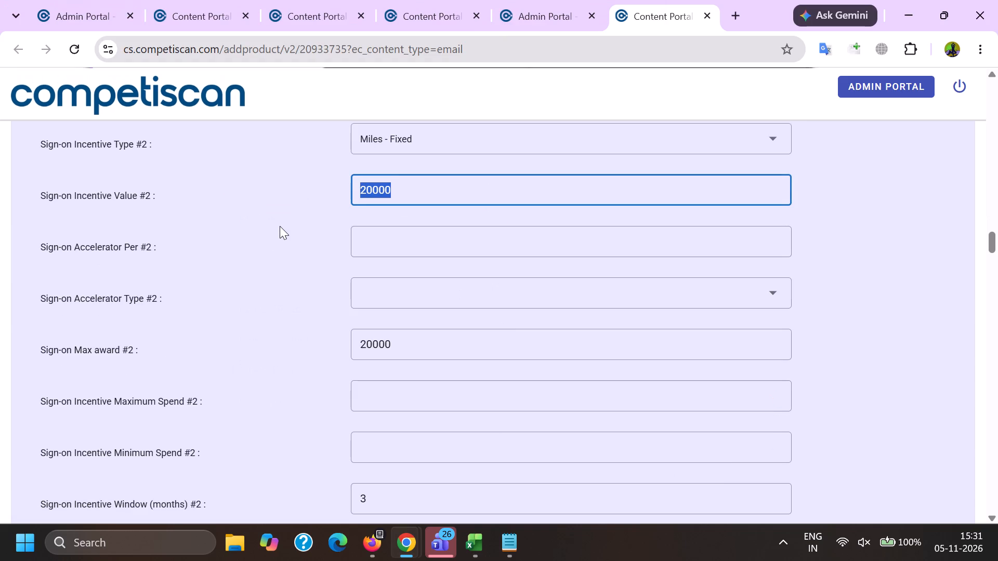
key(alt+Tab)
click(261, 268)
key(ctrl+v)
scroll(272, 208, down, 2)
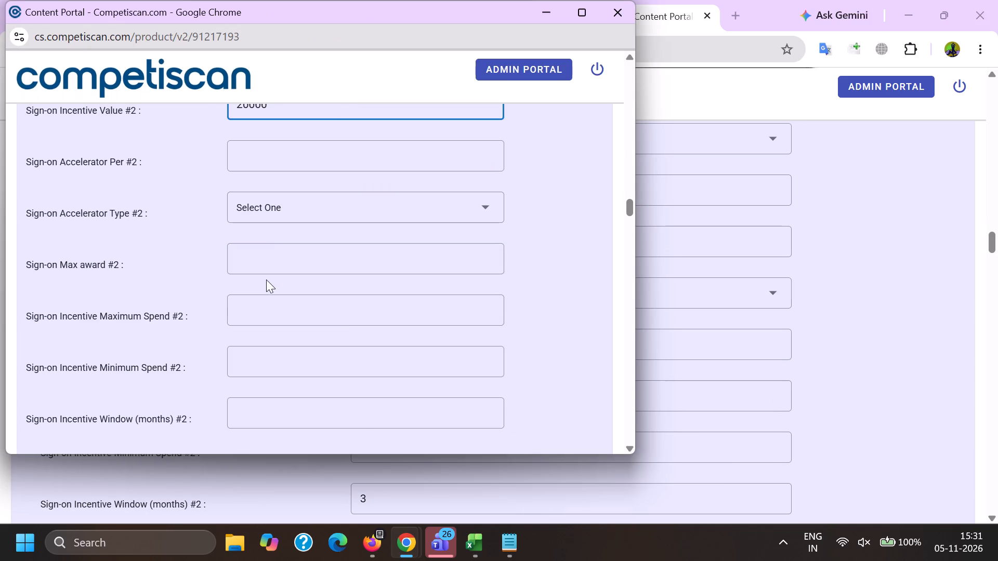
click(256, 259)
key(ctrl+v)
Match the reference product by setting Sign-on Incentive Window #2 to 3 months and Sign-on Fixed date #2 to Yes.
click(261, 365)
key(alt+Tab)
scroll(451, 308, down, 3)
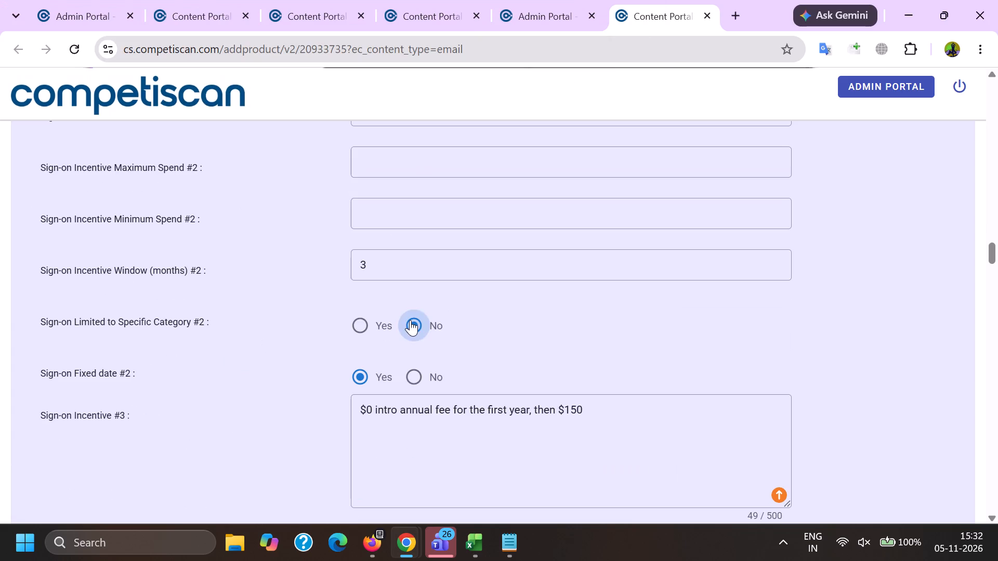
key(alt+Tab)
scroll(262, 370, down, 2)
click(272, 260)
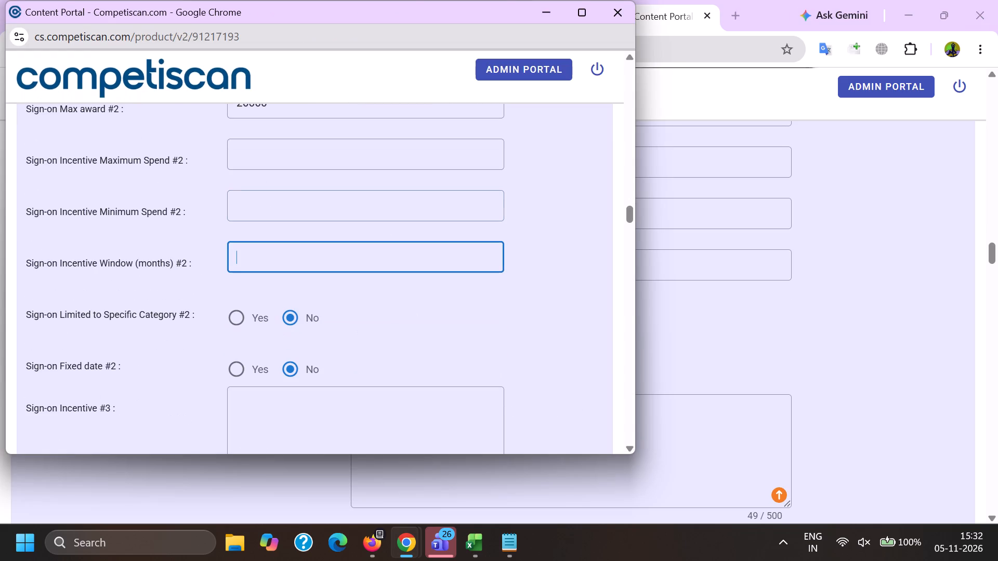
key(2)
key(BackSpace)
key(3)
scroll(285, 252, down, 1)
click(234, 290)
Copy the Sign-on Incentive #3 text, "$0 intro annual fee for the first year, then $150", from the reference product.
click(273, 351)
key(alt+Tab)
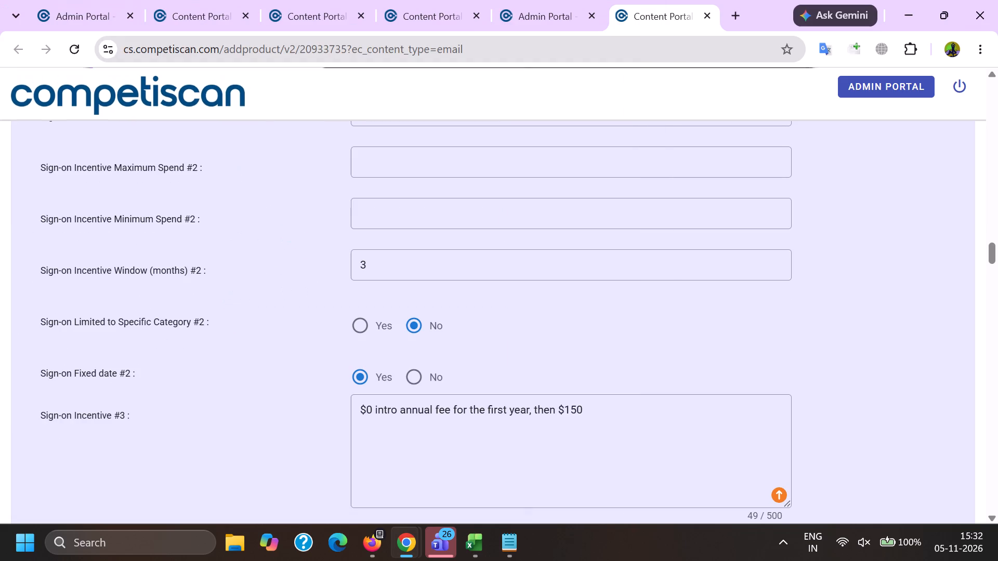
drag(620, 421, 203, 386)
key(ctrl+c)
key(alt+Tab)
click(383, 363)
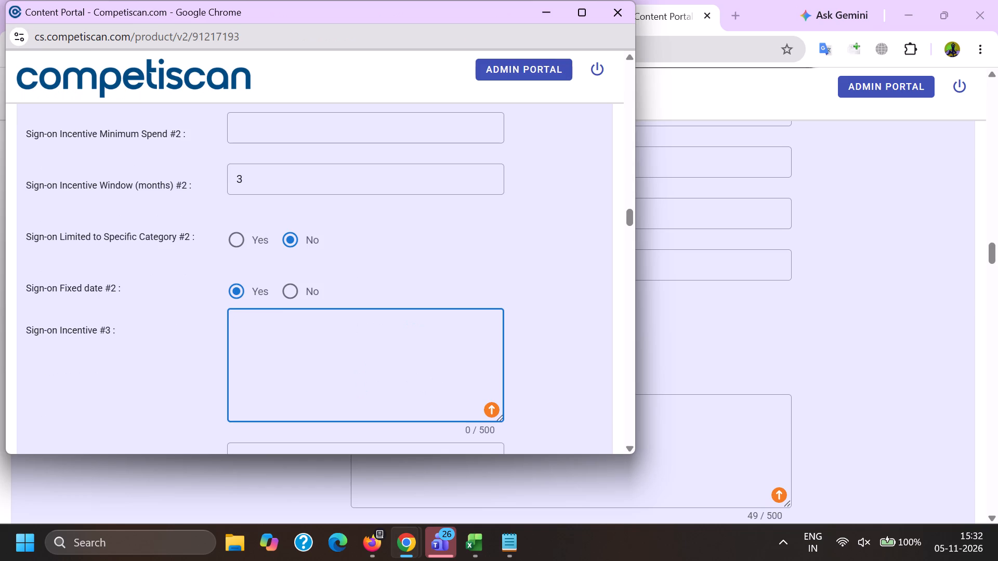
key(ctrl+v)
Set the Sign-on Incentive Type #3 to Fee Waiver/Fee Reduction, matching the reference product.
scroll(337, 237, down, 3)
click(252, 230)
scroll(252, 229, down, 6)
scroll(275, 329, up, 5)
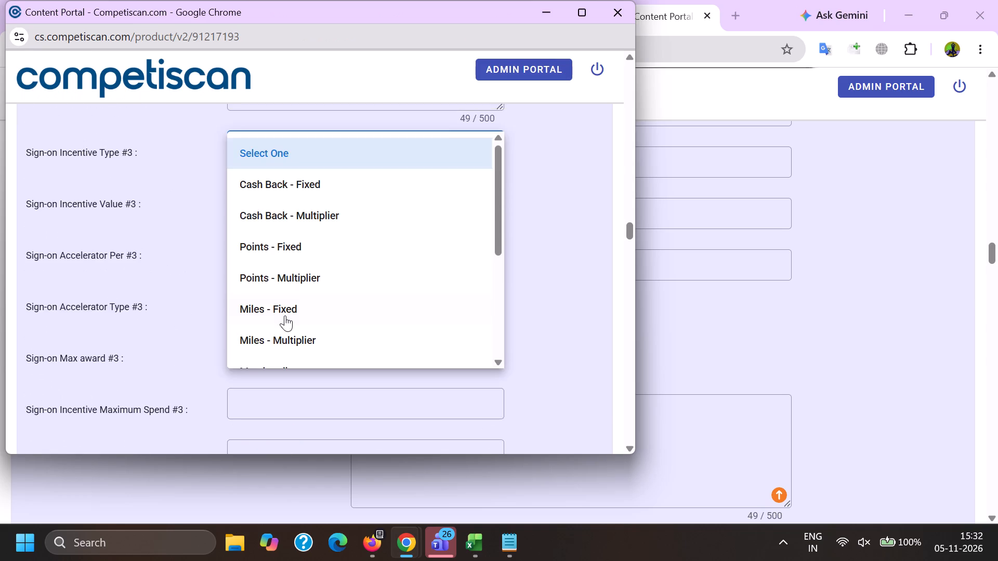
key(alt+Tab)
scroll(285, 315, down, 7)
scroll(281, 340, up, 5)
key(alt+Tab)
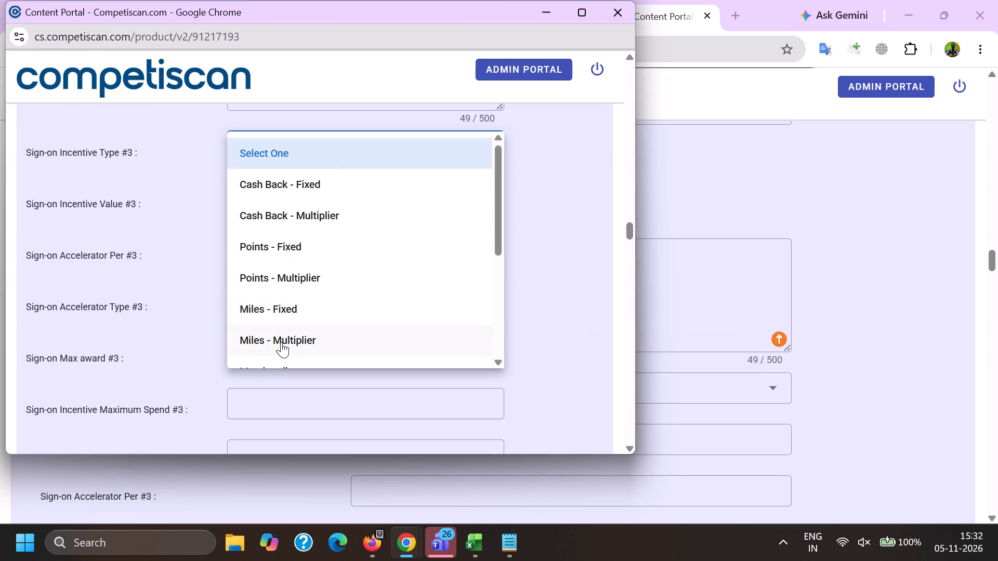
scroll(283, 225, down, 2)
click(300, 335)
drag(173, 318, 178, 320)
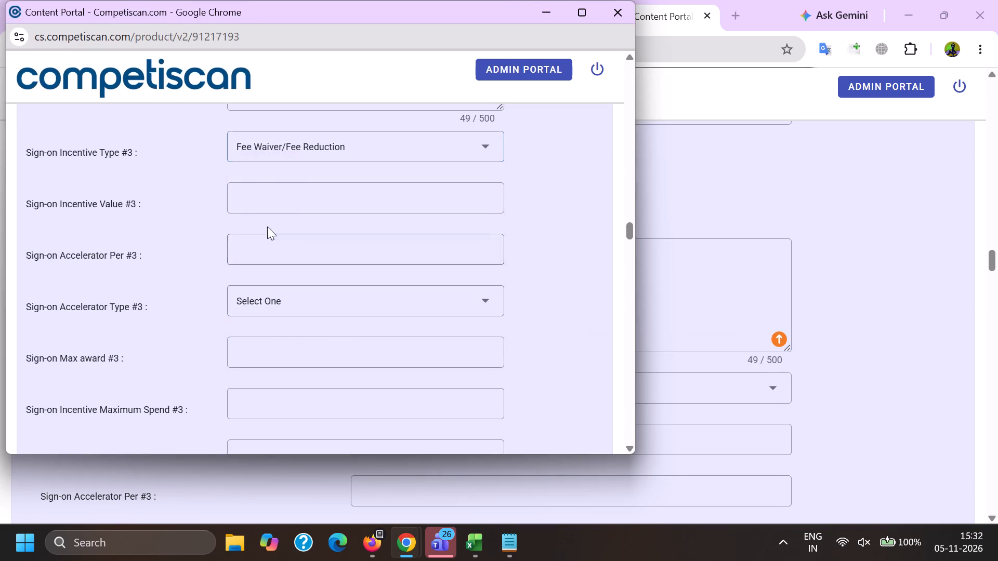
Copy 150 from the reference product into Sign-on Incentive Value #3 and Sign-on Max award #3.
click(265, 204)
key(alt+Tab)
scroll(421, 362, down, 2)
drag(418, 281, 312, 269)
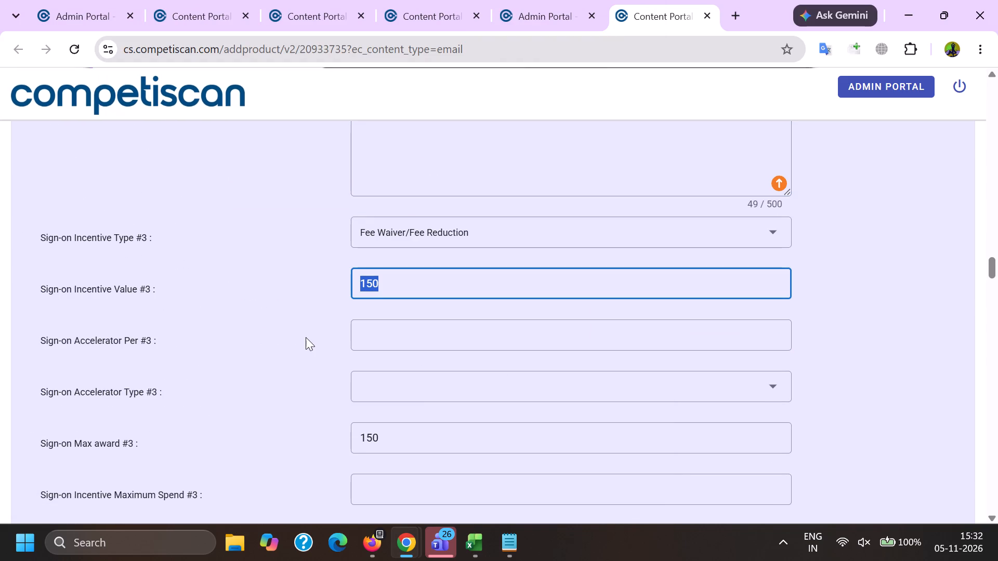
key(ctrl+c)
key(alt+Tab)
key(ctrl+v)
click(292, 357)
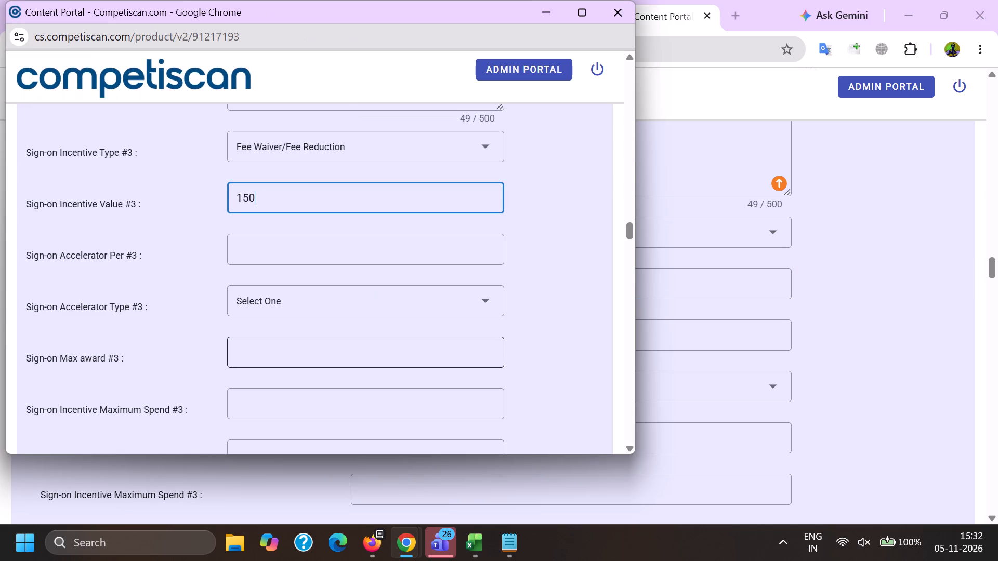
key(ctrl+v)
Set the Sign-on Incentive Window #3 to 12 months and mark Sign-on Fixed date #3 as Yes.
scroll(305, 238, down, 2)
click(265, 337)
key(alt+Tab)
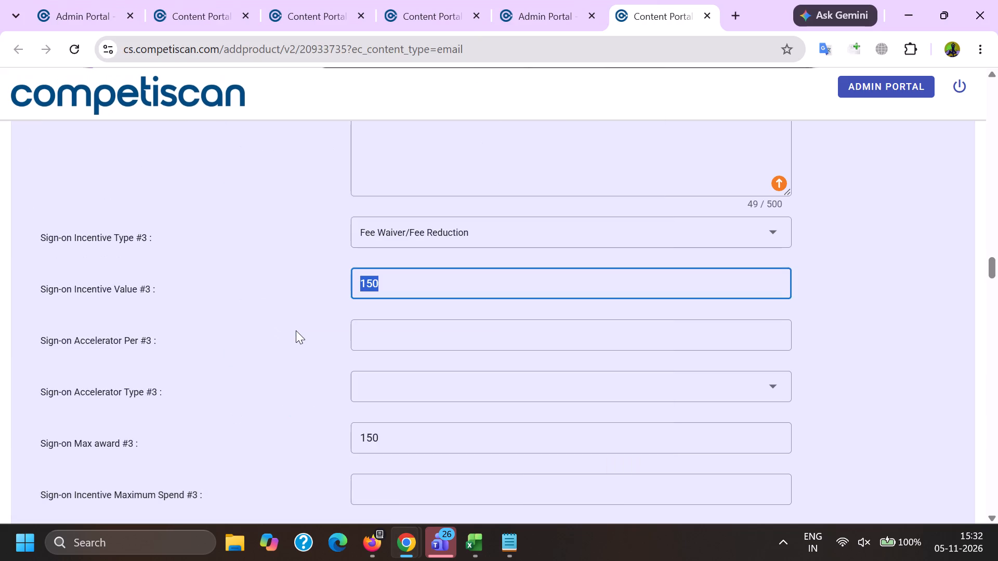
scroll(294, 331, down, 2)
key(alt+Tab)
text(12)
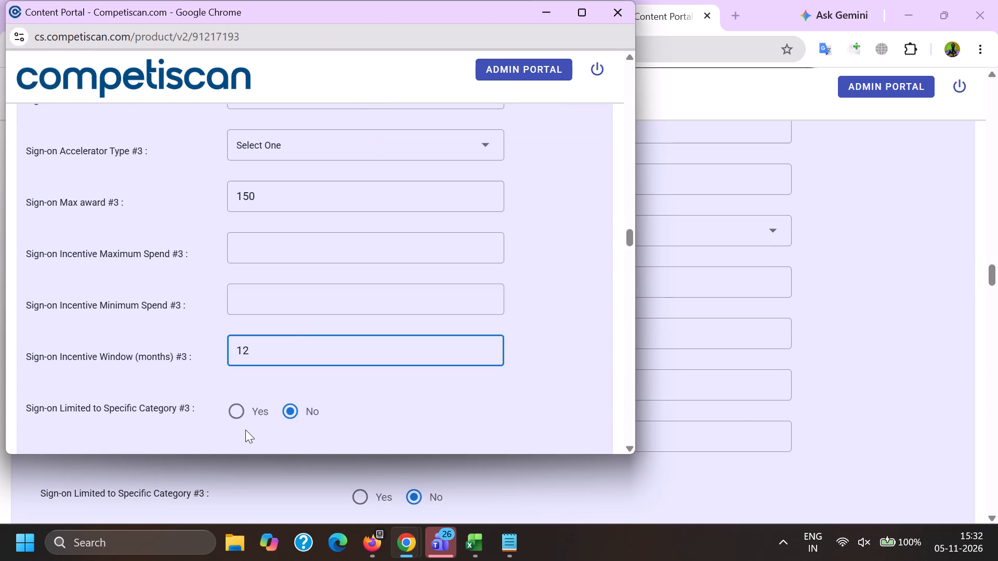
scroll(245, 420, down, 2)
click(237, 299)
Set the payment card Application Type to Invitation to Apply.
scroll(302, 258, down, 3)
scroll(278, 305, down, 4)
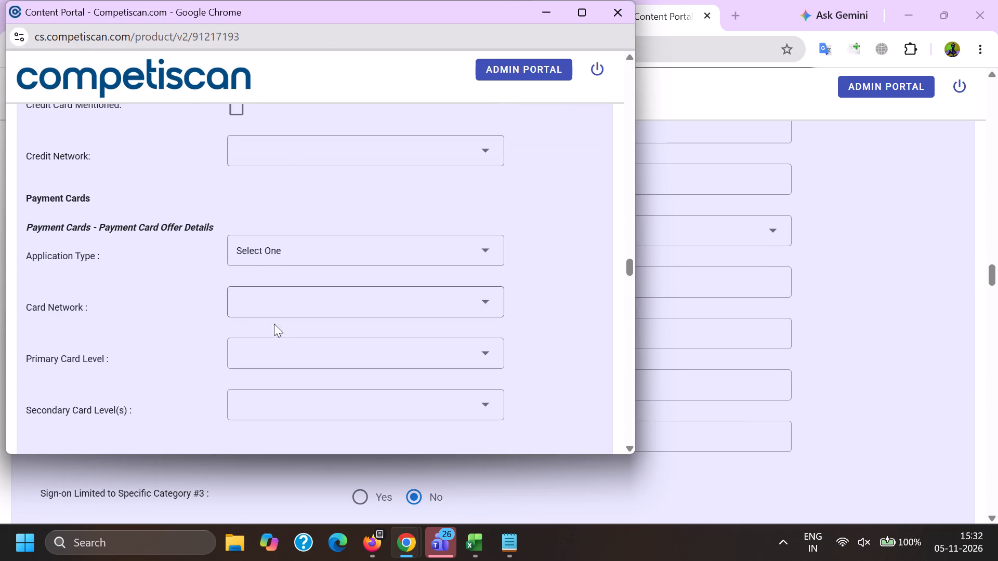
click(275, 253)
drag(294, 318, 288, 320)
drag(157, 300, 163, 300)
Mark Credit Card Mentioned and set the Credit Network to Visa.
scroll(219, 288, up, 1)
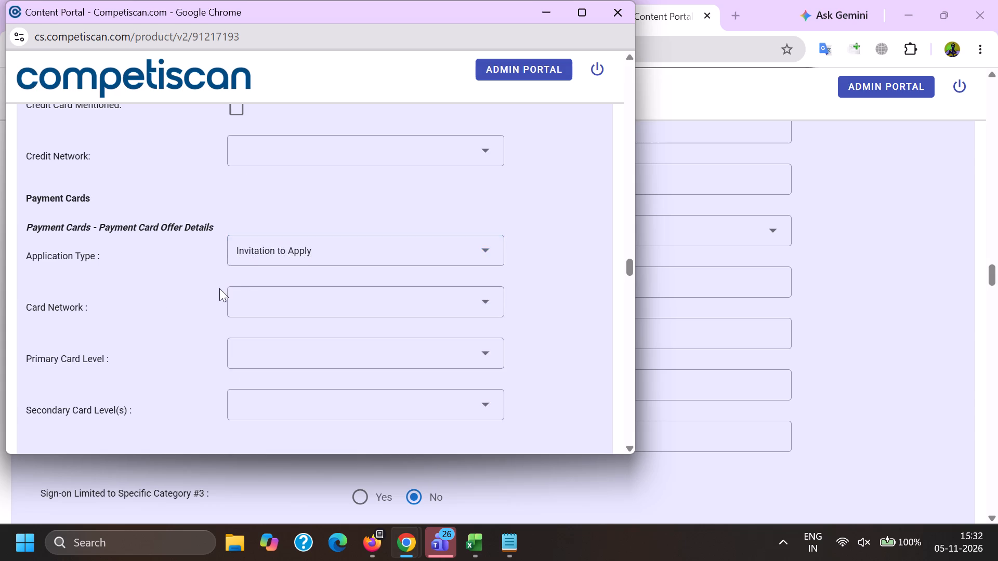
click(243, 189)
click(259, 246)
click(273, 221)
scroll(303, 152, down, 1)
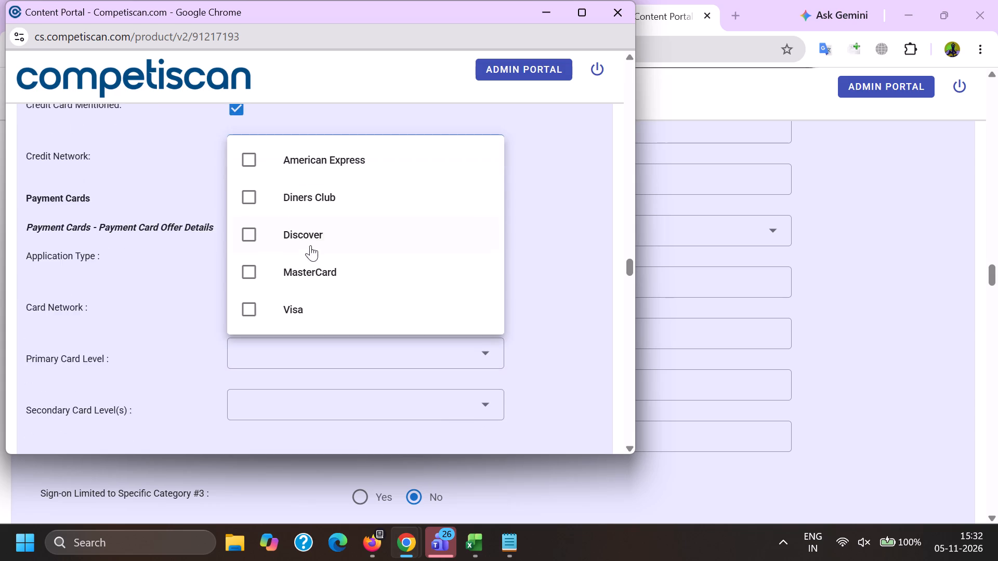
click(291, 311)
click(148, 293)
Set the Card Network to Visa and the Primary Card Level to Visa Signature.
scroll(227, 208, down, 1)
click(264, 226)
click(307, 378)
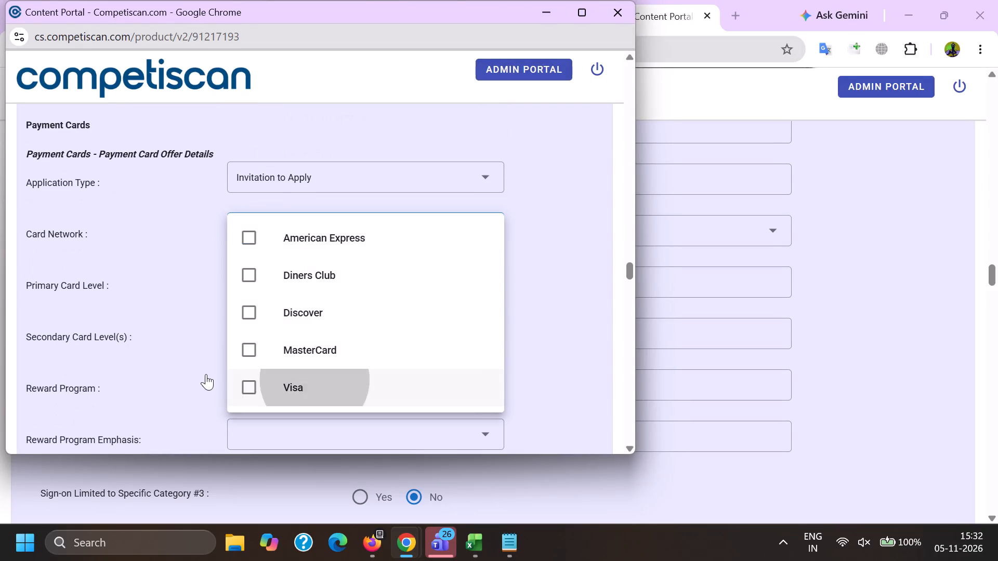
drag(182, 369, 188, 364)
click(282, 274)
scroll(314, 182, down, 1)
scroll(312, 391, down, 3)
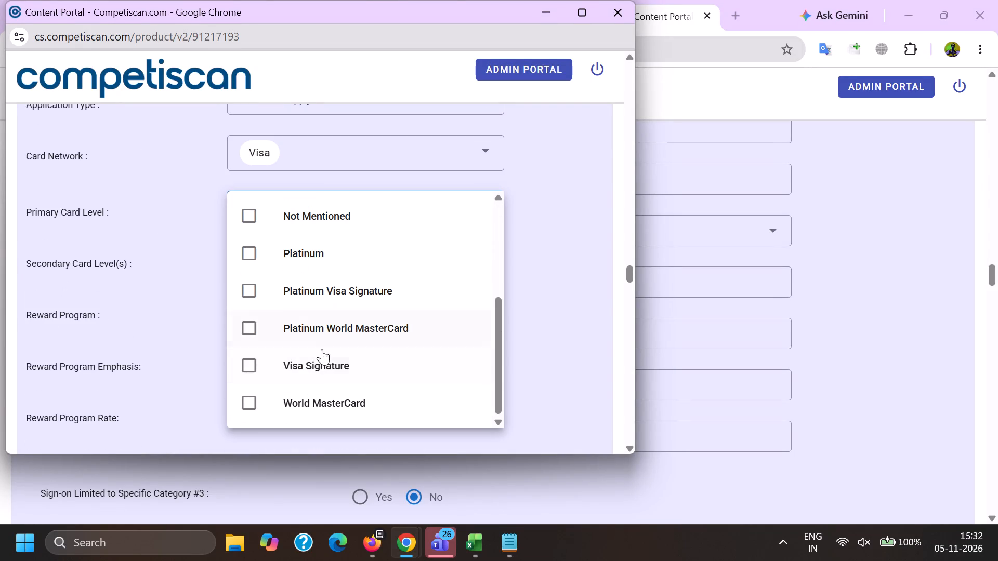
click(322, 361)
drag(204, 348, 209, 349)
Mark Reward Program as Yes and set the Reward Program Emphasis to Miles.
click(240, 330)
click(268, 365)
scroll(280, 277, down, 1)
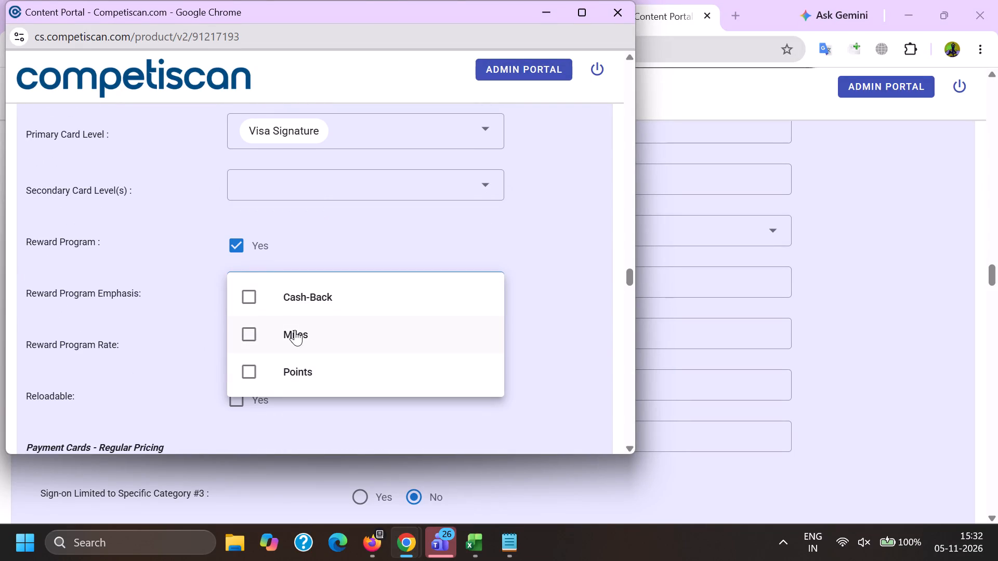
click(295, 330)
click(161, 324)
Copy the 19.99 APR from the reference product into the Tier 1 Purchase and Tier 1 Balance Transfer Regular APR fields.
key(alt+Tab)
scroll(331, 308, down, 16)
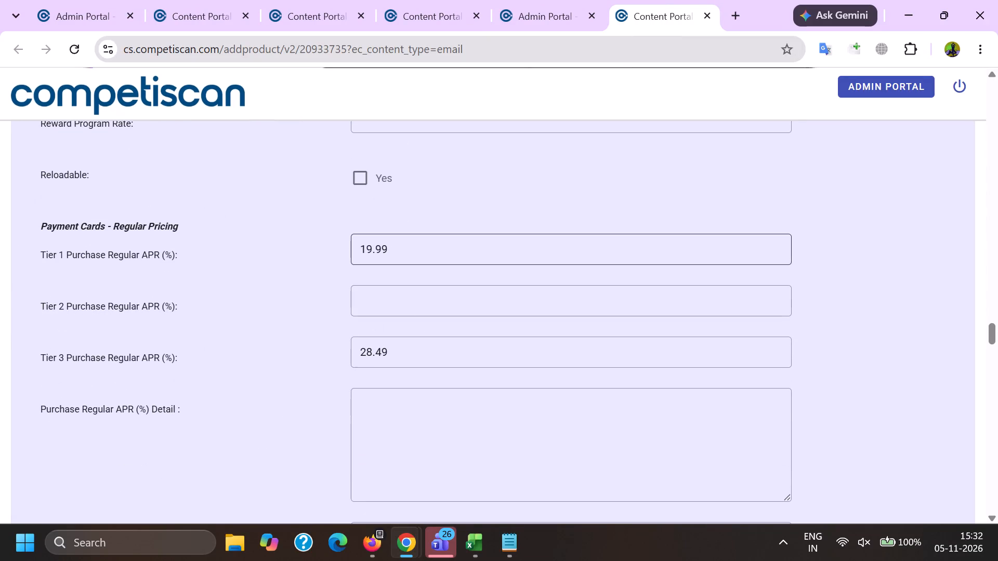
drag(408, 249, 96, 258)
key(ctrl+c)
key(alt+Tab)
click(364, 171)
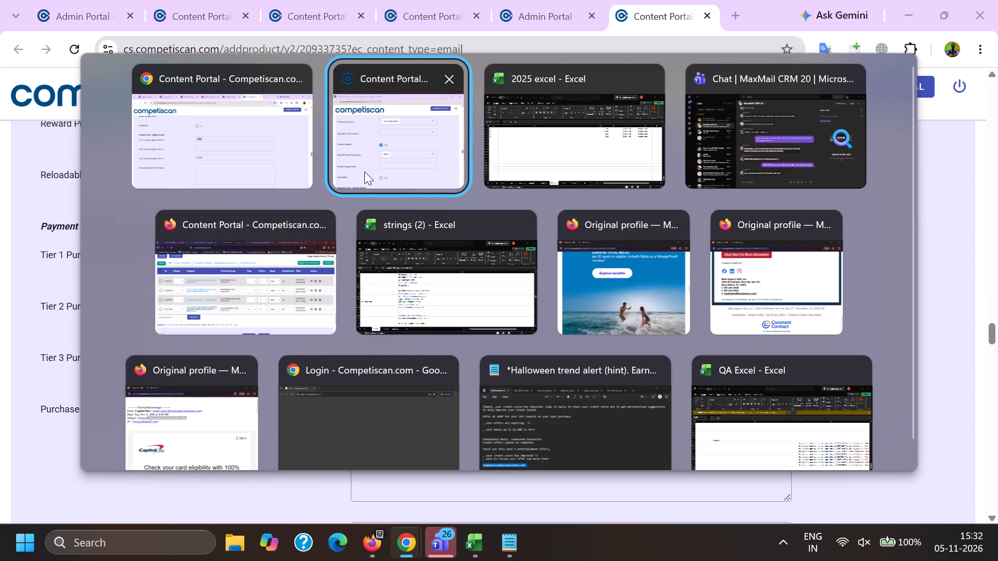
scroll(236, 366, down, 2)
click(255, 316)
key(ctrl+v)
scroll(270, 234, down, 2)
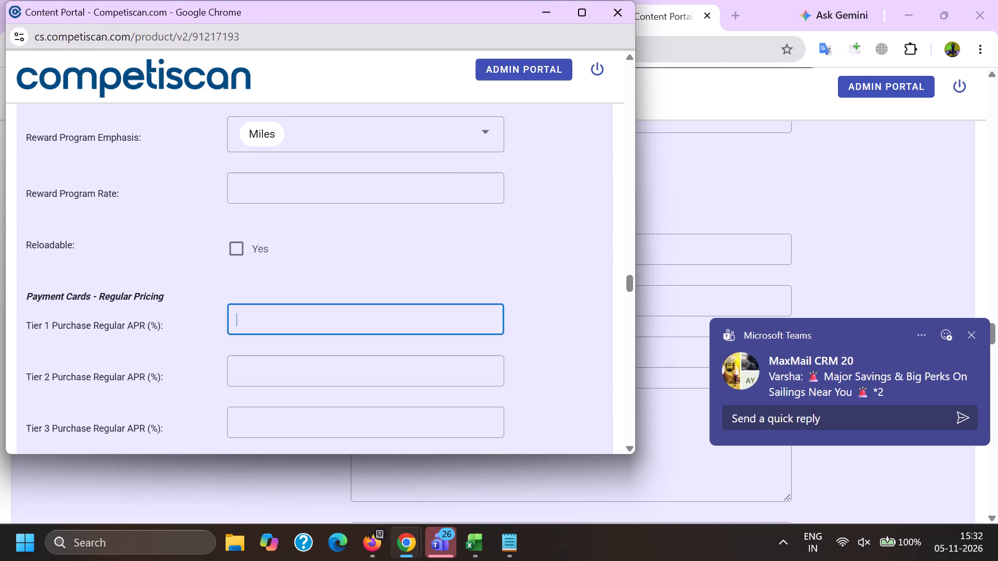
scroll(266, 423, down, 1)
click(248, 423)
key(ctrl+v)
Set the Purchase Regular Rate Type to Variable (Prime).
ctrl+click(281, 378)
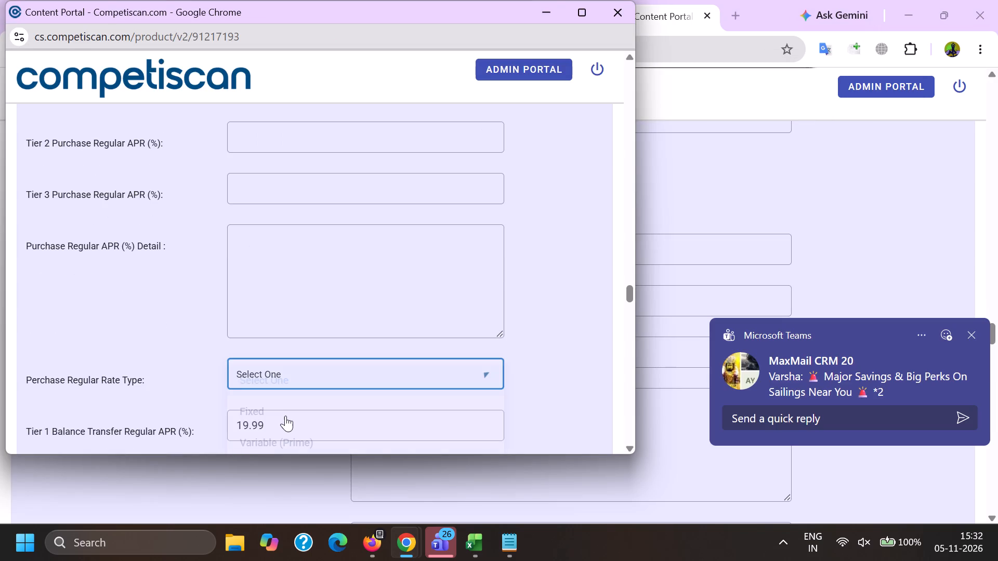
click(297, 431)
click(202, 424)
Copy the 28.49 APR from the reference product into the Tier 3 Purchase and Tier 3 Balance Transfer Regular APR fields.
key(alt+Tab)
drag(391, 355, 259, 359)
key(ctrl+c)
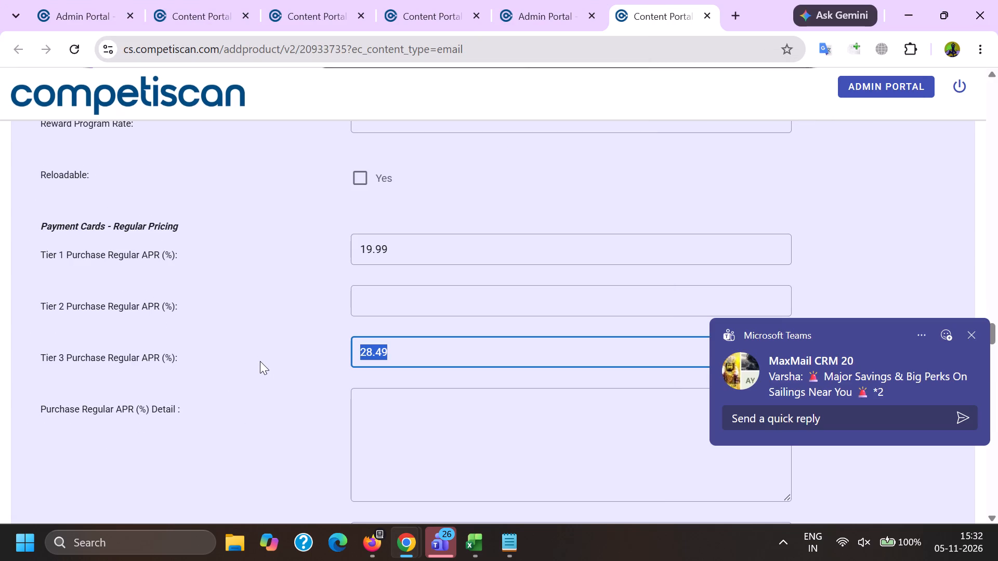
key(alt+Tab)
scroll(278, 346, up, 1)
click(260, 269)
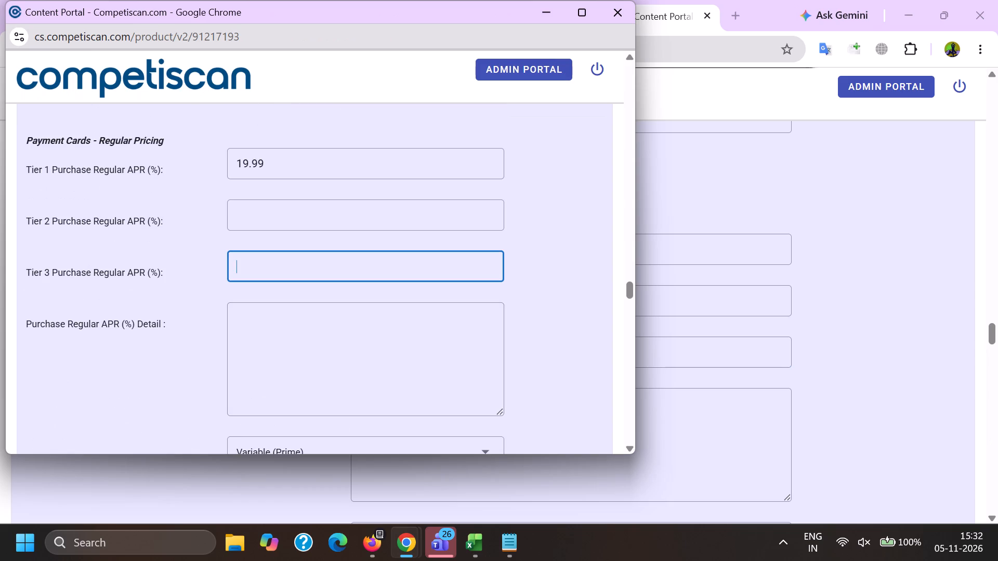
key(ctrl+v)
scroll(269, 241, down, 4)
click(272, 293)
key(ctrl+v)
Set the Balance Transfer Regular Rate Type to Variable (Prime).
scroll(266, 244, down, 3)
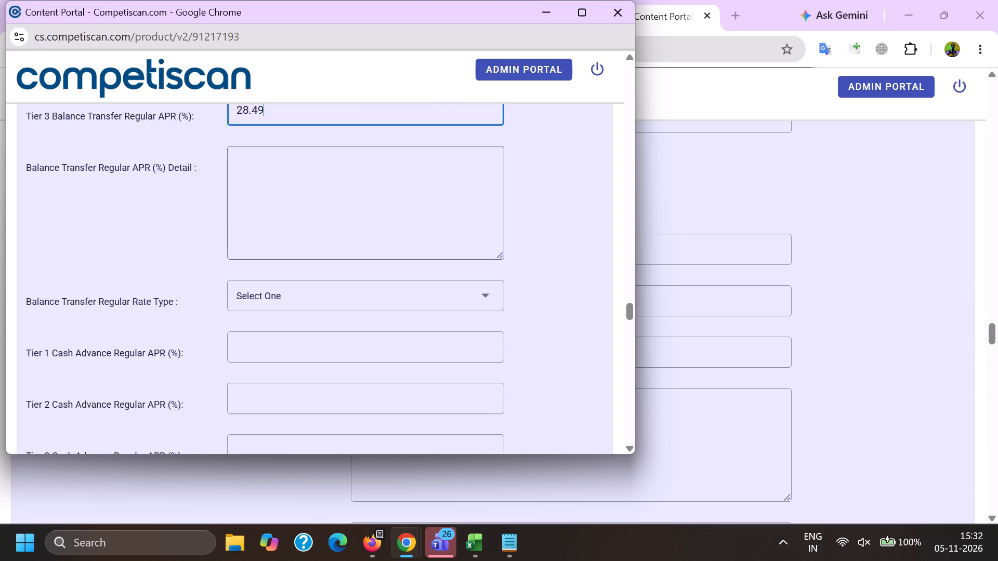
click(259, 251)
click(279, 310)
drag(232, 305, 239, 307)
Copy the 28.74 APR from the reference product into the Tier 1 Cash Advance Regular APR field.
click(287, 302)
key(alt+Tab)
scroll(332, 302, down, 5)
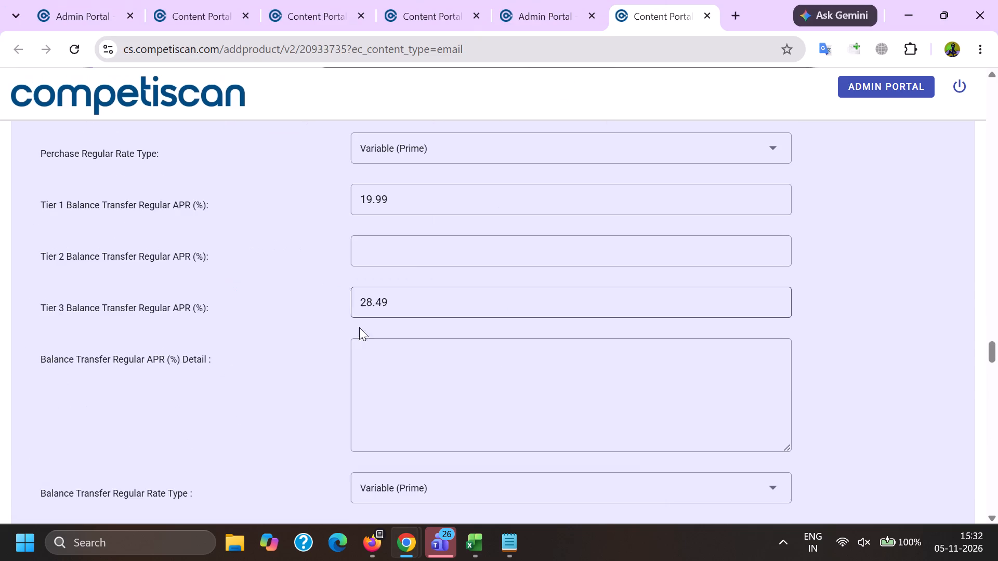
scroll(403, 282, down, 3)
drag(410, 295, 261, 308)
key(ctrl+c)
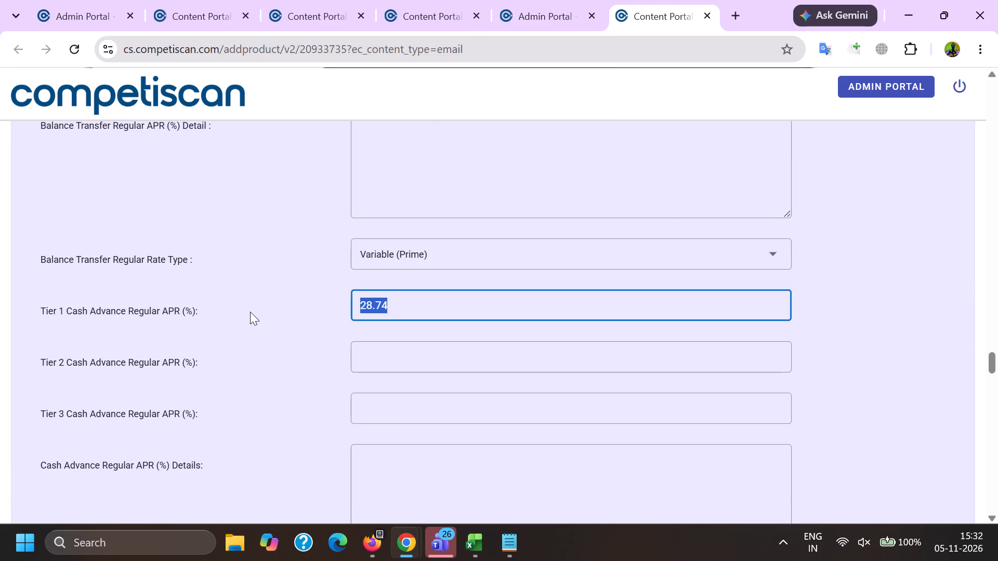
key(alt+Tab)
key(ctrl+v)
Set the Cash Advance Regular Rate Type to Variable (Prime).
scroll(229, 270, down, 3)
click(261, 351)
scroll(262, 169, down, 1)
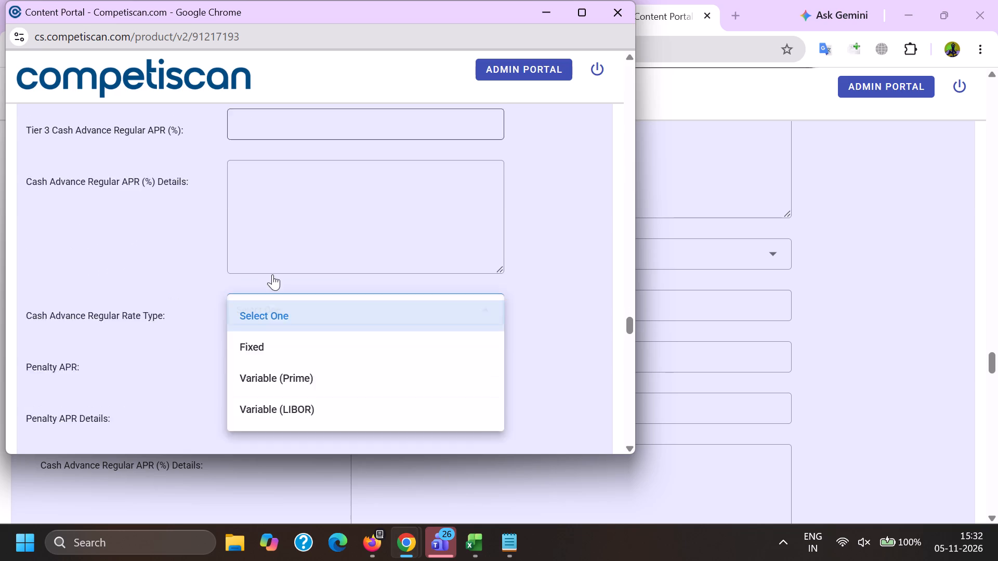
click(279, 330)
Copy the Penalty APR Details text and the 29.99 Penalty APR from the reference product into the matching fields.
click(246, 331)
key(alt+Tab)
scroll(370, 300, down, 5)
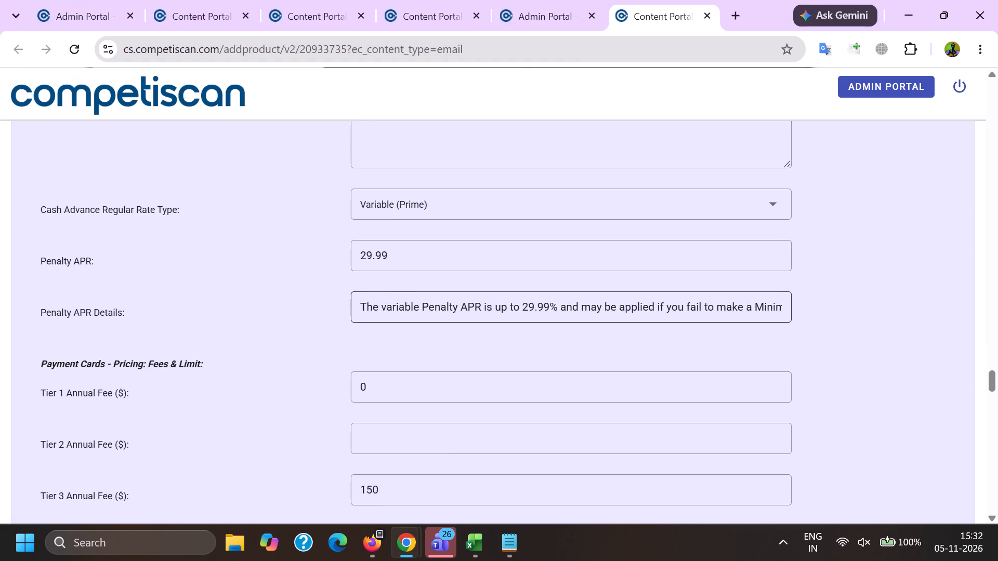
triple_click(395, 291)
key(ctrl+c)
key(alt+Tab)
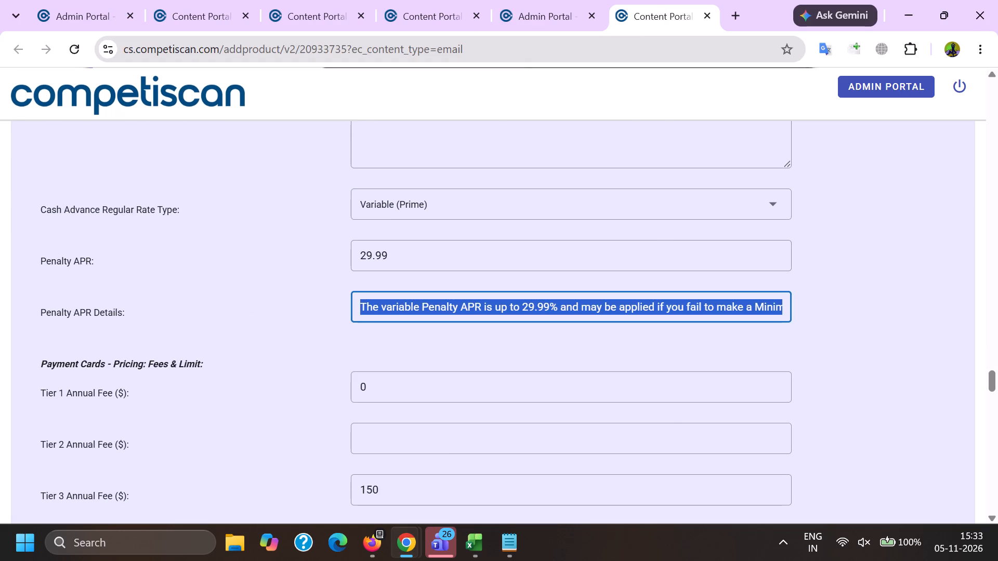
click(271, 375)
key(ctrl+v)
click(267, 310)
key(alt+Tab)
triple_click(375, 250)
key(ctrl+c)
key(alt+Tab)
key(ctrl+v)
Enter a Tier 1 Annual Fee of 0 and a Tier 3 Annual Fee of 150.00, following the reference product.
scroll(209, 271, down, 2)
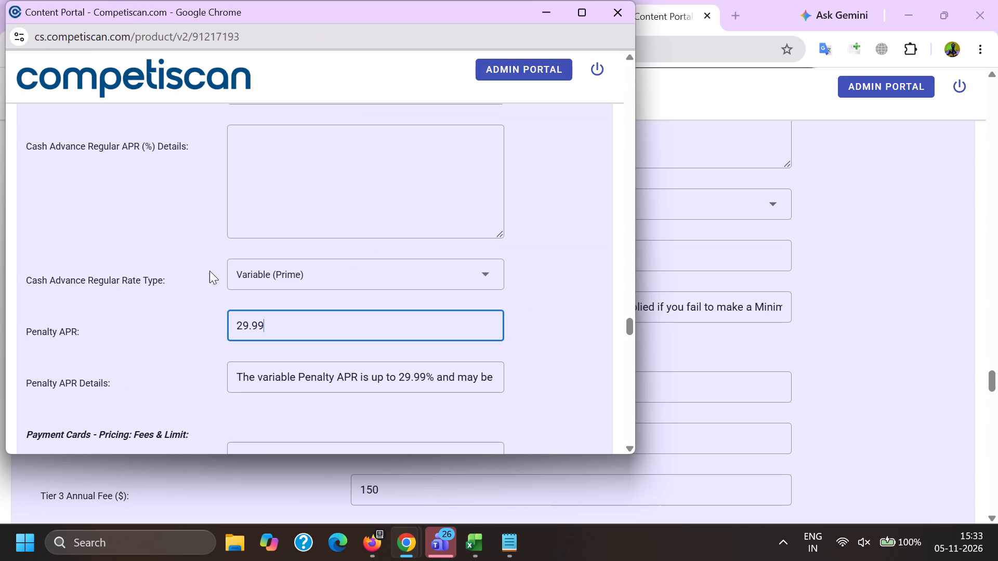
scroll(209, 271, down, 1)
click(241, 219)
key(alt+Tab)
scroll(370, 319, down, 3)
scroll(350, 332, up, 3)
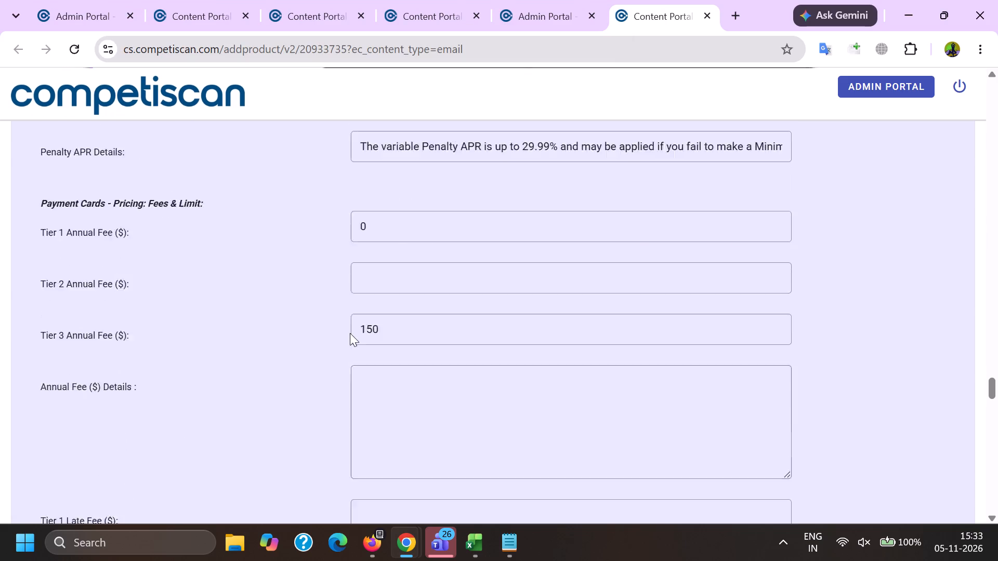
key(alt+Tab)
key(0)
key(Tab)
key(Tab)
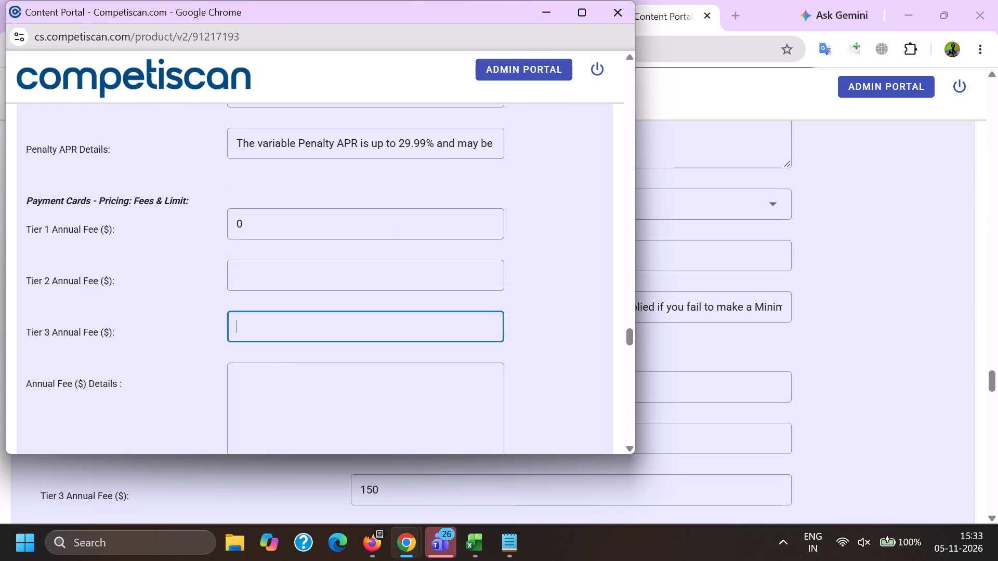
text(150.00)
key(Tab)
Set the Tier 3 Late Fee to 40.00.
scroll(279, 322, down, 4)
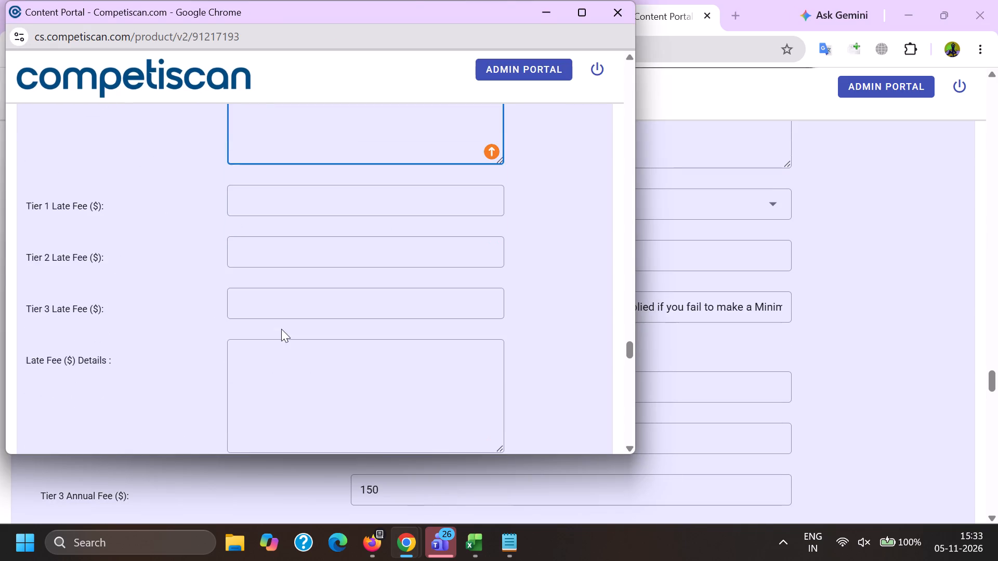
scroll(279, 326, down, 2)
click(254, 155)
key(4)
text(0.00)
Set the Balance Transfer Usage Fee to 5 percent and the Balance Transfer Minimum Fee to 5.00.
key(Tab)
key(Tab)
key(Tab)
key(Tab)
key(Tab)
scroll(254, 161, down, 1)
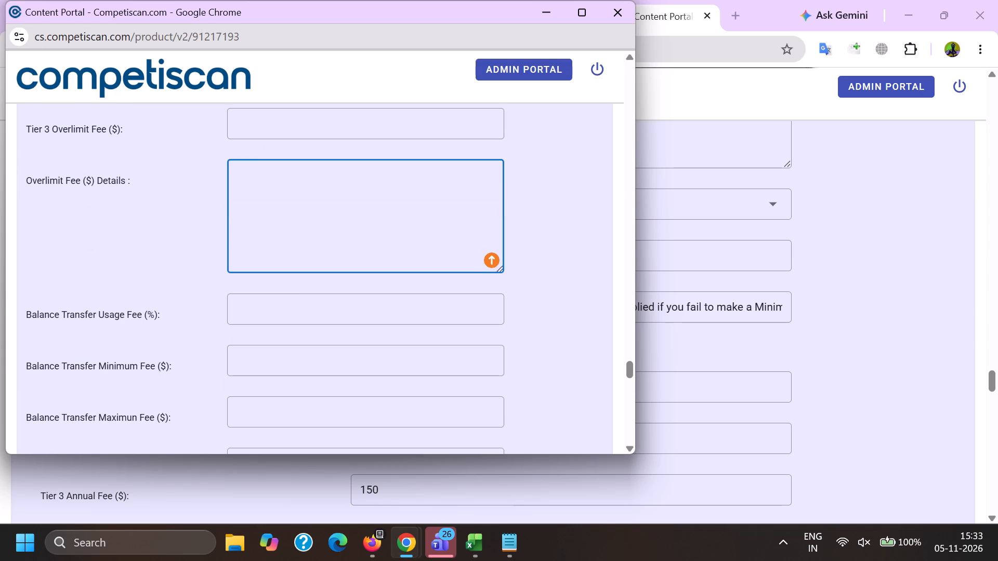
click(299, 302)
text(45)
key(Tab)
key(5)
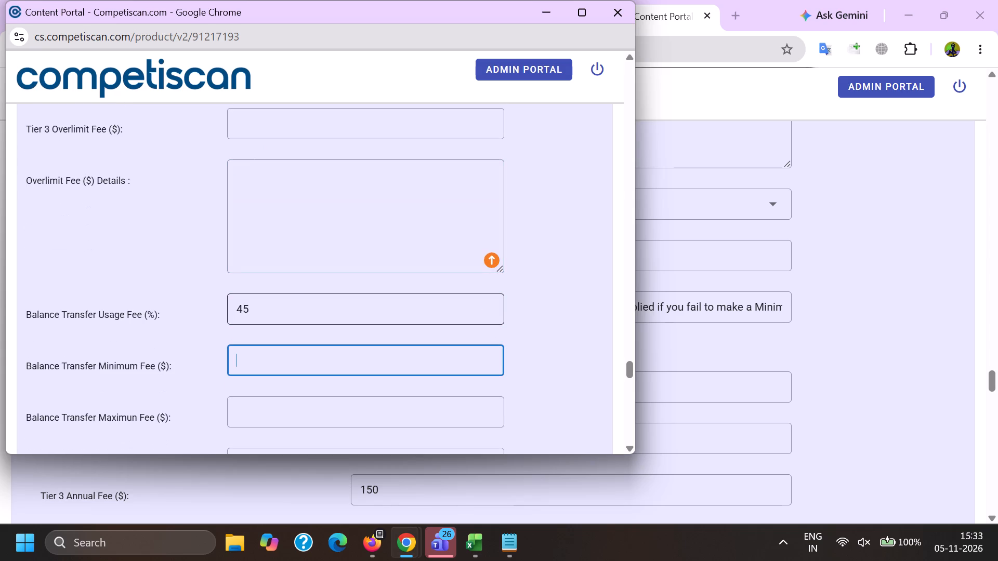
drag(305, 299, 174, 286)
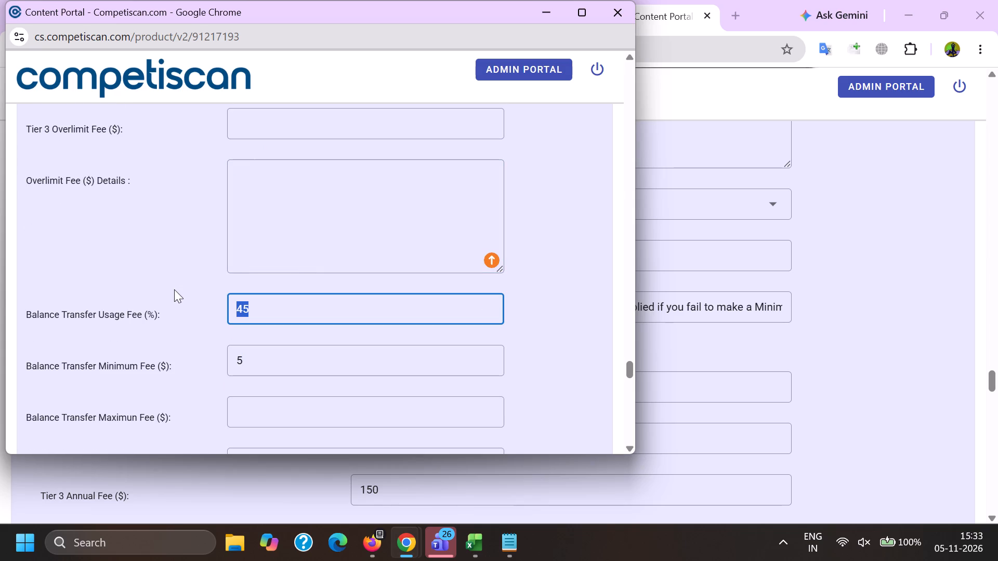
key(BackSpace)
key(5)
key(Tab)
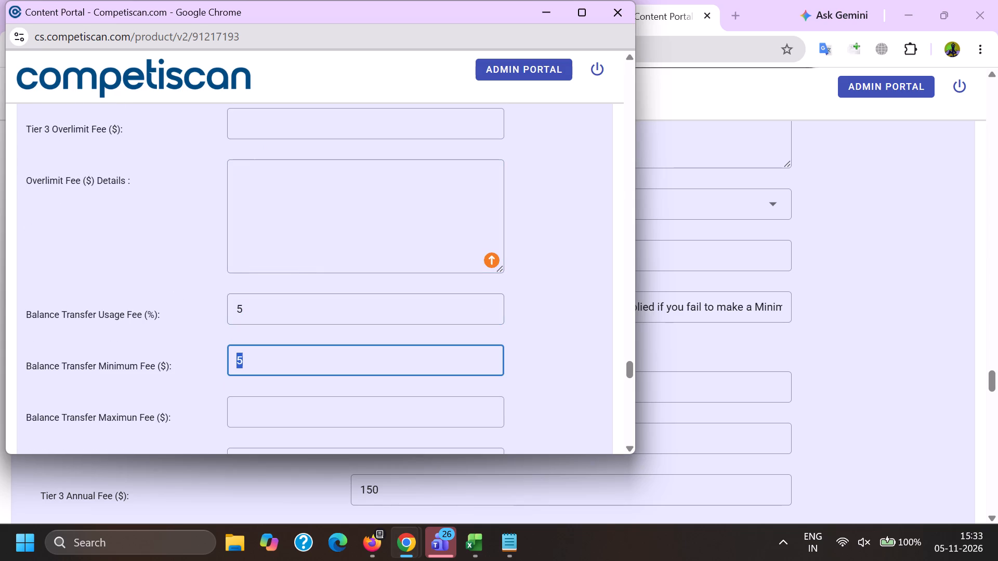
key(BackSpace)
text(5.00)
Leave the Balance Transfer Maximum Fee blank and enter a cash advance fee of 5 percent with a 10.00 minimum.
key(Tab)
key(Tab)
key(5)
key(Tab)
text(10.00)
Submit the completed product entry for email 91217193.
scroll(65, 303, down, 6)
scroll(88, 299, down, 20)
scroll(88, 299, down, 4)
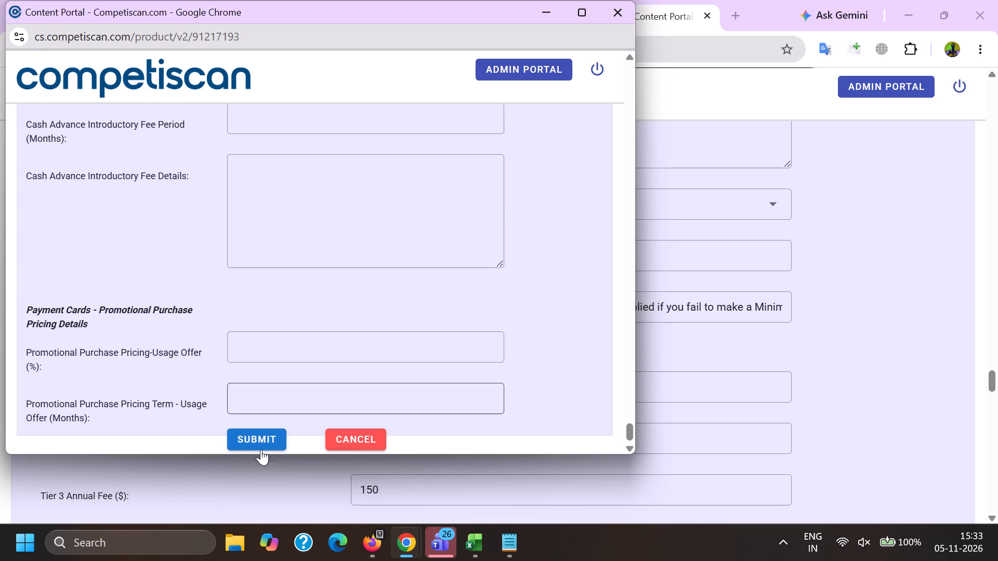
scroll(261, 449, down, 2)
click(257, 442)
Rerun the "NEW OFFER: Earn up to 90K bonus miles. The world is waiting." search and assign all other results as copies of 91217193.
key(alt+Tab)
click(185, 0)
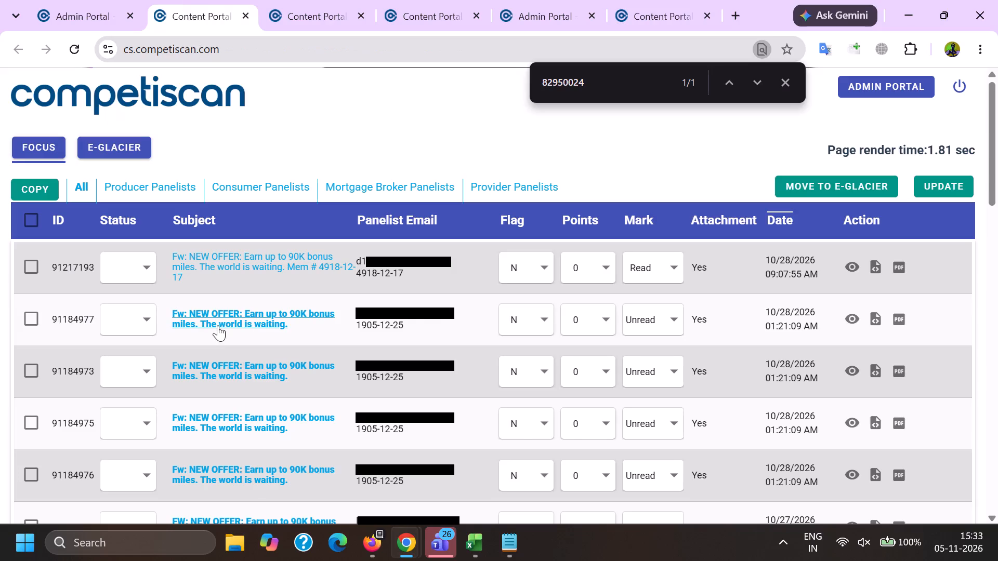
scroll(216, 327, down, 4)
scroll(441, 371, down, 5)
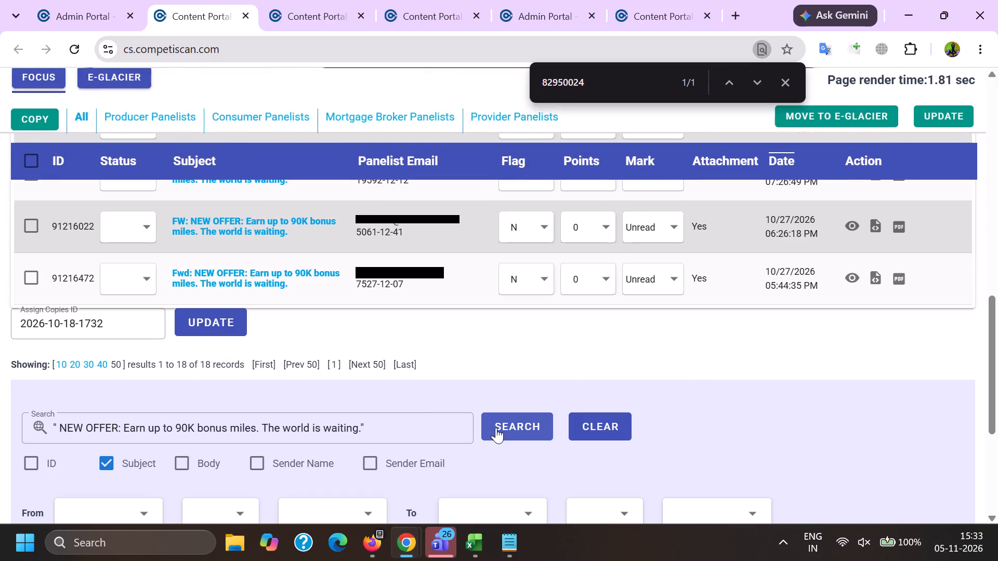
click(496, 424)
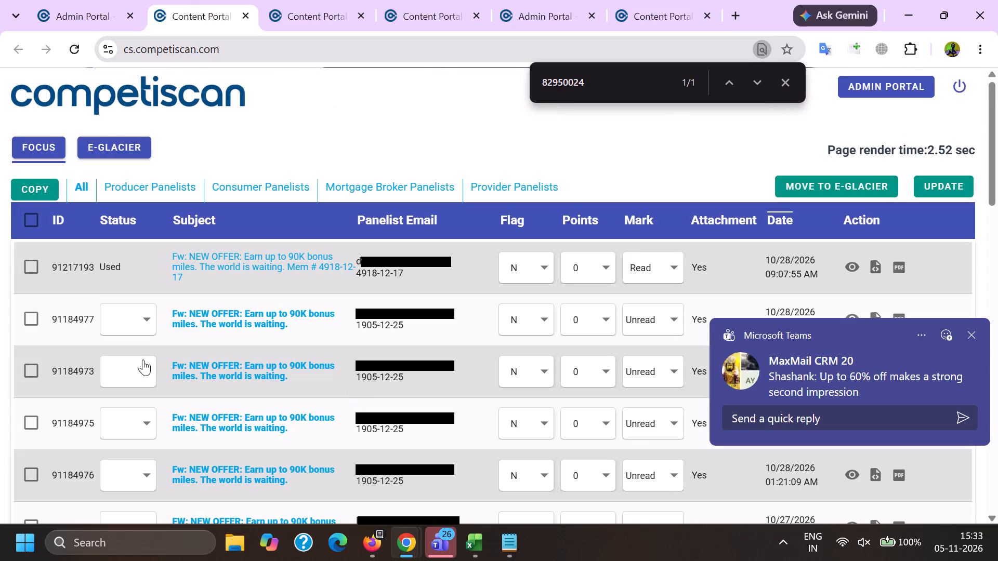
triple_click(74, 270)
click(74, 270)
click(32, 215)
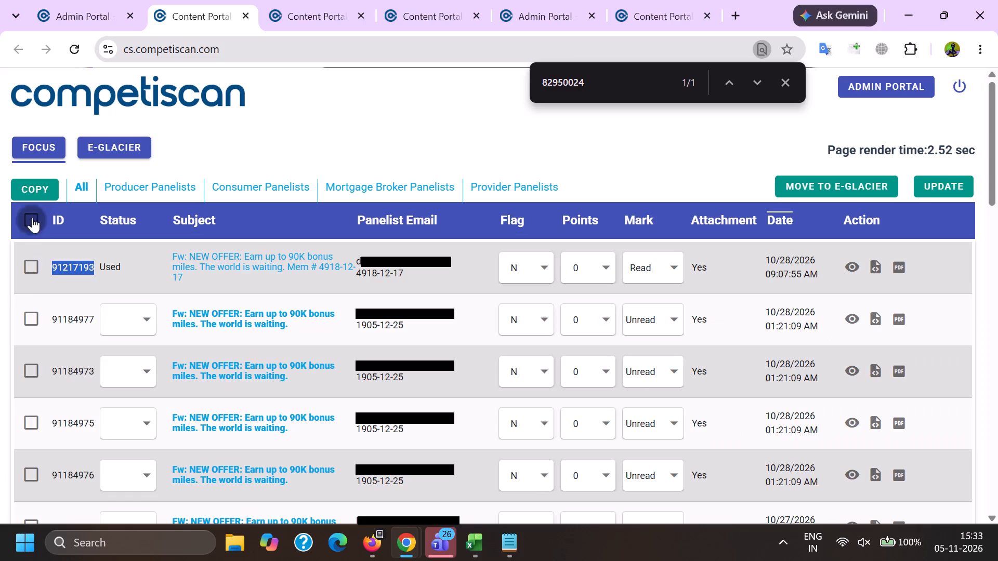
click(29, 259)
click(931, 188)
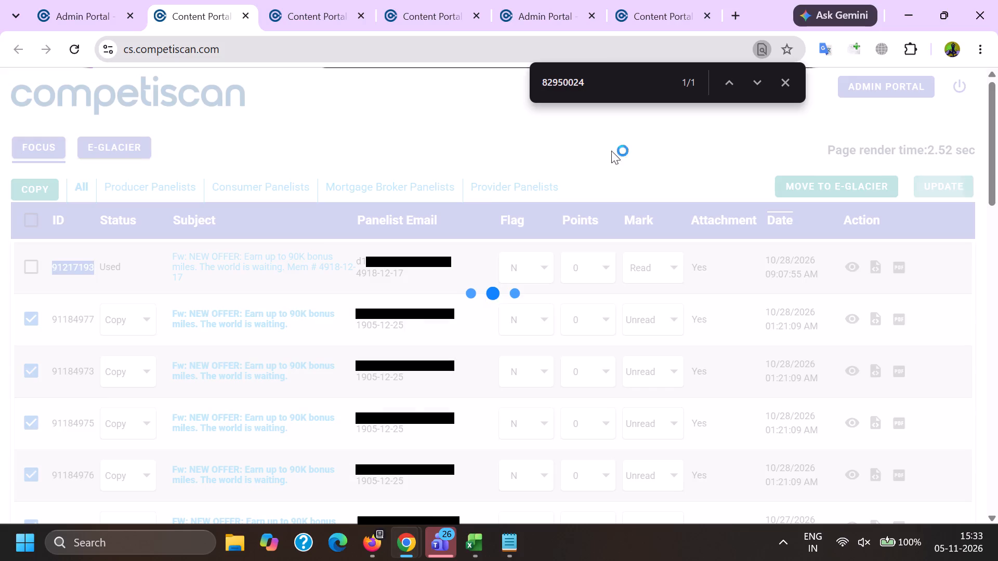
click(599, 150)
scroll(463, 277, down, 4)
Switch to Firefox and refresh the unused-email listings, including the "uNITED AIRLINES" and "Capital one" searches.
click(375, 545)
click(180, 476)
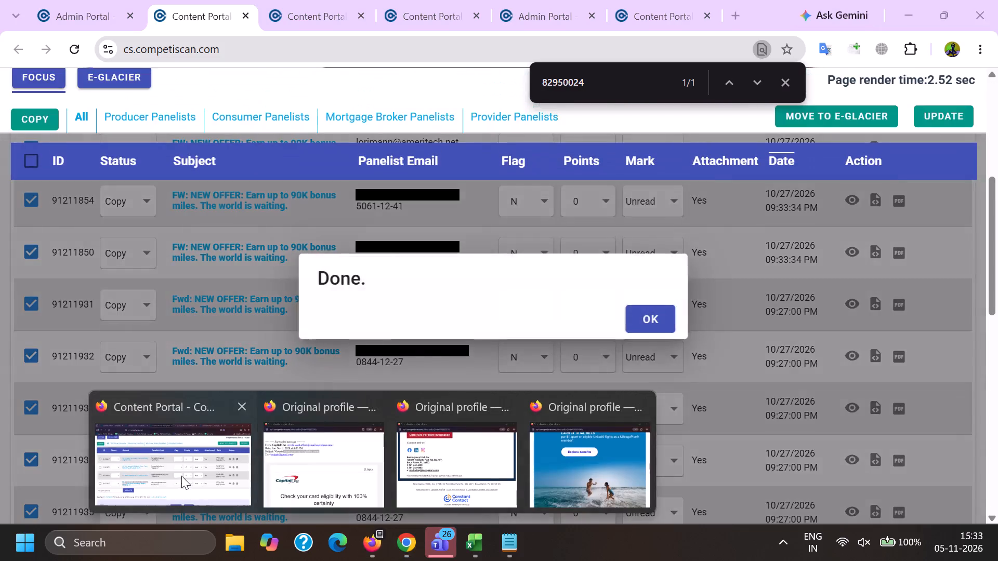
scroll(377, 321, down, 2)
click(489, 381)
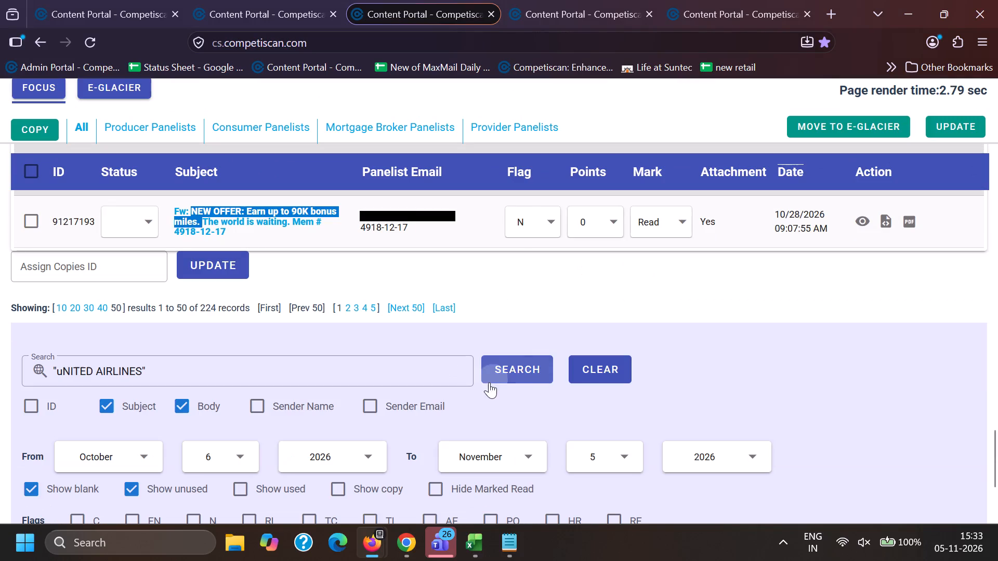
click(262, 0)
click(179, 0)
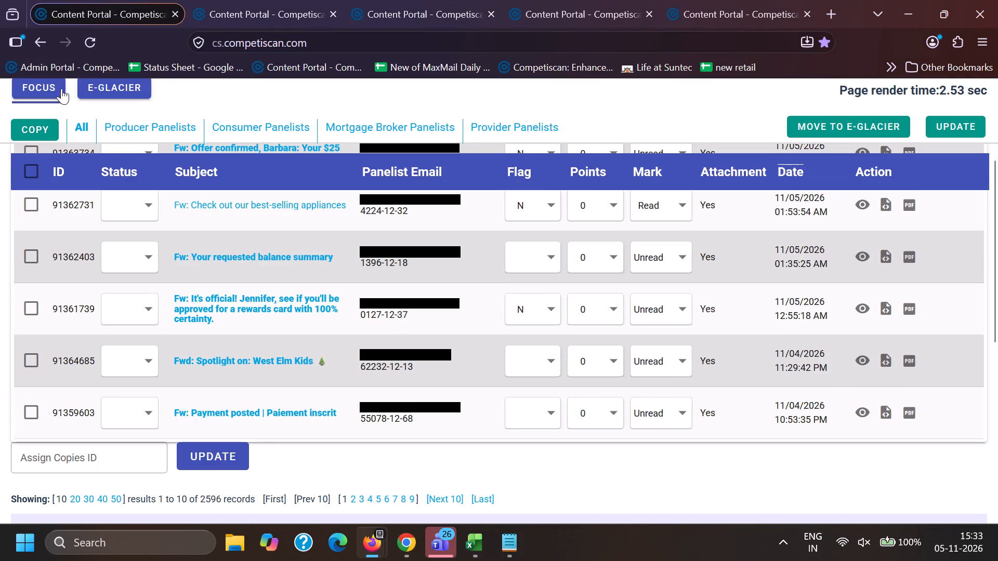
click(52, 88)
click(244, 0)
click(48, 157)
click(85, 0)
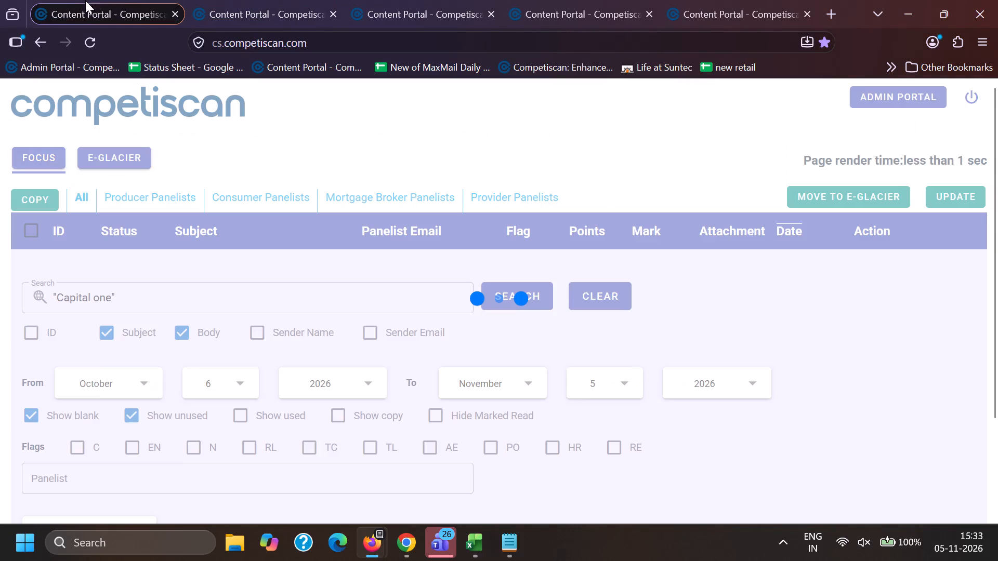
scroll(237, 268, down, 2)
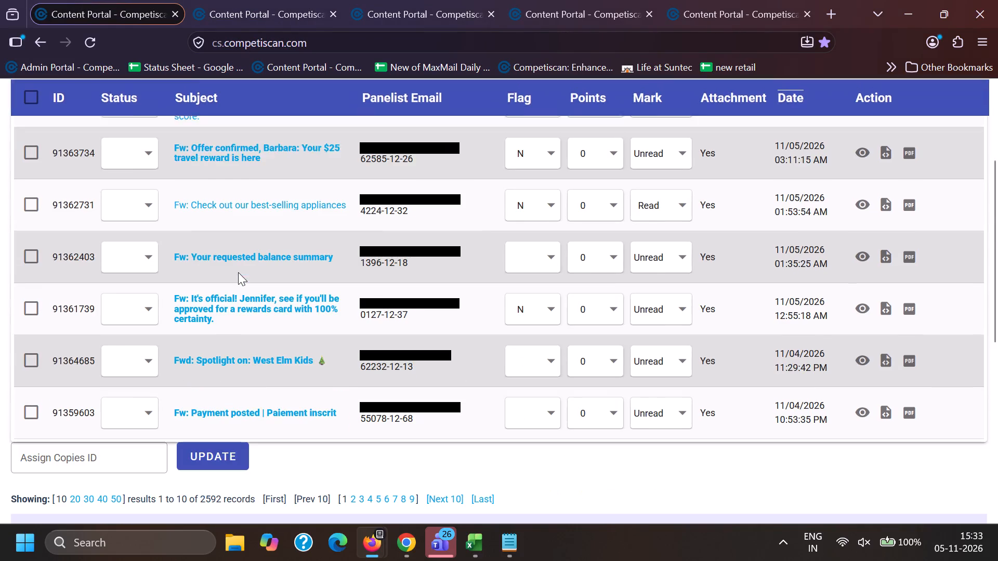
click(241, 0)
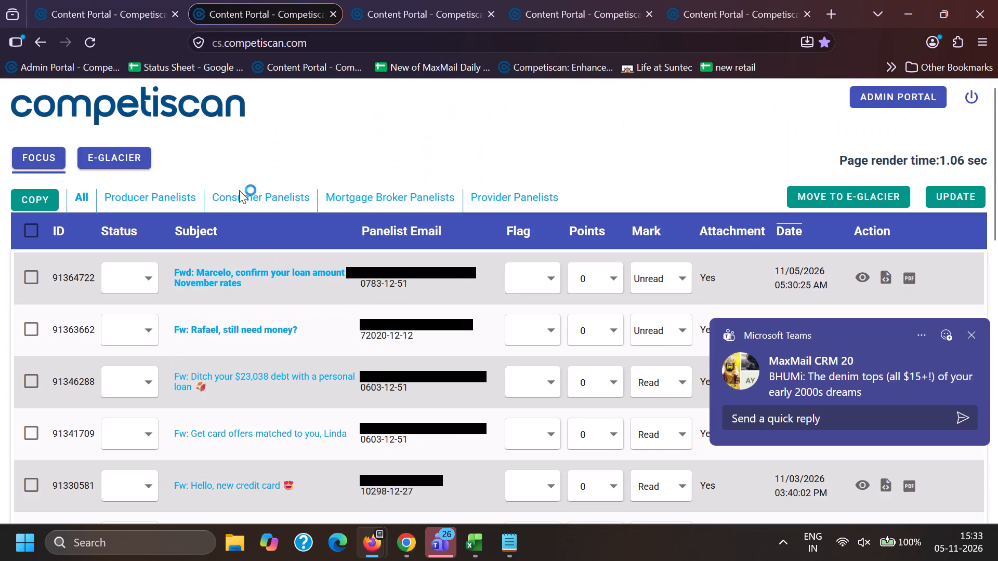
Look through the first page of unused "uNITED AIRLINES" emails for card offers and bring up the second results page.
click(416, 0)
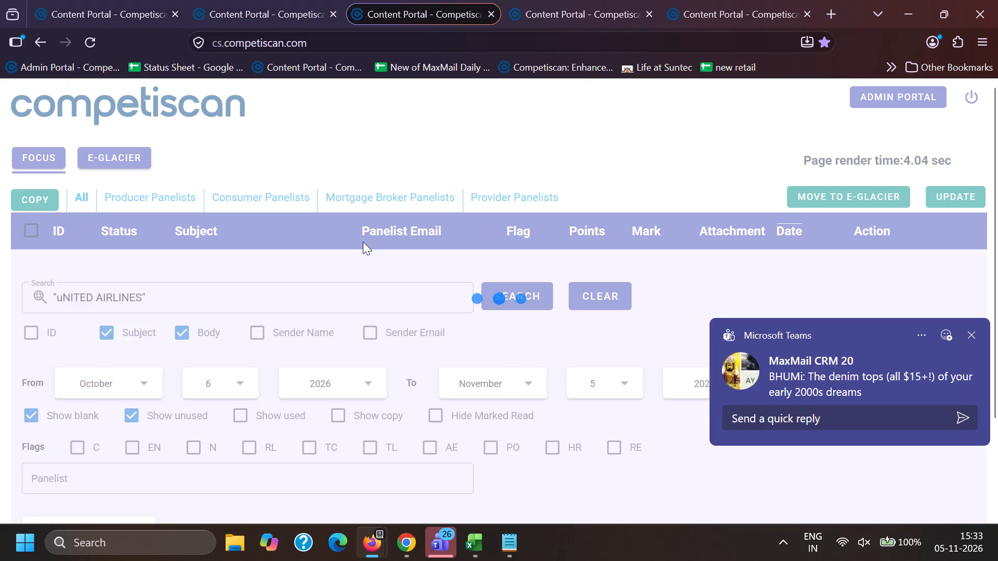
scroll(274, 322, down, 6)
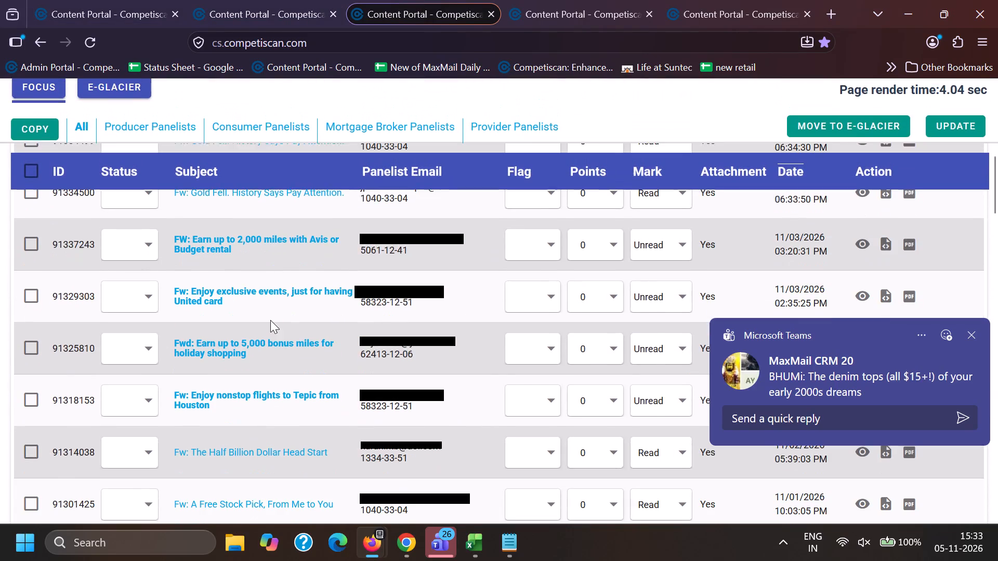
scroll(270, 317, down, 8)
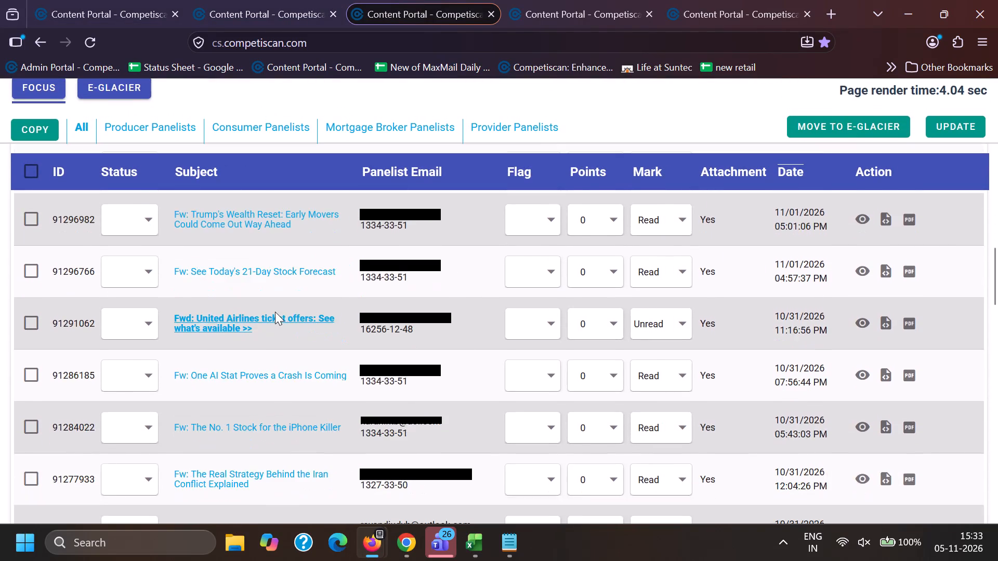
scroll(275, 311, down, 7)
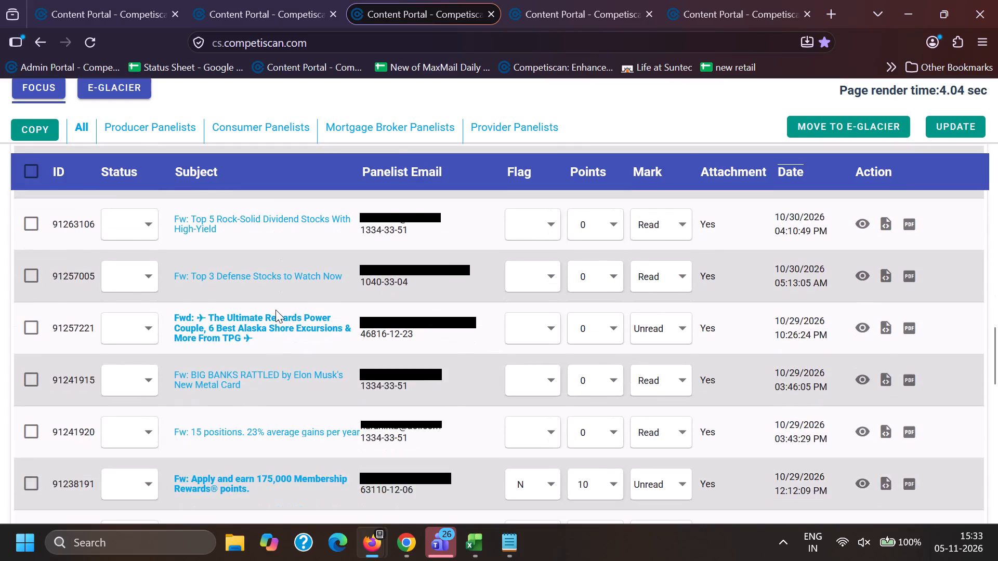
scroll(275, 310, down, 9)
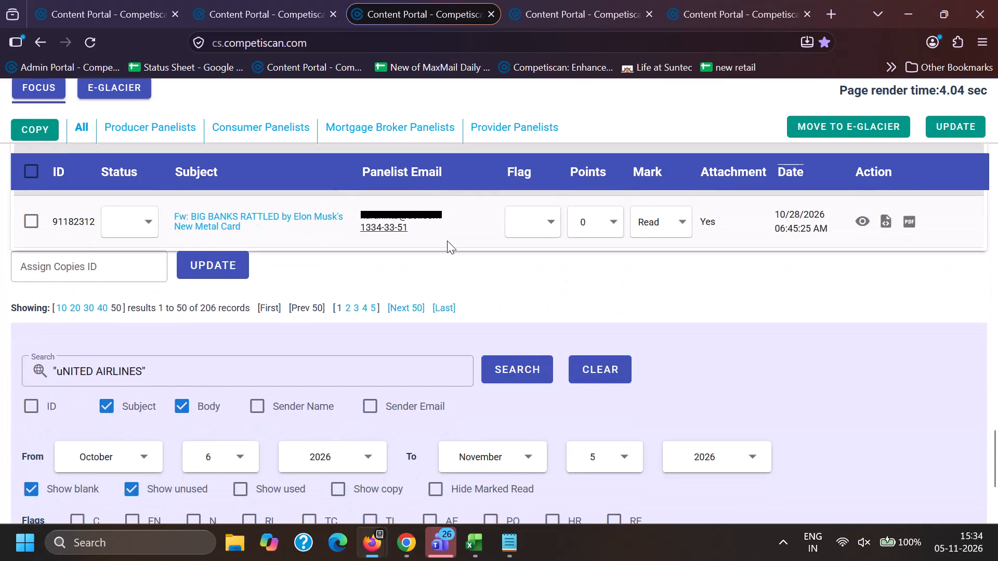
click(347, 308)
Close the fourth Content Portal tab and refresh the Focus listing in the tab that followed it.
click(546, 0)
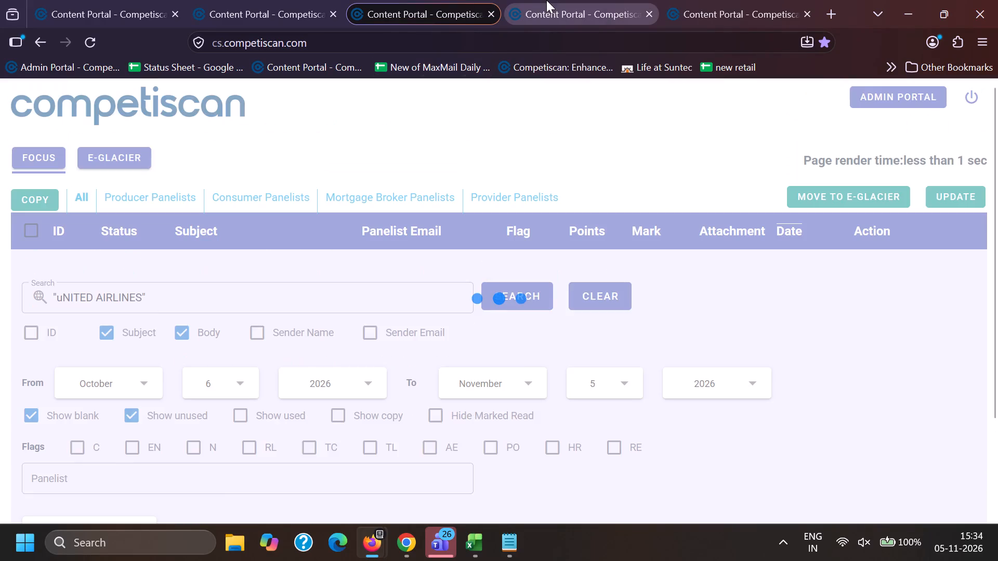
click(648, 17)
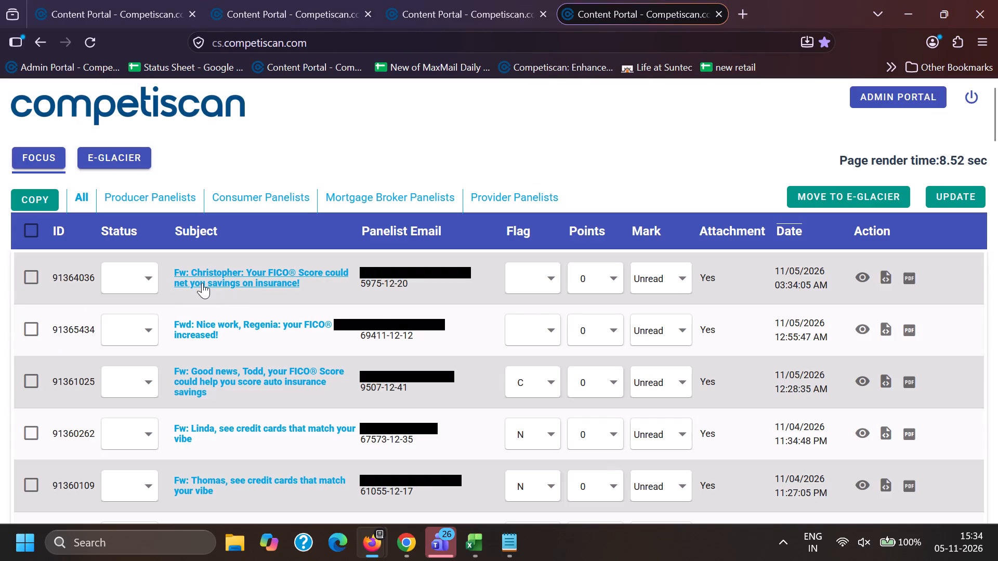
click(55, 163)
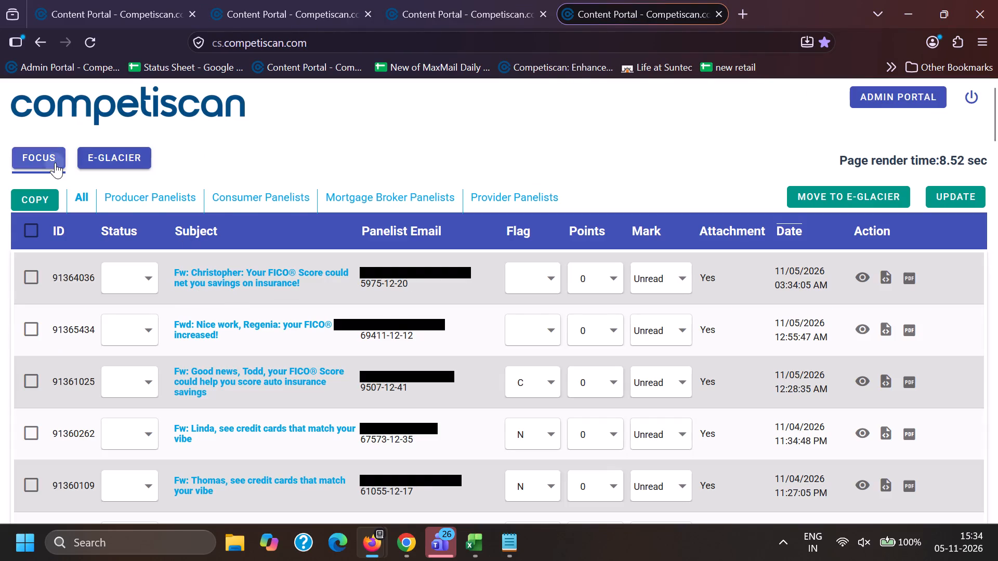
Examine the second page of "uNITED AIRLINES" results and preview email 91176957 about saving on a Shanghai car rental.
click(414, 12)
scroll(267, 319, down, 4)
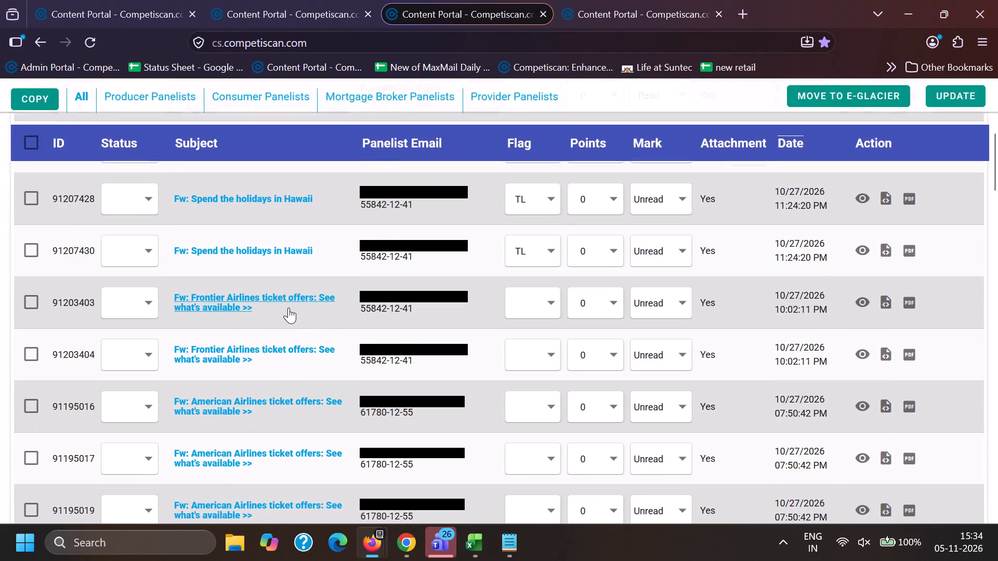
scroll(291, 301, down, 4)
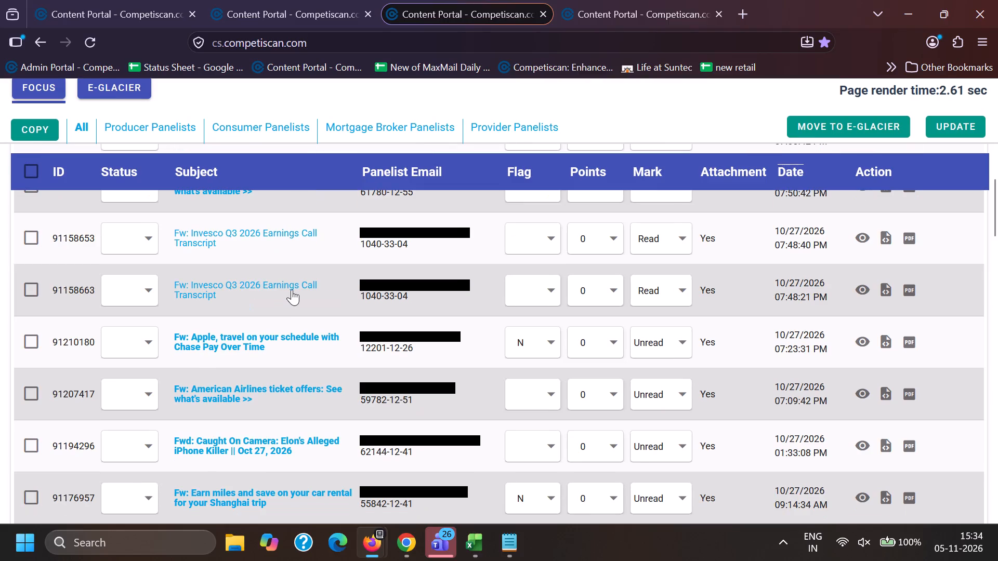
scroll(292, 289, down, 3)
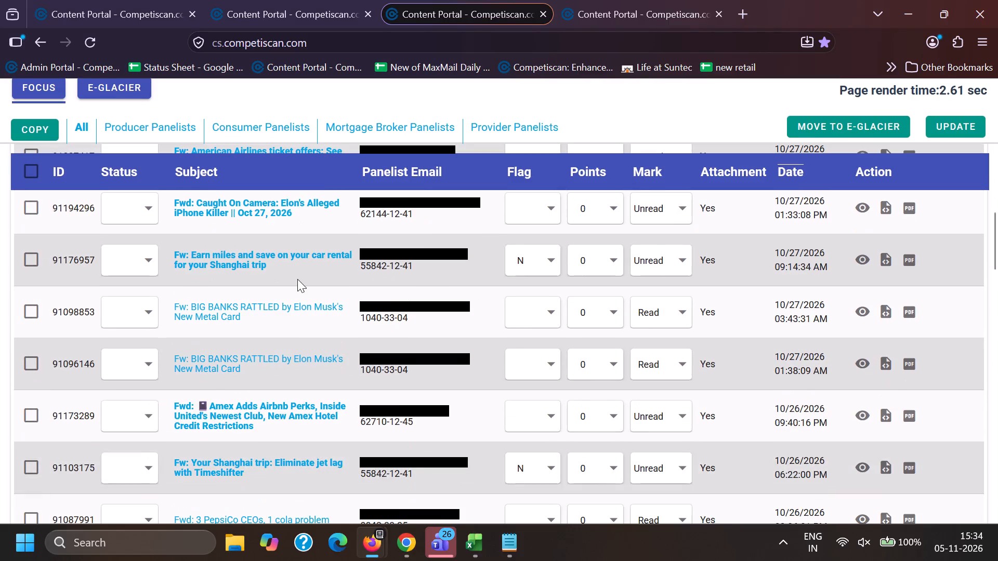
click(863, 252)
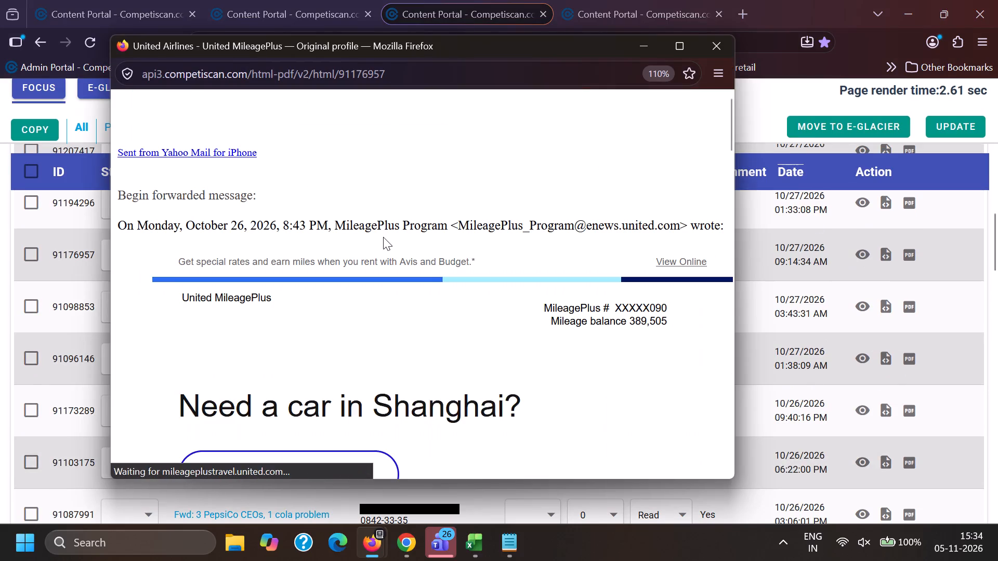
scroll(383, 237, down, 16)
scroll(390, 289, up, 3)
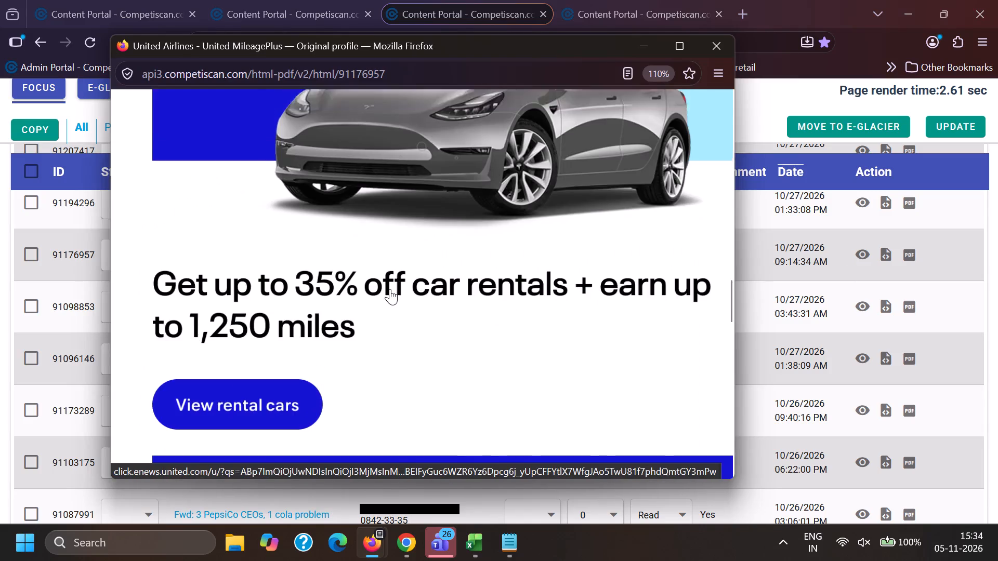
scroll(390, 289, down, 11)
scroll(382, 302, up, 6)
key(alt+Tab)
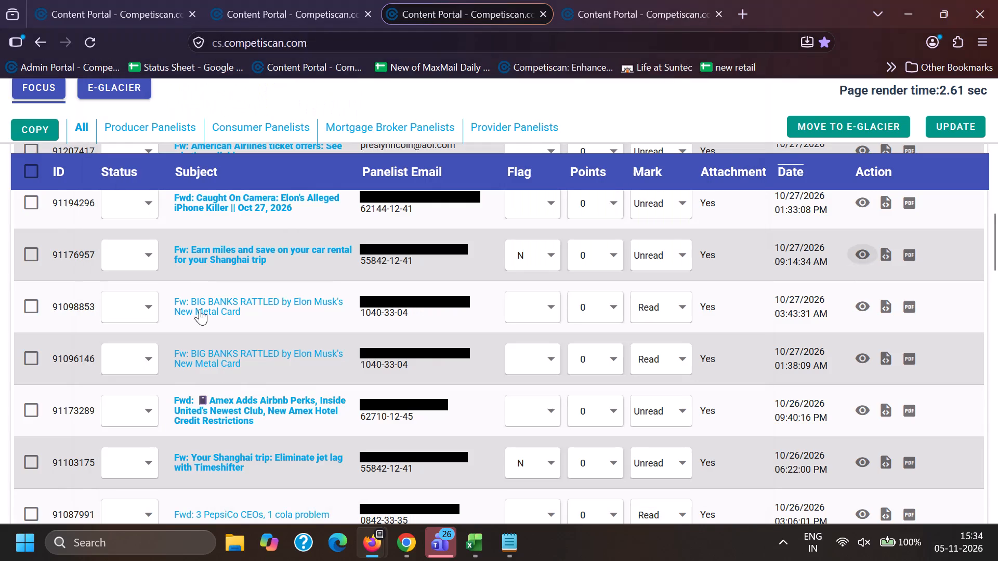
drag(193, 234, 299, 265)
key(ctrl+c)
click(402, 560)
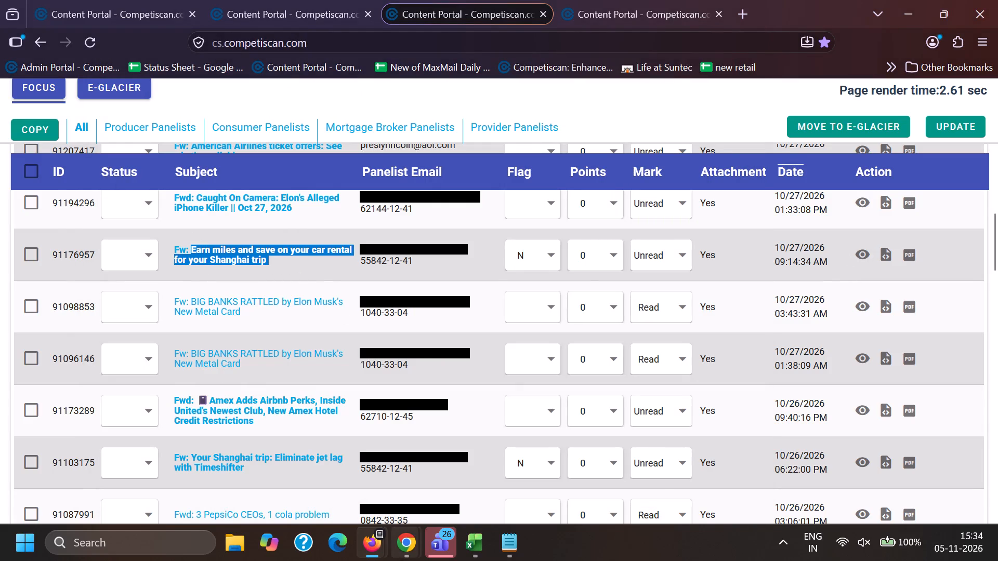
click(273, 475)
click(277, 256)
scroll(273, 277, down, 8)
scroll(285, 342, up, 1)
scroll(285, 342, down, 5)
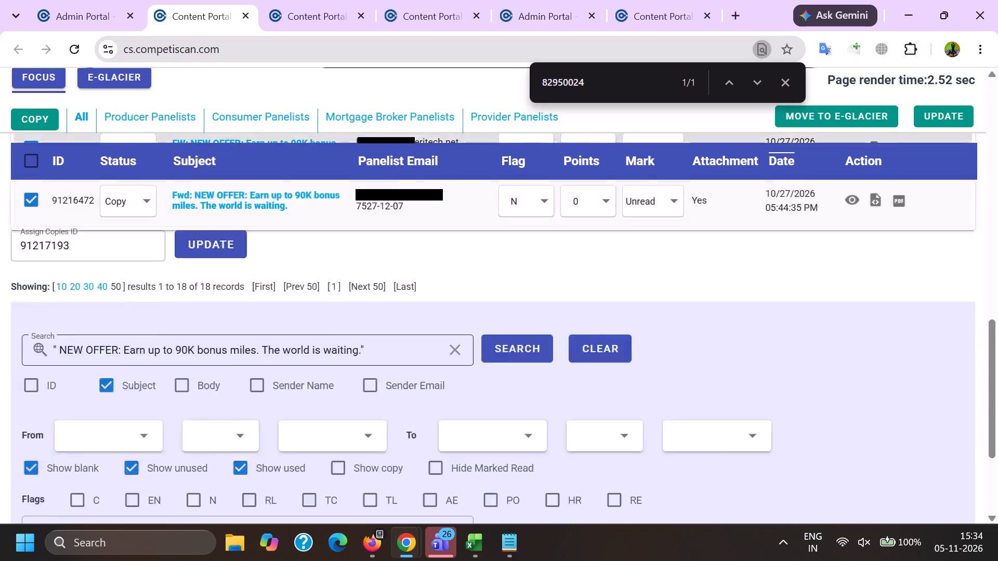
scroll(295, 403, up, 2)
drag(372, 326, 1, 168)
key(BackSpace)
key(shift+quotedbl)
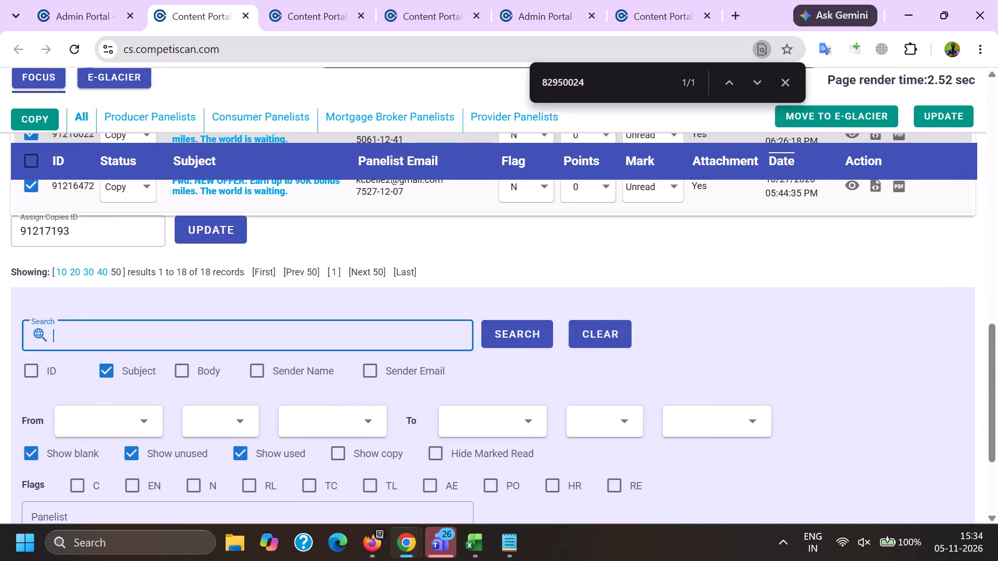
key(ctrl+v)
key(shift+quotedbl)
key(Return)
key(Return)
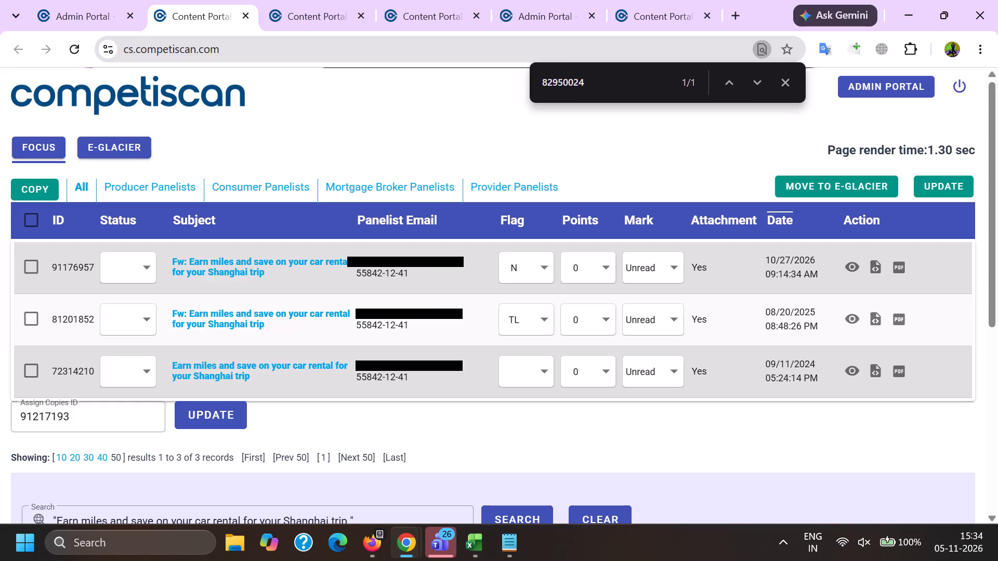
Switch to Firefox, open email 91100565 from the United Airlines listing and check its content for a credit card offer.
key(alt+Tab)
scroll(138, 228, down, 3)
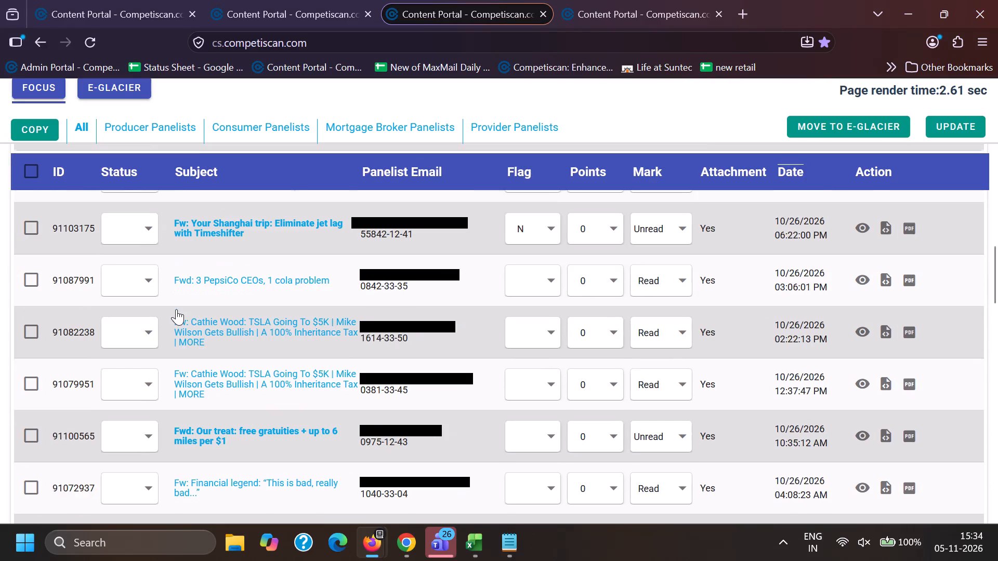
scroll(176, 309, down, 2)
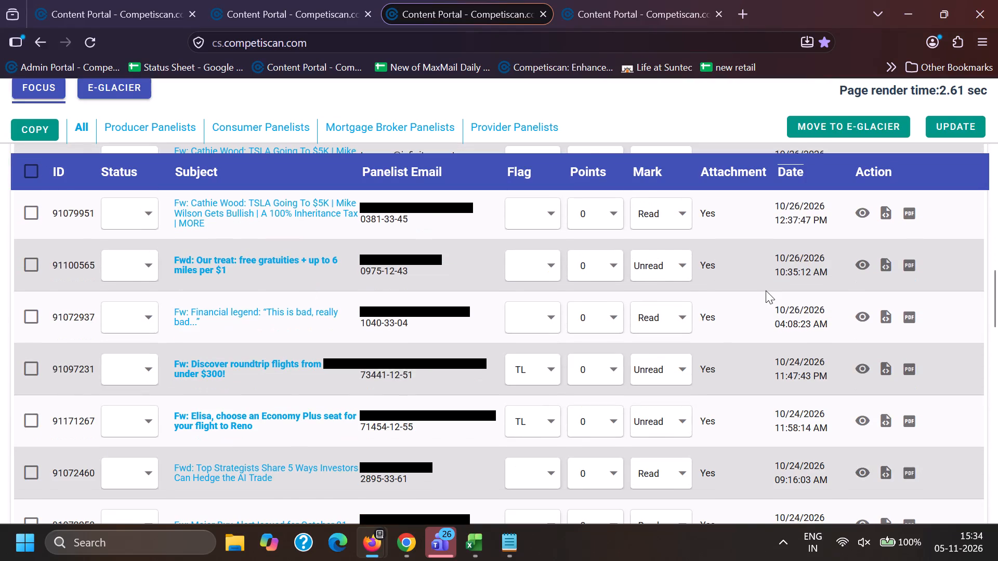
click(864, 258)
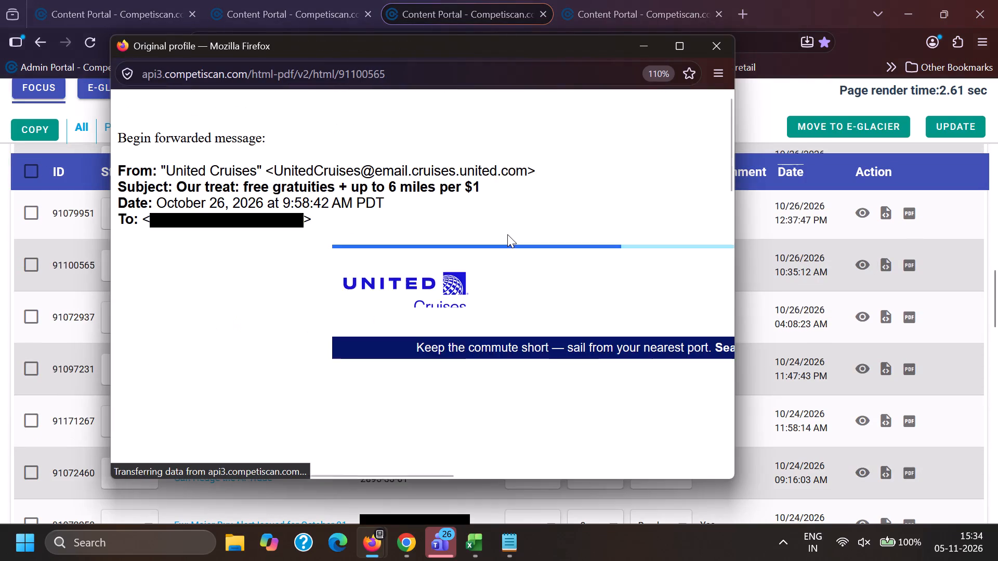
scroll(507, 234, down, 9)
scroll(512, 241, down, 18)
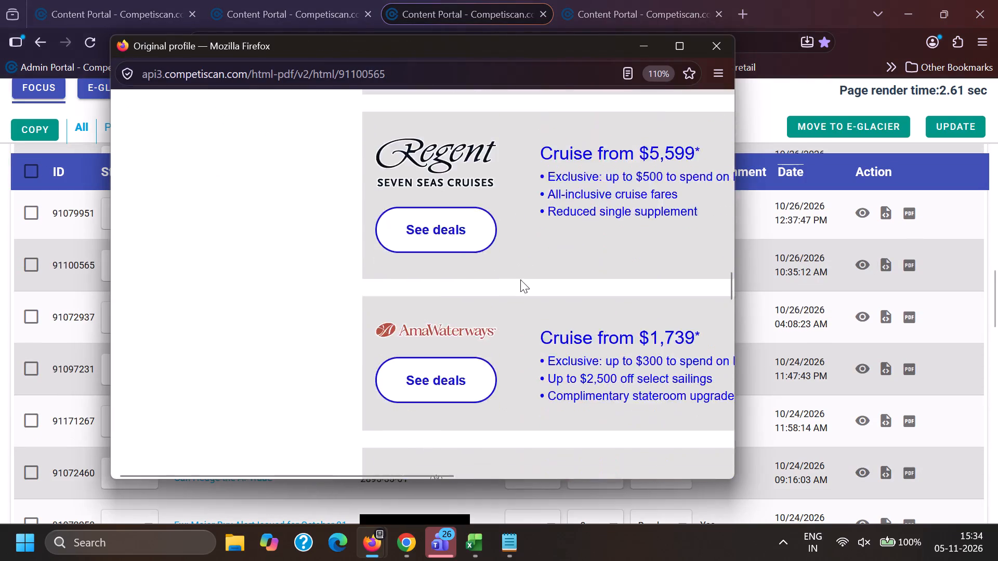
scroll(520, 279, down, 8)
scroll(526, 297, up, 5)
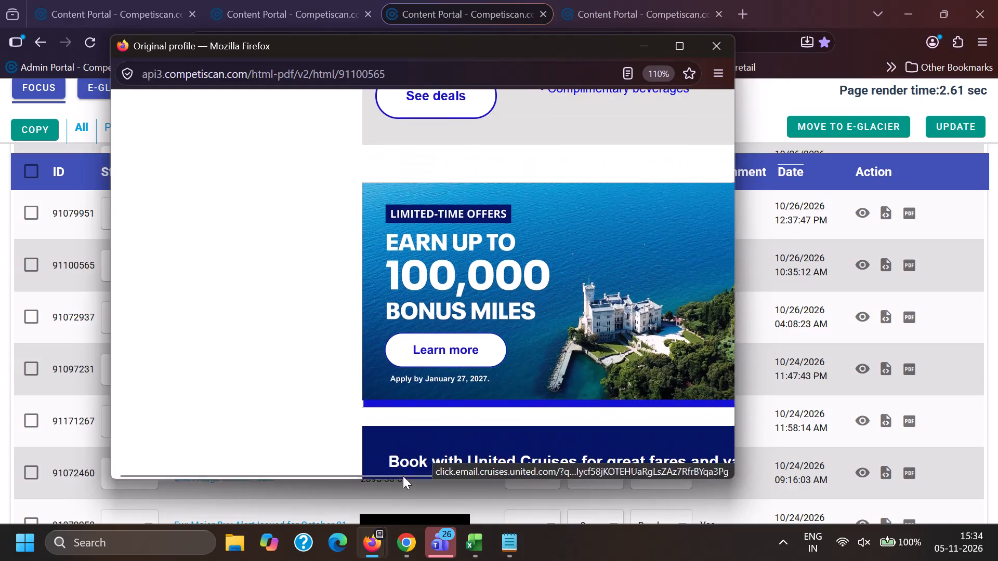
drag(387, 473, 580, 455)
key(alt+Tab)
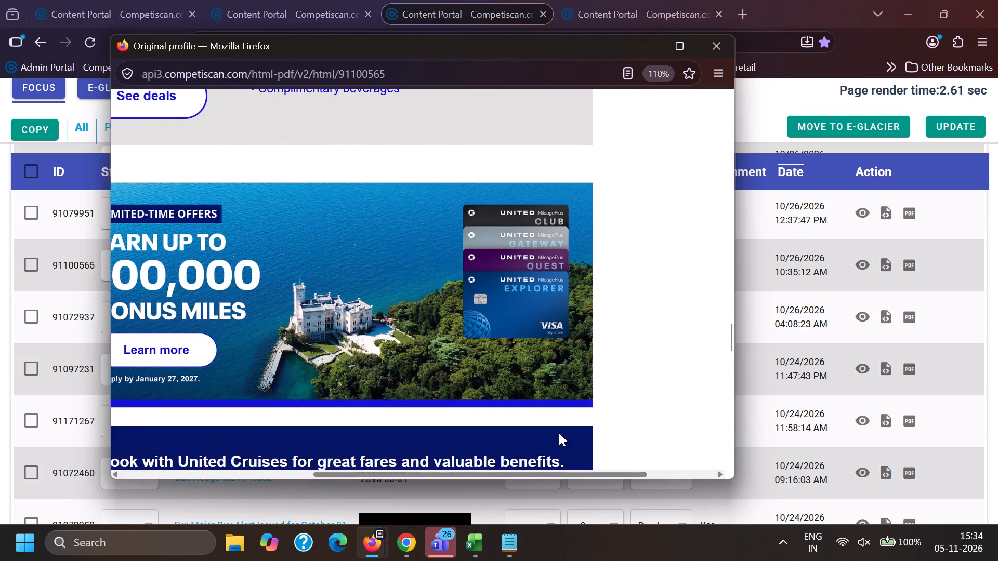
drag(194, 248, 275, 284)
key(ctrl+c)
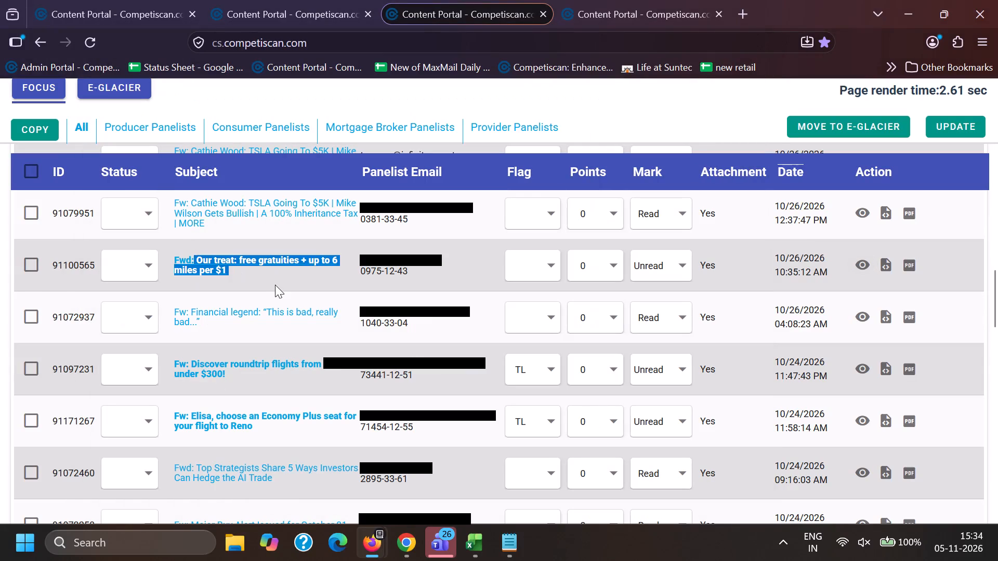
click(411, 560)
click(259, 483)
scroll(296, 458, down, 2)
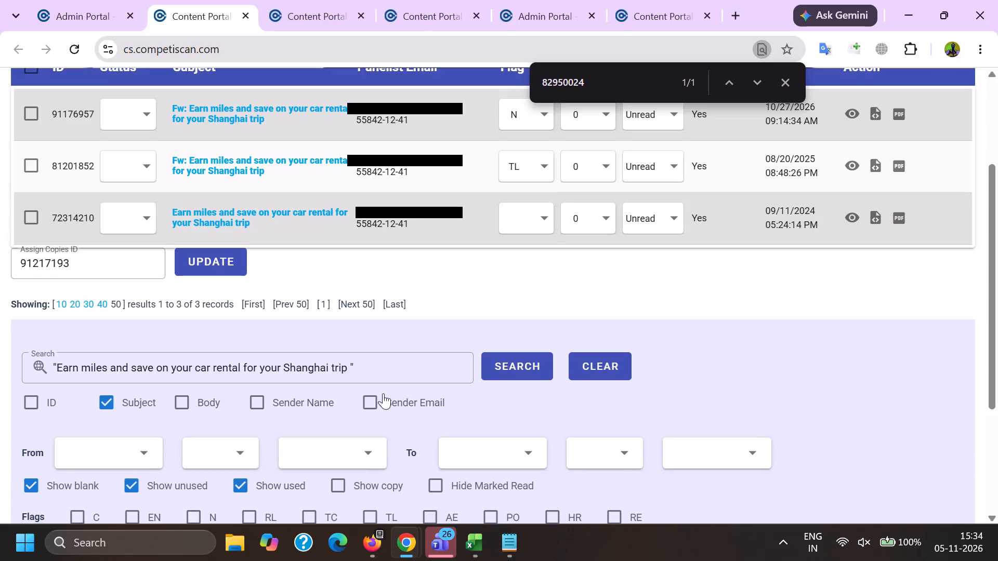
drag(394, 354, 393, 360)
drag(393, 360, 2, 323)
key(BackSpace)
key(shift+quotedbl)
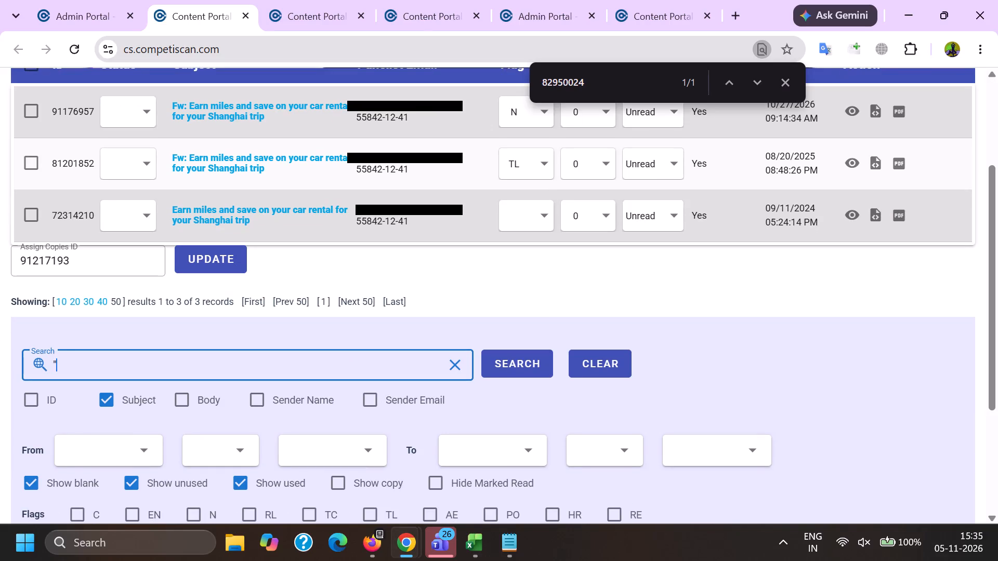
key(ctrl+v)
key(shift+quotedbl)
key(Return)
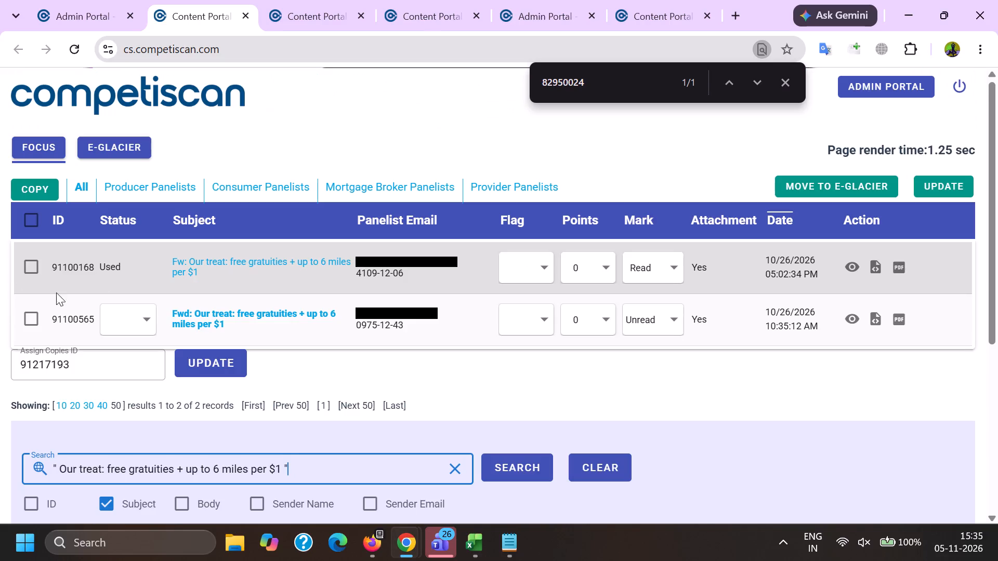
double_click(69, 277)
key(ctrl+c)
click(535, 0)
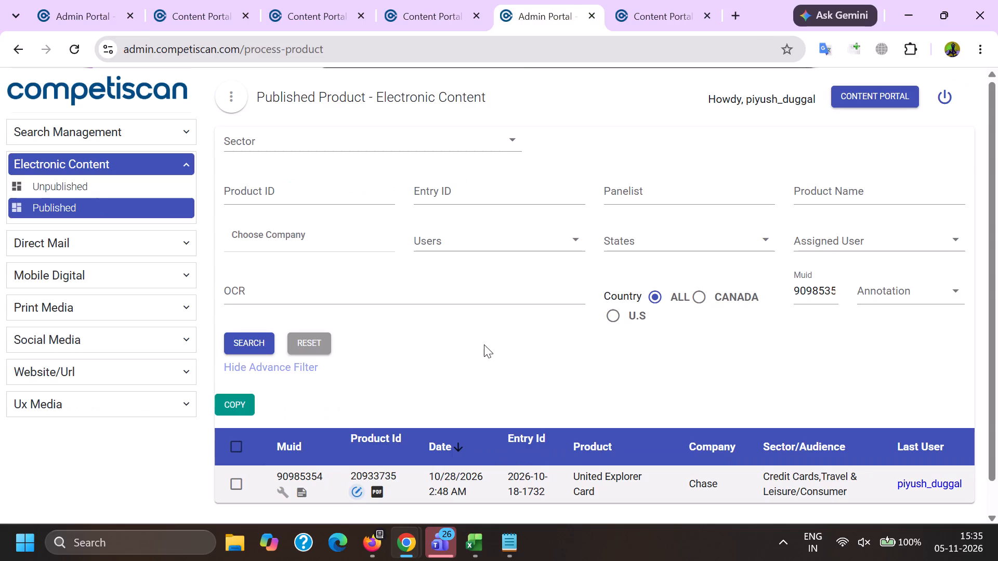
click(797, 288)
key(ctrl+v)
key(Return)
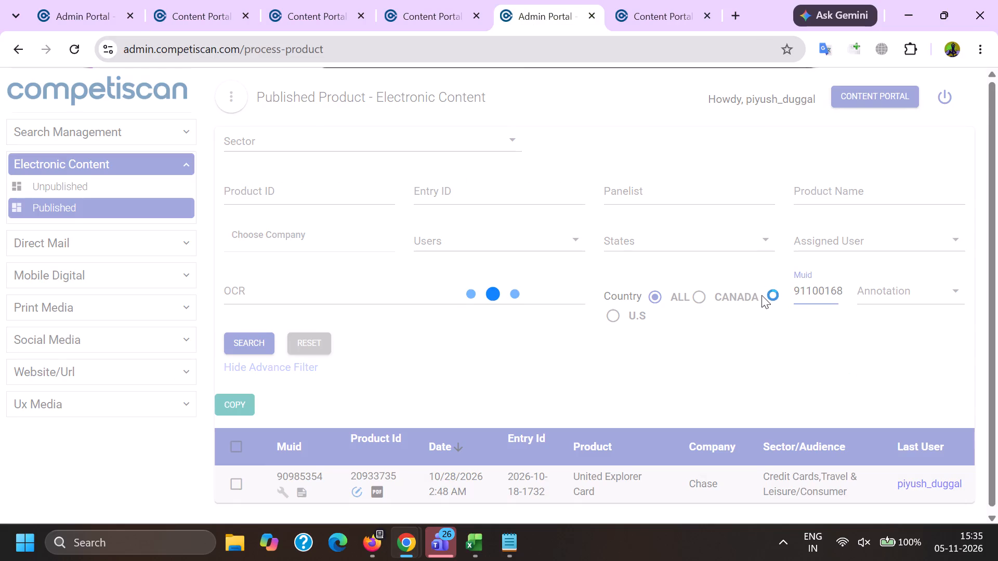
scroll(557, 302, down, 2)
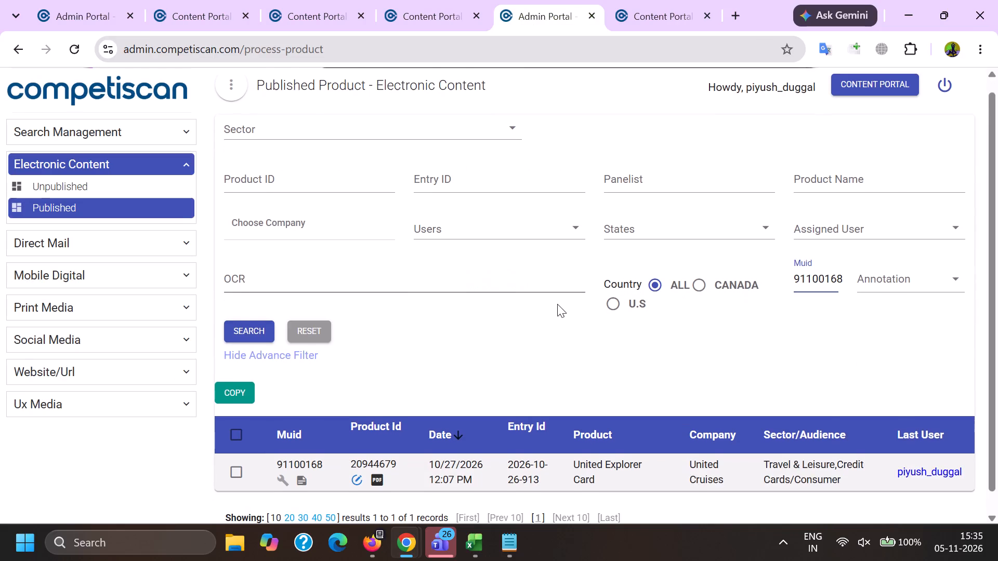
Open published product 20944679, close the old product tab, and review its company, product name, headline and card details.
ctrl+click(359, 462)
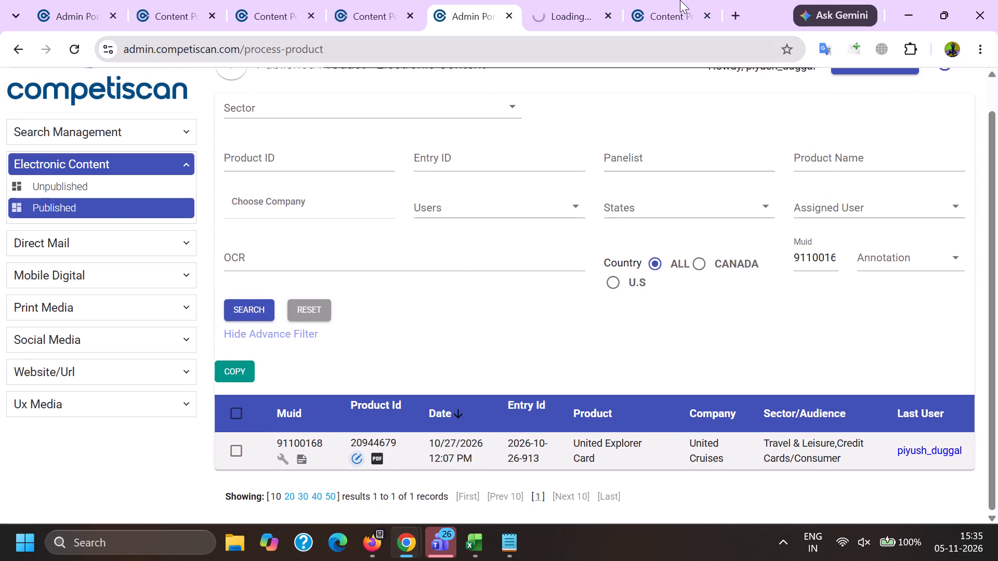
click(680, 0)
click(705, 21)
scroll(583, 206, down, 8)
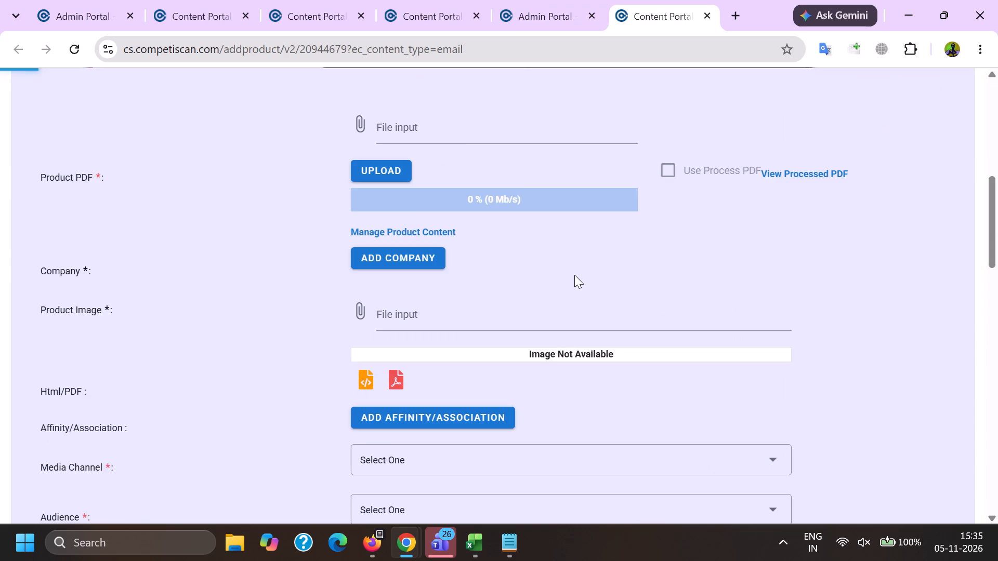
scroll(574, 275, down, 3)
scroll(568, 302, up, 5)
scroll(562, 287, down, 6)
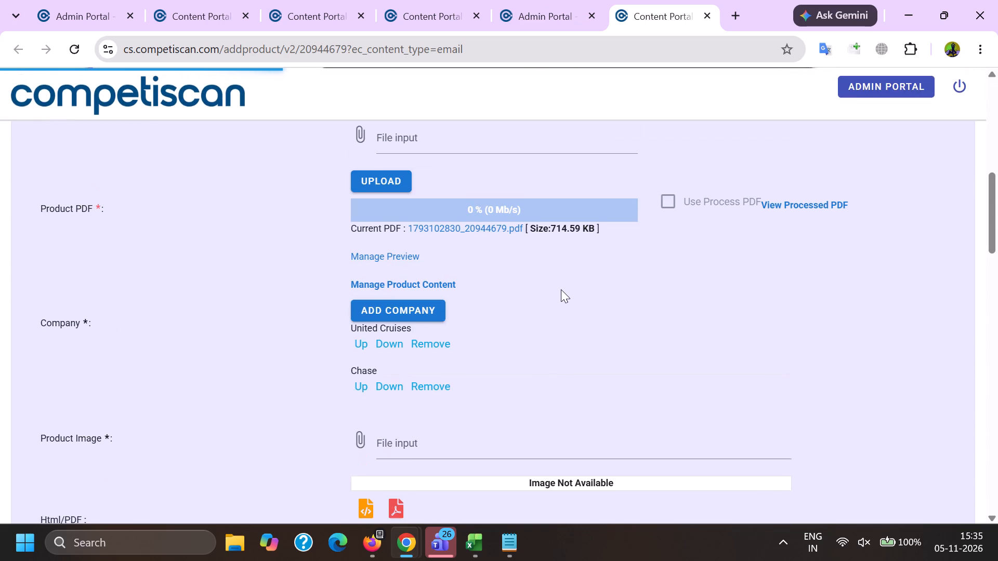
scroll(561, 289, up, 4)
scroll(561, 288, down, 5)
scroll(548, 304, up, 6)
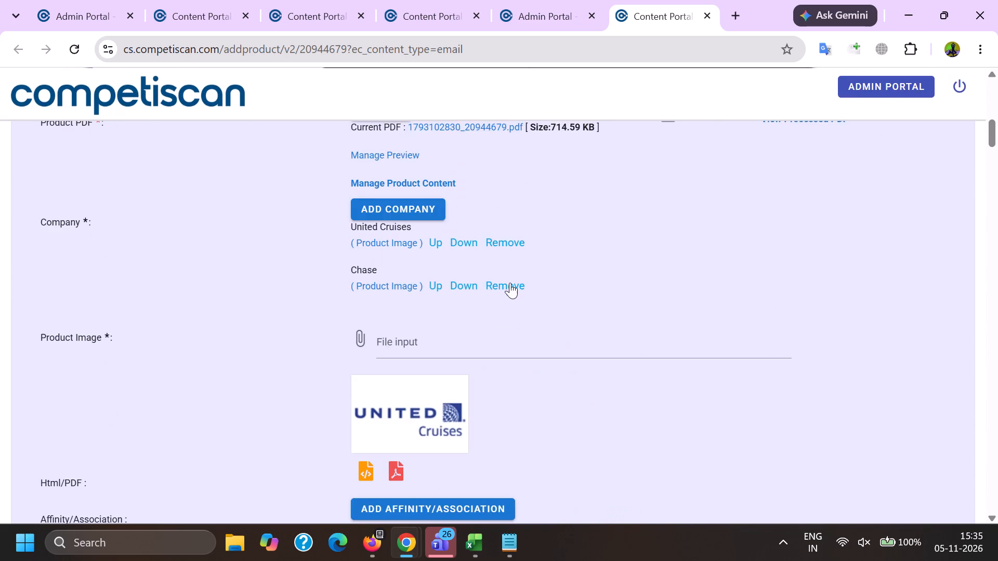
scroll(501, 260, up, 2)
scroll(528, 307, down, 11)
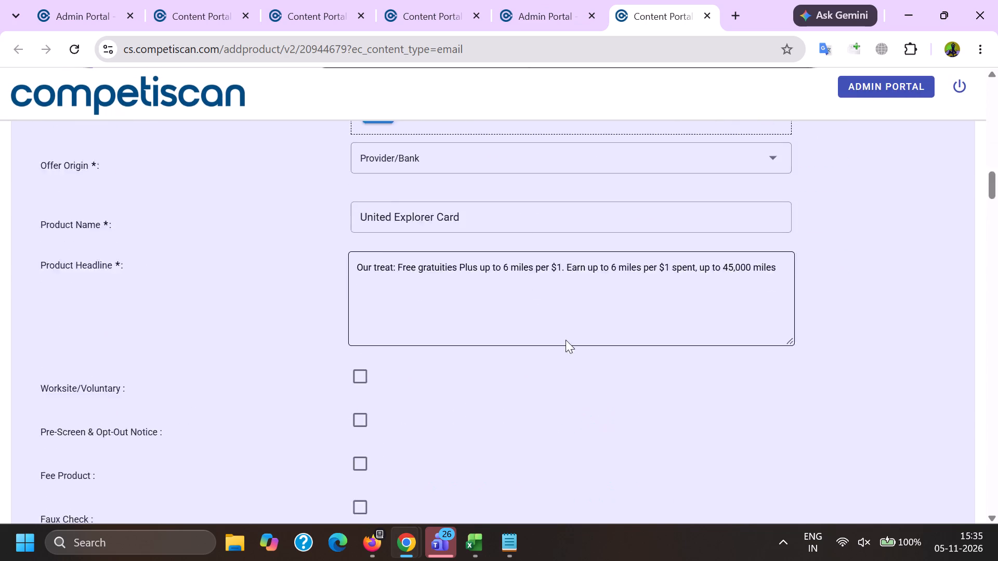
scroll(566, 340, down, 18)
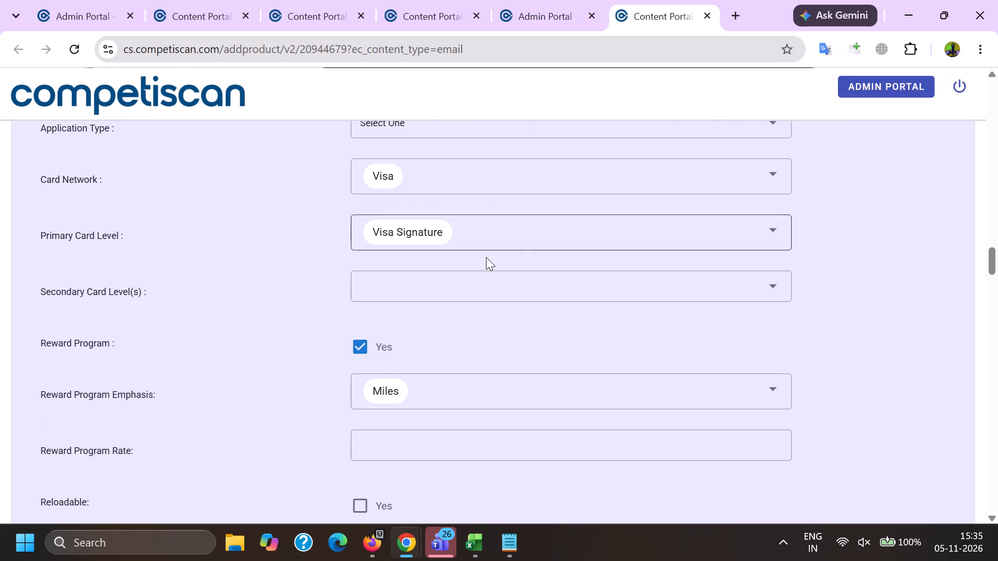
scroll(454, 278, up, 18)
Switch to Firefox and examine the remaining United Airlines emails on the current results page for card or miles offers.
key(alt+Tab)
scroll(305, 344, down, 4)
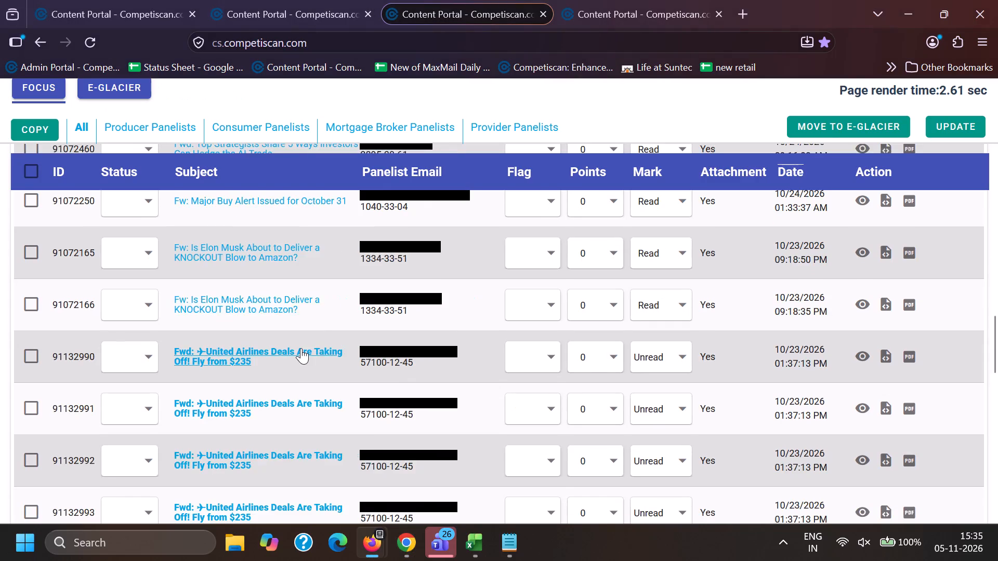
scroll(301, 348, down, 8)
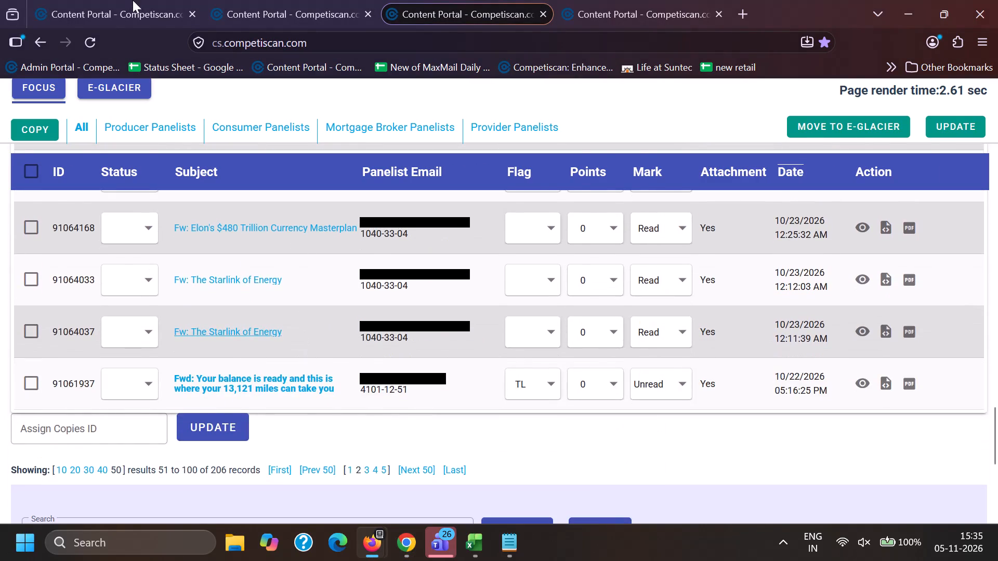
Refresh the unused-email listing for the "Capital one" search.
click(126, 0)
click(54, 87)
click(284, 0)
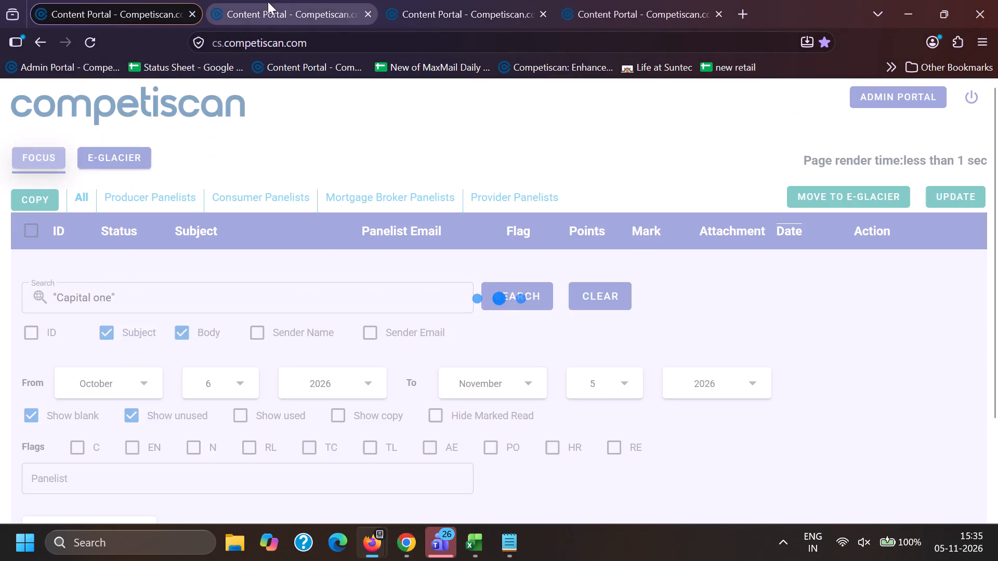
click(127, 0)
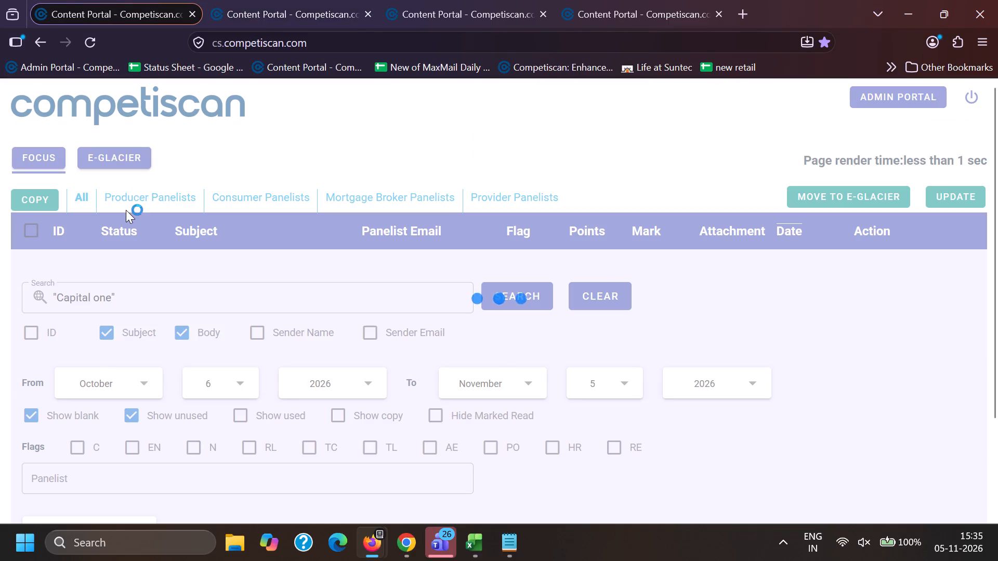
Review the "Capital one" email listing and refresh the Focus listings for the "Capital one" and Experian searches.
scroll(137, 332, down, 2)
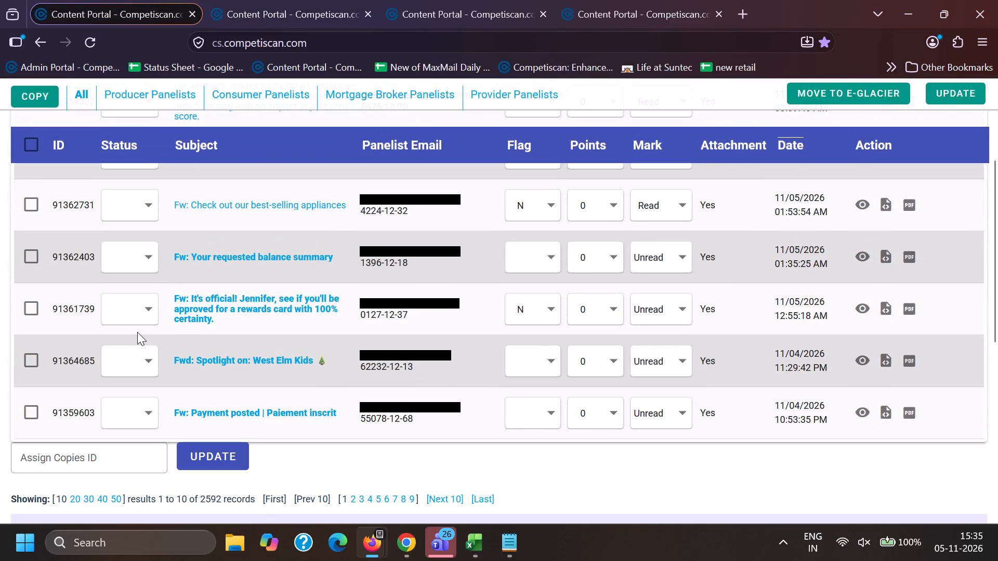
scroll(137, 325, up, 6)
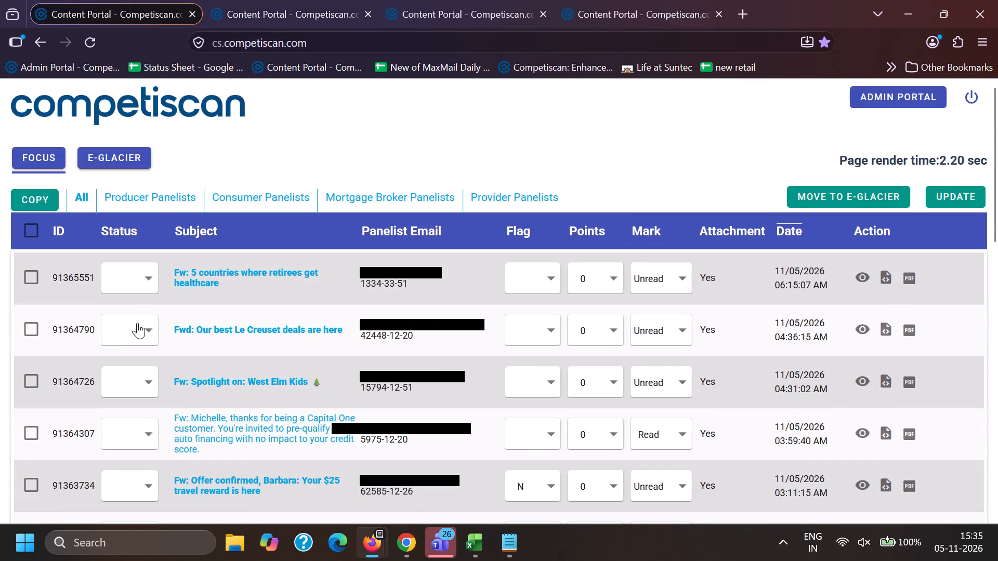
click(52, 158)
click(287, 0)
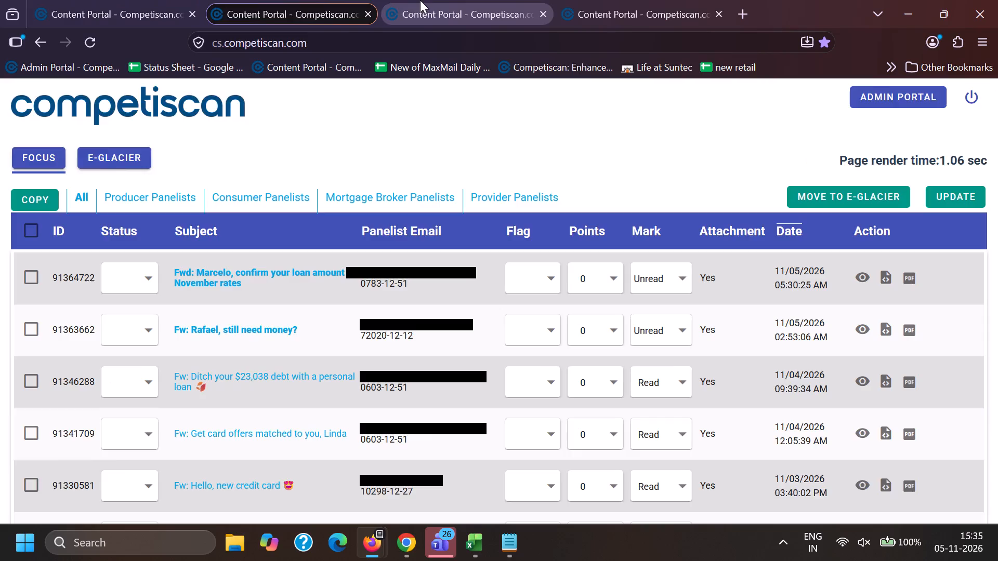
click(425, 0)
click(622, 0)
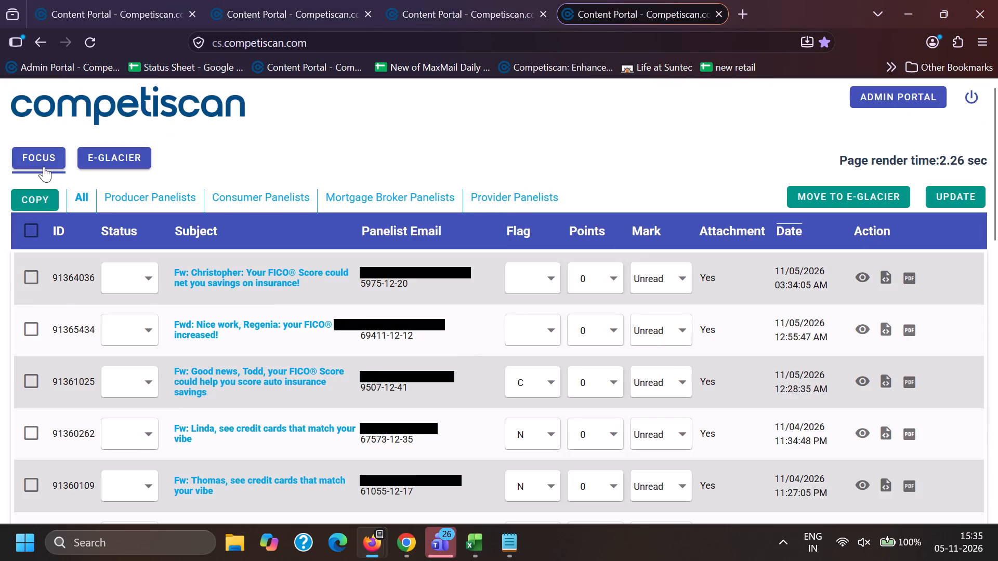
click(44, 165)
Examine the refreshed "Capital one" and Experian email listings for unused credit card offers.
click(414, 0)
click(647, 0)
click(278, 0)
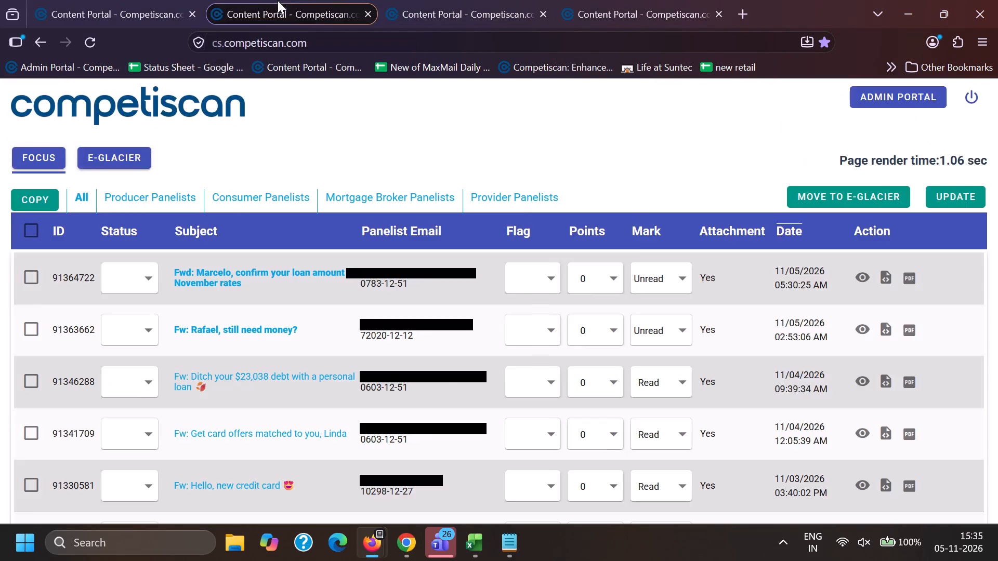
click(91, 0)
scroll(239, 319, down, 4)
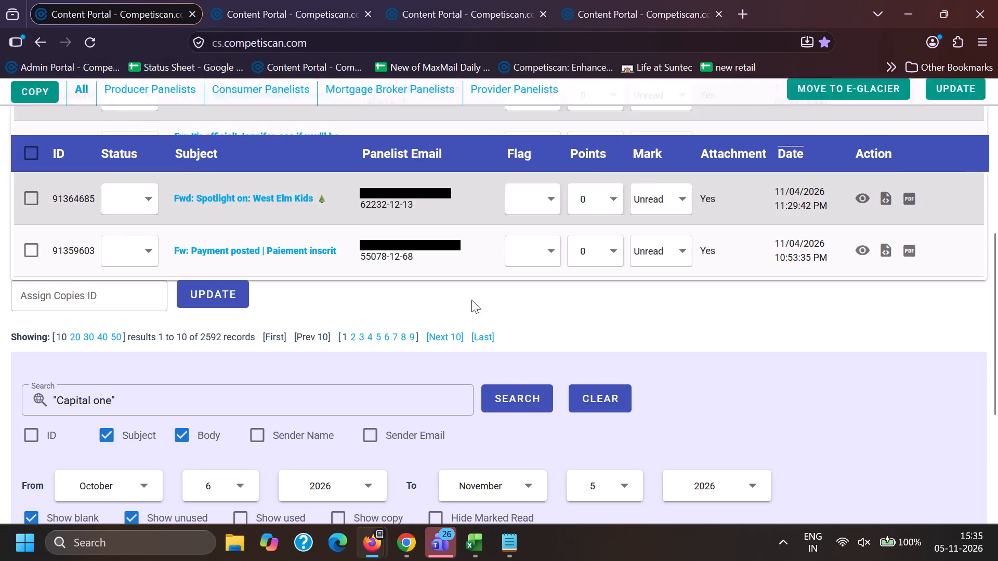
click(673, 0)
scroll(374, 325, down, 3)
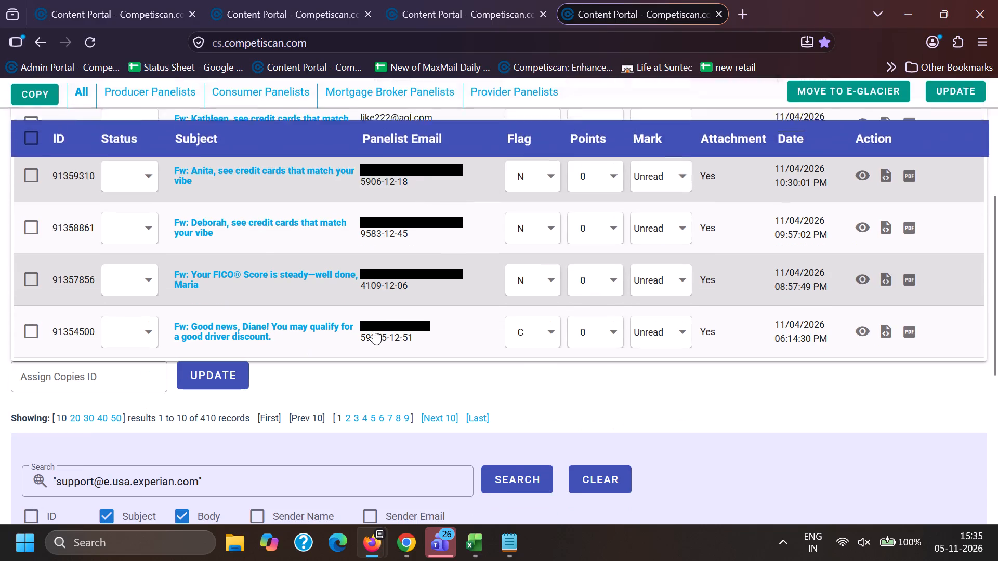
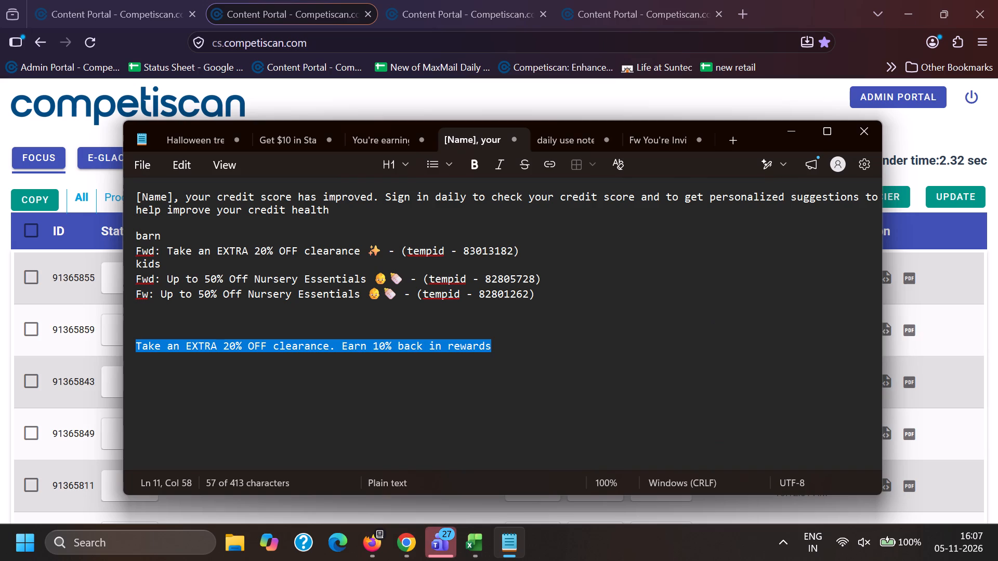
Switch to the Content Portal window in Firefox and look through the list of forwarded panelist emails.
click(360, 549)
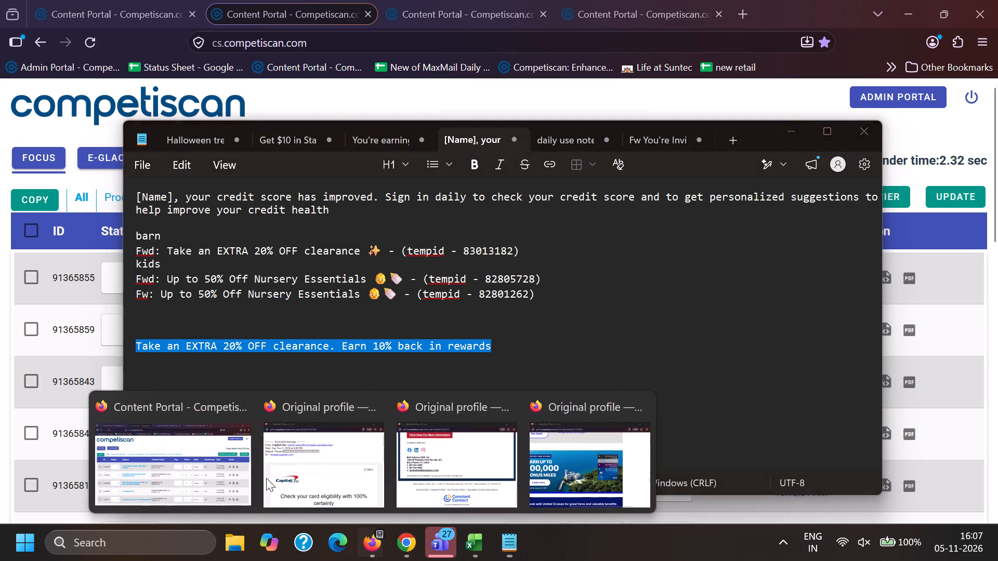
click(221, 454)
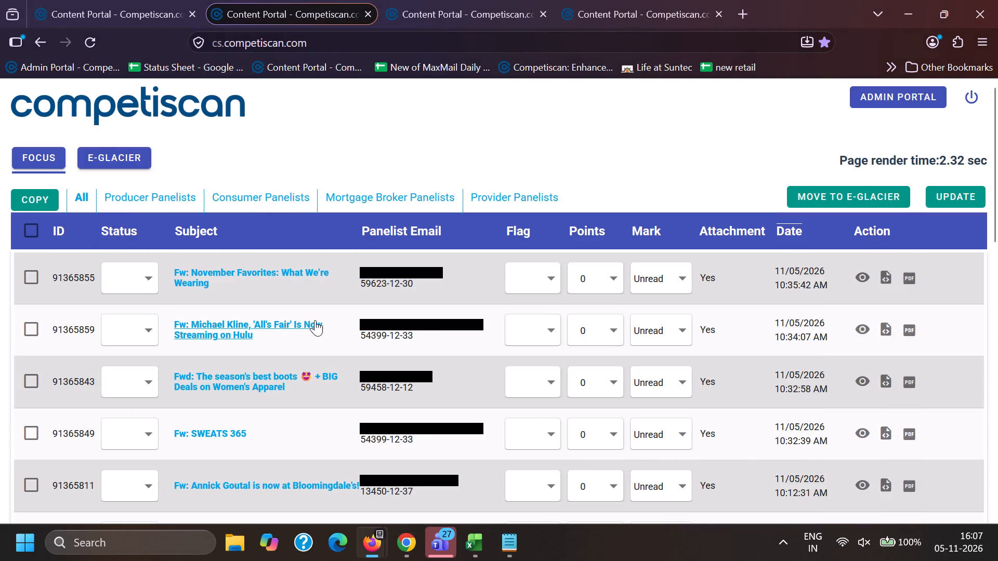
scroll(258, 397, down, 1)
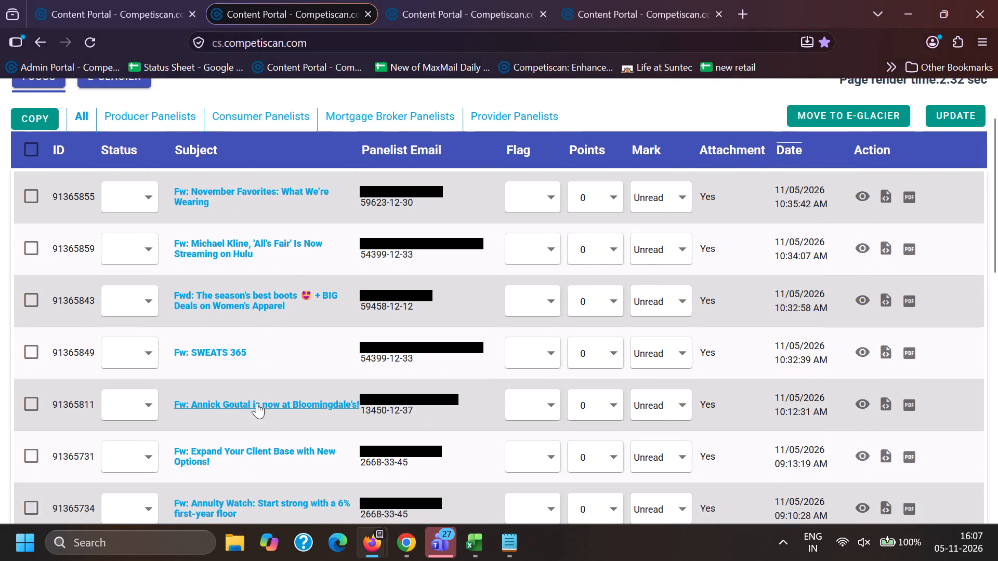
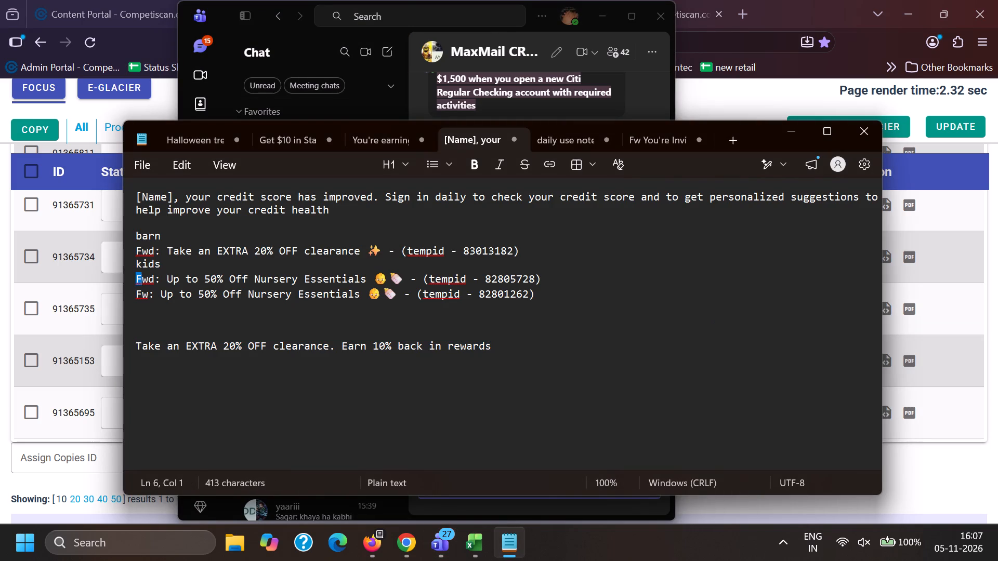
Copy the two "Up to 50% Off Nursery Essentials" subject lines with tempids 82805728 and 82801262 from the kids notes.
drag(196, 294, 557, 305)
key(ctrl+c)
key(ctrl+c)
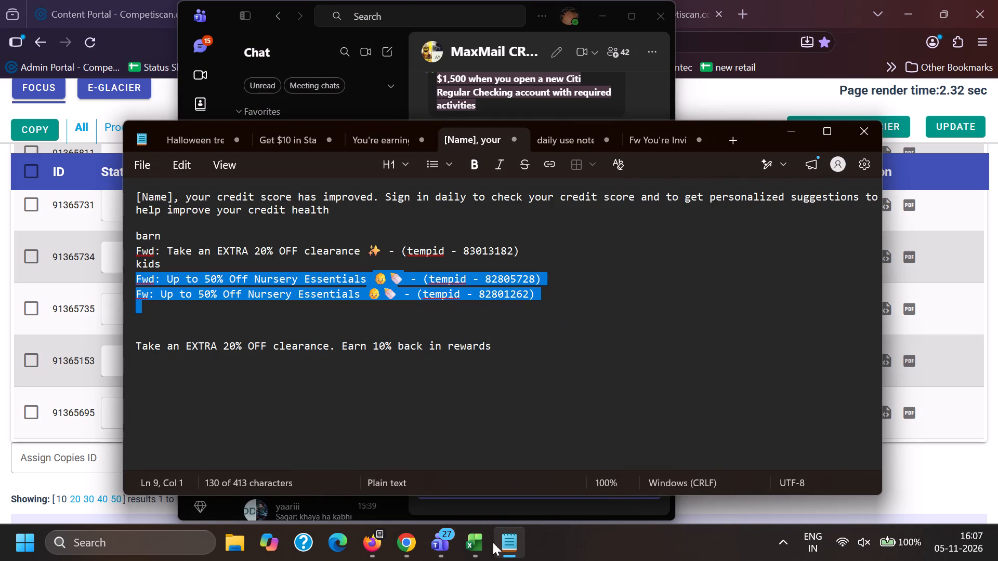
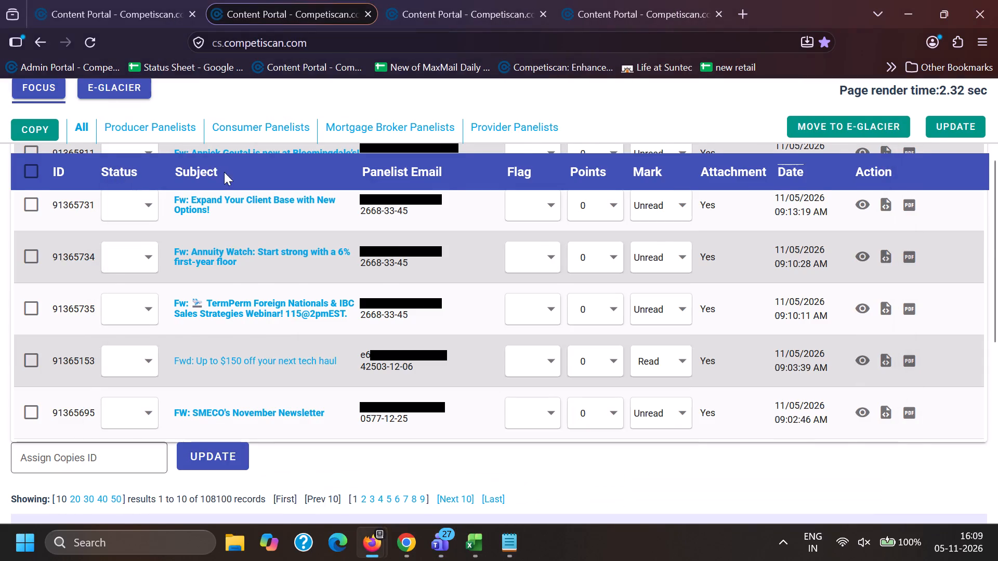
Rerun the existing "Capital one" email search in the first Content Portal tab.
click(102, 0)
click(526, 413)
click(519, 403)
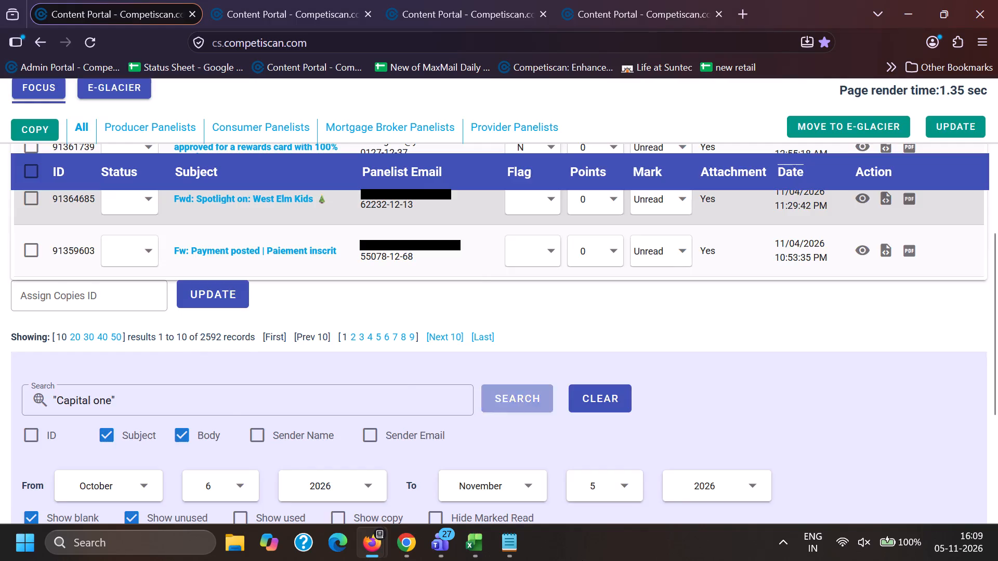
Reload the unfiltered Focus email list in the second Content Portal tab.
click(356, 0)
click(51, 85)
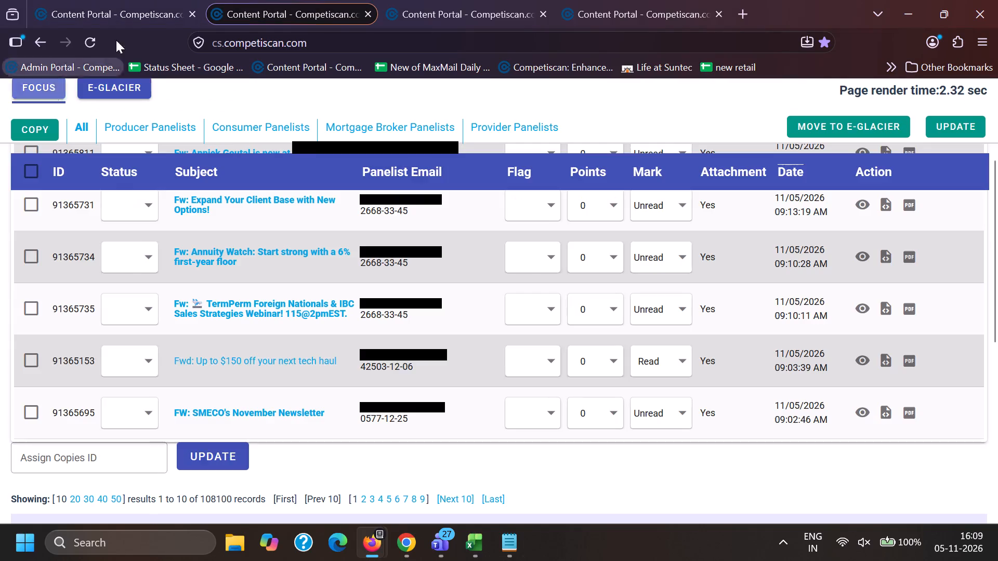
click(142, 0)
click(288, 0)
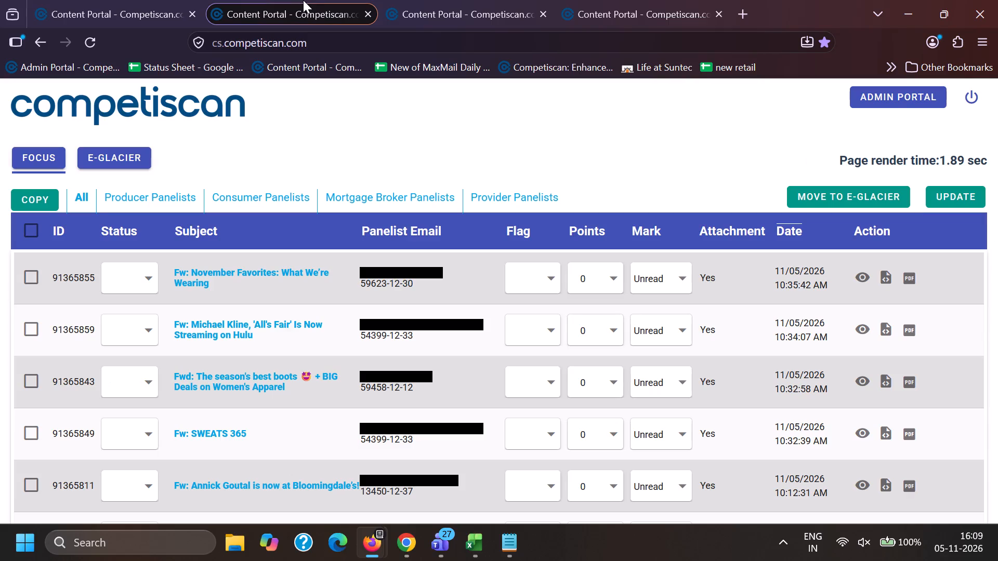
Search the Focus emails for "Capital one" in both subject and body, with the region set to All.
scroll(249, 299, down, 3)
scroll(233, 341, down, 1)
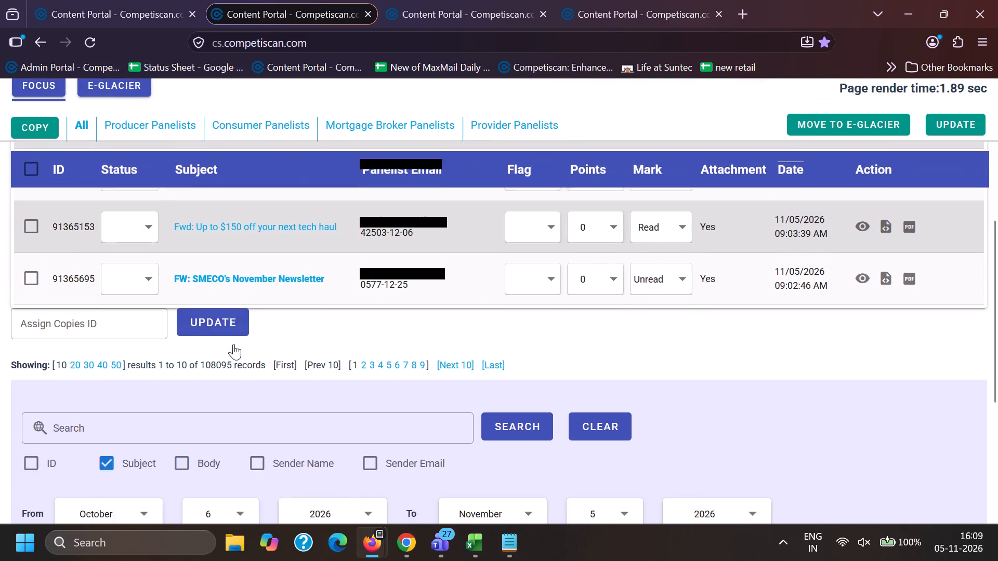
click(191, 427)
scroll(194, 394, down, 3)
click(182, 404)
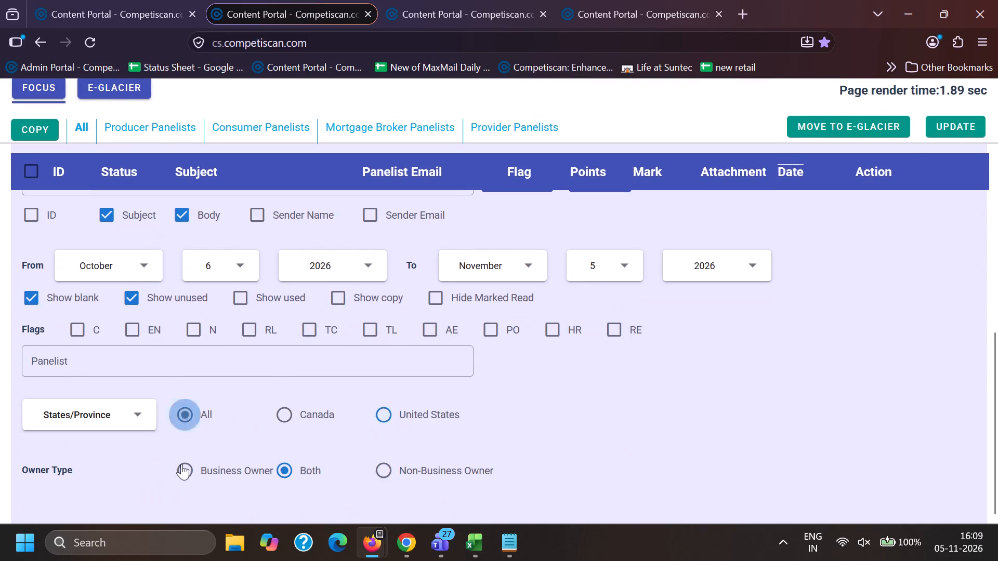
scroll(183, 468, up, 3)
click(173, 421)
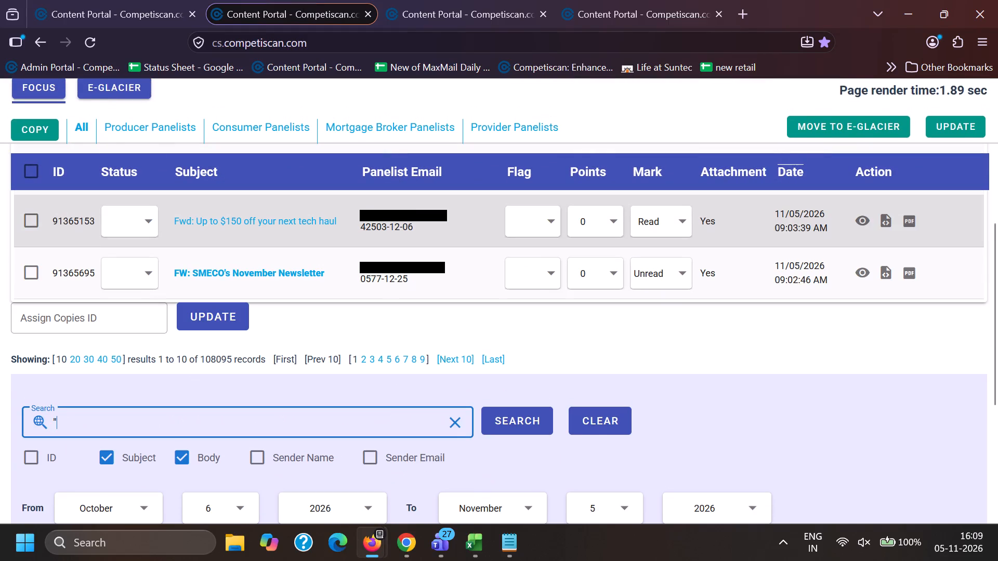
text(pit)
key(a)
text(l o)
text(ne")
key(Return)
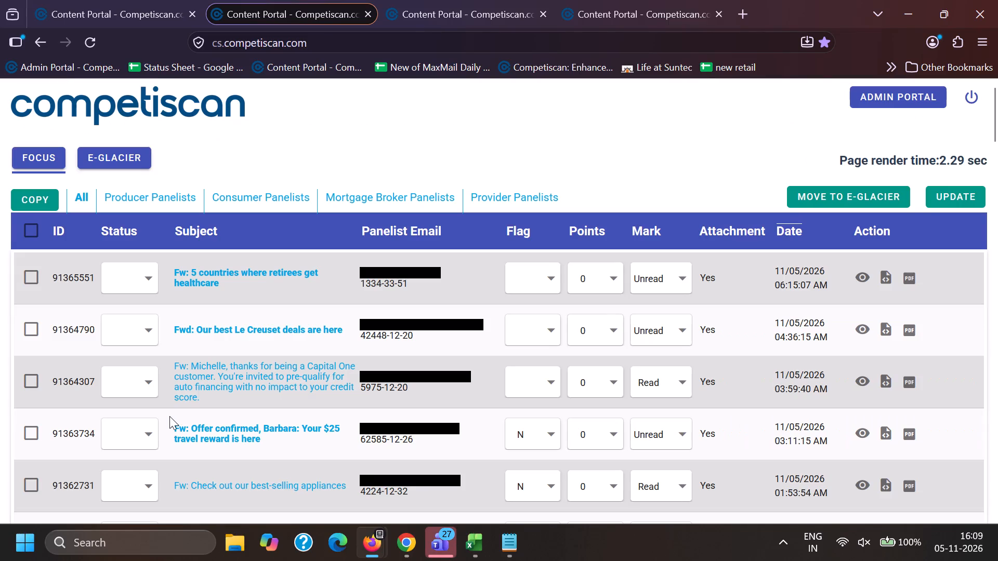
Look through the subjects, flags and read marks of the Capital One search results.
scroll(224, 429, down, 1)
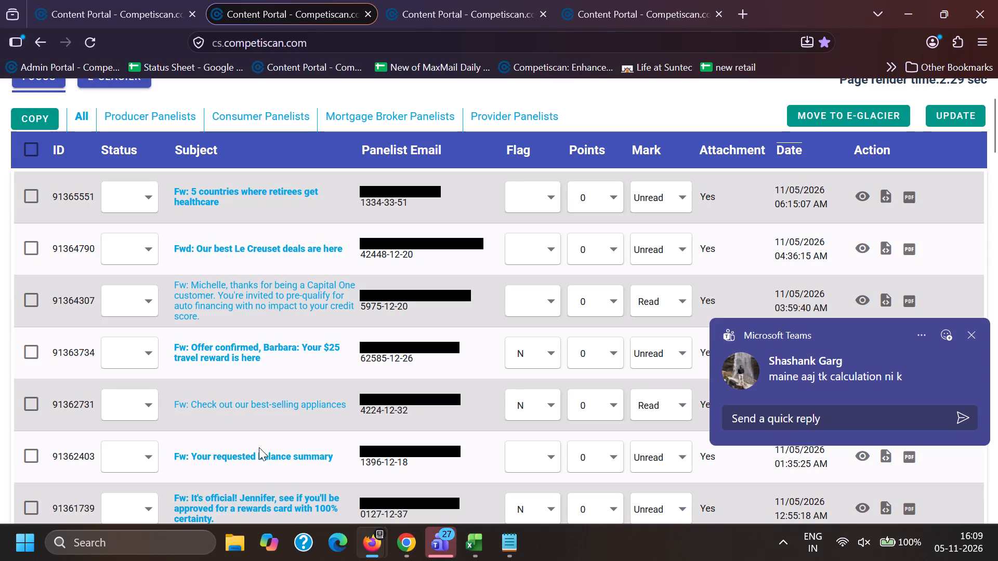
scroll(259, 447, down, 2)
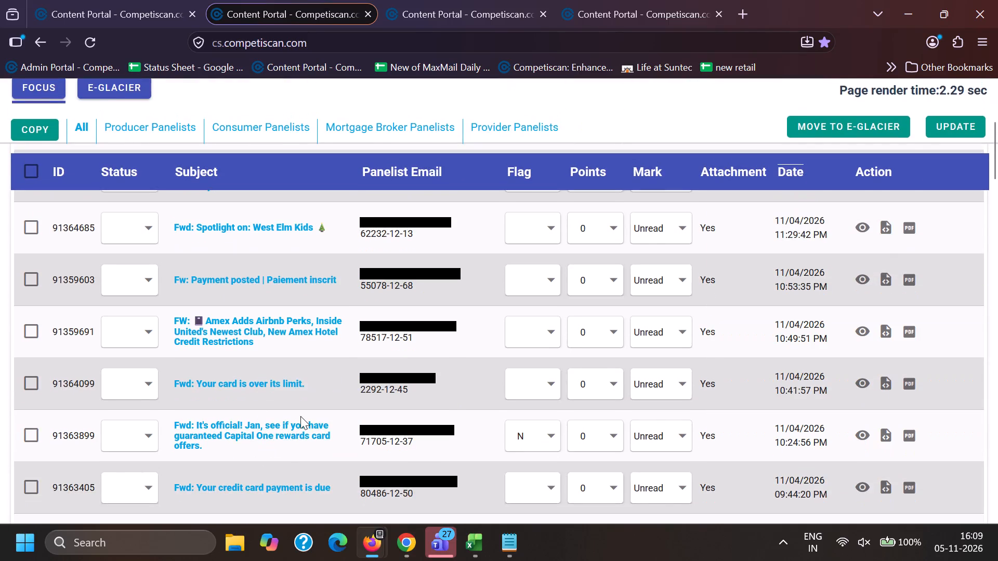
scroll(300, 416, down, 4)
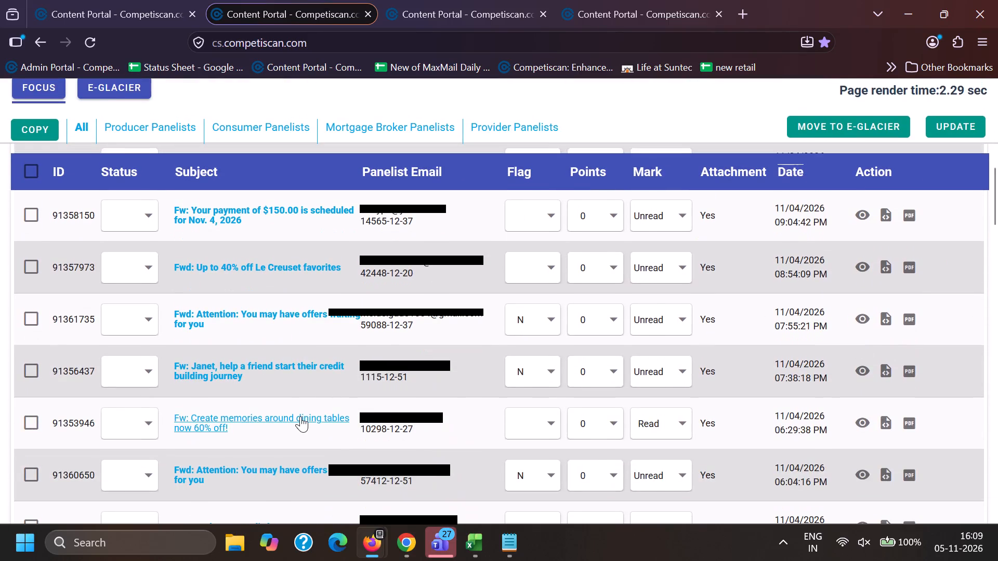
scroll(300, 416, down, 2)
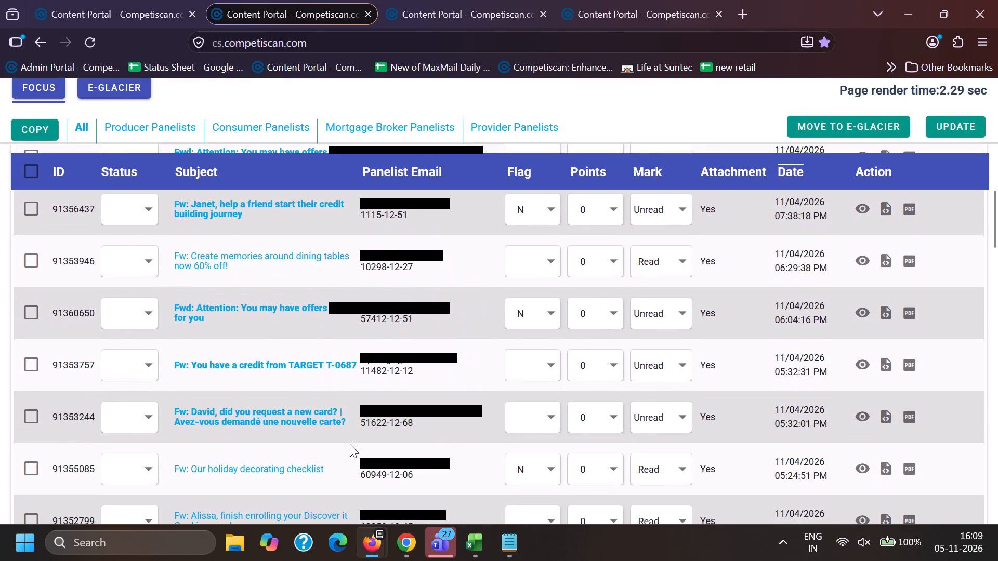
scroll(350, 444, down, 3)
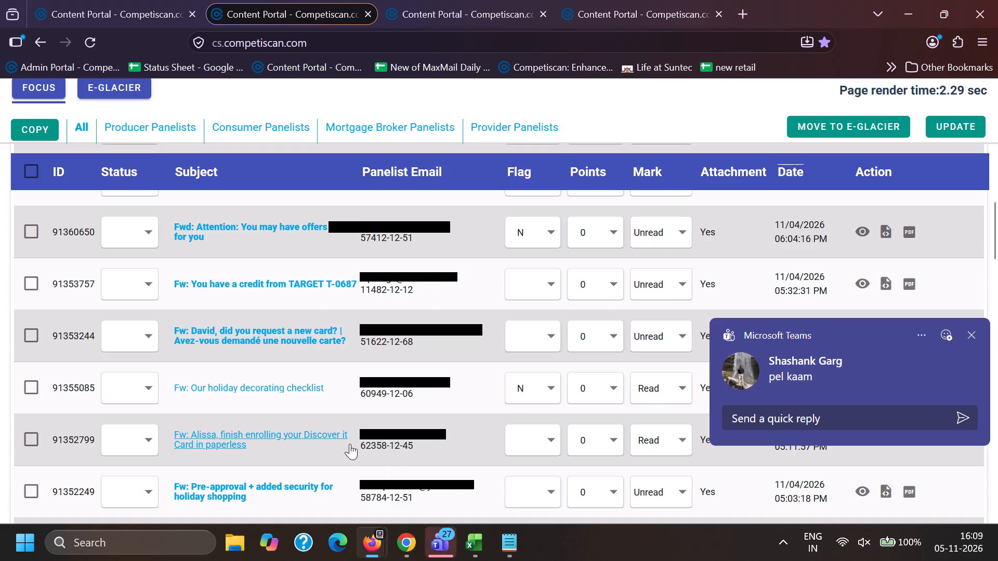
scroll(350, 444, down, 3)
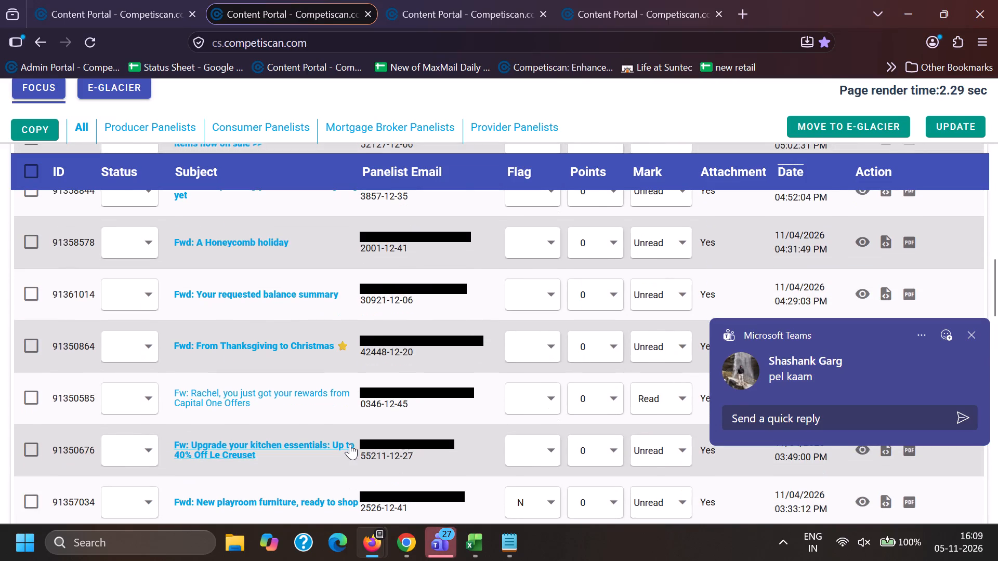
scroll(350, 444, down, 8)
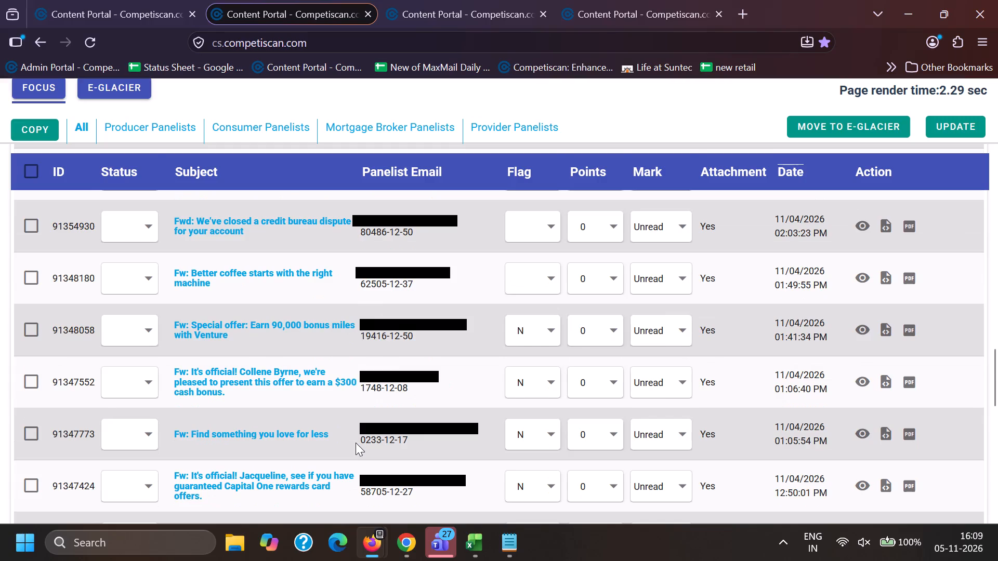
Rerun the existing "uNITED AIRLINES" email search in the third Content Portal tab.
click(441, 0)
scroll(331, 394, down, 2)
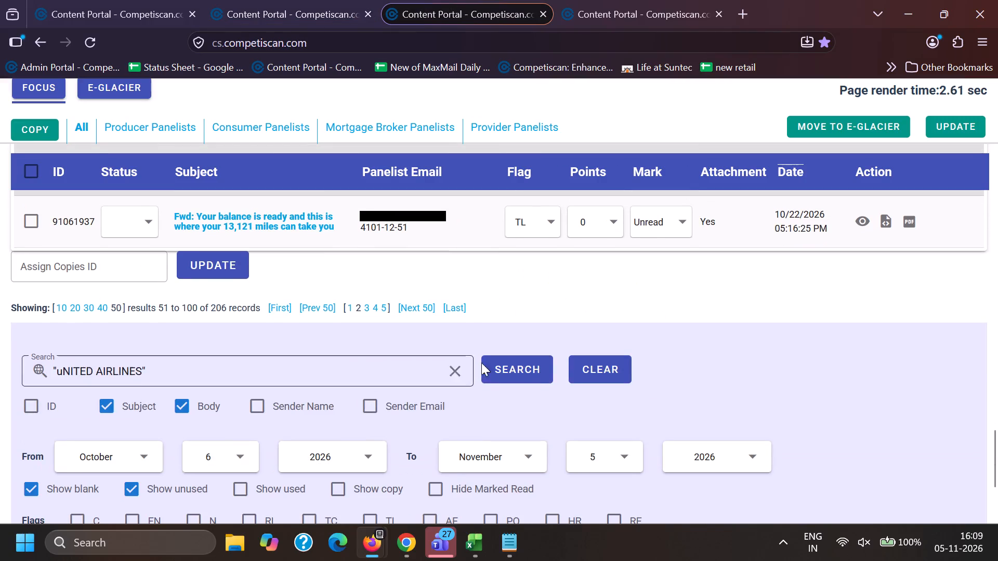
click(503, 359)
Rerun the existing search for the Experian support sender address in the fourth Content Portal tab.
click(666, 0)
scroll(314, 340, down, 3)
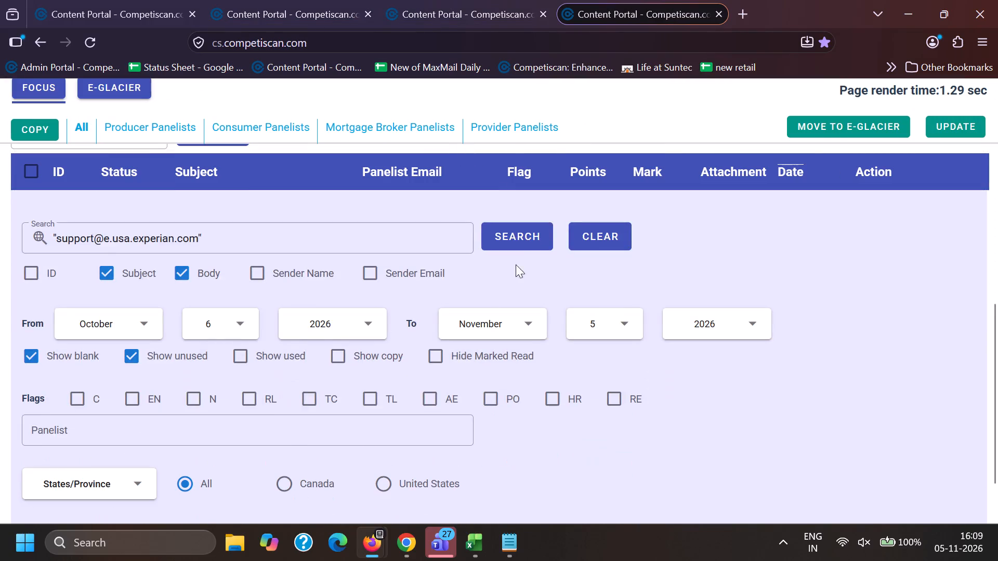
click(521, 233)
click(503, 0)
click(625, 0)
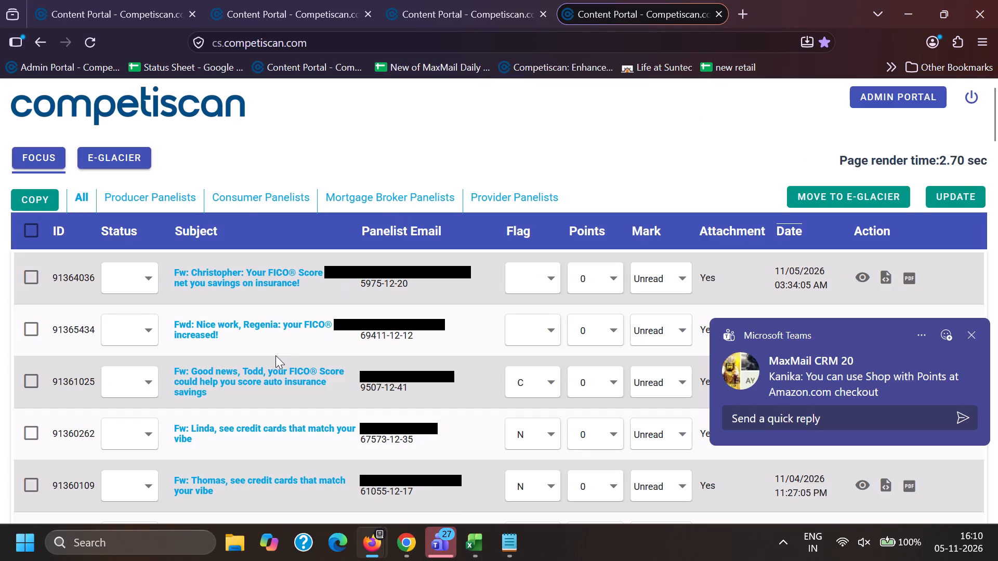
Look through the subjects, flags and read marks of the emails found for the Experian sender address.
scroll(275, 355, down, 1)
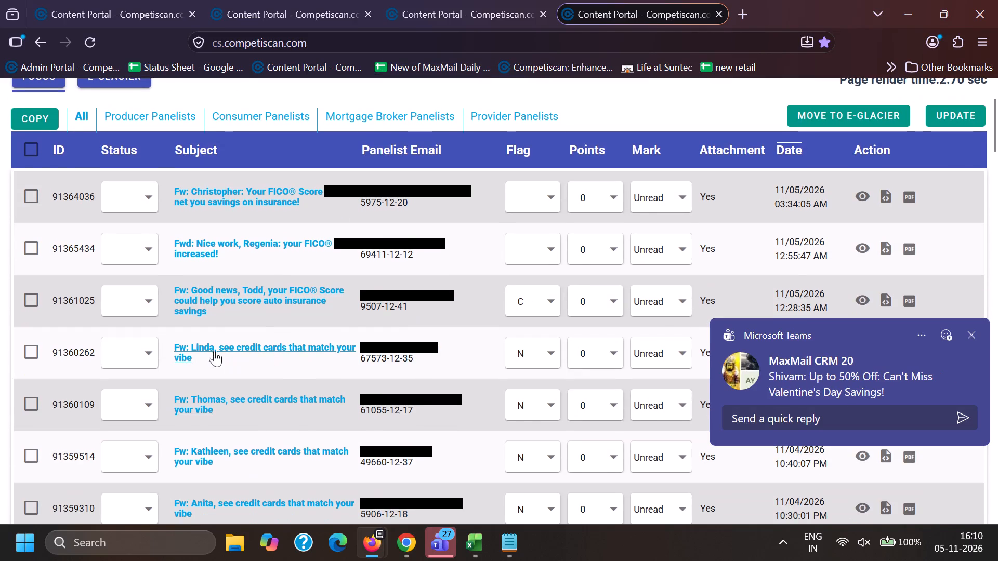
drag(211, 350, 238, 363)
scroll(255, 411, down, 2)
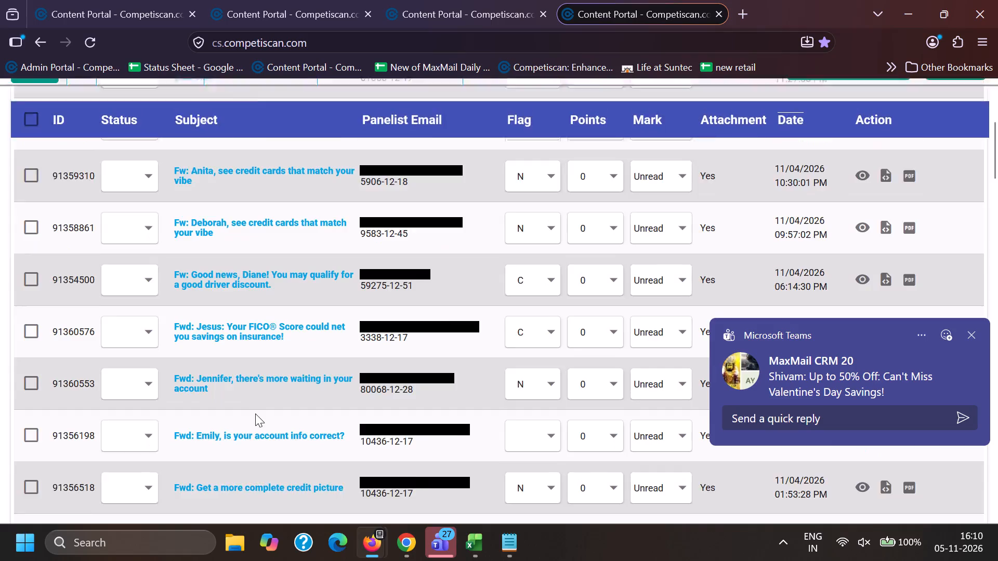
scroll(255, 413, down, 10)
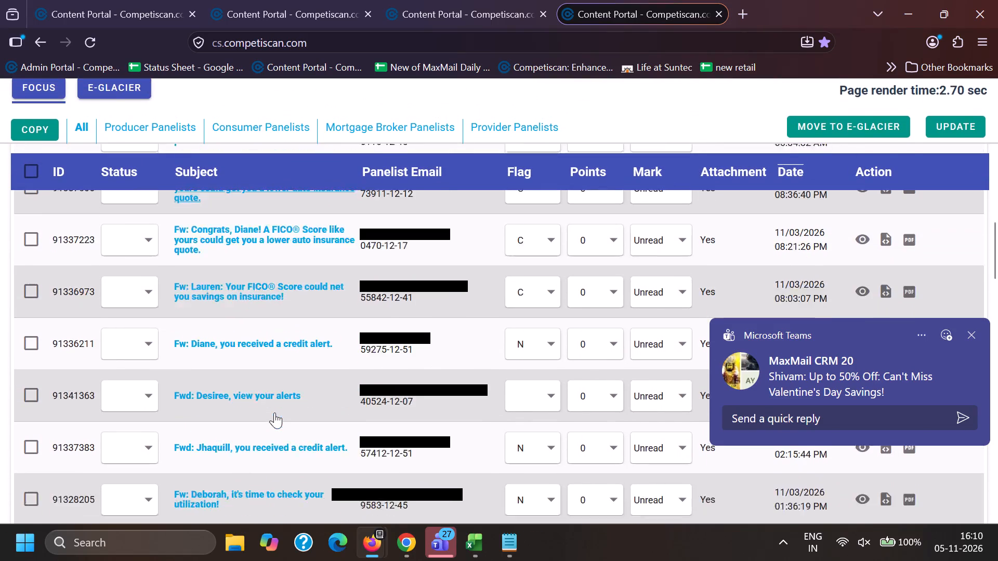
scroll(255, 452, down, 14)
scroll(262, 406, down, 2)
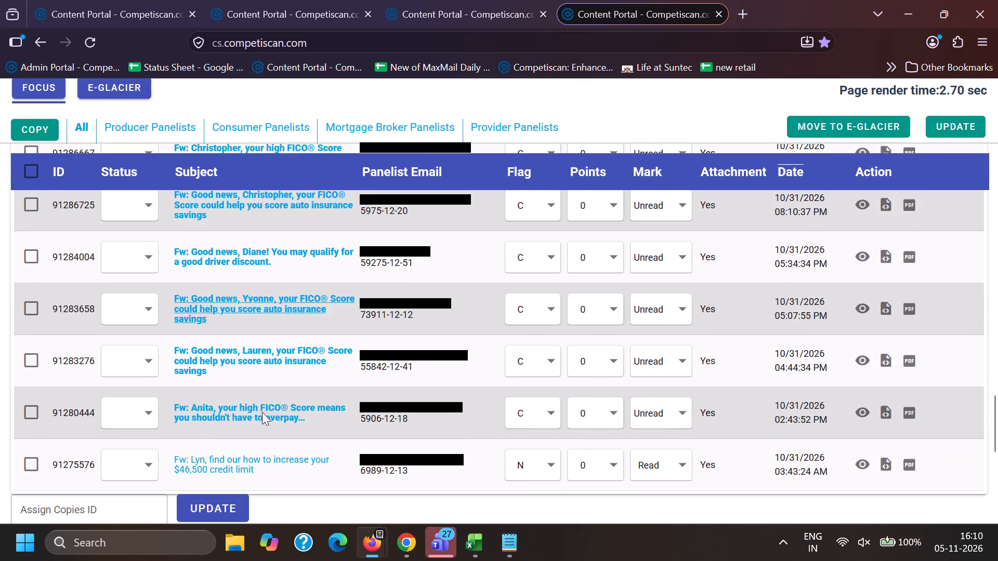
Replace the Experian search term with chase.com and search the emails' subject and body for it.
scroll(262, 412, down, 2)
drag(287, 296, 1, 297)
key(BackSpace)
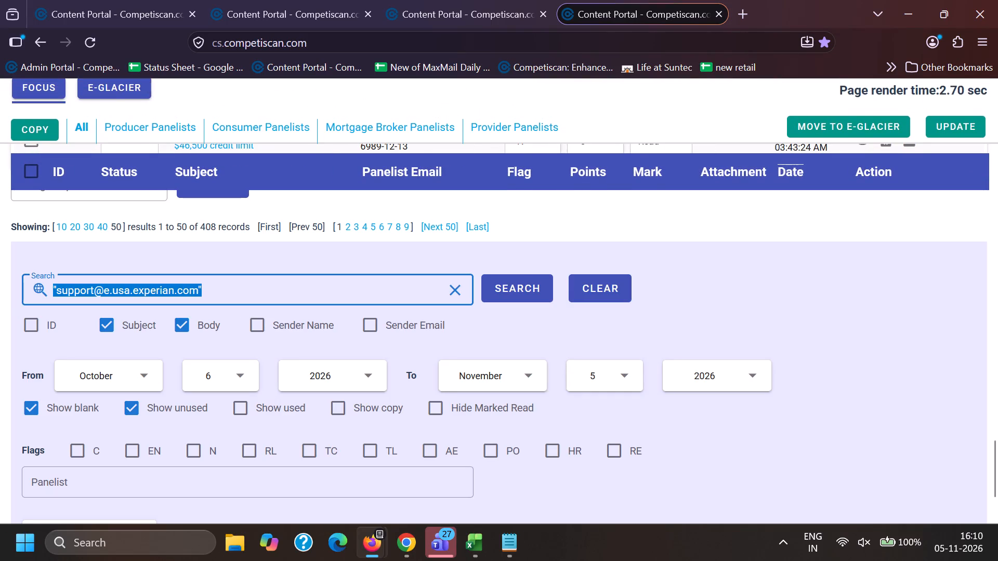
text(hase.com")
key(Return)
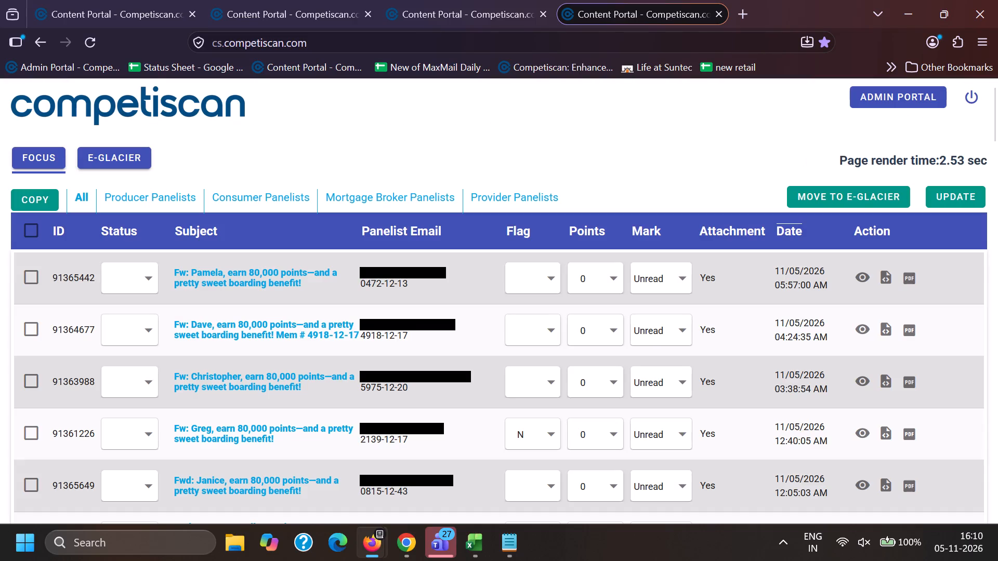
Open a preview of email 91365442 about earning 80,000 points and a boarding benefit.
click(861, 276)
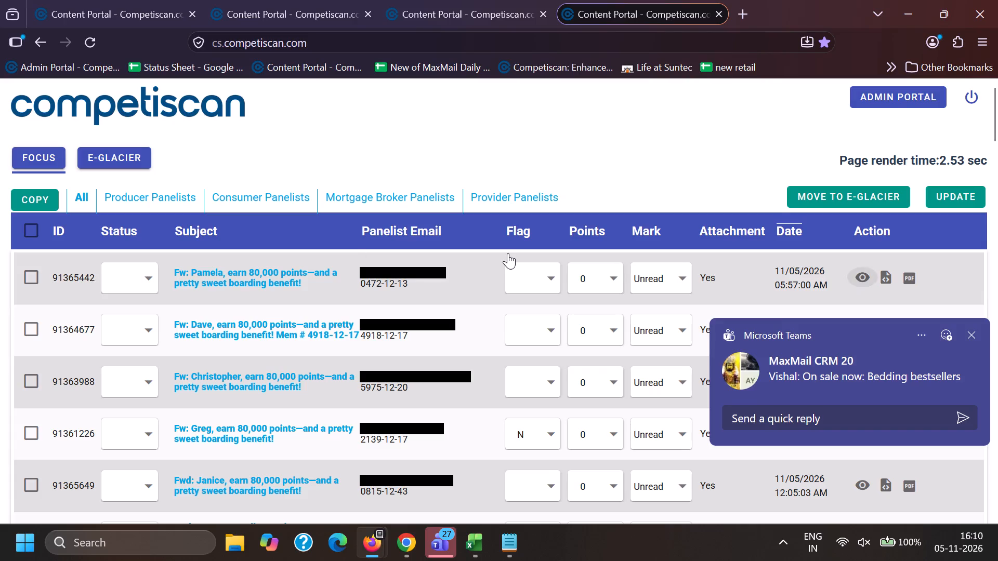
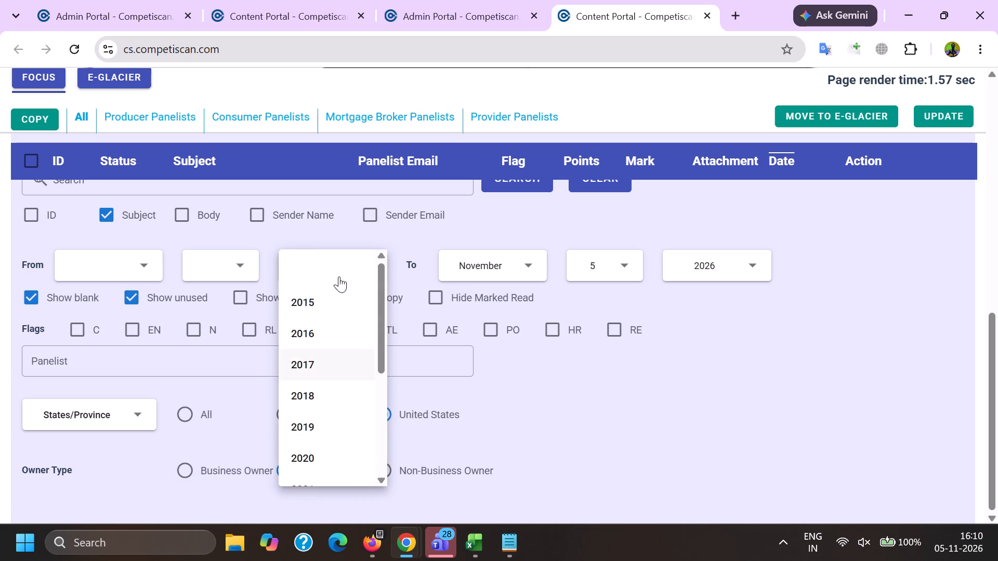
Widen the email filters: blank the From and To dates, include used emails and set the country to All.
double_click(481, 264)
double_click(606, 252)
click(629, 273)
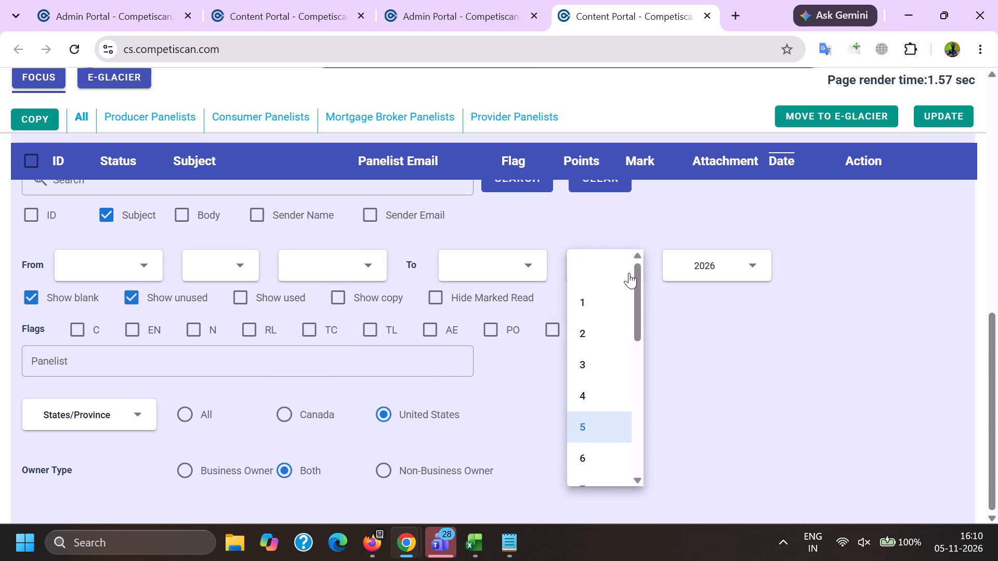
click(682, 275)
click(682, 275)
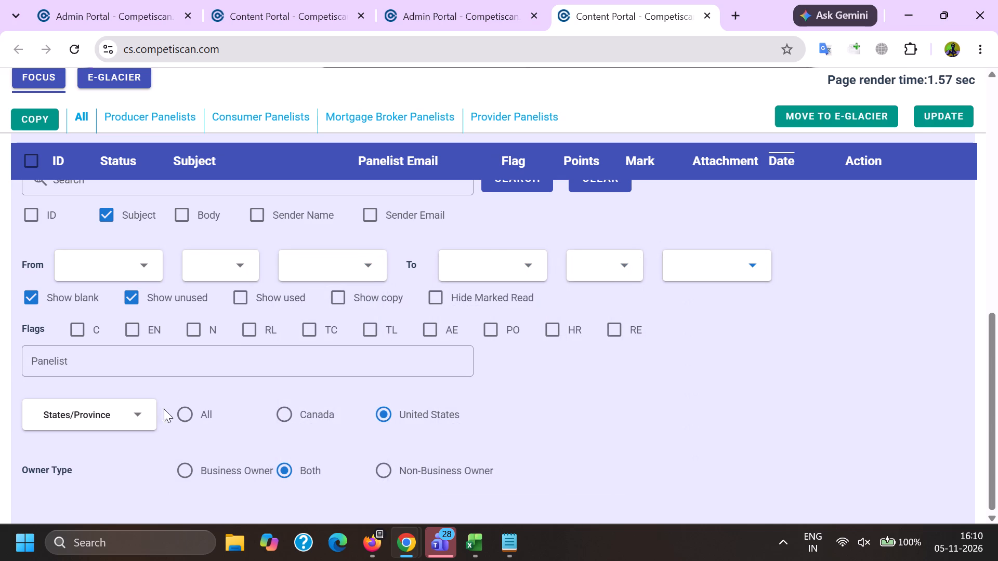
click(179, 412)
click(245, 304)
Search email subjects for the quoted phrase ", earn 80,000 points—and a pretty sweet boarding benefit!".
scroll(234, 345, up, 1)
click(190, 268)
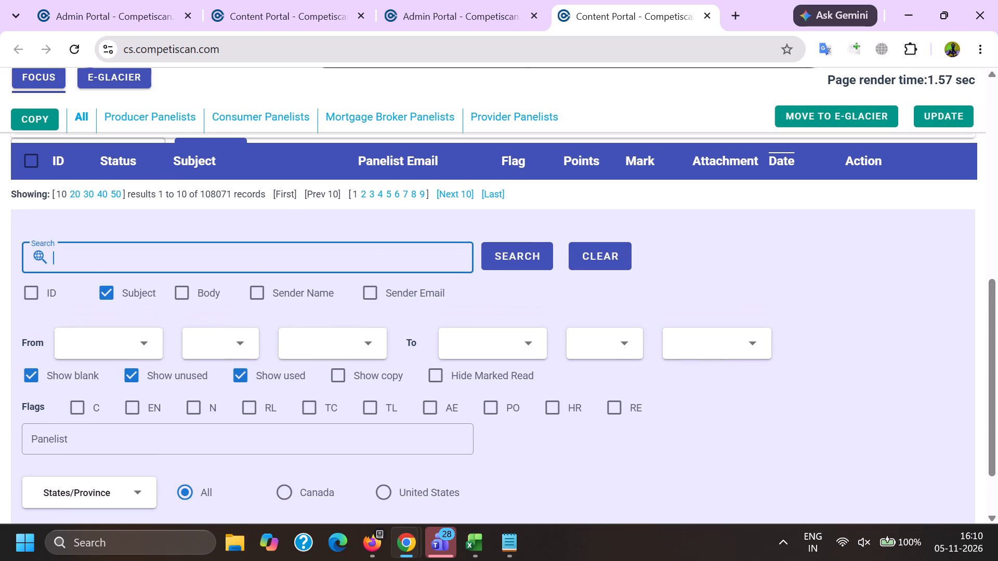
key(shift+quotedbl)
key(ctrl+v)
key(shift+quotedbl)
key(Return)
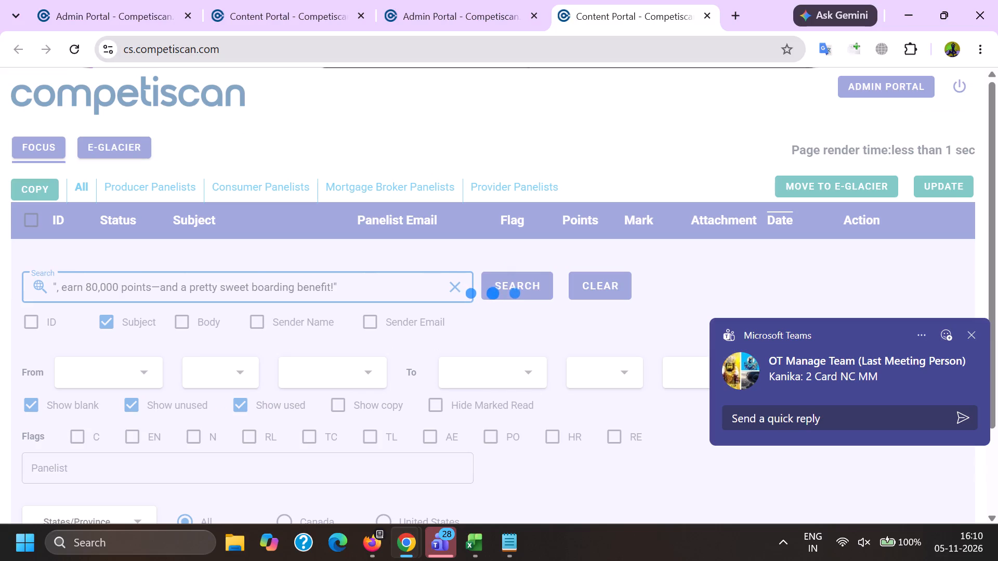
Look through the 80,000 points emails' statuses and flags, and read the card terms in the preview of email 91365442 in Firefox.
scroll(249, 330, down, 3)
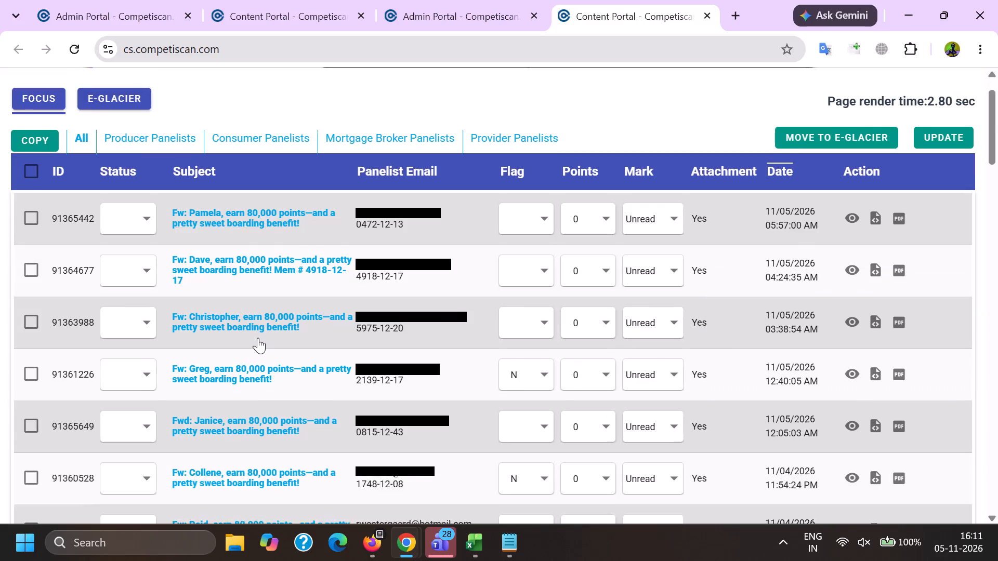
scroll(261, 339, down, 20)
scroll(261, 339, down, 1)
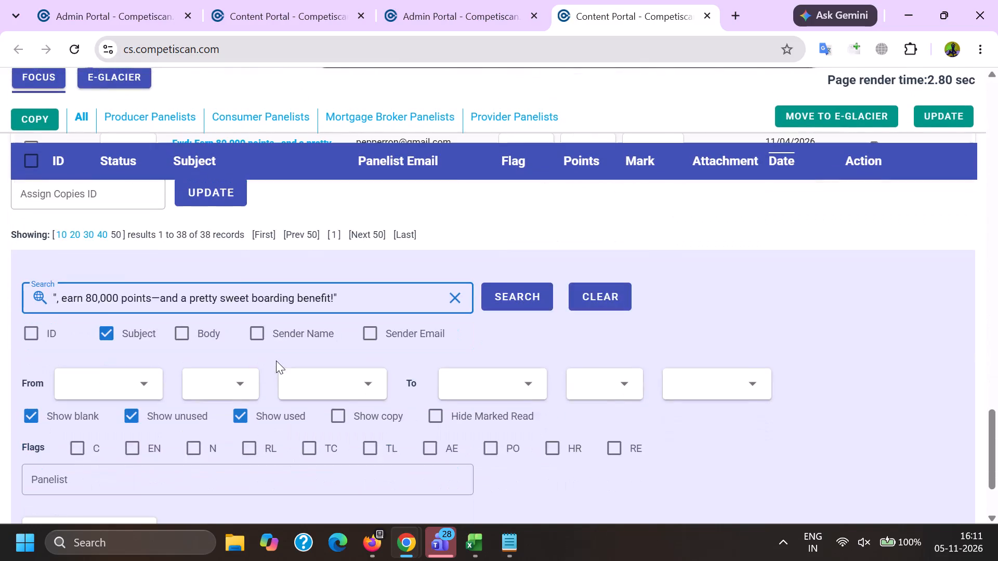
scroll(276, 362, up, 20)
scroll(276, 362, up, 10)
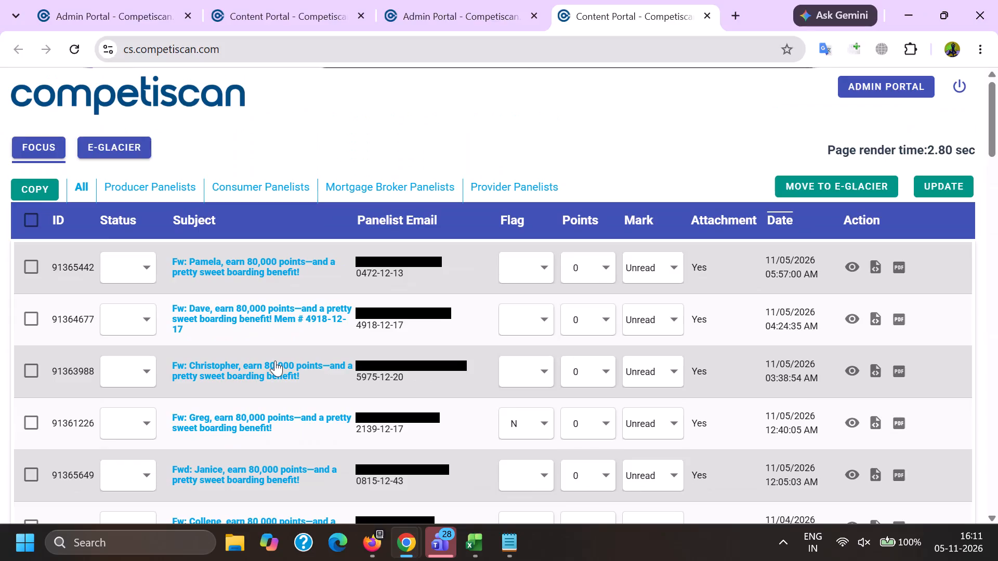
key(alt+Tab)
scroll(307, 426, down, 6)
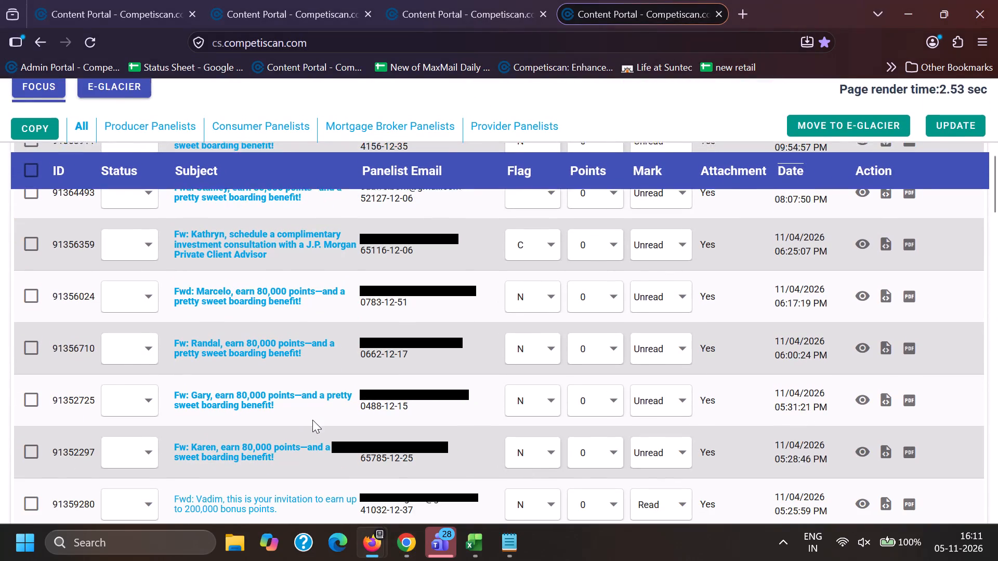
Look through the rest of the first page of "Chase.com" search results, checking subjects, statuses and flags for unused offers.
scroll(312, 416, down, 4)
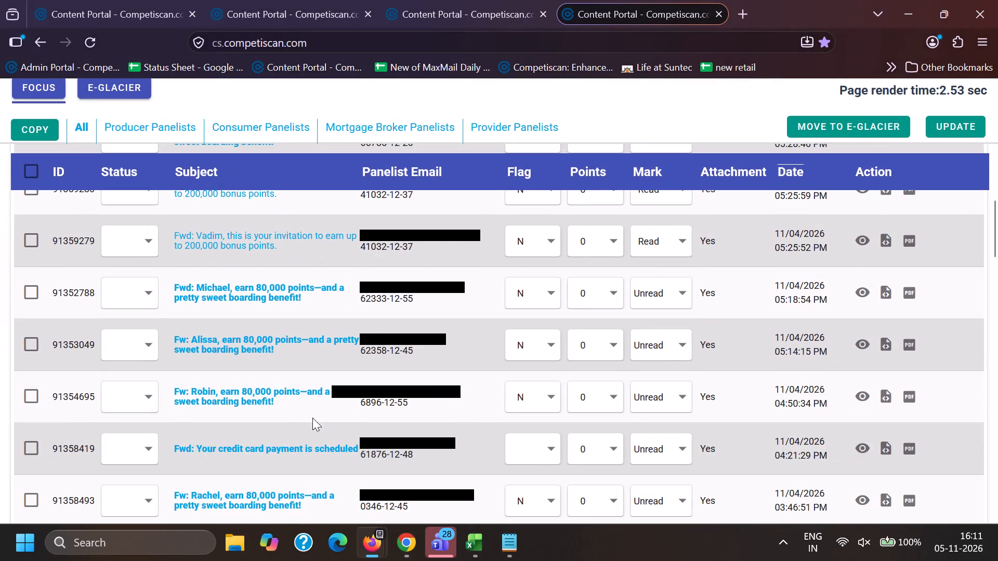
scroll(312, 418, down, 7)
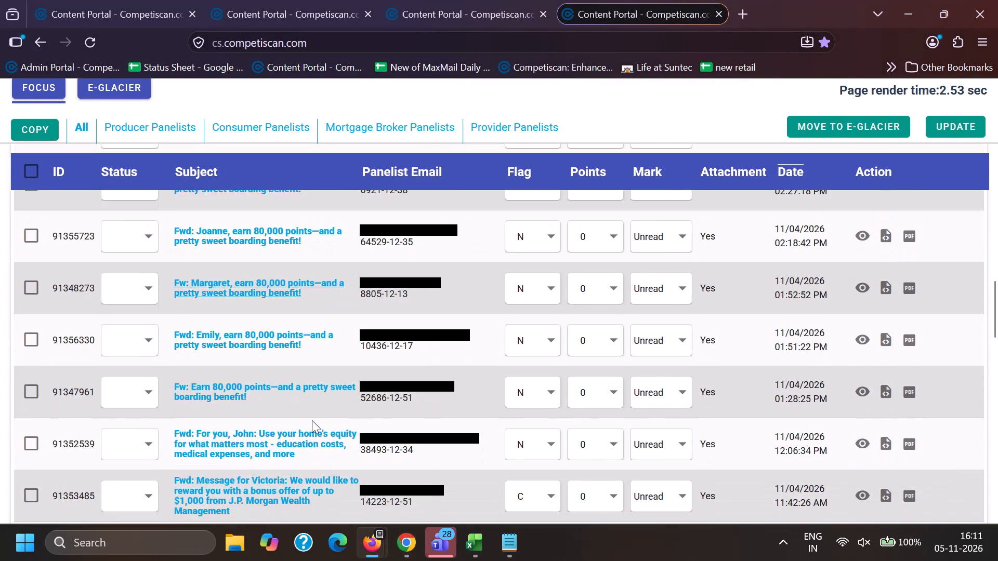
scroll(312, 420, down, 7)
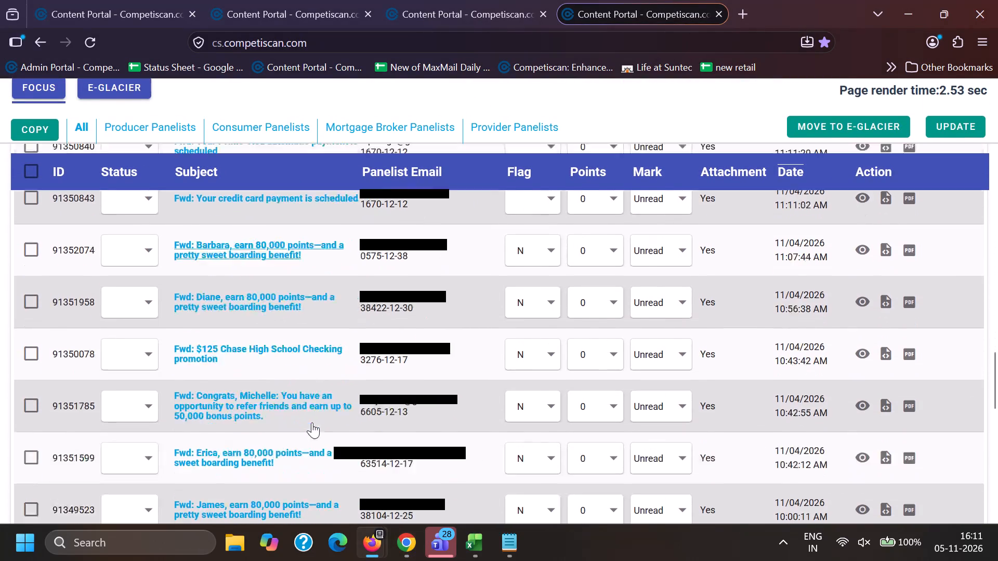
scroll(336, 424, down, 4)
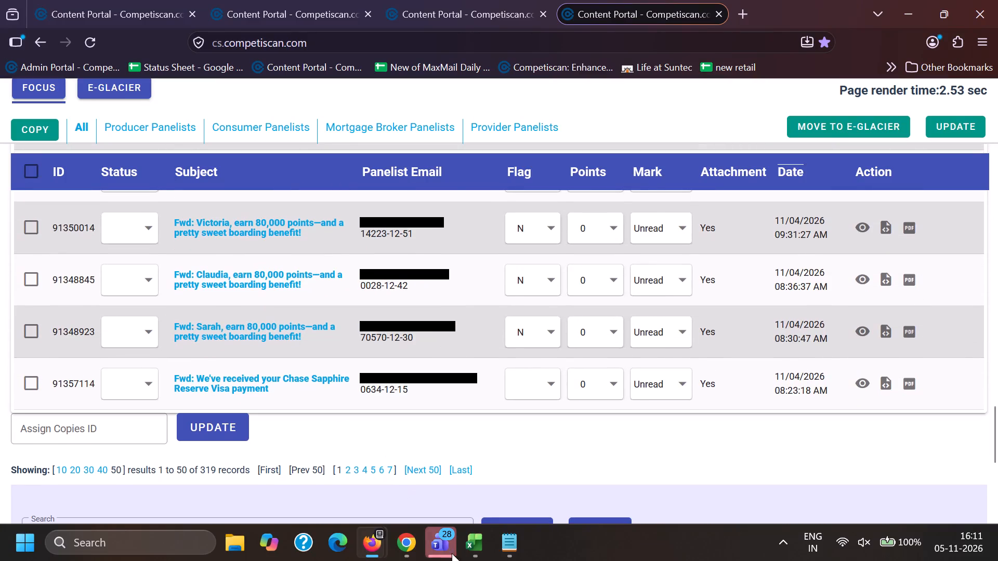
Switch to the strings workbook in Excel and copy the highlighted Chase mcmap sender address from cell B213 on Sheet1.
click(479, 549)
click(491, 466)
scroll(438, 357, down, 5)
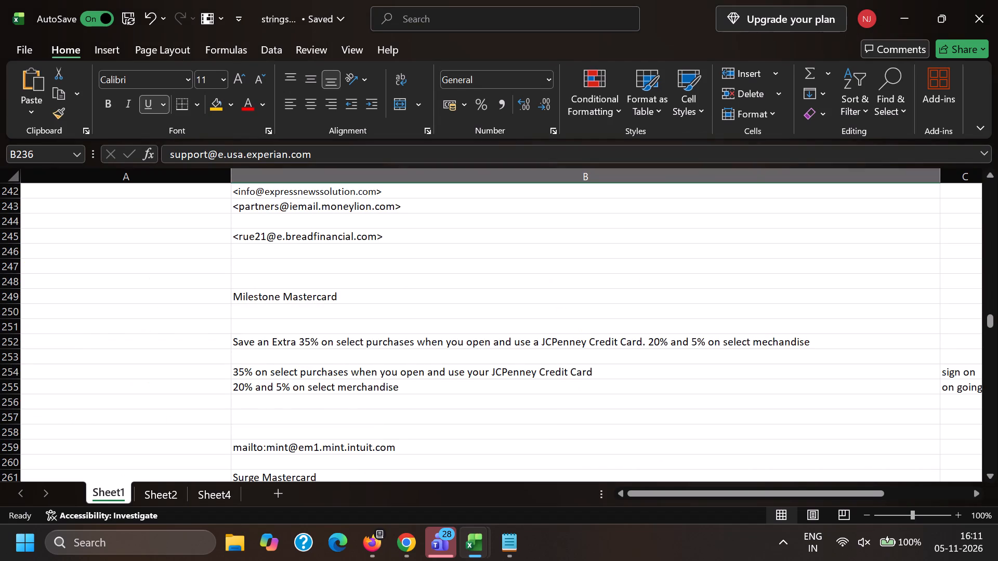
scroll(440, 377, up, 12)
click(378, 297)
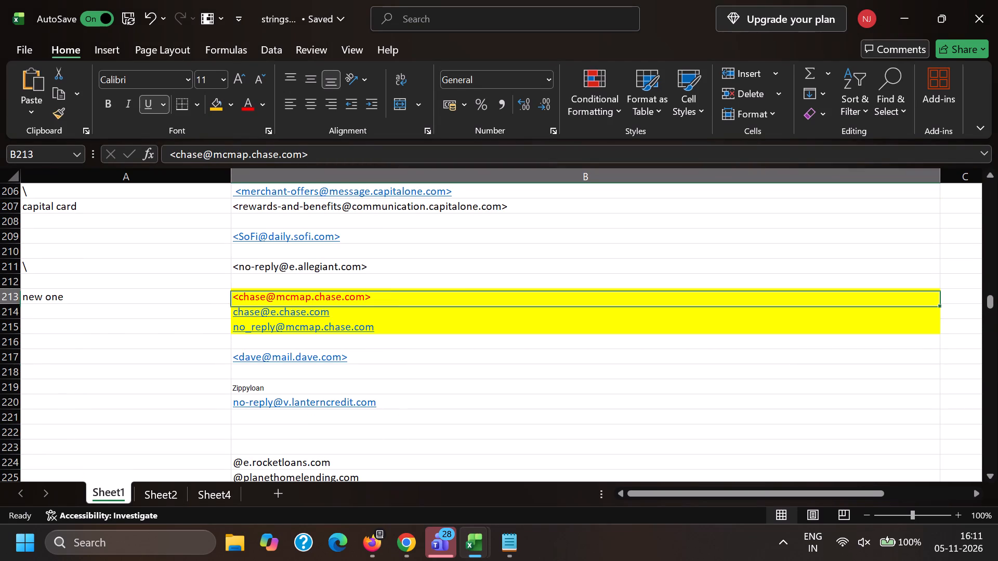
key(ctrl+c)
Back in the Firefox portal, replace the search term with the copied Chase mcmap sender address in quotes and run the search.
key(alt+Tab)
scroll(274, 337, down, 5)
scroll(240, 390, up, 2)
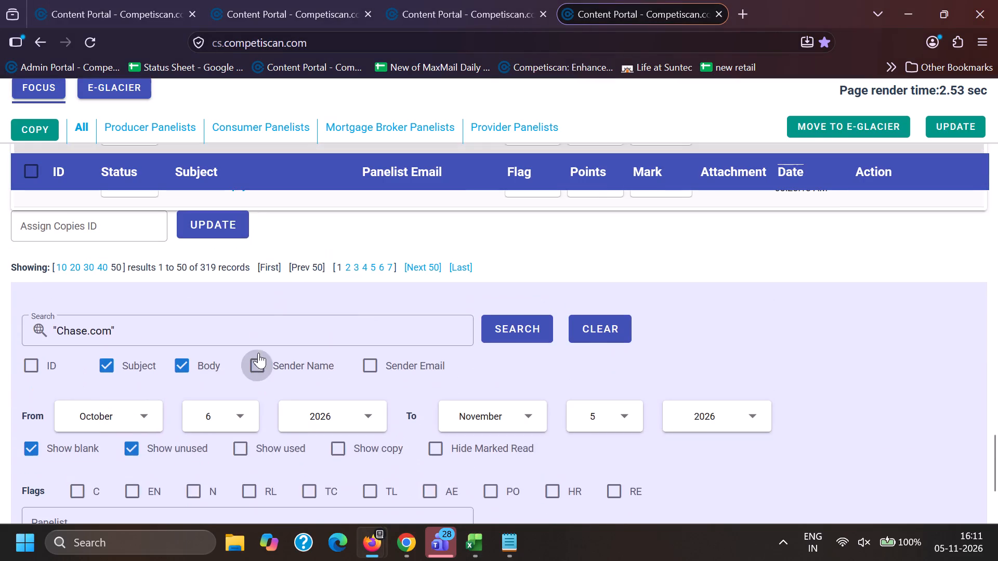
drag(273, 330, 18, 300)
key(BackSpace)
key(shift+quotedbl)
key(ctrl+v)
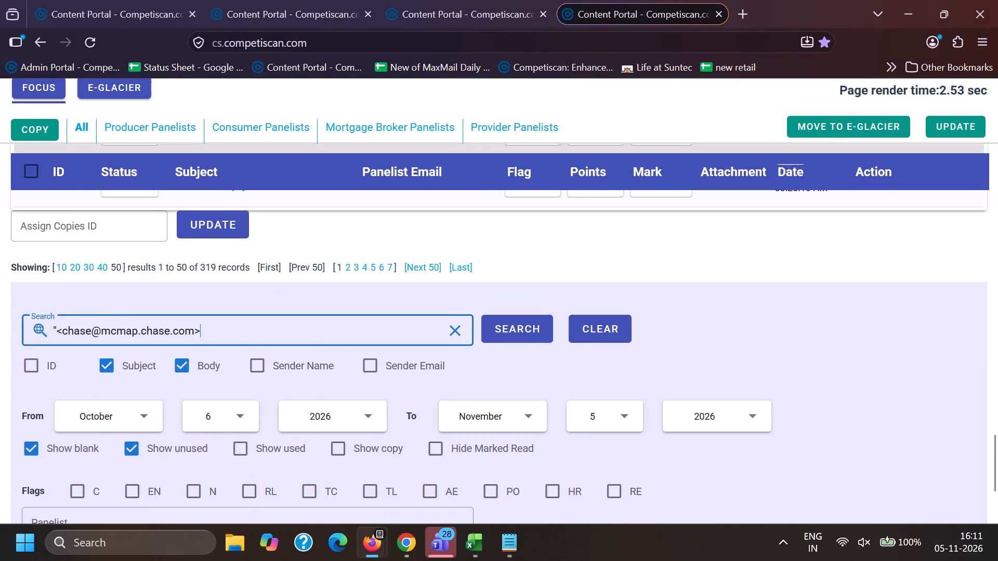
key(shift+quotedbl)
key(Return)
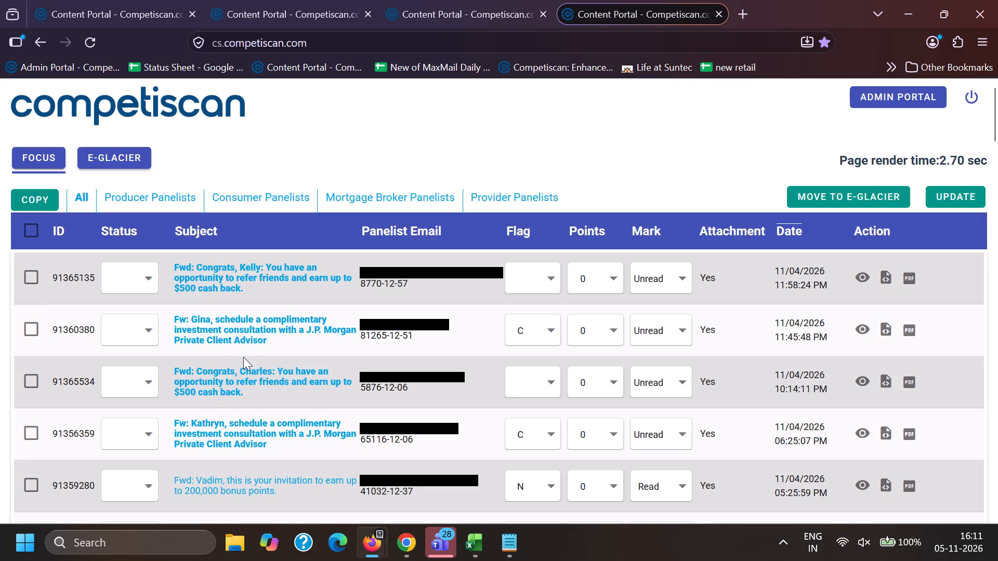
Copy the subject "$125 Chase High School Checking promotion" of email 91350078 and open that email's preview.
scroll(254, 398, down, 4)
scroll(232, 314, up, 1)
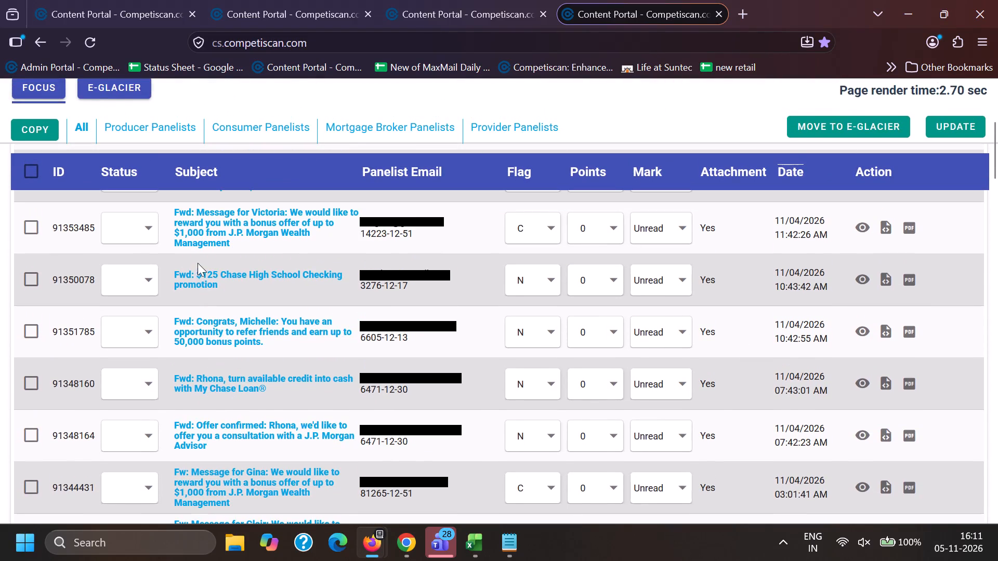
drag(198, 263, 239, 287)
key(ctrl+c)
key(ctrl+c)
click(863, 276)
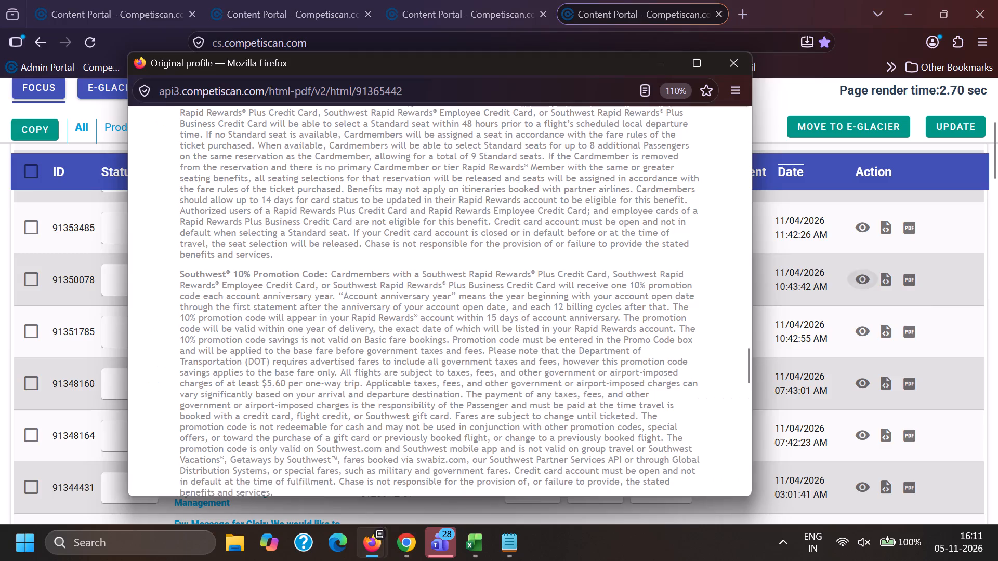
Switch to the Chrome Content Portal and replace the subject search with the quoted phrase "$125 Chase High School Checking promotion".
click(423, 548)
click(322, 468)
scroll(281, 329, down, 10)
scroll(310, 351, up, 1)
scroll(310, 352, down, 4)
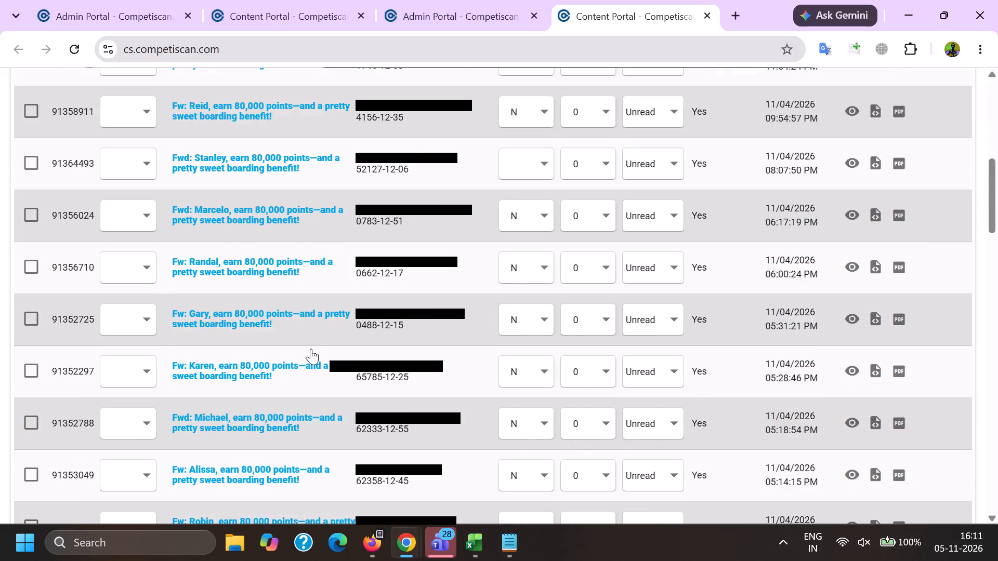
scroll(311, 349, down, 11)
scroll(281, 432, up, 2)
scroll(281, 432, down, 4)
scroll(280, 428, up, 2)
drag(364, 340, 1, 271)
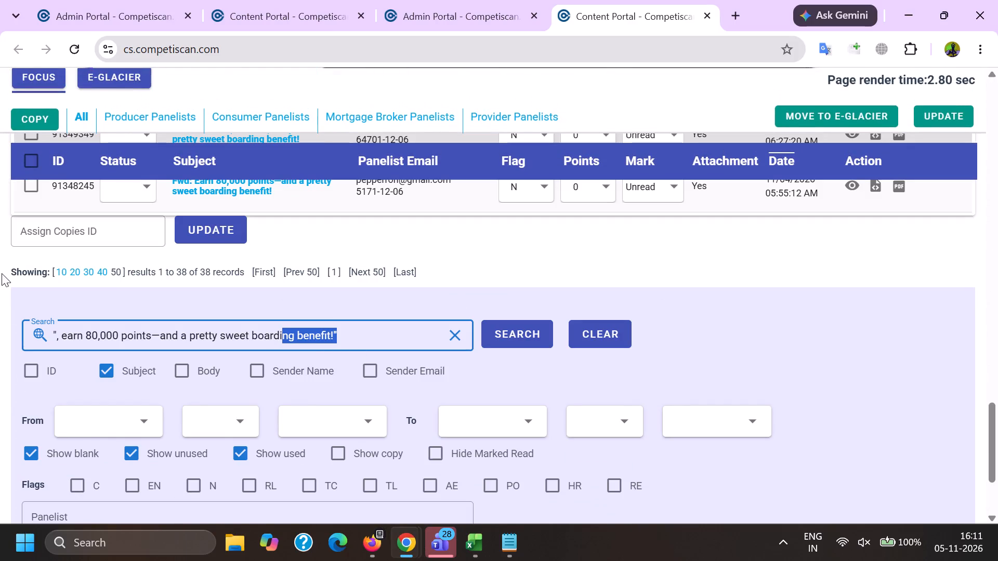
key(BackSpace)
key(shift+quotedbl)
key(ctrl+v)
key(shift+quotedbl)
key(Return)
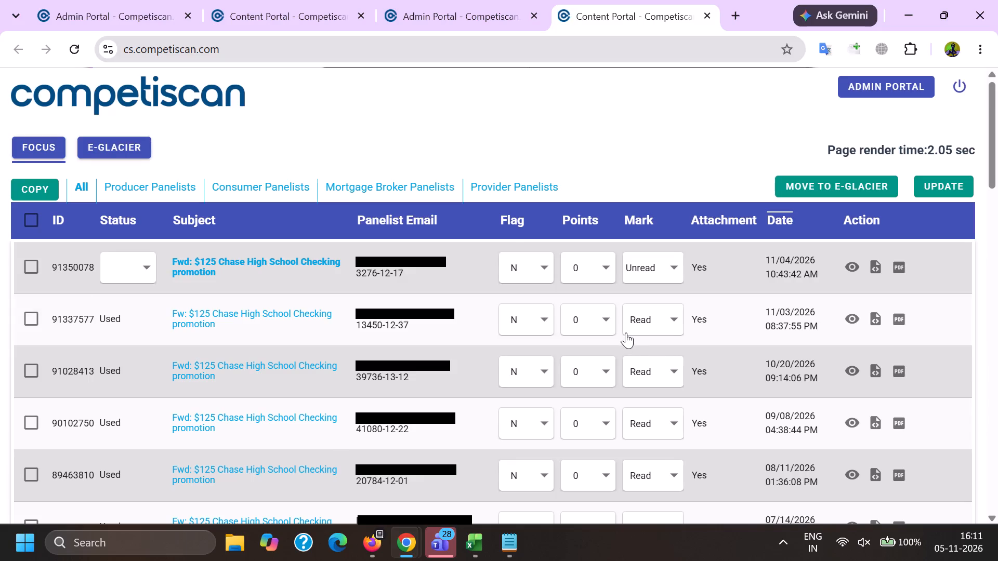
Switch to the open Excel workbook.
key(alt+Tab)
click(471, 544)
click(453, 483)
click(166, 383)
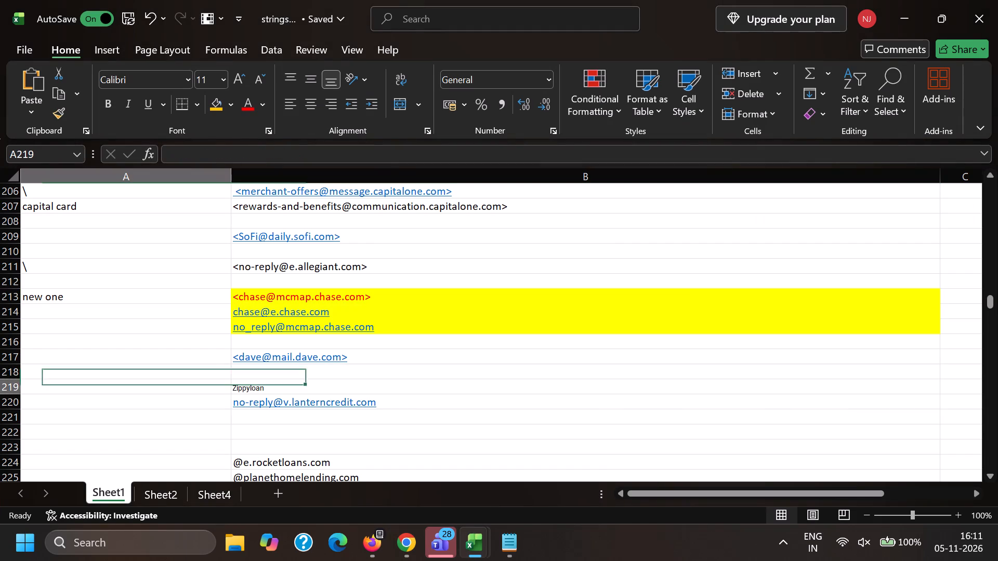
Find "macy" in the strings workbook and copy the Macy's address string "151 West 34th Street, New York, NY 10001".
key(ctrl+f)
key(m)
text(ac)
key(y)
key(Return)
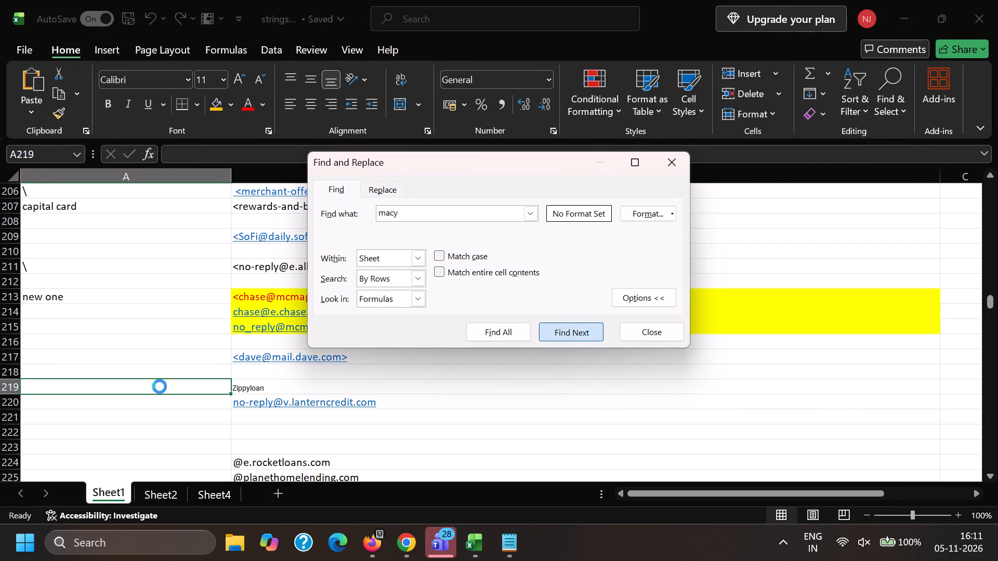
click(655, 334)
click(380, 345)
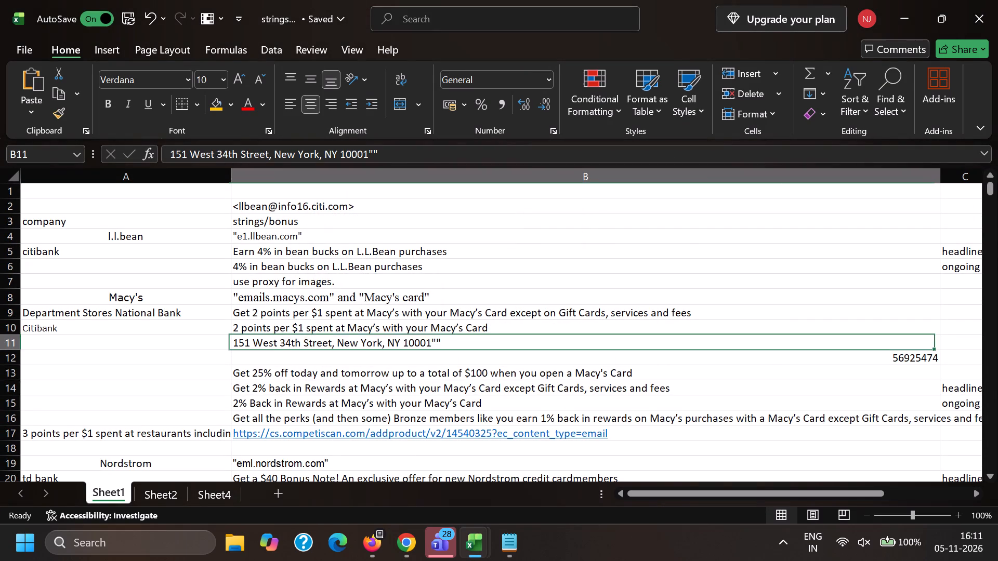
key(ctrl+c)
key(ctrl+c)
In the Firefox Content Portal, replace the Chase sender search with the copied Macy's address in quotes, filter by flag N, and run it.
click(373, 541)
click(152, 471)
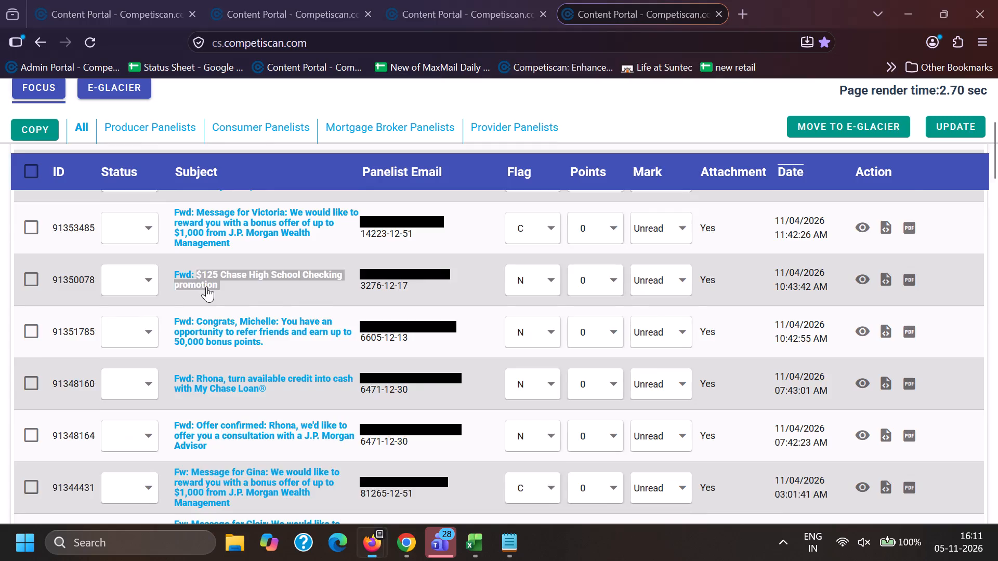
scroll(206, 286, down, 18)
scroll(229, 389, down, 6)
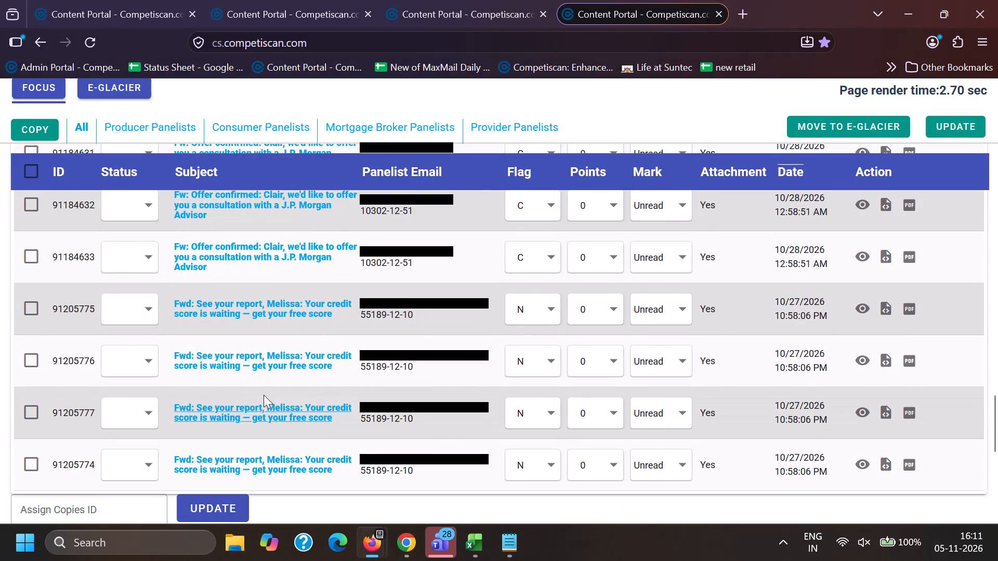
scroll(265, 392, down, 2)
drag(301, 456, 2, 410)
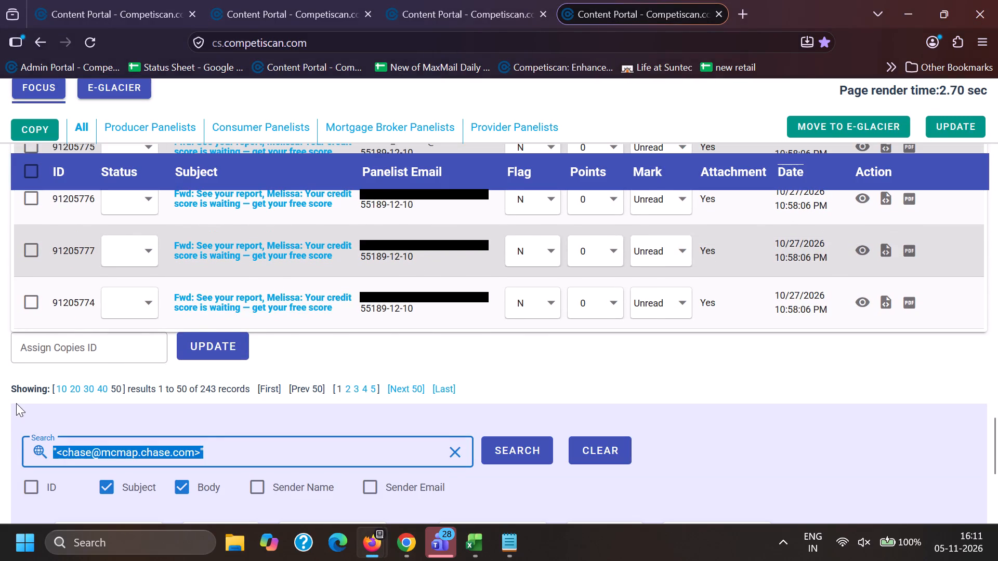
key(BackSpace)
key(shift+quotedbl)
key(ctrl+v)
key(shift+quotedbl)
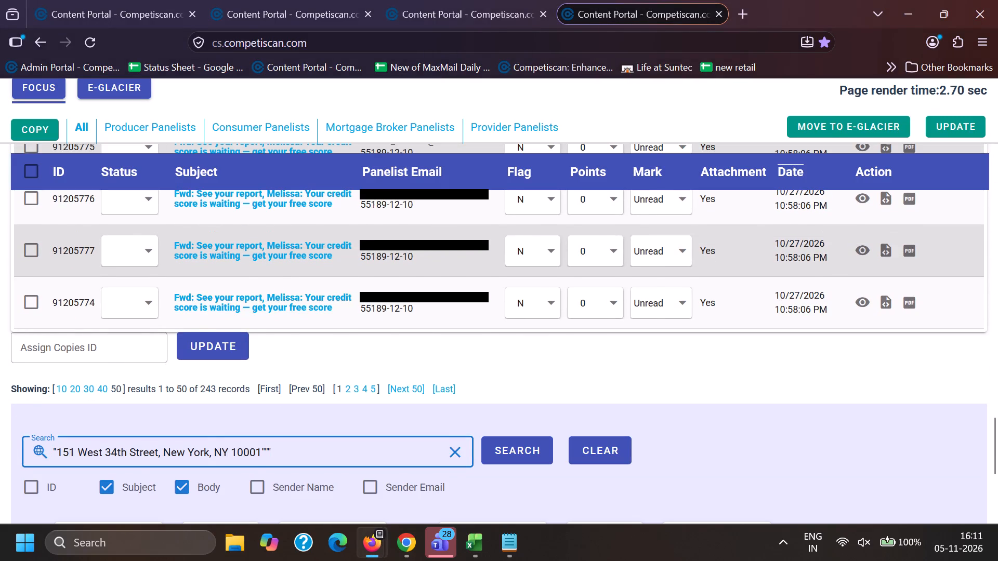
scroll(18, 403, down, 2)
click(186, 452)
scroll(224, 453, up, 3)
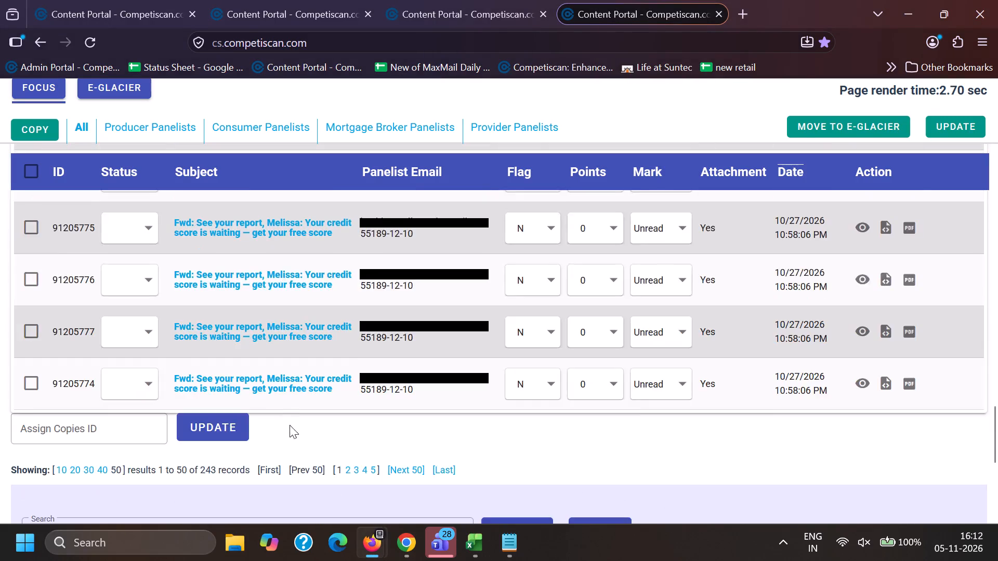
scroll(425, 480, down, 2)
click(523, 382)
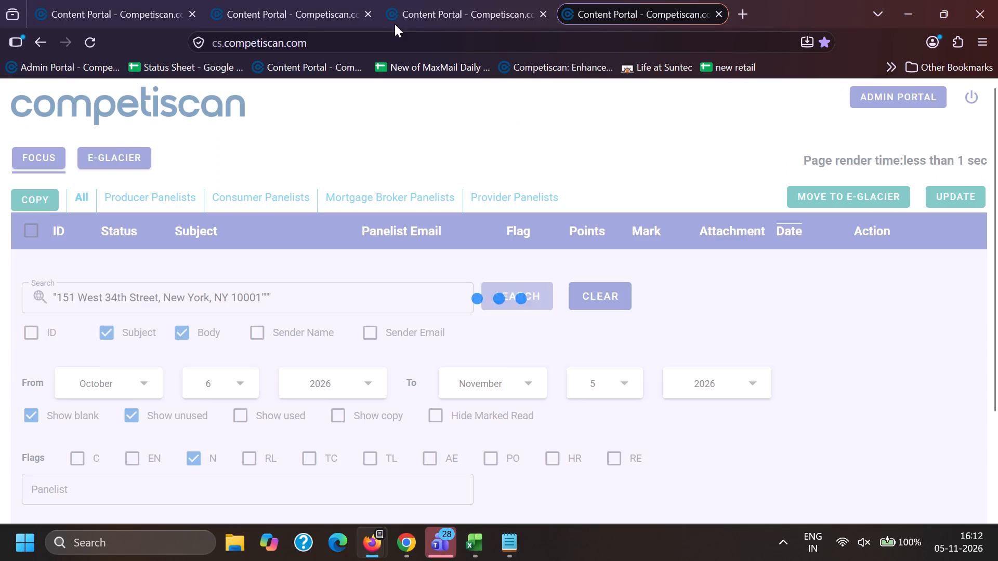
Look through the email lists on the other open Content Portal pages, including the 90,000 bonus miles Venture offer.
click(388, 0)
click(312, 0)
click(139, 0)
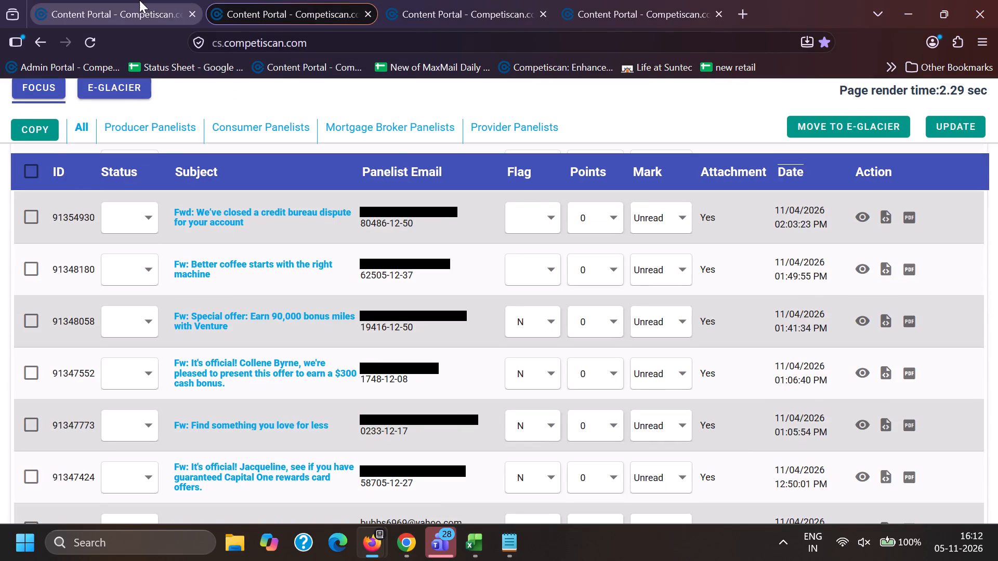
click(26, 149)
click(309, 0)
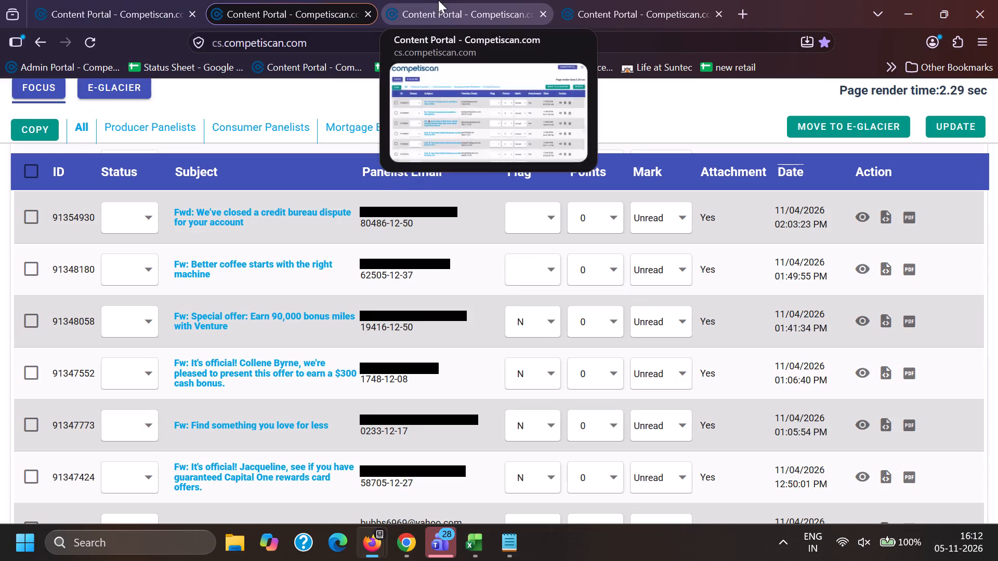
drag(192, 311, 261, 329)
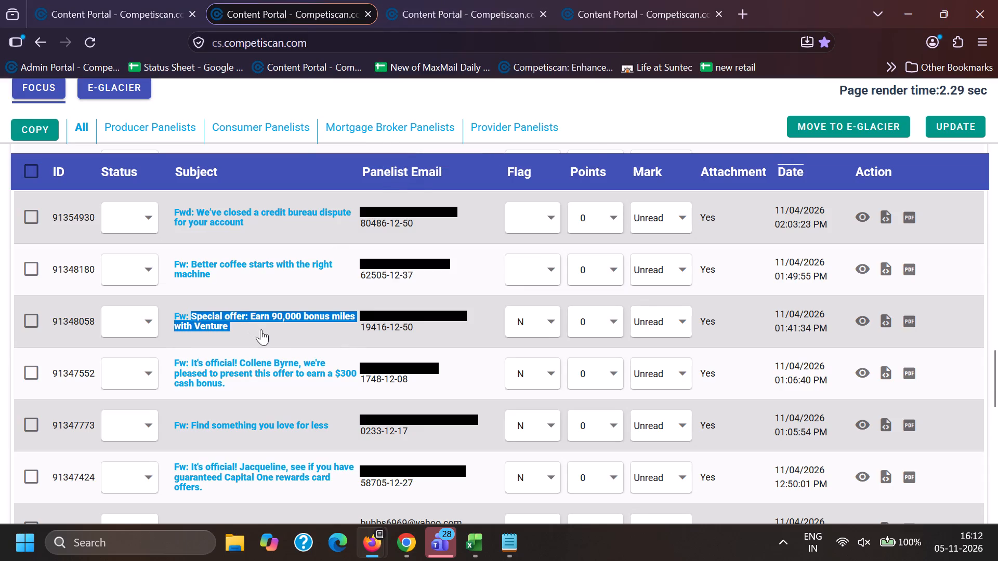
drag(261, 329, 261, 330)
click(118, 0)
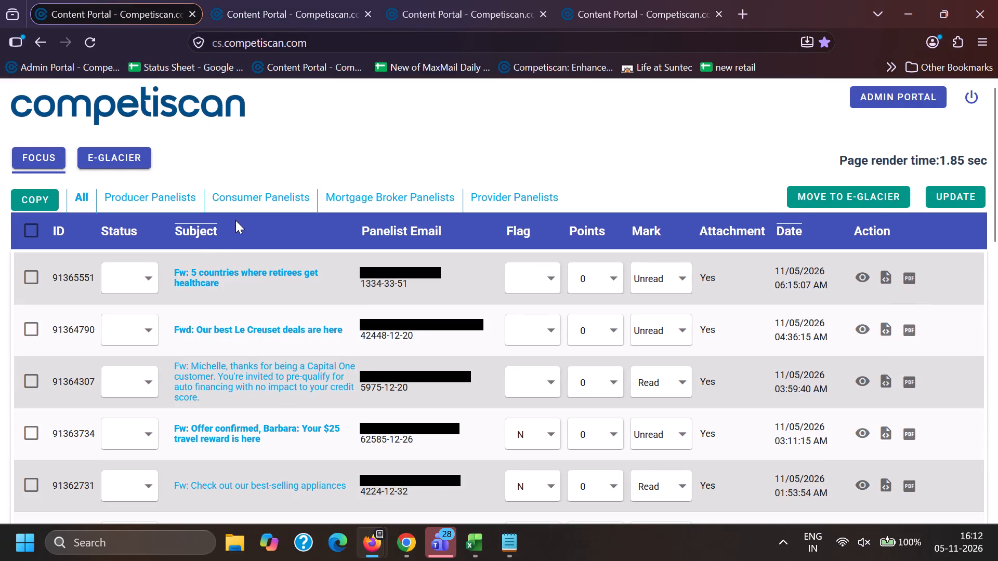
scroll(228, 243, down, 3)
scroll(258, 309, up, 5)
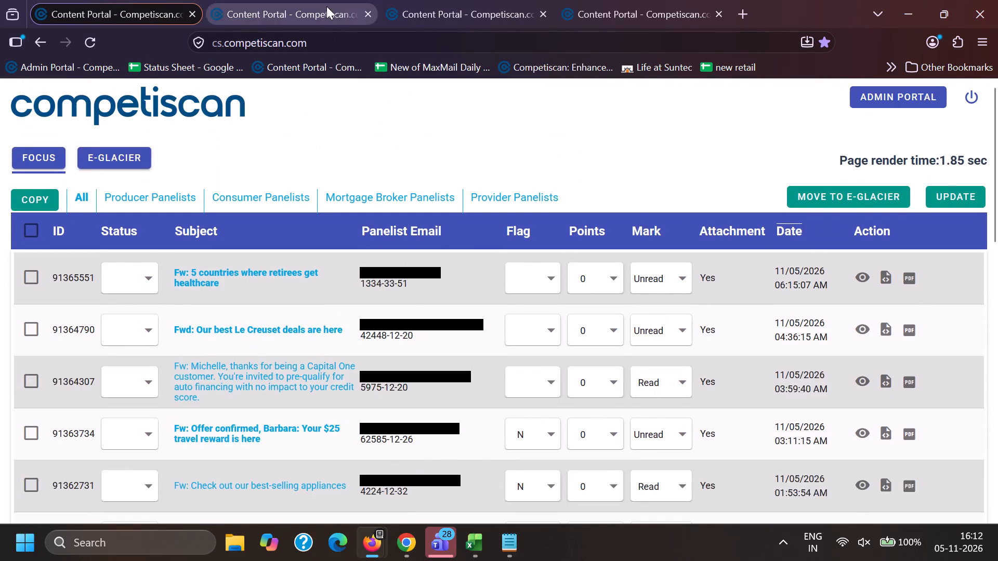
click(326, 6)
click(497, 0)
From the Macy's results, copy the "30 days until Thanksgiving" subject of email 91214354 and switch to the Chrome Content Portal.
click(648, 0)
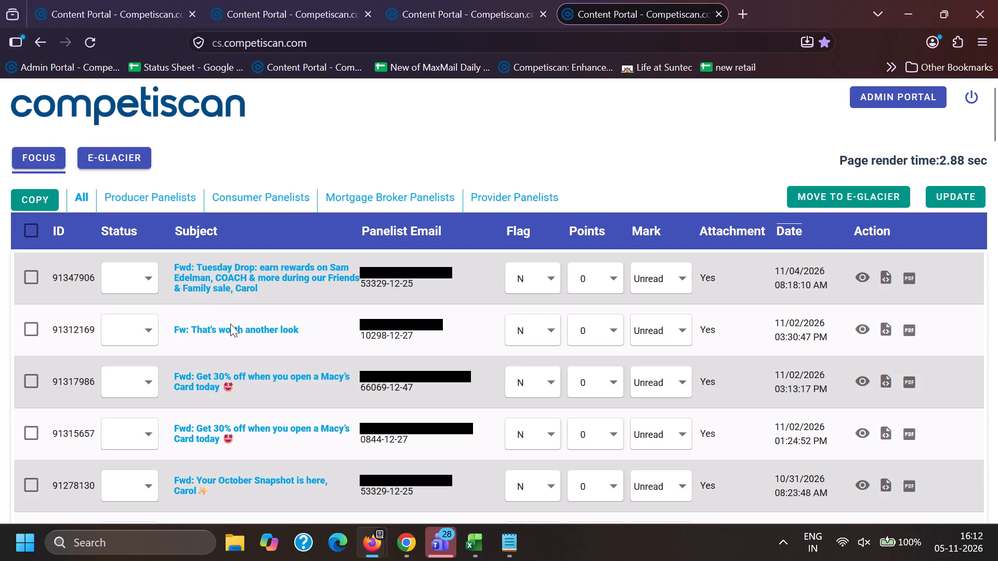
scroll(188, 379, down, 20)
scroll(188, 379, down, 5)
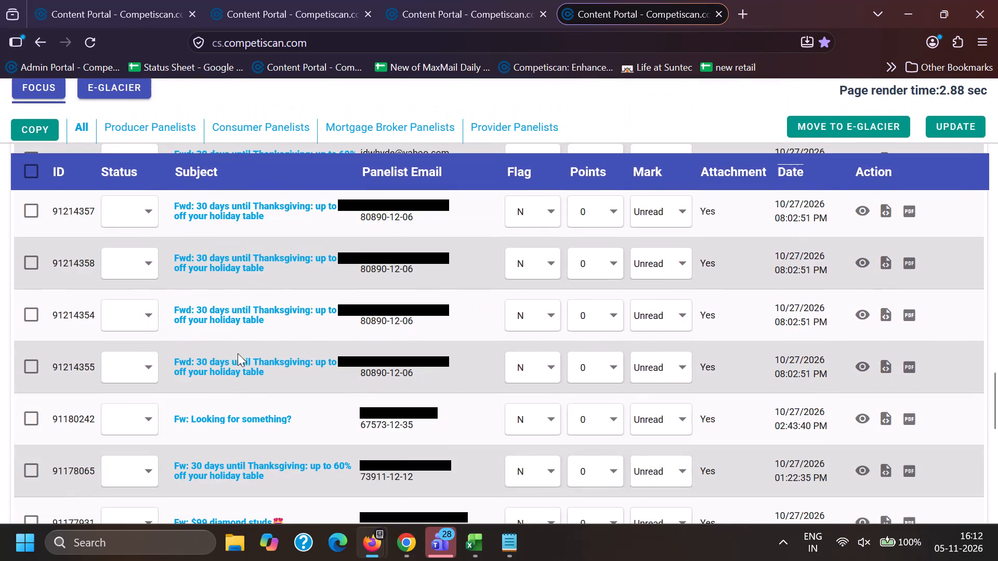
drag(198, 298, 266, 324)
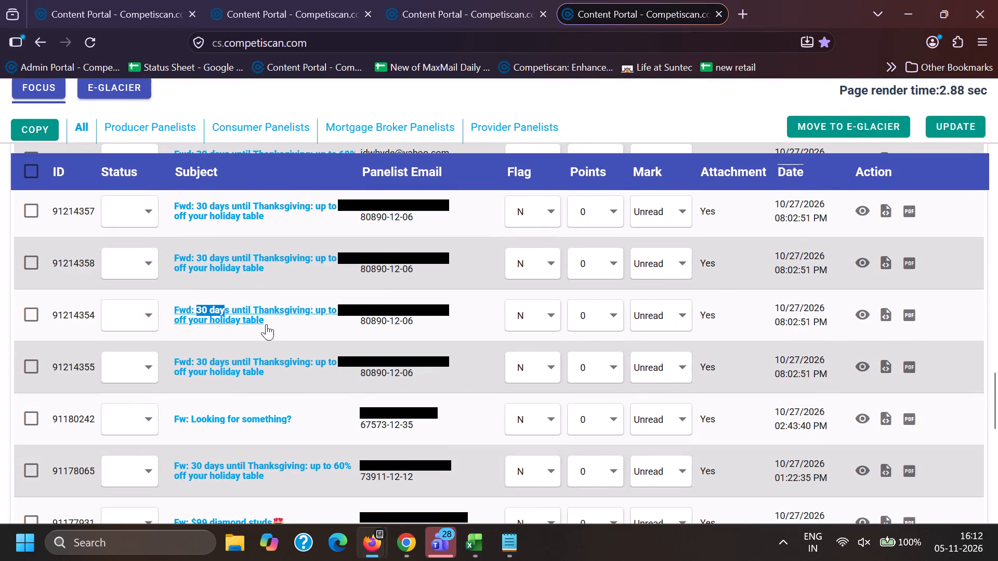
drag(266, 324, 273, 327)
key(ctrl+c)
key(ctrl+c)
click(400, 541)
click(299, 486)
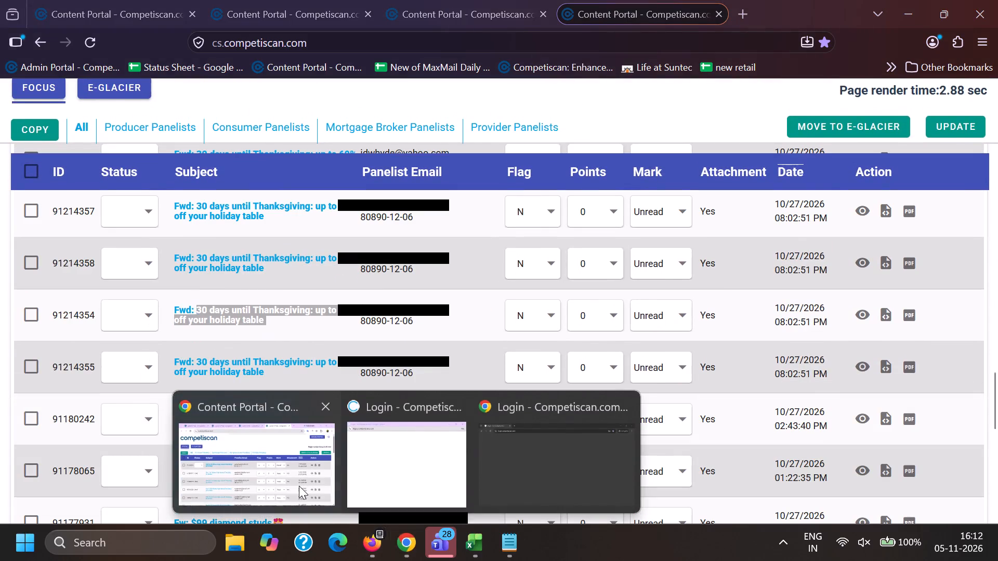
In the Chrome Content Portal, search subjects for the quoted phrase "30 days until Thanksgiving: up to 60% off your holiday table".
scroll(276, 382, down, 20)
scroll(276, 382, down, 2)
scroll(221, 429, up, 2)
drag(324, 336, 3, 324)
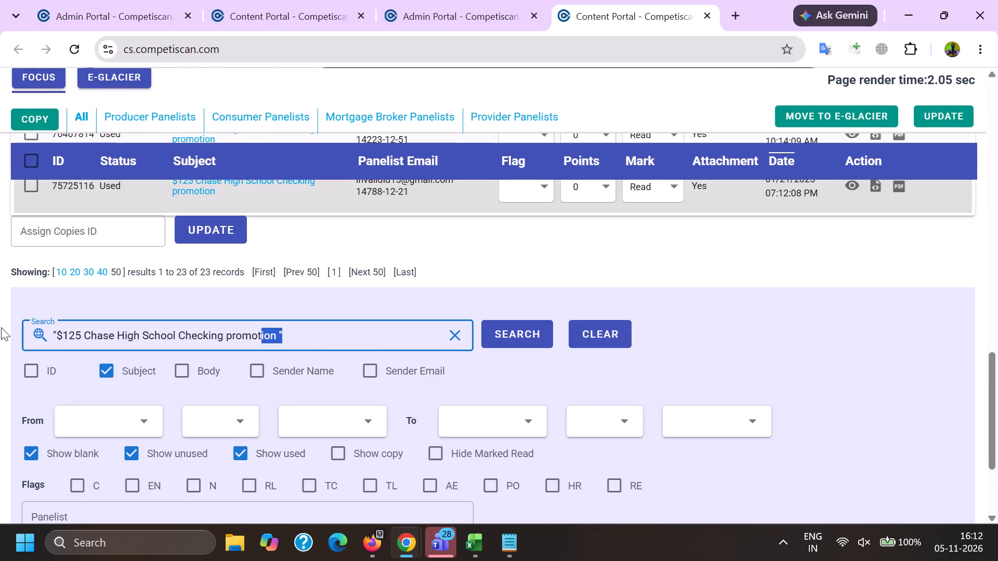
key(BackSpace)
key(shift+quotedbl)
key(ctrl+v)
key(shift+quotedbl)
key(Return)
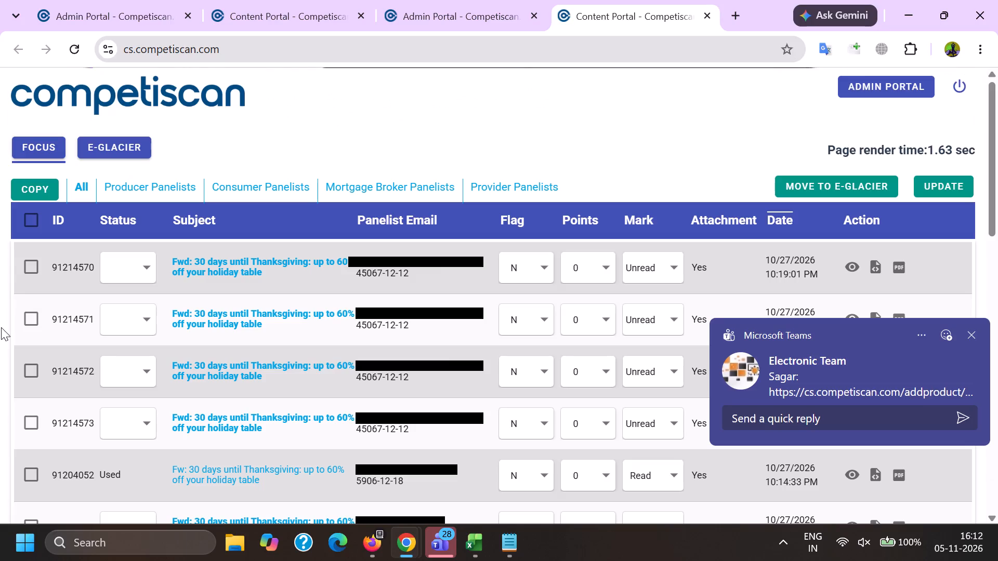
Mark emails 91214570, 91214571, 91214572 and 91214573 as Copy, using used email 91204052 as reference, and submit the update.
triple_click(69, 472)
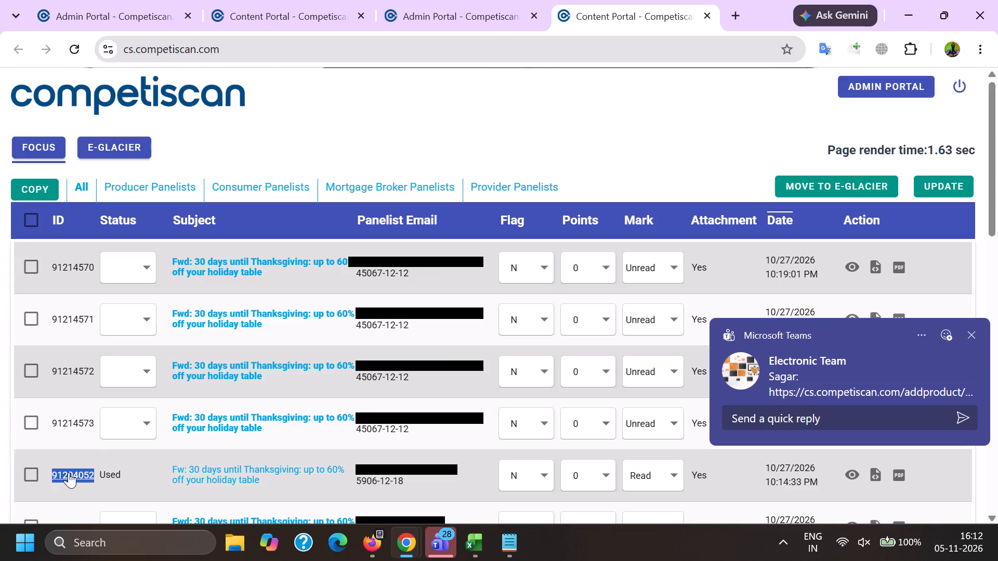
click(69, 472)
click(34, 417)
click(34, 375)
click(32, 328)
click(24, 270)
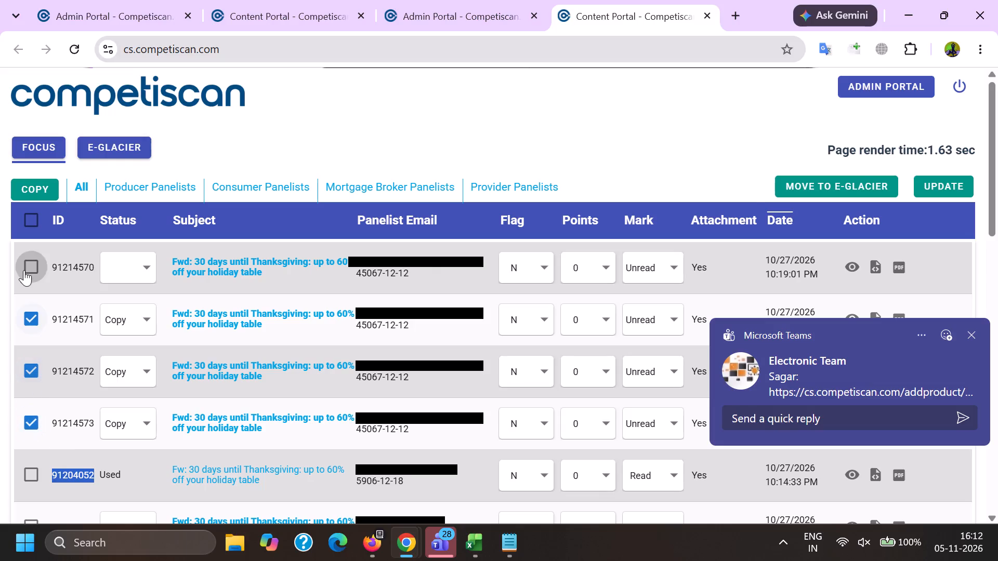
click(954, 191)
click(703, 125)
Select every listed Thanksgiving email as Copy except the used email 91204052, and submit the update.
scroll(355, 368, down, 2)
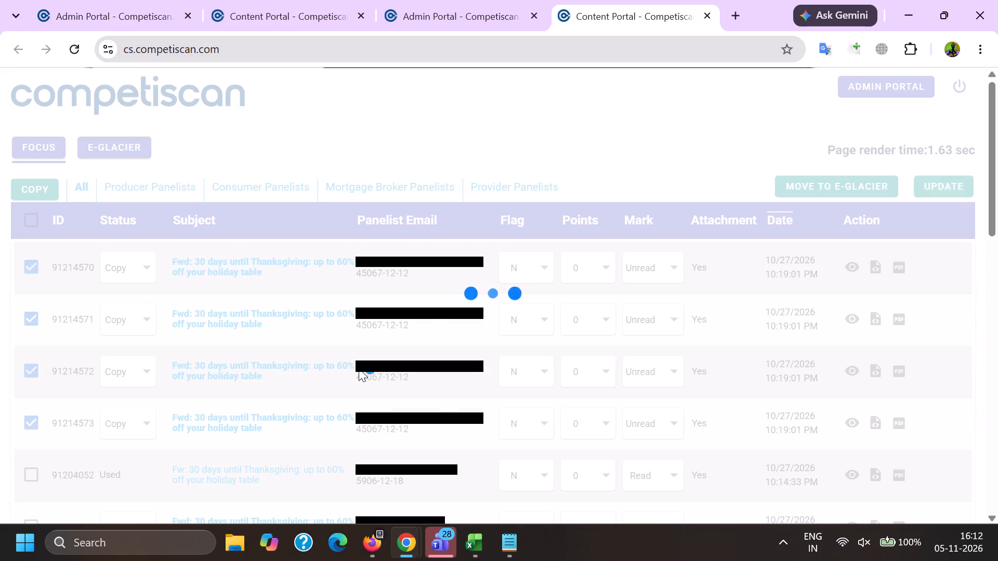
scroll(359, 368, down, 1)
click(416, 502)
scroll(428, 461, up, 2)
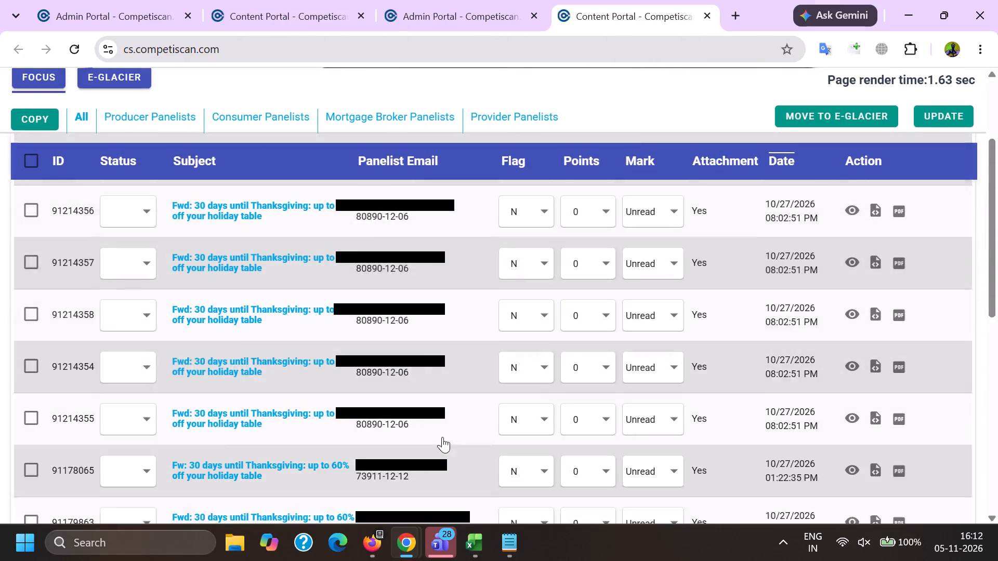
triple_click(77, 399)
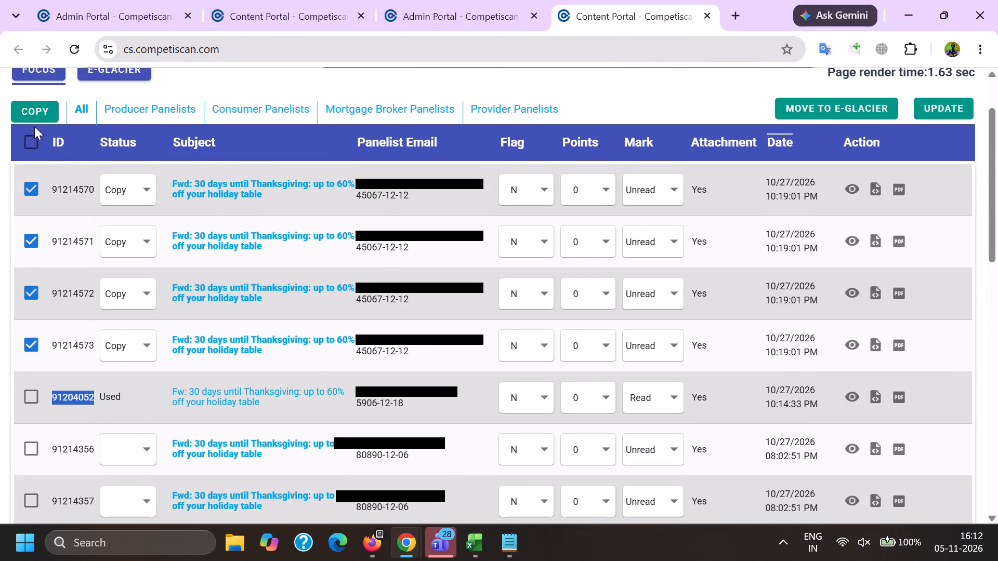
click(32, 125)
click(32, 142)
click(41, 389)
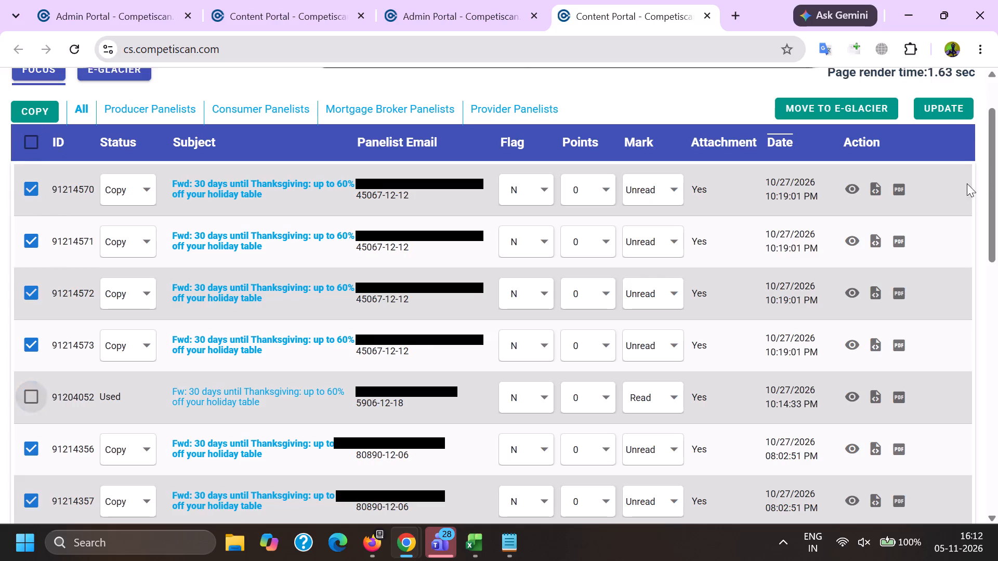
click(950, 112)
click(934, 241)
Switch to Firefox and rerun the existing search for the Macy's street address in the fourth Content Portal tab.
key(alt+Tab)
scroll(215, 331, down, 1)
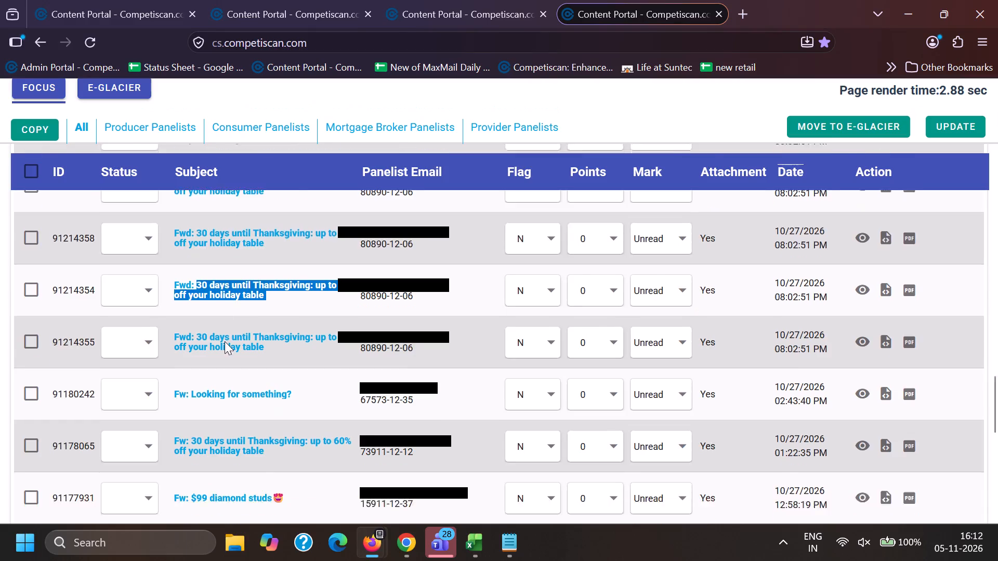
scroll(189, 383, down, 2)
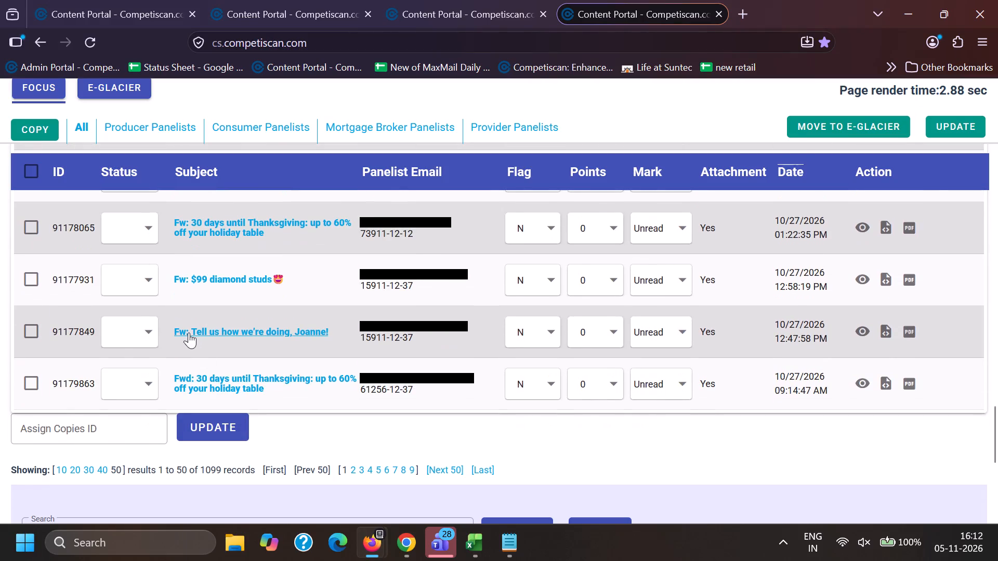
scroll(287, 365, down, 2)
click(506, 372)
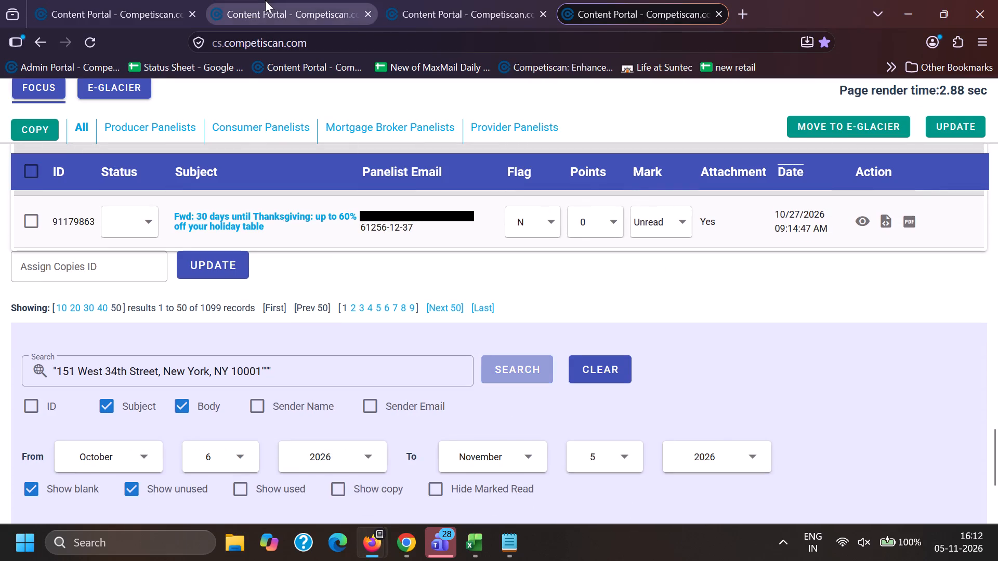
Check the email lists in the other Firefox Content Portal tabs and the Thanksgiving copy selection in Chrome.
click(265, 0)
click(156, 0)
click(20, 164)
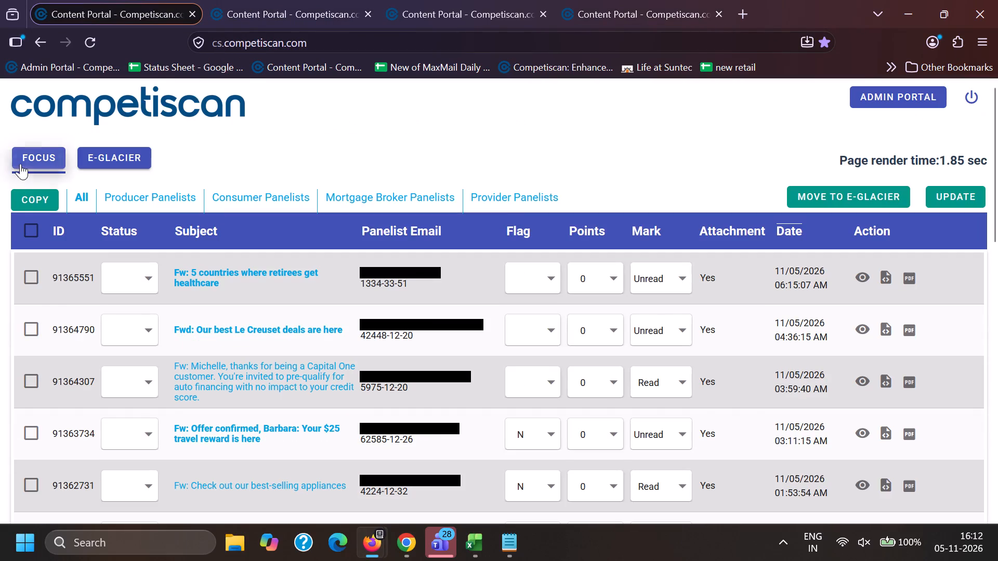
click(346, 0)
click(437, 0)
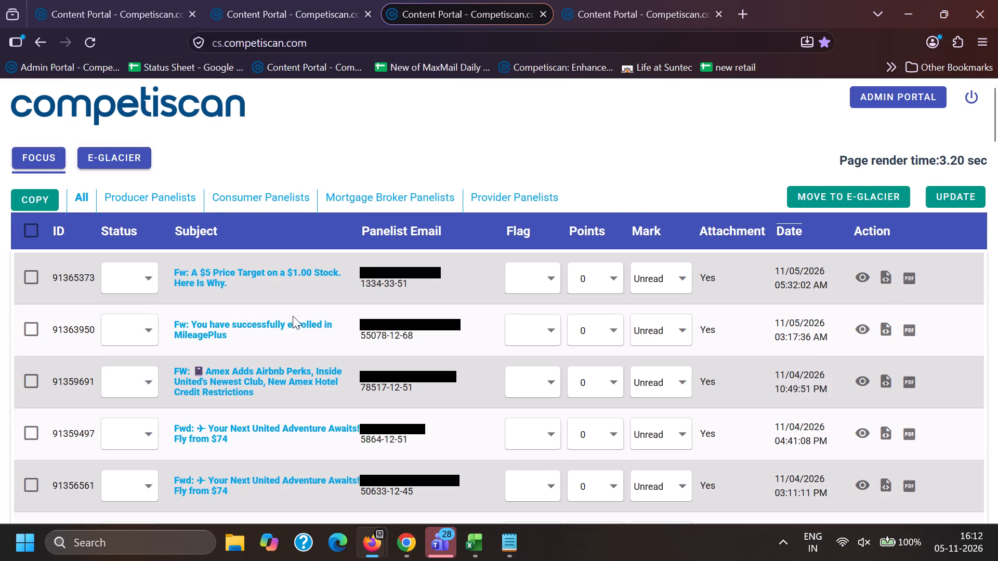
scroll(293, 315, down, 3)
key(alt+Tab)
click(309, 403)
key(alt+Tab)
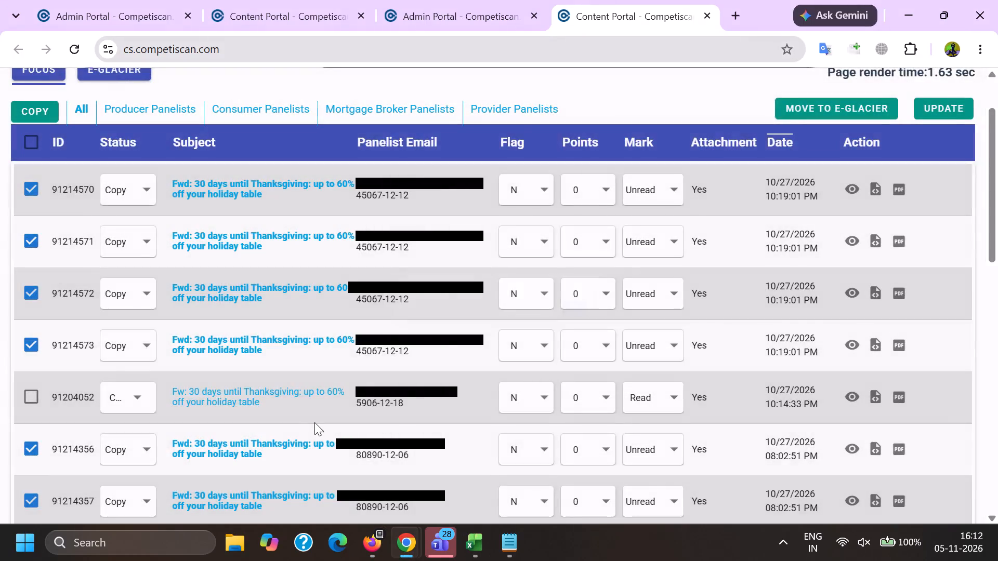
scroll(325, 380, down, 7)
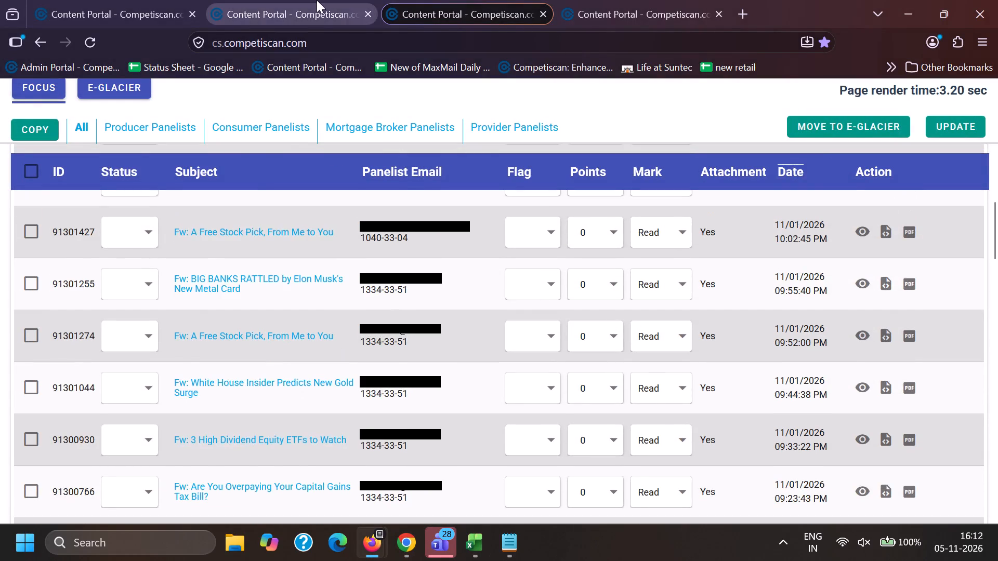
click(317, 0)
click(155, 0)
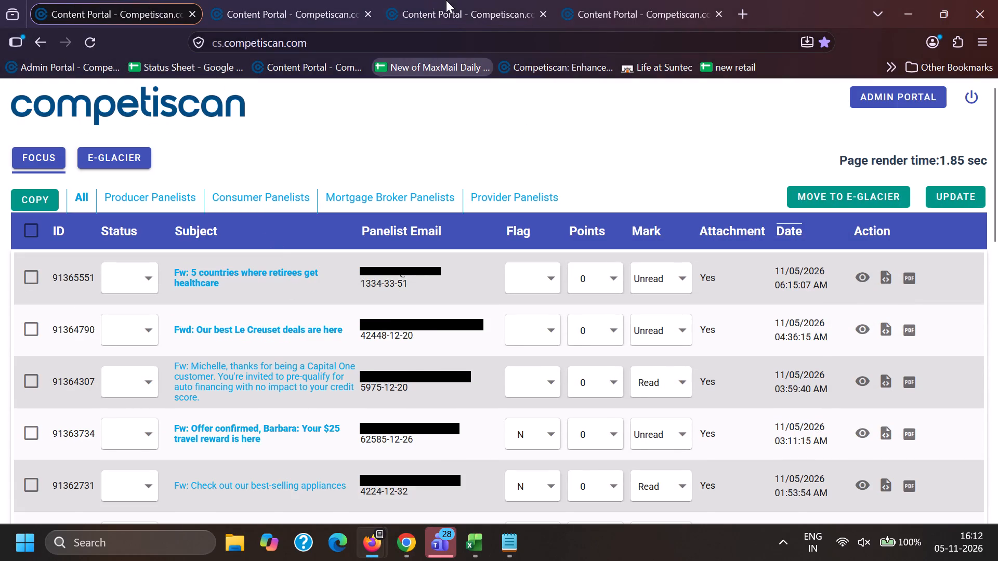
click(446, 0)
click(602, 0)
In the refreshed Macy's results, copy the subject "Up to 50% off boho blouses, tailored separates & more" from email 91244353.
scroll(231, 340, down, 4)
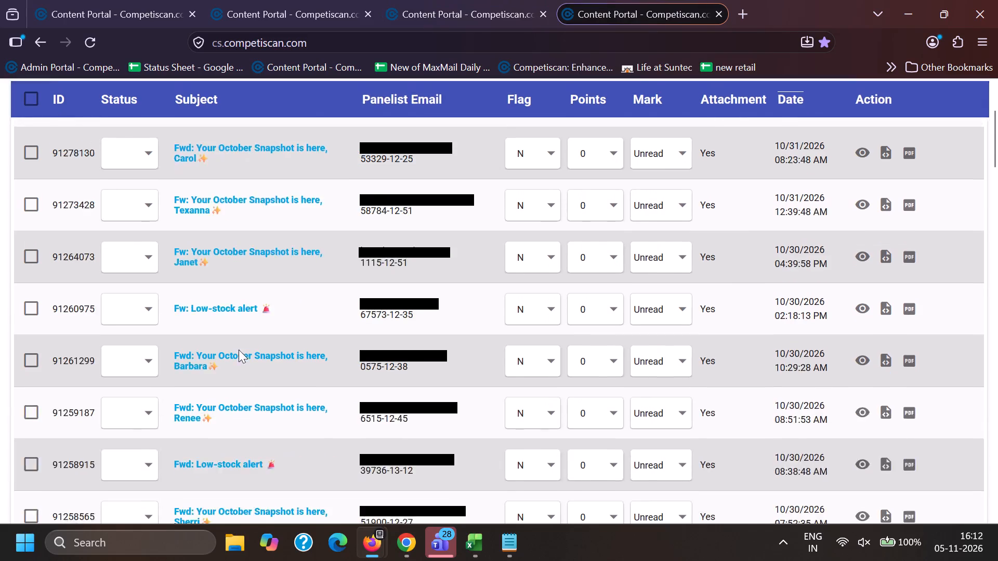
scroll(245, 357, down, 11)
scroll(213, 369, up, 3)
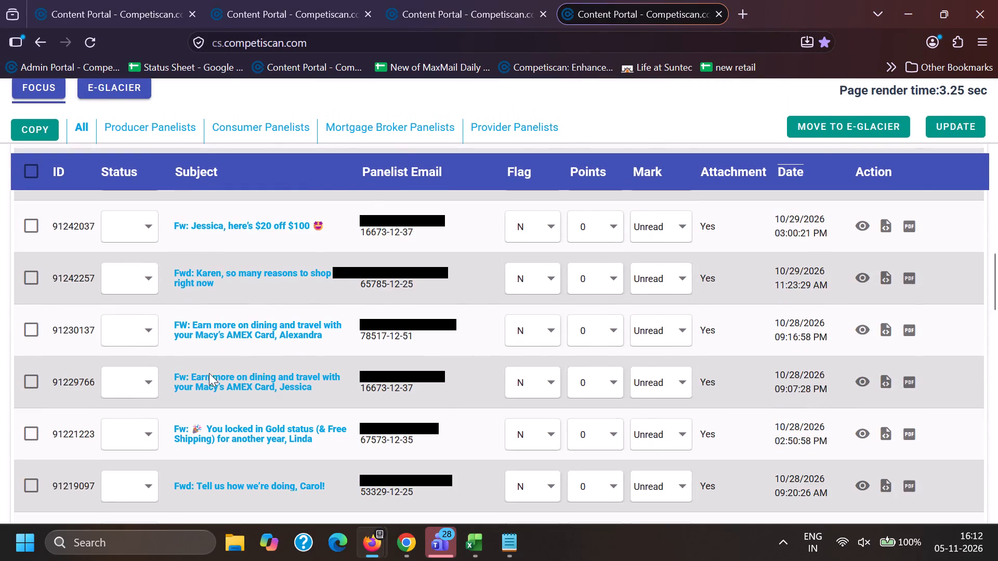
drag(191, 323, 258, 338)
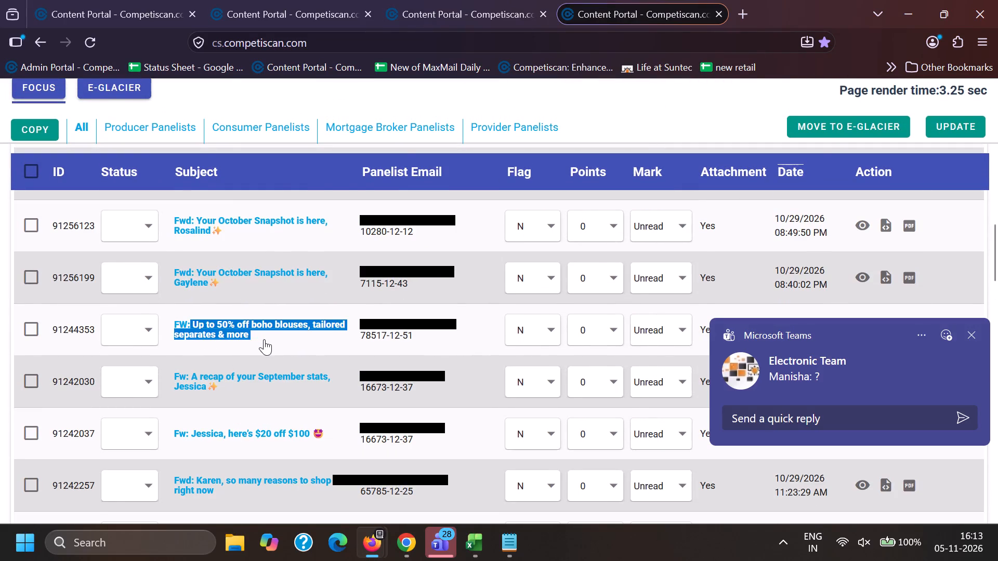
key(ctrl+c)
key(ctrl+c)
In the Chrome Content Portal, search subjects for the quoted boho blouses phrase, continuing without the unsaved changes.
click(401, 553)
click(309, 495)
scroll(339, 225, down, 13)
scroll(309, 386, up, 2)
drag(363, 342, 1, 289)
key(BackSpace)
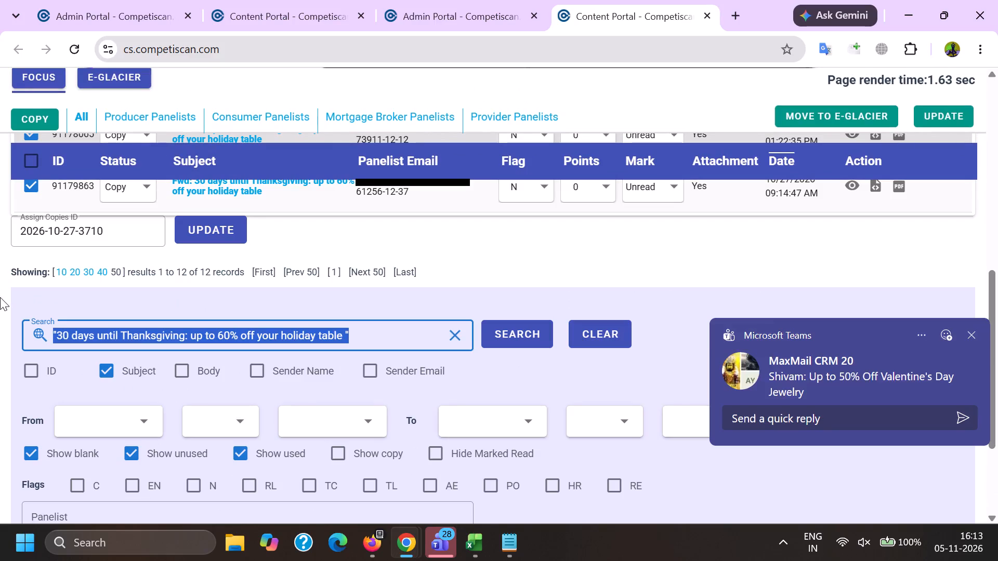
key(shift+quotedbl)
key(ctrl+v)
key(shift+quotedbl)
key(Return)
key(Return)
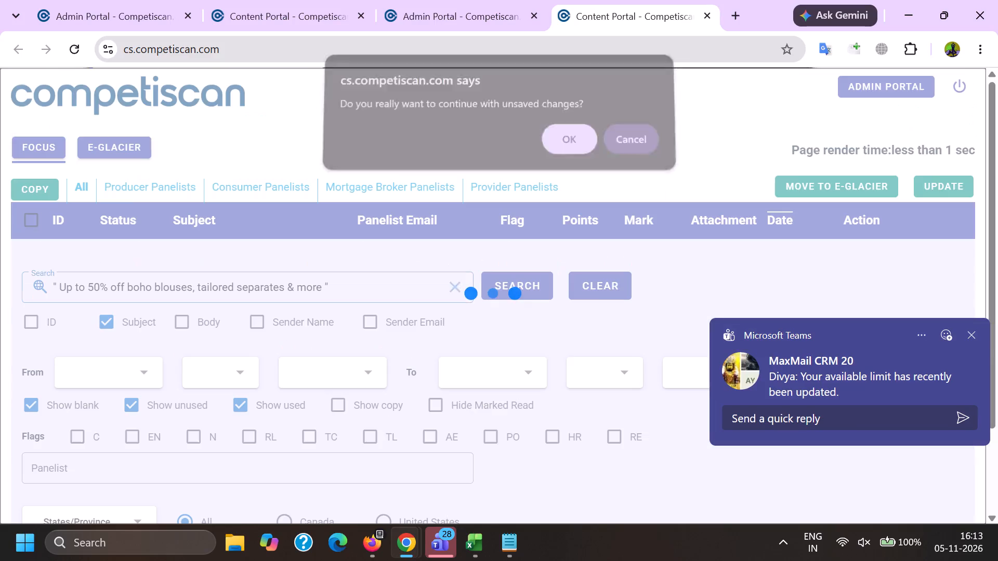
Return to Firefox and look through the Macy's emails that follow the boho blouses one.
key(alt+Tab)
scroll(183, 306, down, 2)
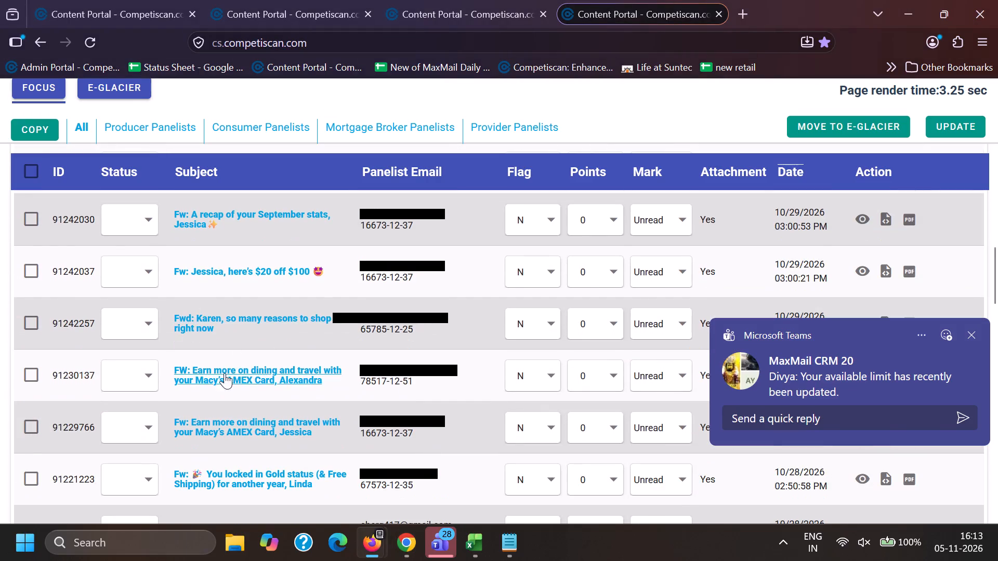
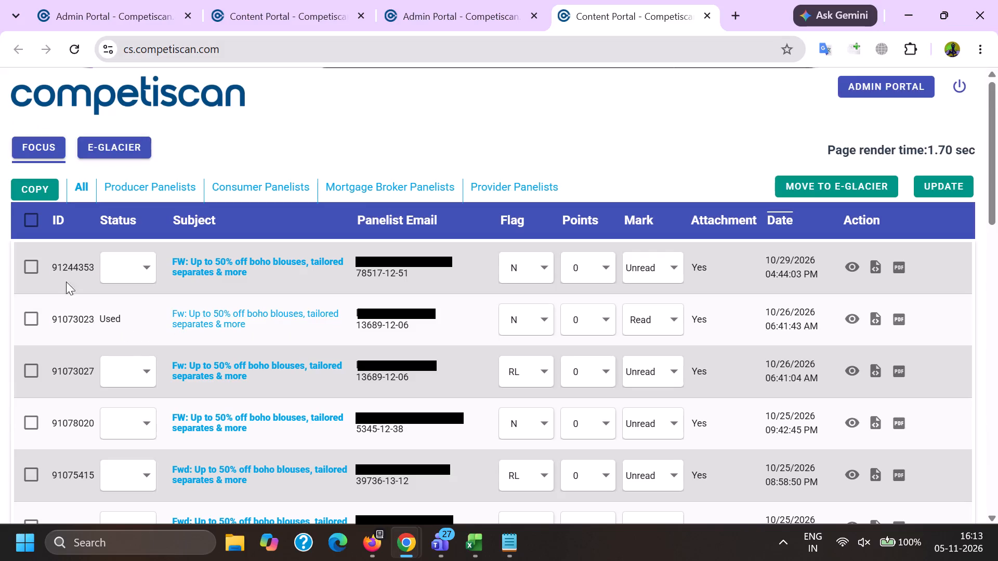
click(22, 259)
click(21, 420)
scroll(61, 415, down, 2)
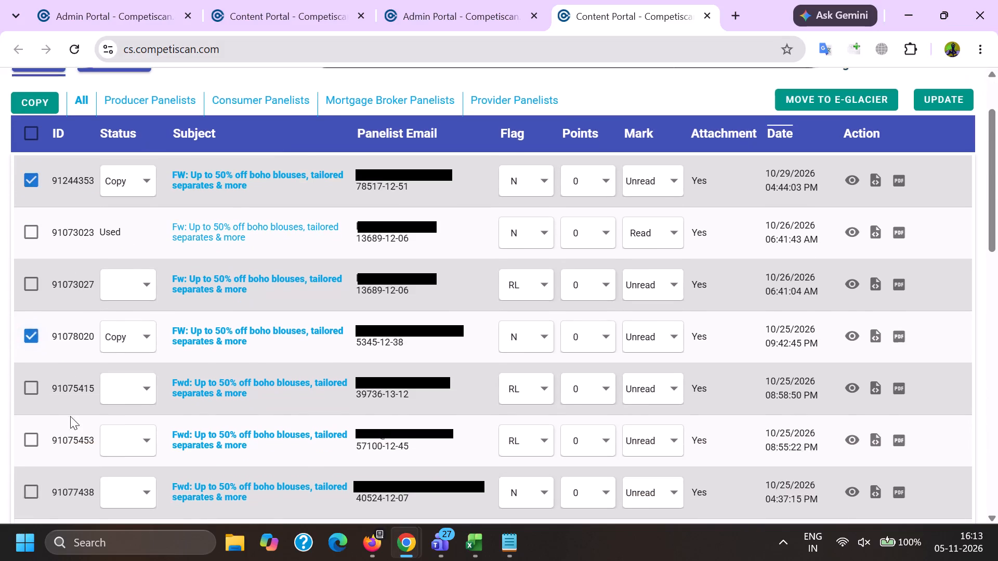
click(42, 416)
scroll(43, 416, down, 2)
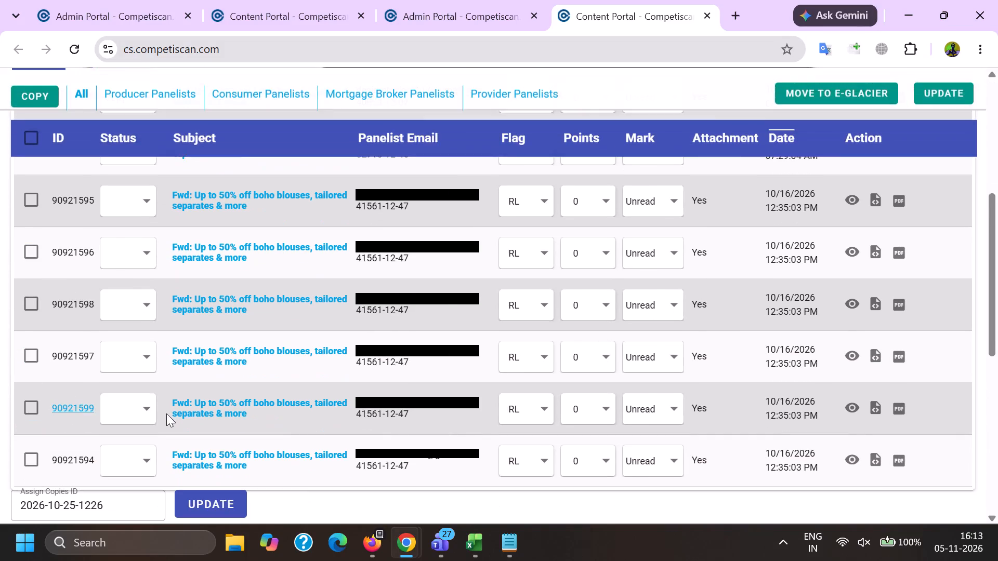
click(938, 113)
triple_click(730, 273)
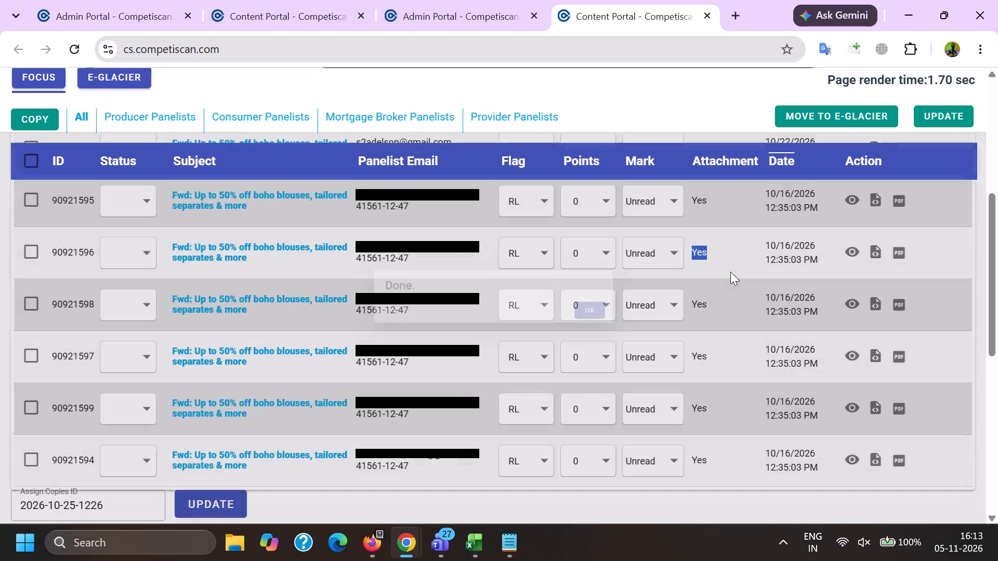
Search subjects for the quoted phrase "Your available limit has recently been updated.", continuing with unsaved changes.
scroll(552, 333, down, 3)
scroll(548, 339, up, 1)
scroll(547, 339, down, 3)
scroll(312, 359, up, 1)
drag(357, 299, 12, 259)
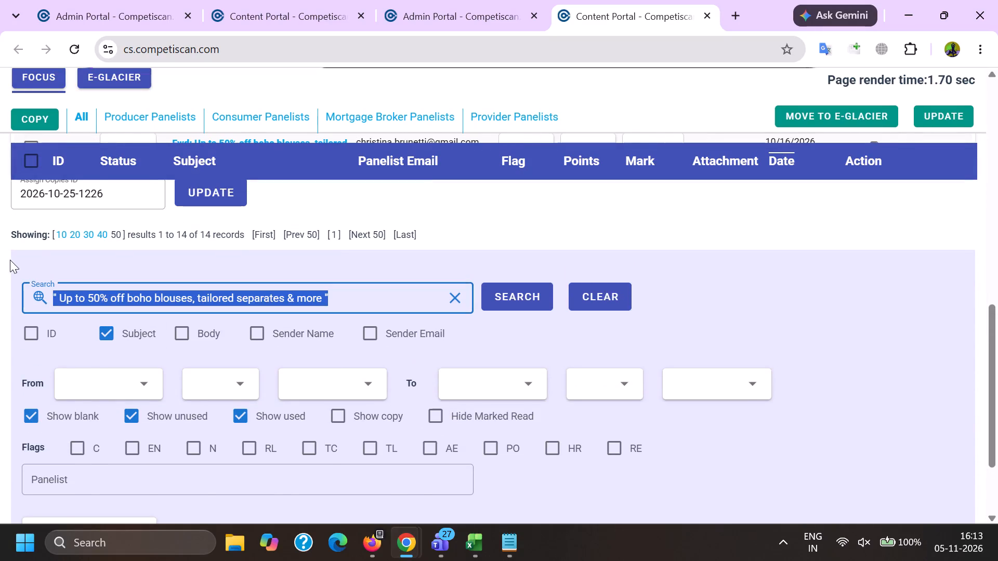
key(BackSpace)
key(shift+quotedbl)
key(ctrl+v)
key(shift+quotedbl)
key(Return)
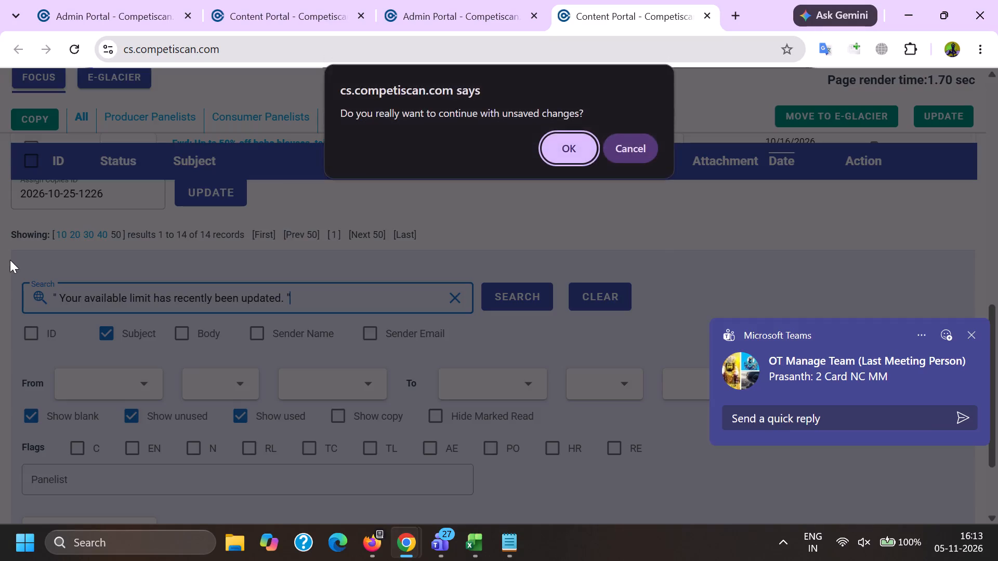
key(Return)
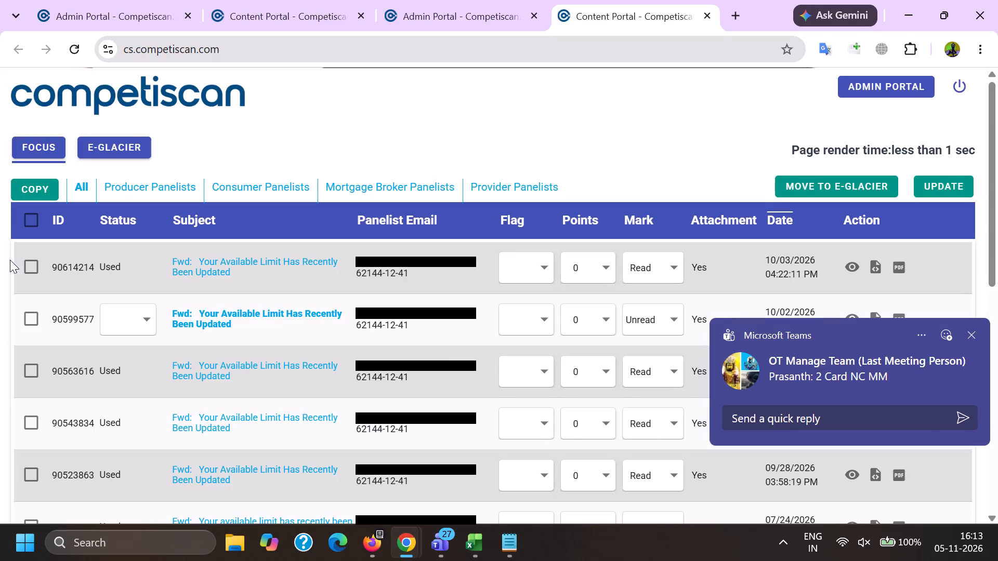
View used email 90614214, copy the InstaCashTap sender address from its header, and switch away from Chrome.
scroll(10, 260, down, 1)
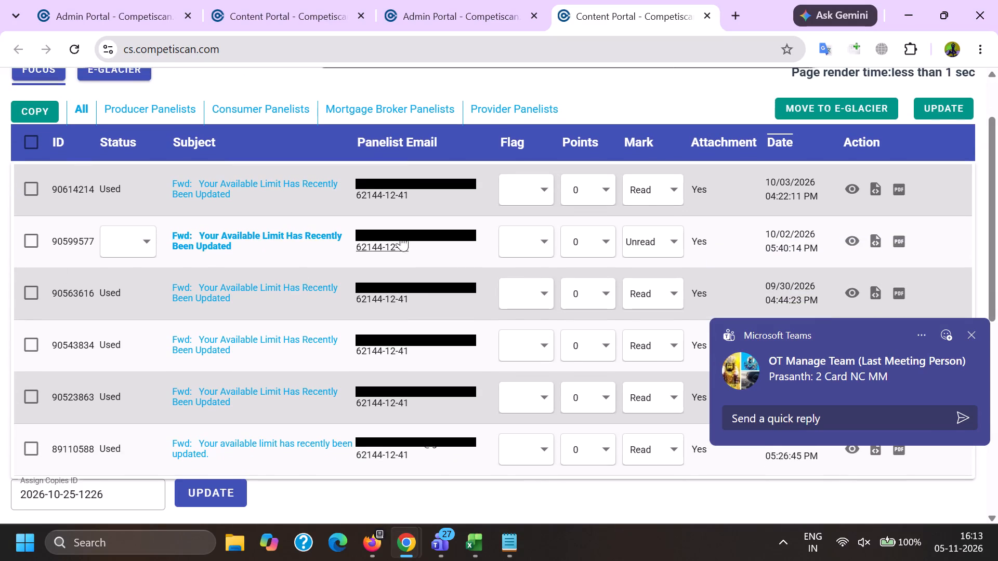
click(854, 189)
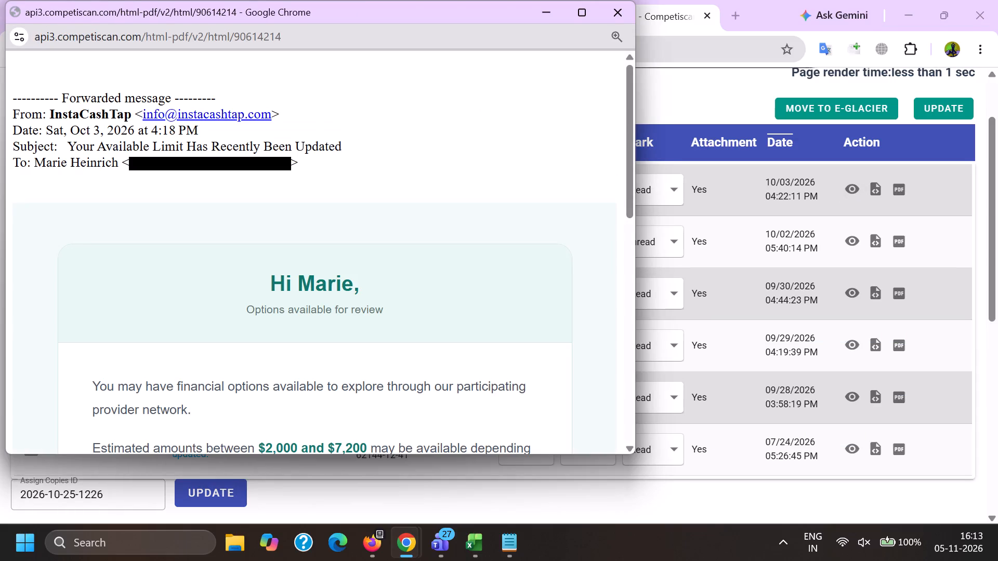
drag(135, 110, 296, 114)
key(ctrl+c)
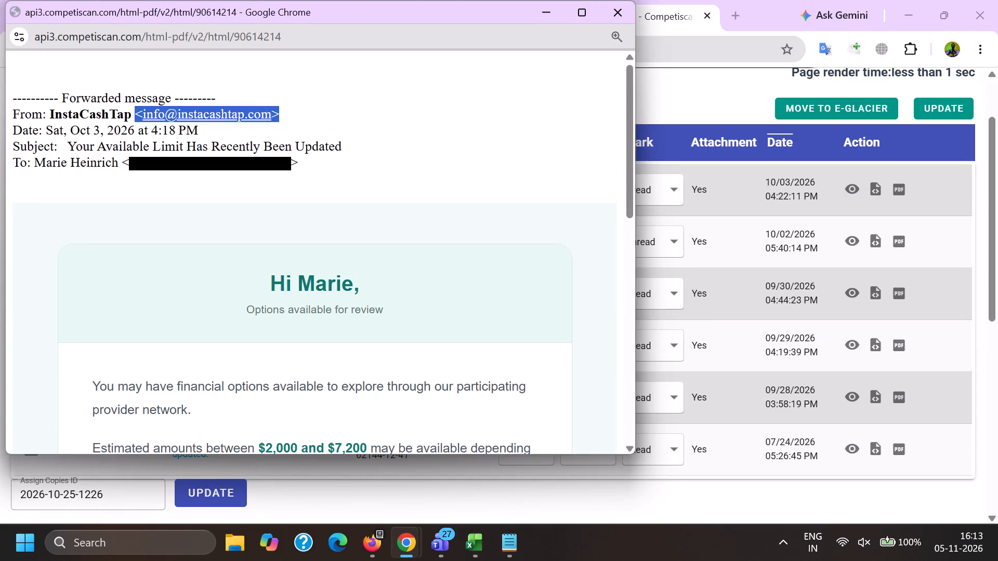
key(ctrl+c)
key(alt+Tab)
Switch to the Content Portal in Firefox and set the search's start date to January 1, 2025.
click(359, 531)
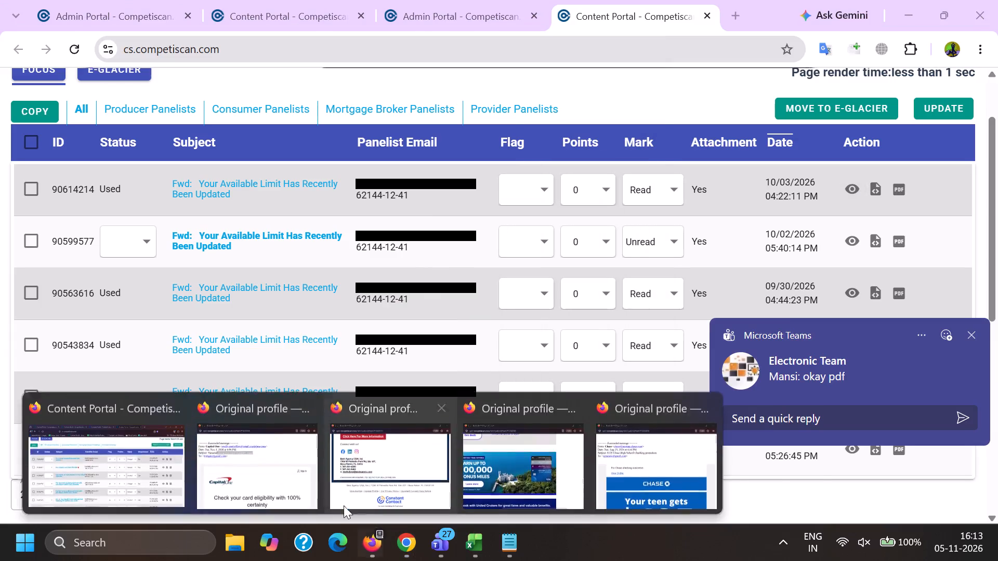
click(112, 463)
scroll(168, 317, down, 20)
click(429, 0)
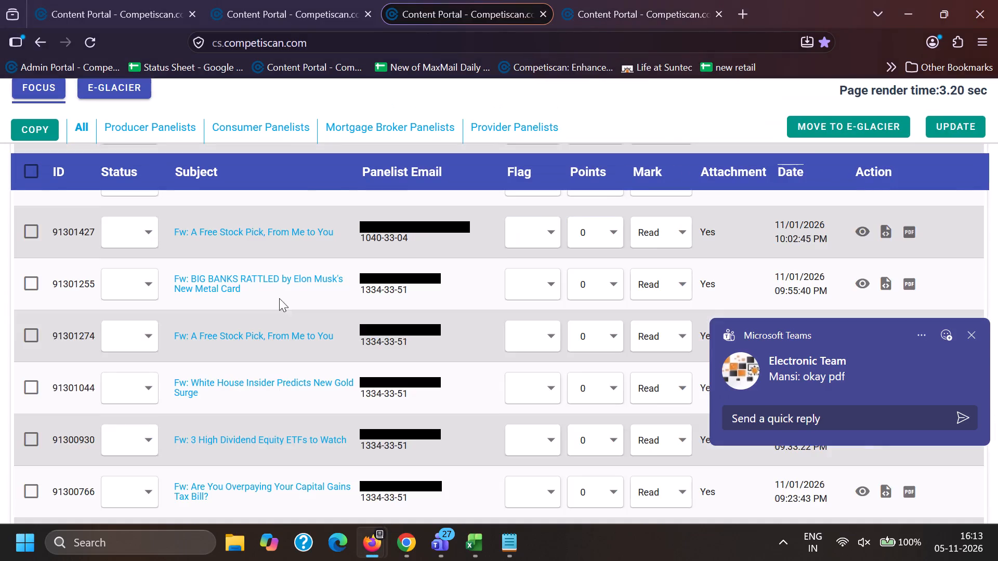
scroll(263, 311, down, 20)
scroll(233, 369, down, 5)
click(133, 271)
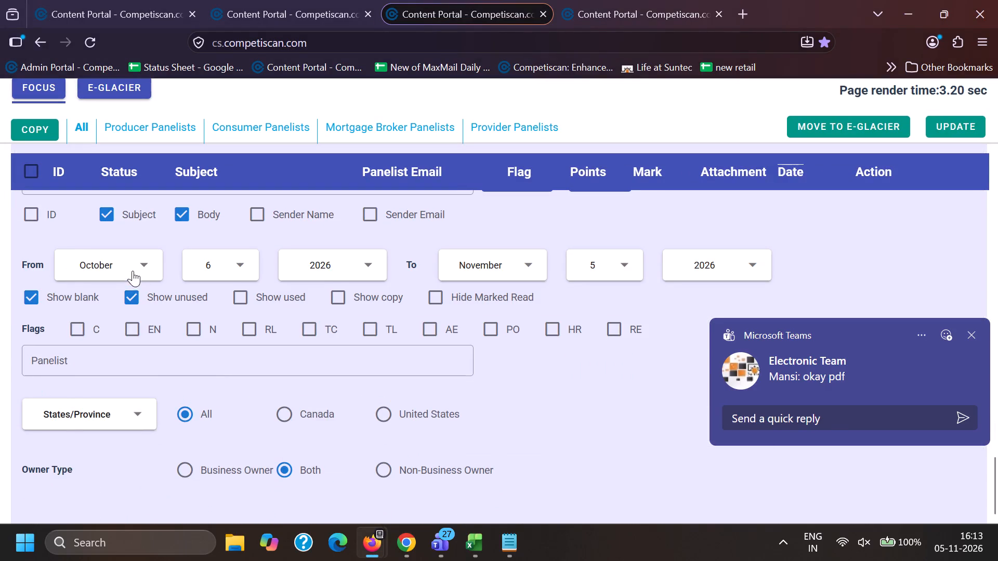
click(106, 293)
click(229, 258)
click(204, 299)
click(370, 255)
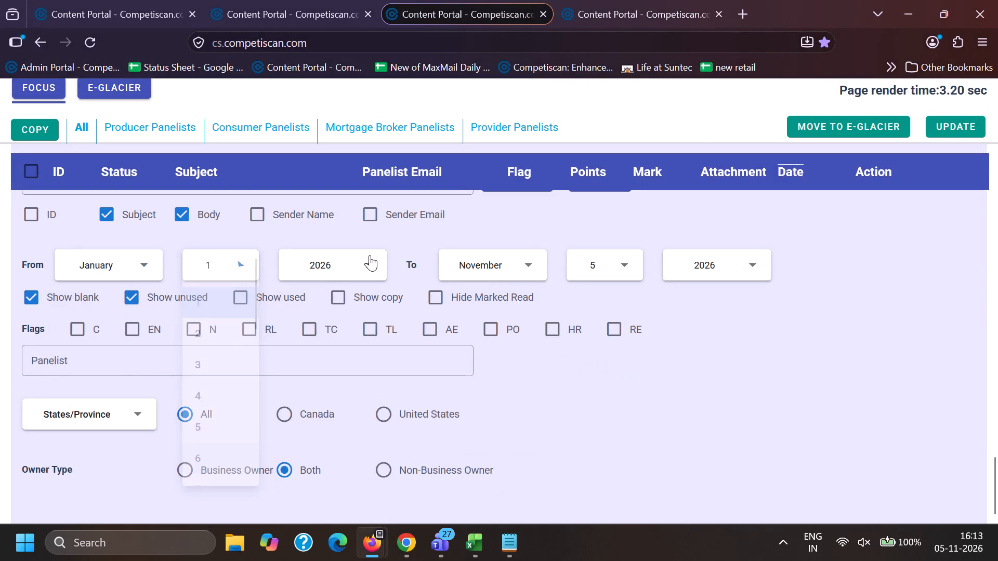
scroll(319, 342, down, 6)
click(324, 394)
Search subjects and bodies for the copied InstaCashTap sender address in quotation marks, replacing the United Airlines phrase.
scroll(220, 384, up, 1)
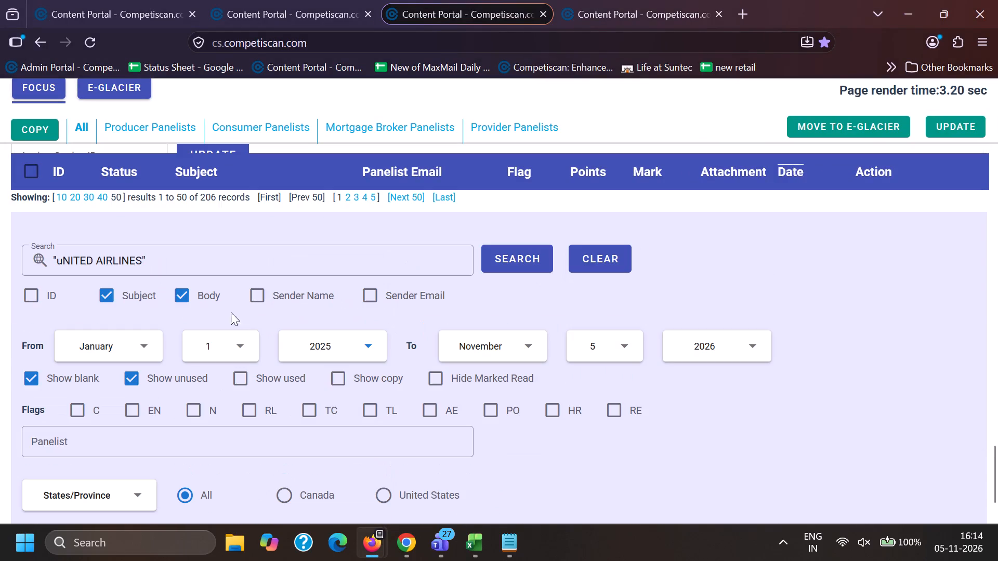
drag(230, 261, 3, 281)
key(BackSpace)
key(shift+quotedbl)
key(ctrl+v)
key(shift+quotedbl)
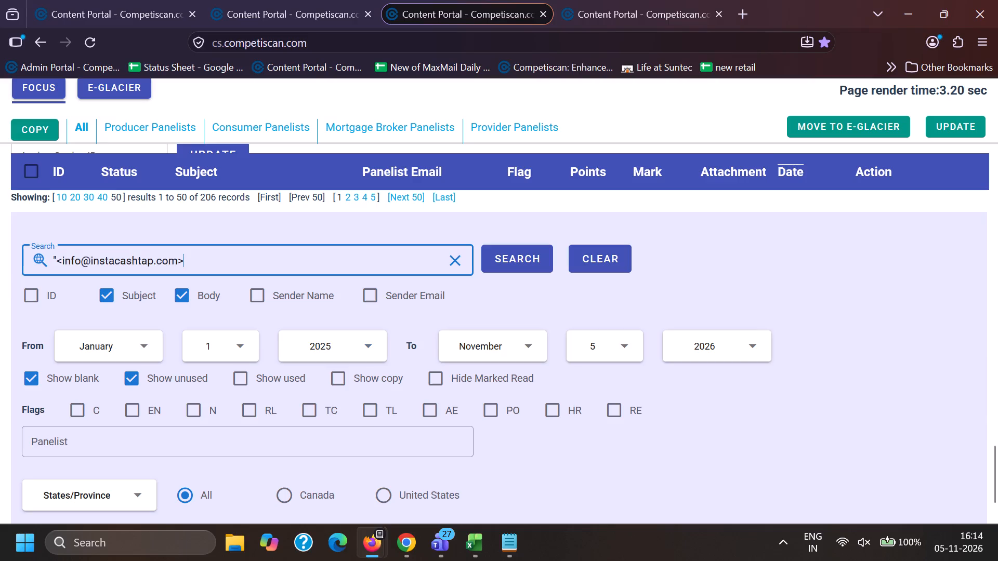
key(Return)
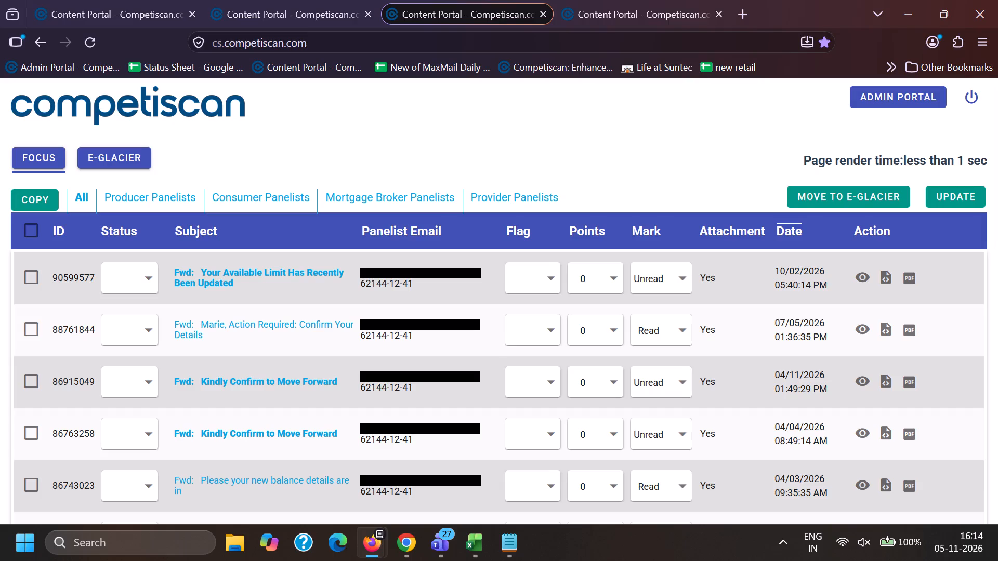
Look through the InstaCashTap emails in Focus and show the E-Glacier emails for the same search.
scroll(98, 299, down, 2)
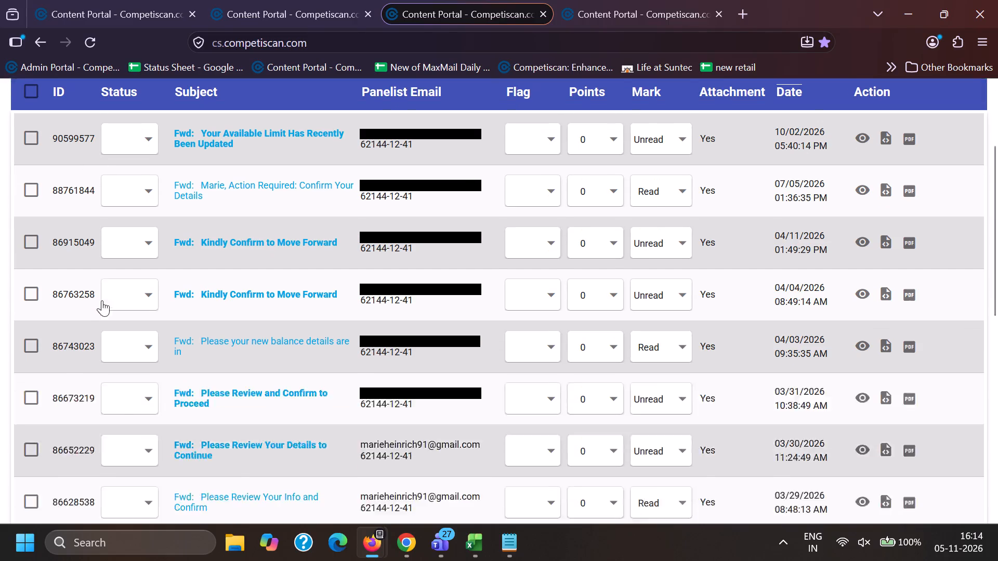
scroll(265, 289, down, 4)
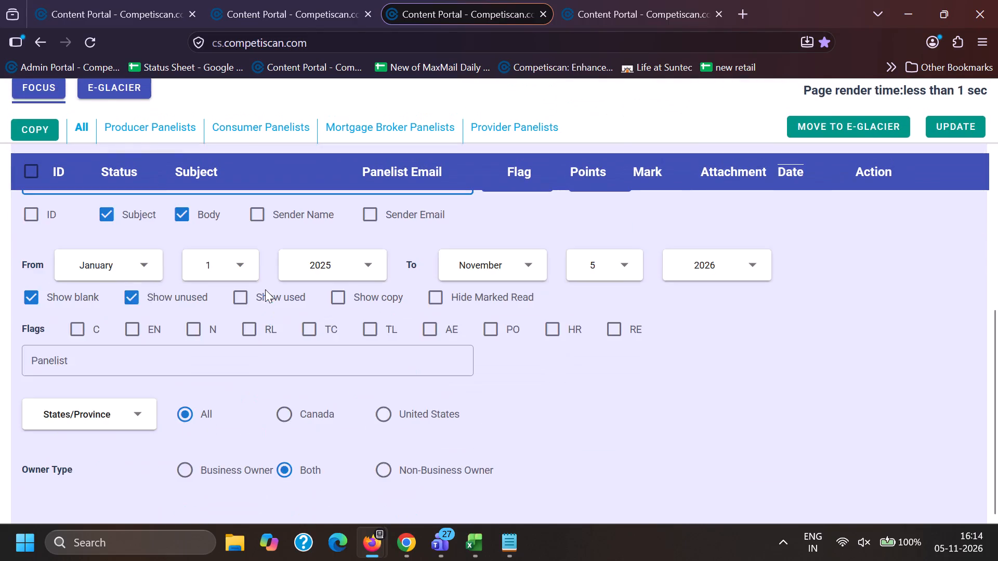
scroll(265, 289, up, 13)
click(129, 160)
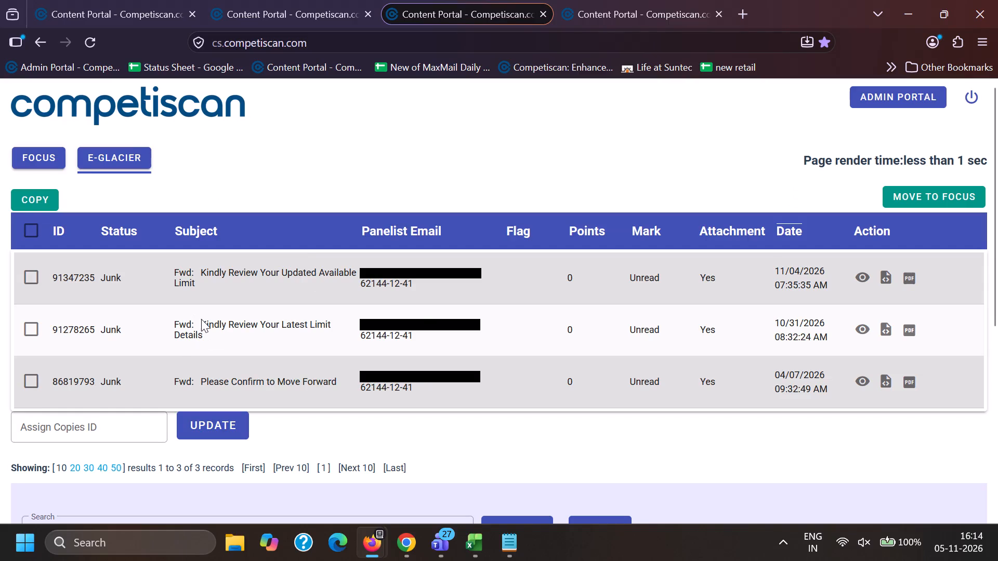
Copy the E-Glacier subject "Kindly Review Your Latest Limit Details" and search subjects for it in quotation marks in the Chrome Content Portal.
drag(201, 319, 241, 335)
key(ctrl+c)
key(ctrl+c)
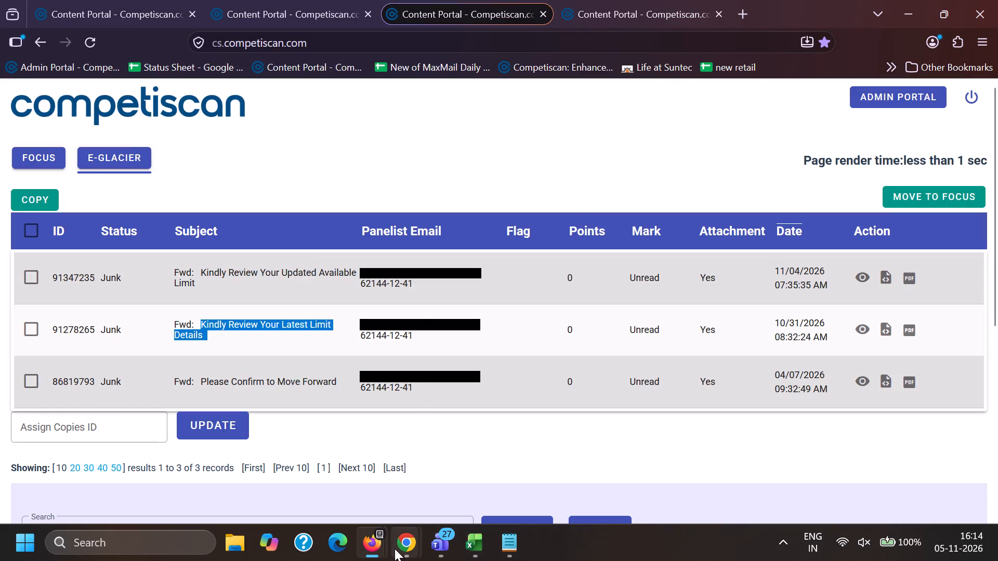
click(395, 549)
click(183, 473)
scroll(282, 291, down, 4)
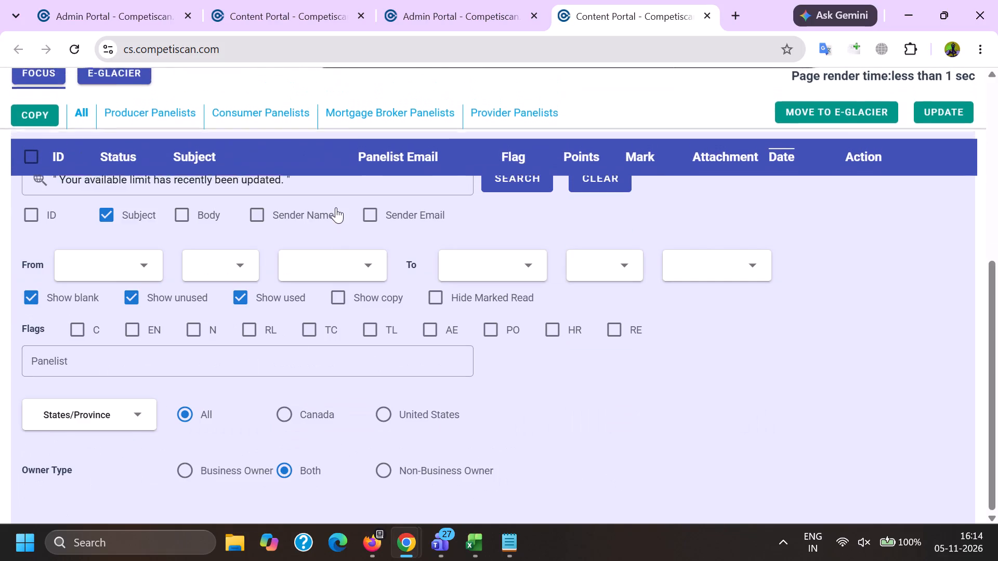
scroll(286, 359, up, 1)
drag(325, 258, 2, 267)
key(BackSpace)
key(shift+quotedbl)
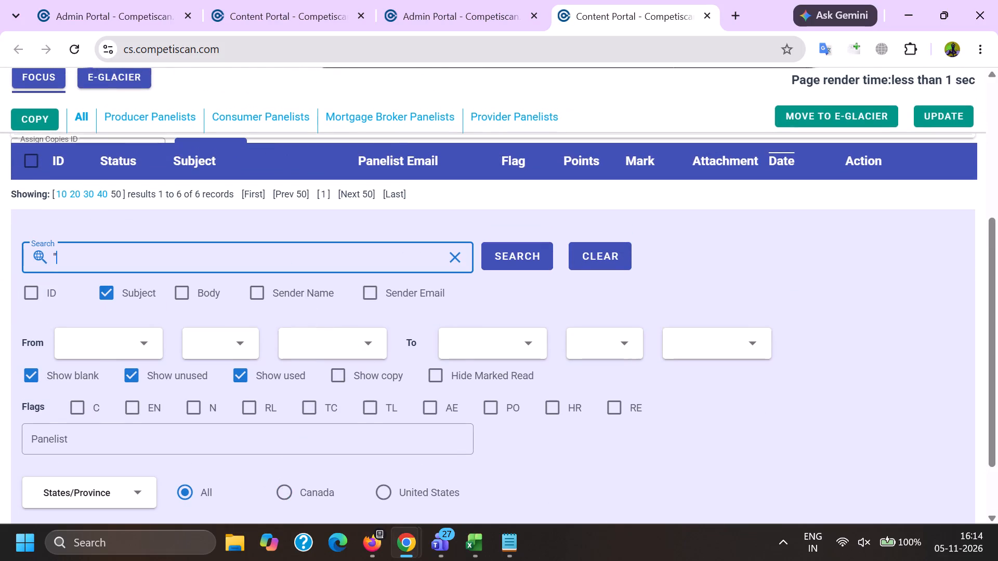
key(ctrl+v)
key(shift+quotedbl)
key(Return)
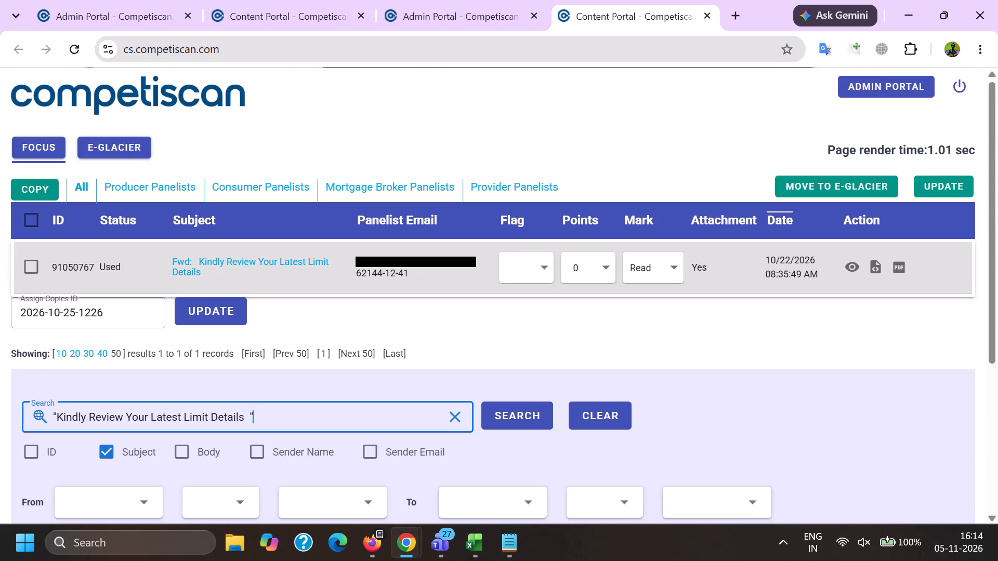
Compare the contents of used email 91050767 in Chrome with junk email 91278265 in Firefox.
click(858, 268)
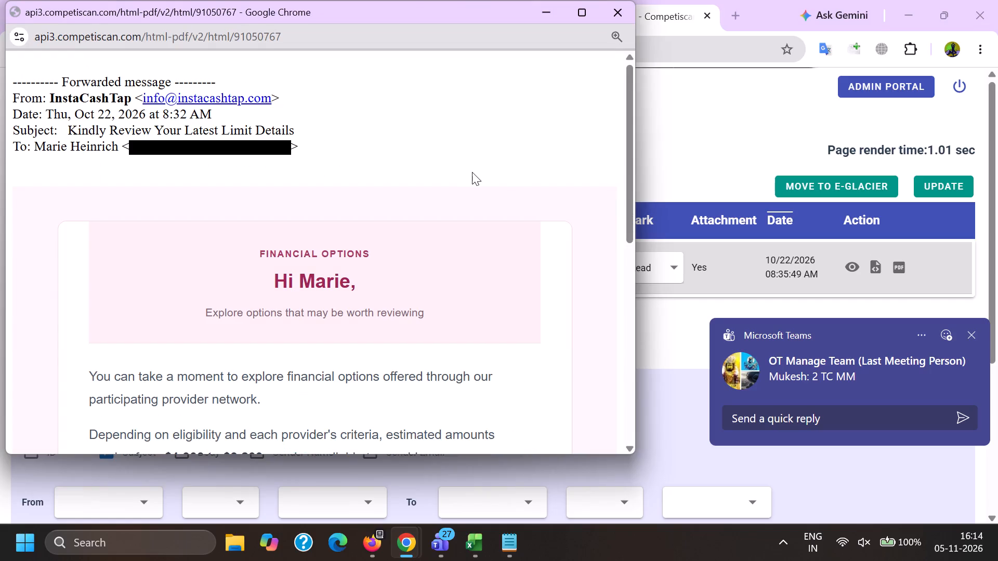
scroll(454, 191, down, 10)
key(alt+Tab)
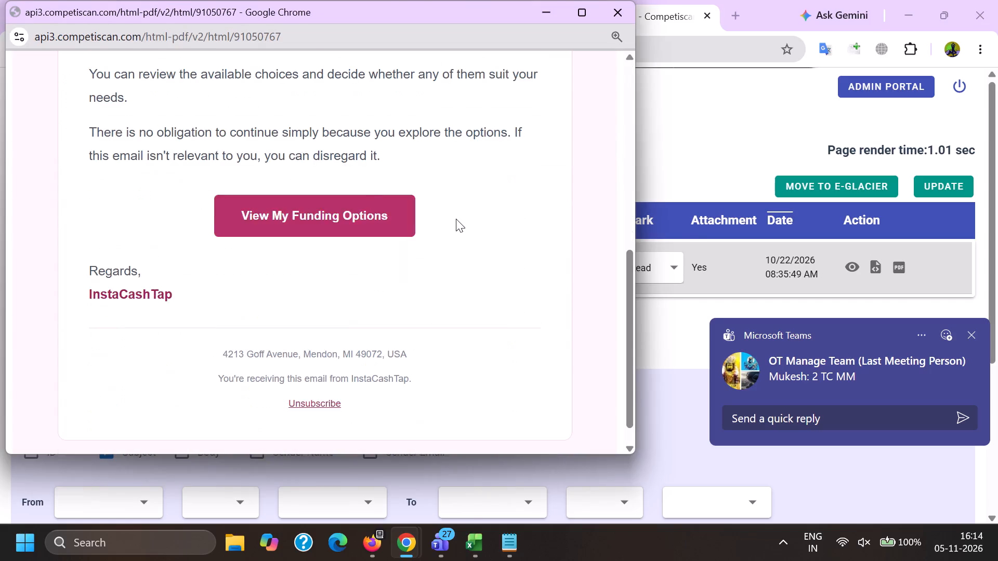
key(alt+Tab)
key(alt+Tab)
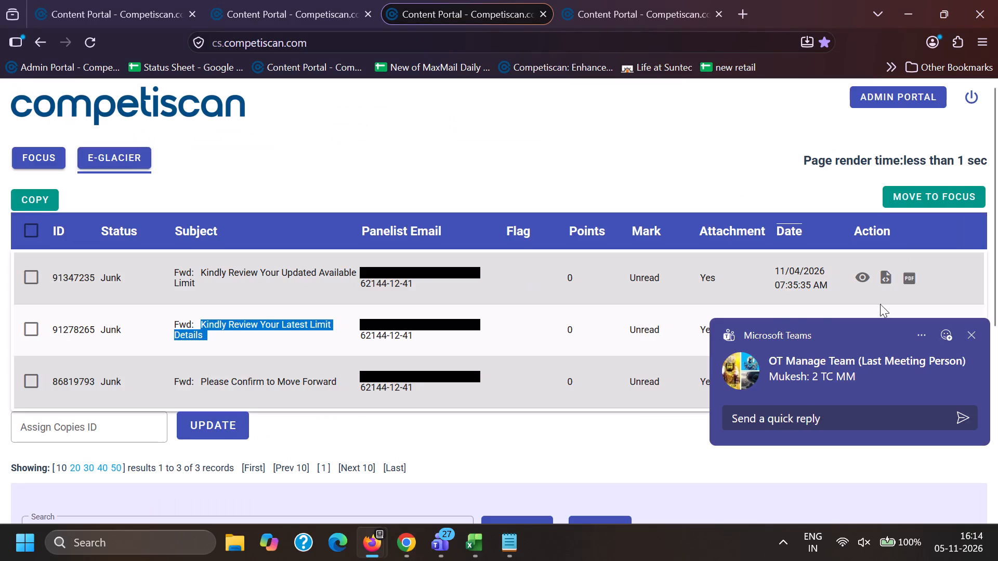
scroll(870, 283, down, 1)
click(867, 253)
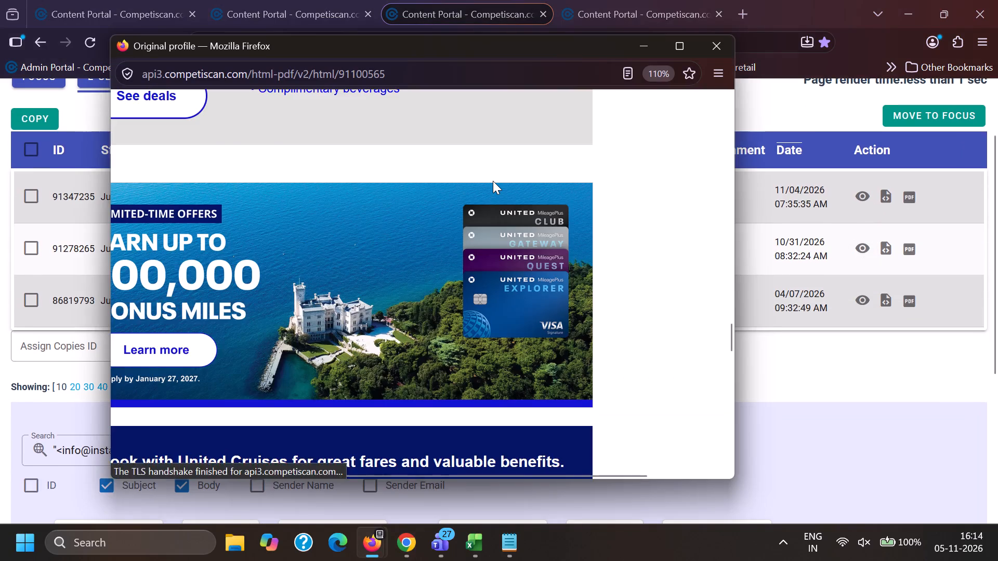
scroll(493, 182, down, 3)
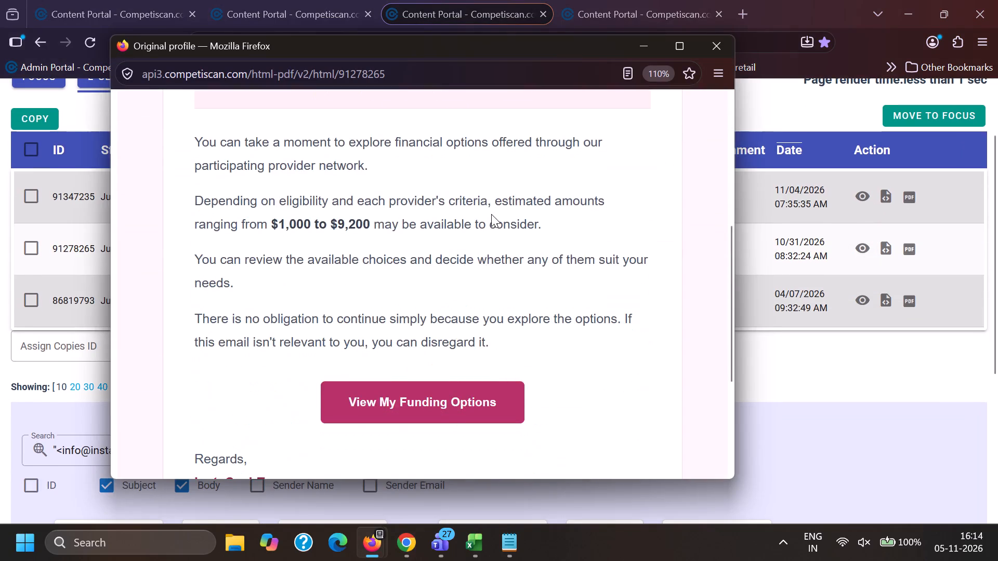
scroll(491, 221, down, 3)
scroll(490, 228, up, 5)
key(alt+Tab)
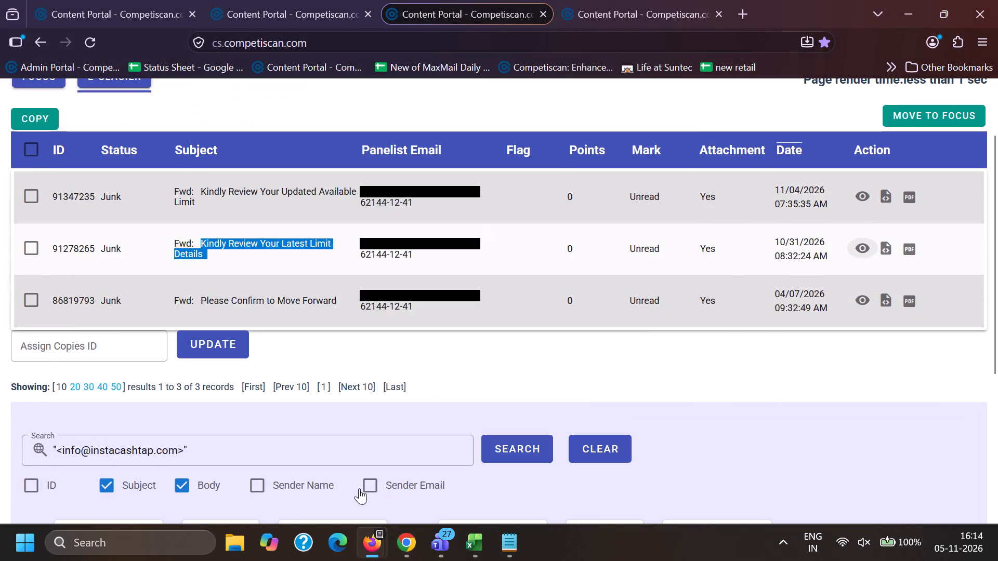
Check the email lists in the Firefox Content Portal tabs, reloading the Focus list in the first one.
click(378, 546)
click(135, 471)
click(230, 0)
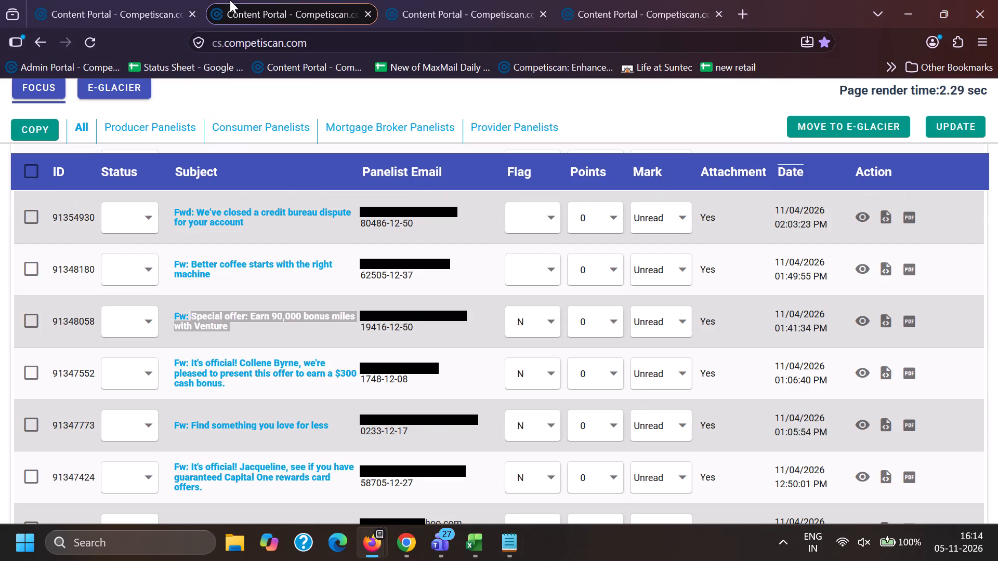
click(152, 0)
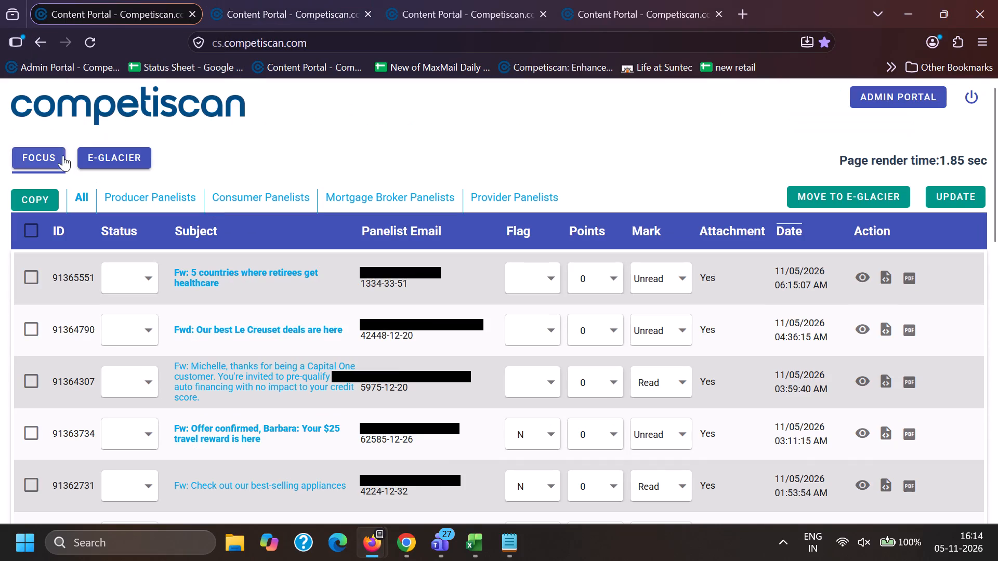
drag(63, 156, 74, 159)
click(247, 0)
click(126, 0)
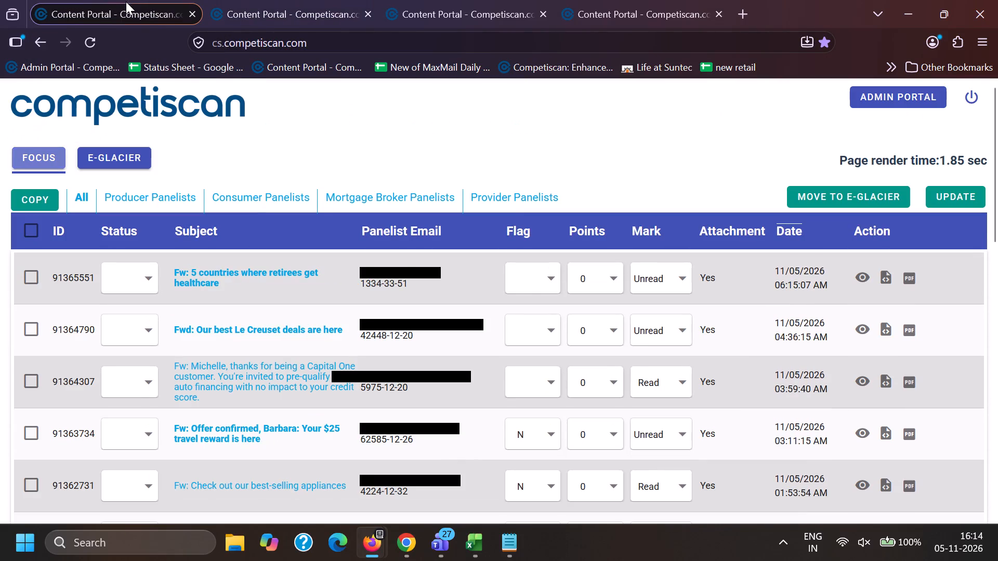
click(55, 160)
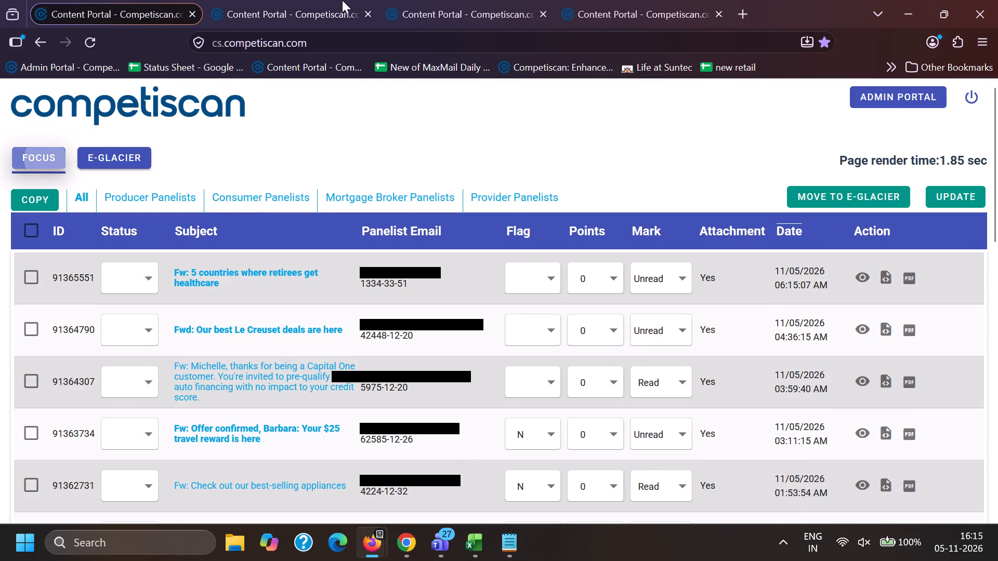
click(336, 0)
click(449, 0)
click(66, 2)
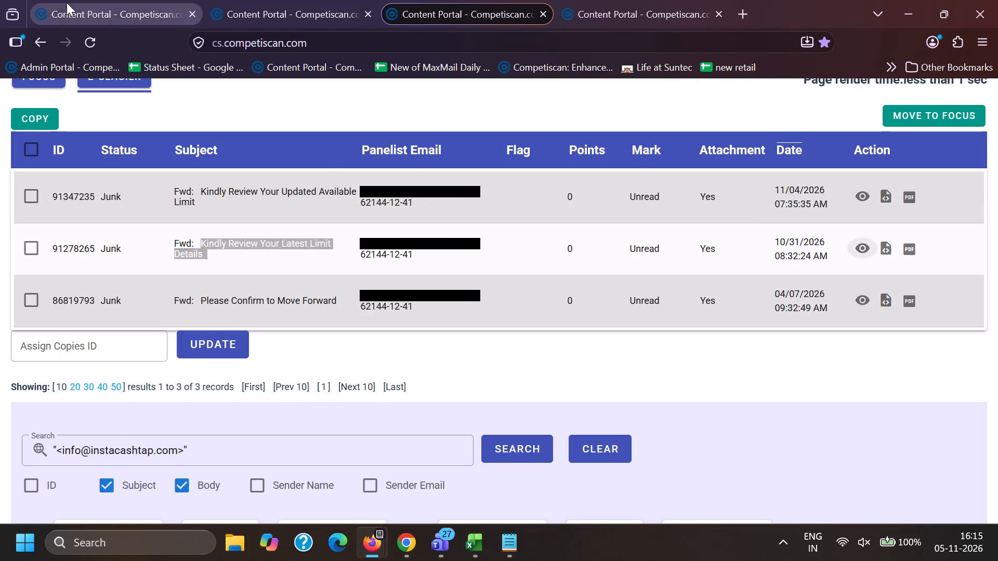
scroll(240, 275, down, 2)
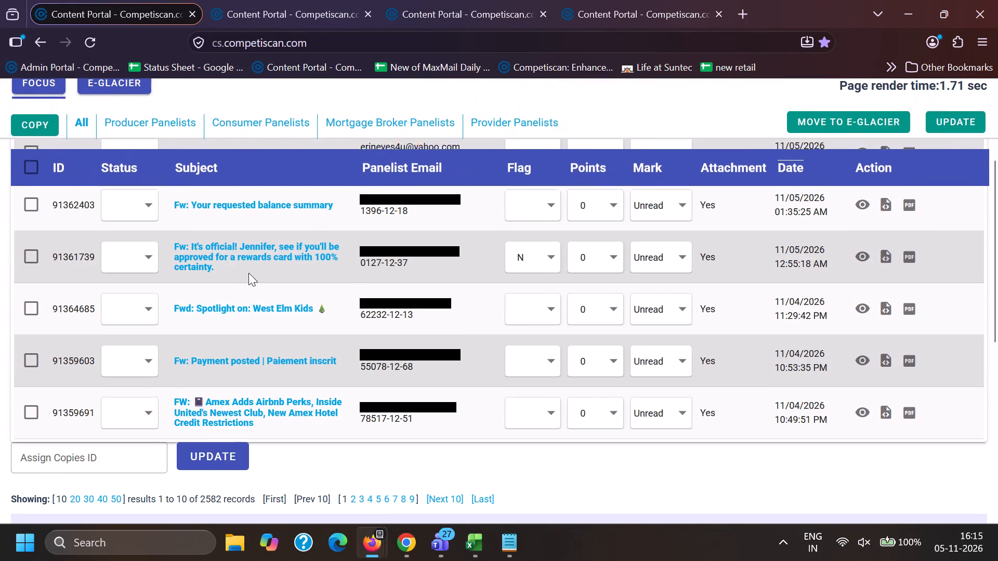
click(487, 0)
In the Macy's results in Firefox, copy the subject "Get glowing with up to 75% off gold, gemstones, pearls & more" from email 91089372.
click(608, 0)
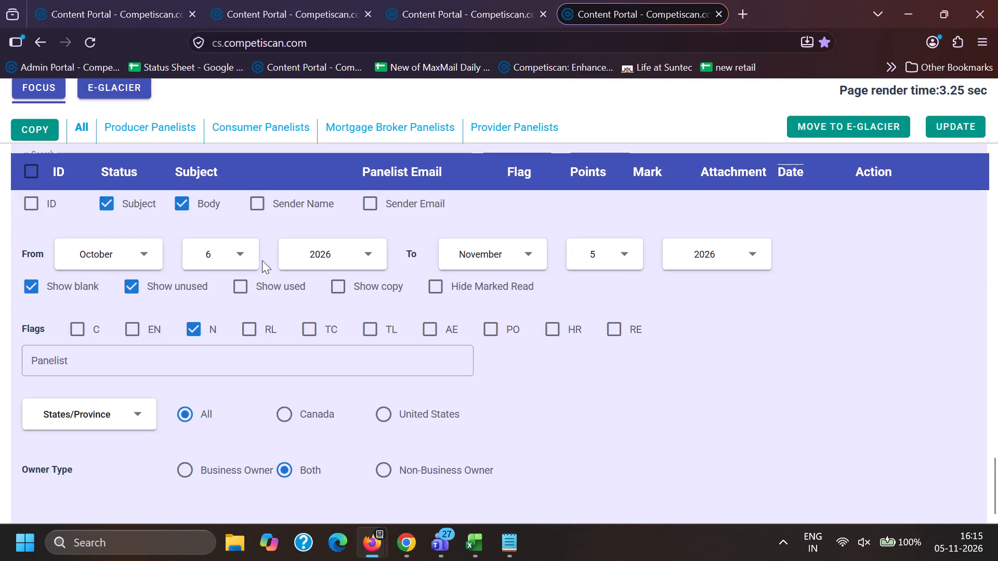
scroll(270, 316, up, 5)
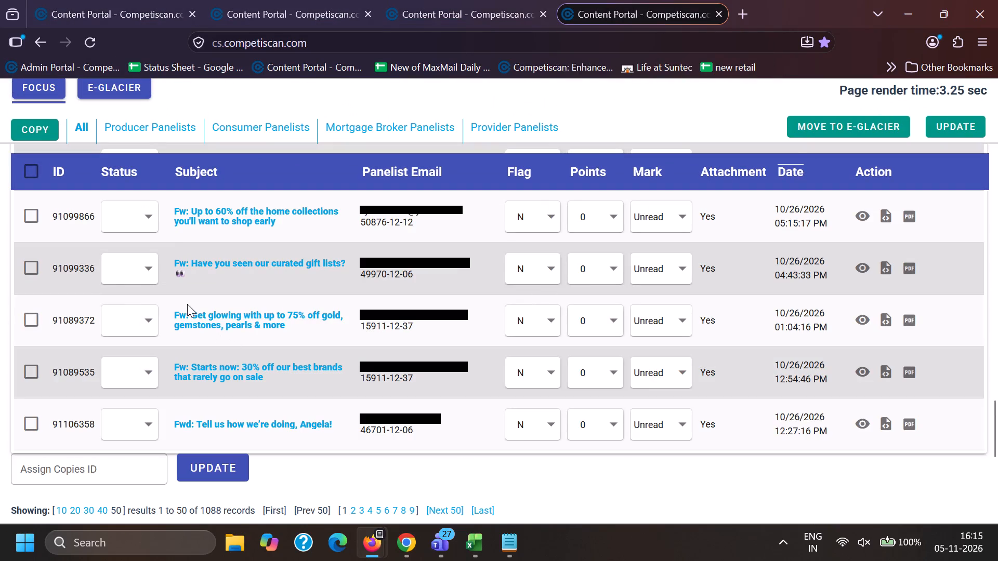
drag(188, 304, 318, 332)
key(ctrl+c)
key(ctrl+c)
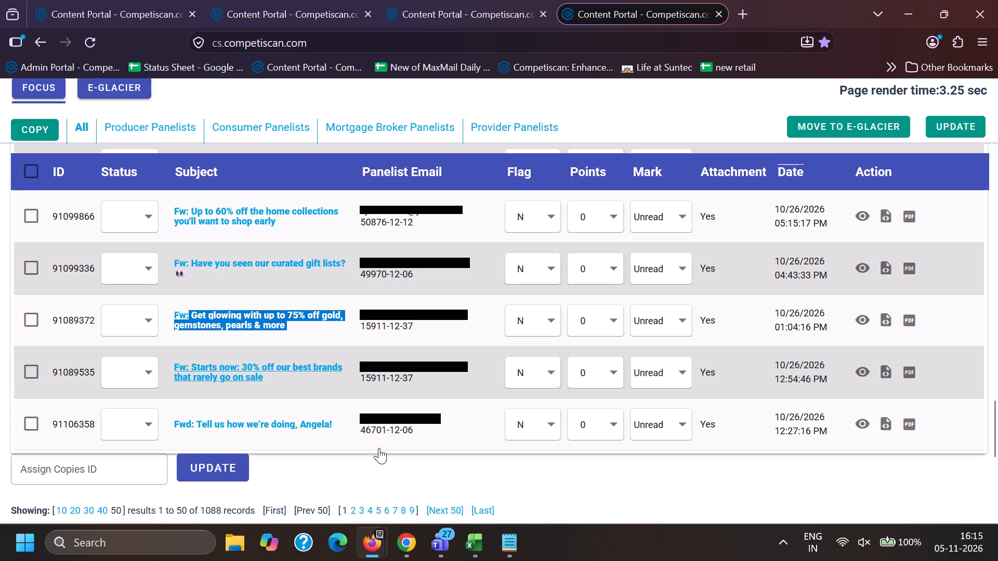
In the Chrome Content Portal, search subjects for the quoted "Get glowing with up to 75% off gold, gemstones, pearls & more" phrase.
click(402, 559)
click(167, 478)
drag(360, 419, 0, 420)
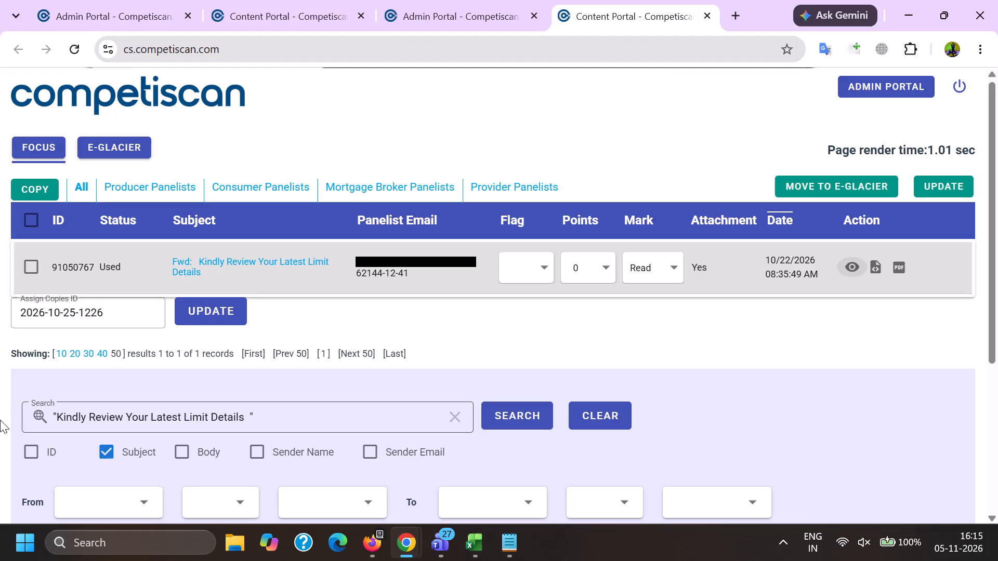
drag(0, 420, 2, 421)
key(BackSpace)
key(shift+quotedbl)
key(ctrl+v)
key(shift+quotedbl)
key(Return)
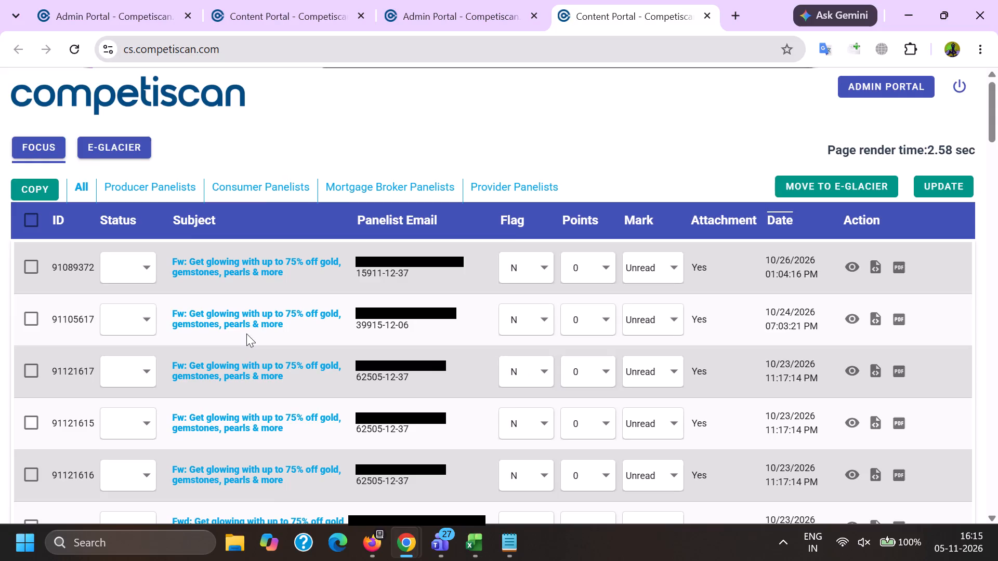
Look through the matching emails, restrict the search to flag N, and rerun it.
scroll(246, 333, down, 11)
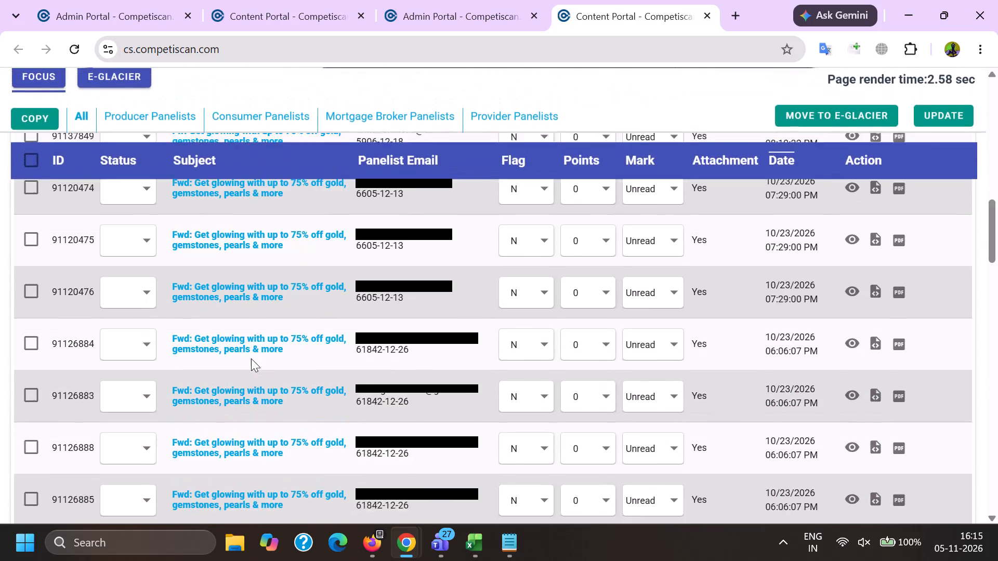
scroll(251, 358, down, 20)
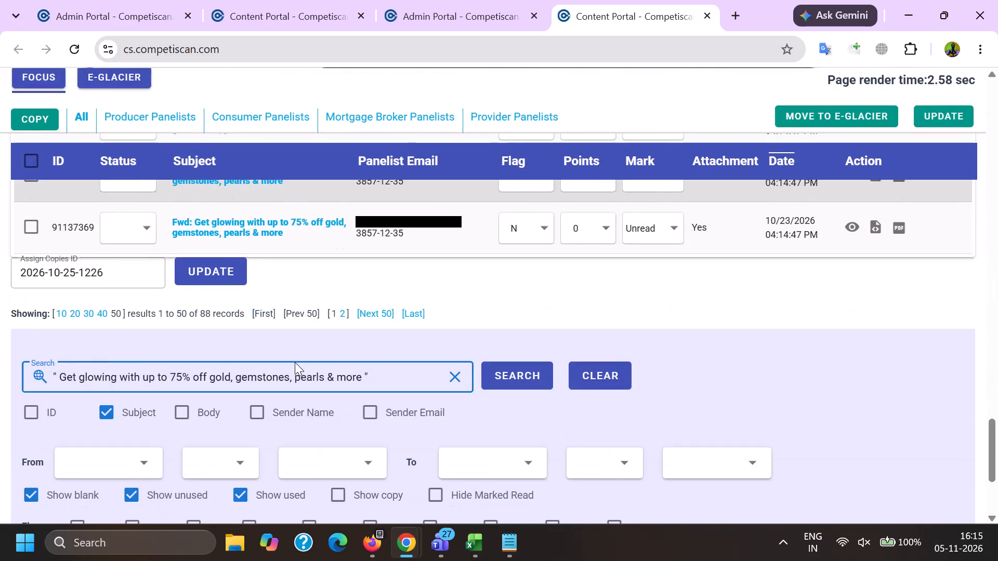
scroll(277, 450, down, 1)
drag(194, 444, 199, 444)
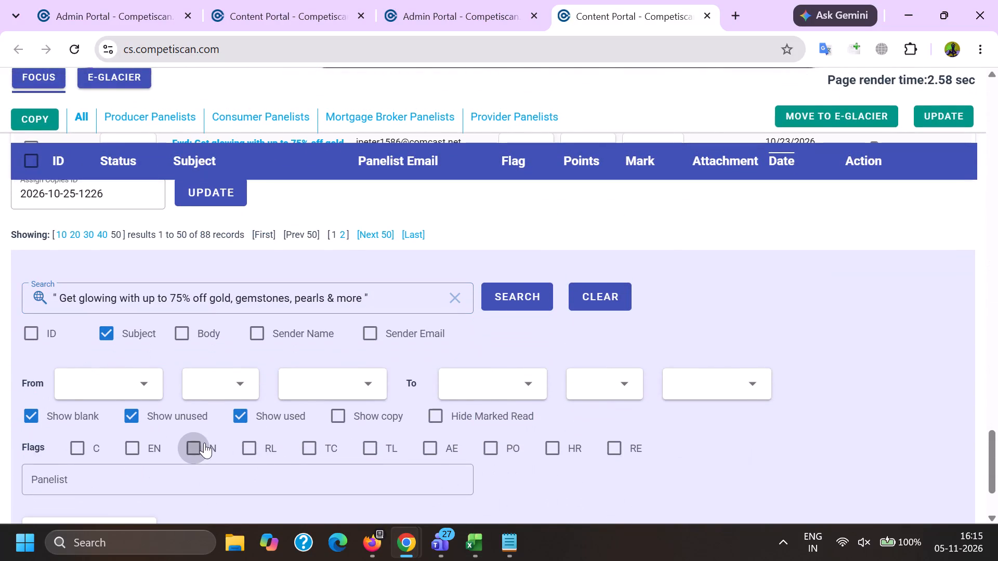
click(509, 291)
click(461, 0)
click(645, 0)
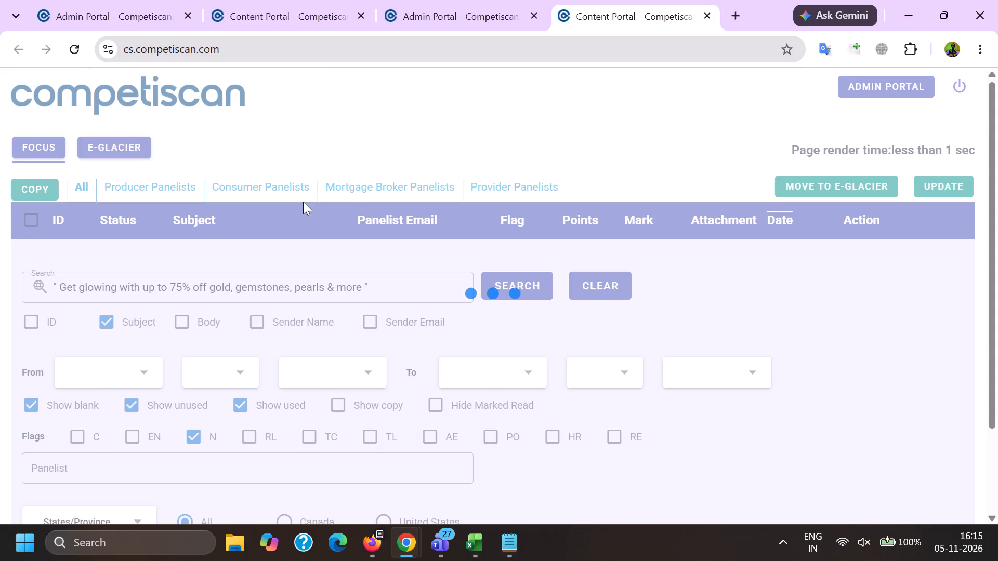
Look through the N-flagged "Get glowing" emails and open the second page of results.
scroll(249, 272, down, 20)
scroll(249, 272, down, 9)
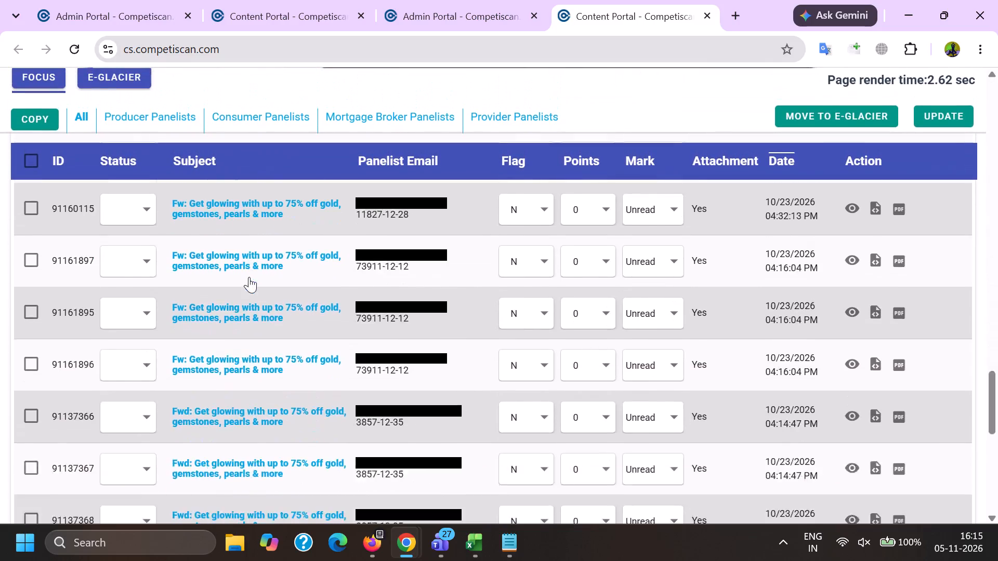
scroll(249, 277, down, 7)
scroll(249, 277, up, 3)
click(344, 350)
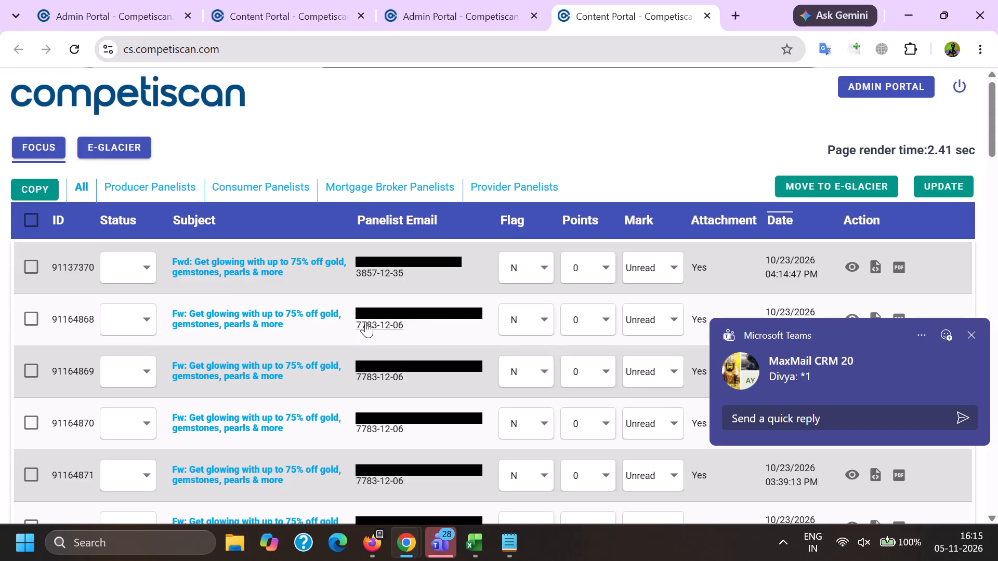
scroll(232, 295, down, 20)
scroll(232, 295, down, 4)
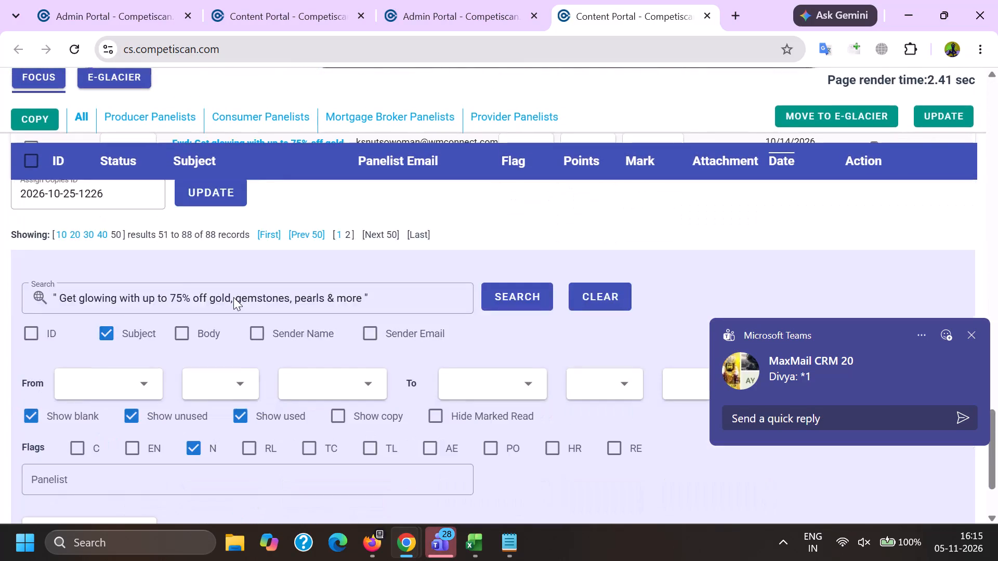
scroll(255, 306, up, 2)
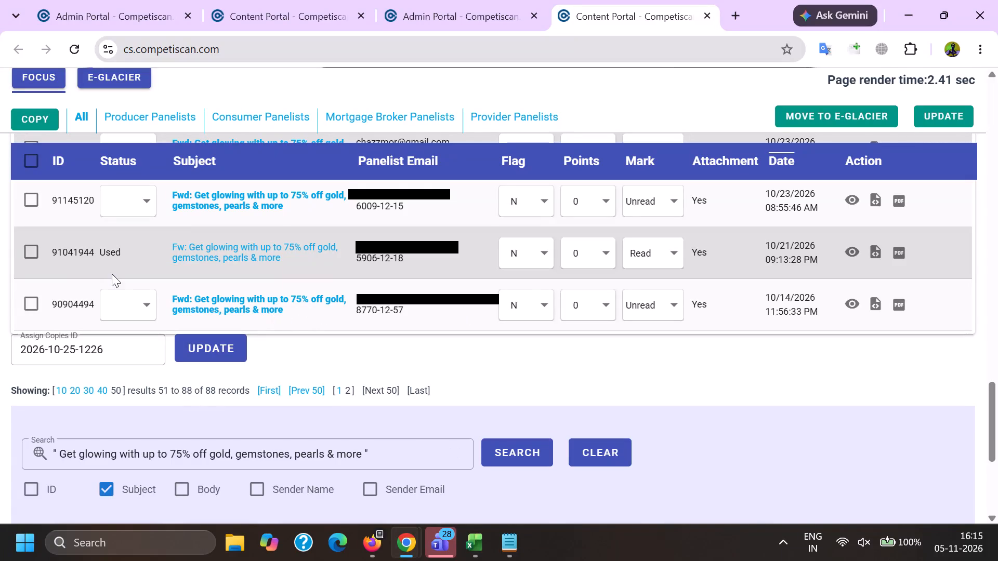
triple_click(76, 256)
click(76, 256)
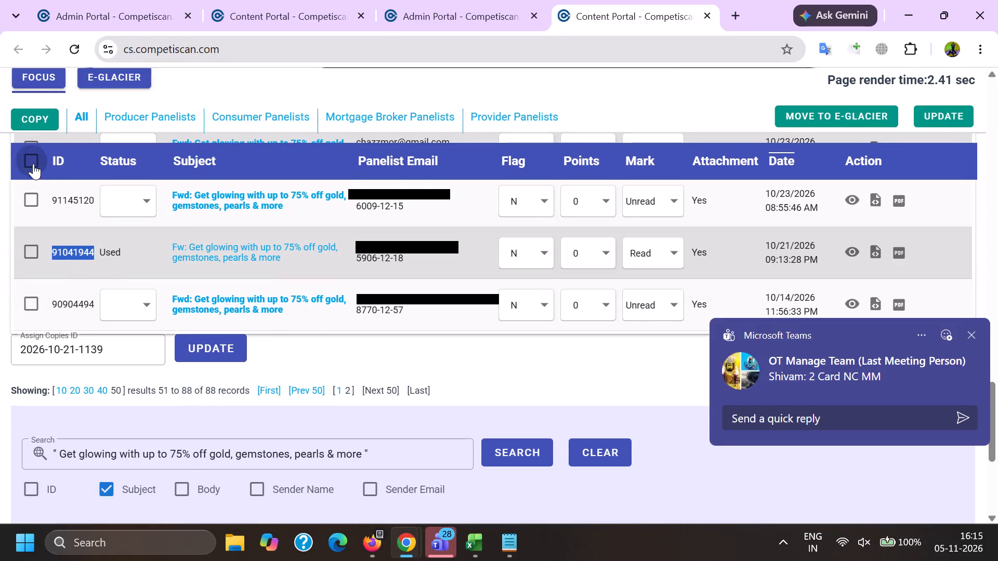
click(32, 158)
click(34, 256)
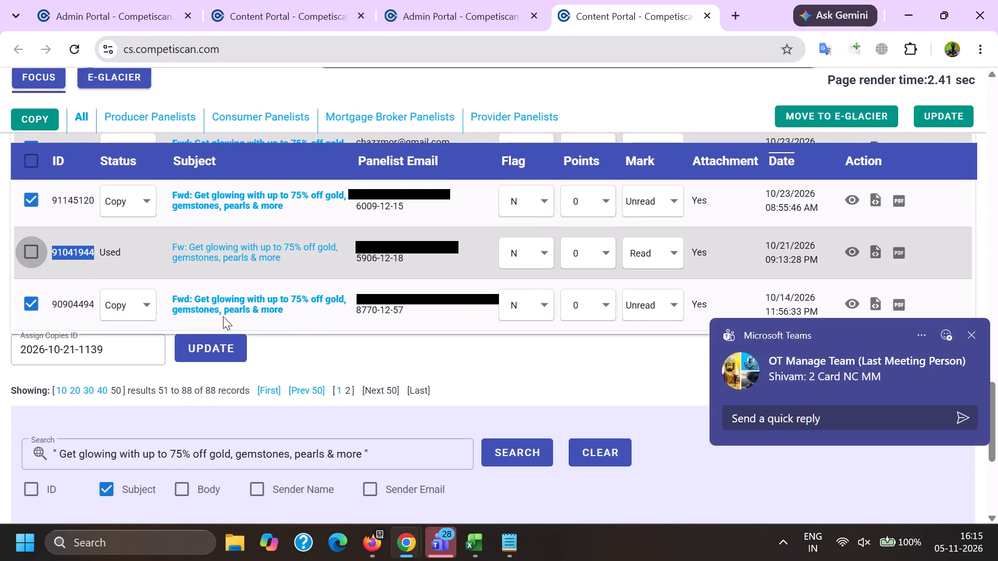
click(215, 350)
Switch to the 2025 Excel workbook and enter 104 in cell G7460 of the may 26 sheet.
click(464, 540)
click(622, 486)
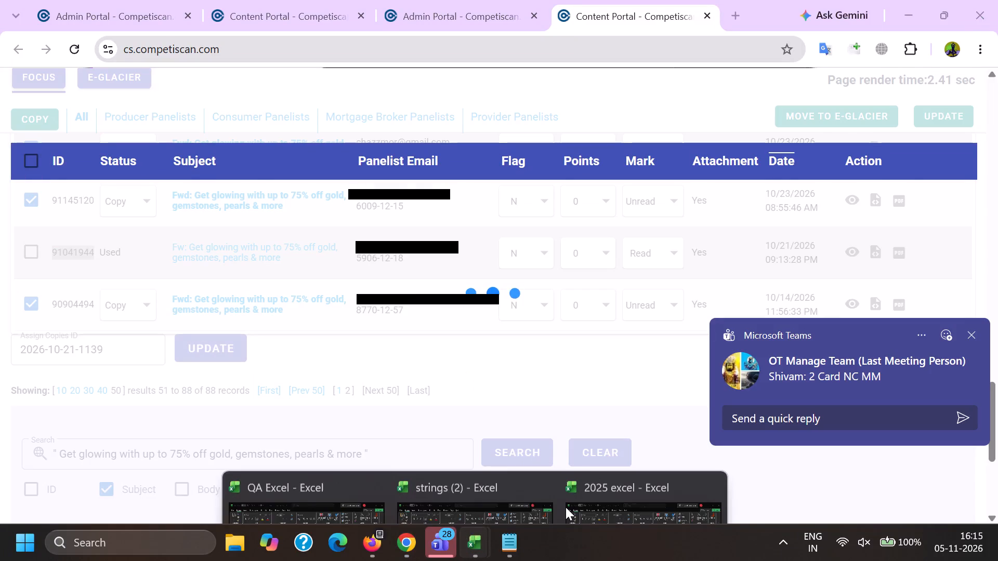
click(631, 230)
text(104)
key(Return)
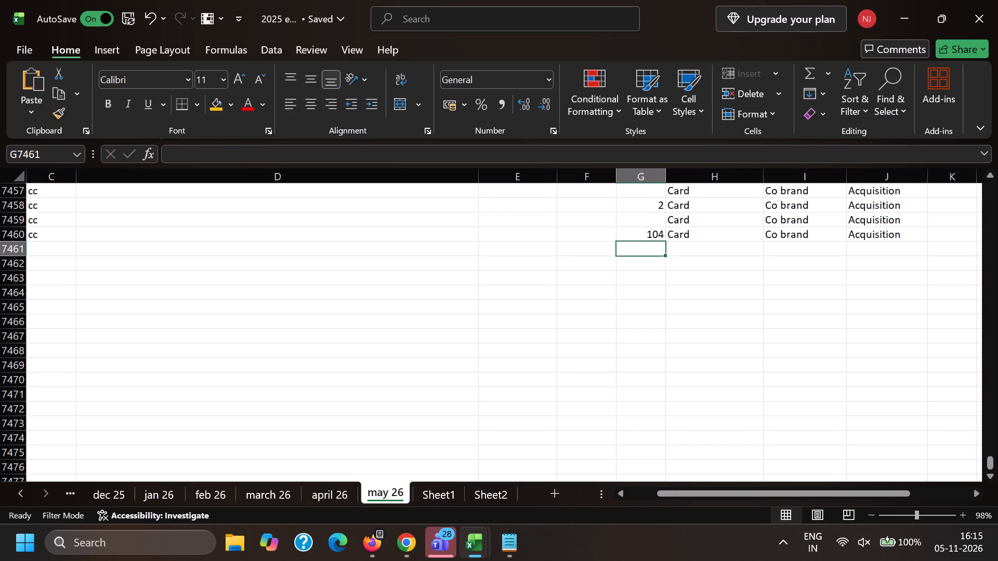
click(656, 380)
scroll(659, 378, up, 8)
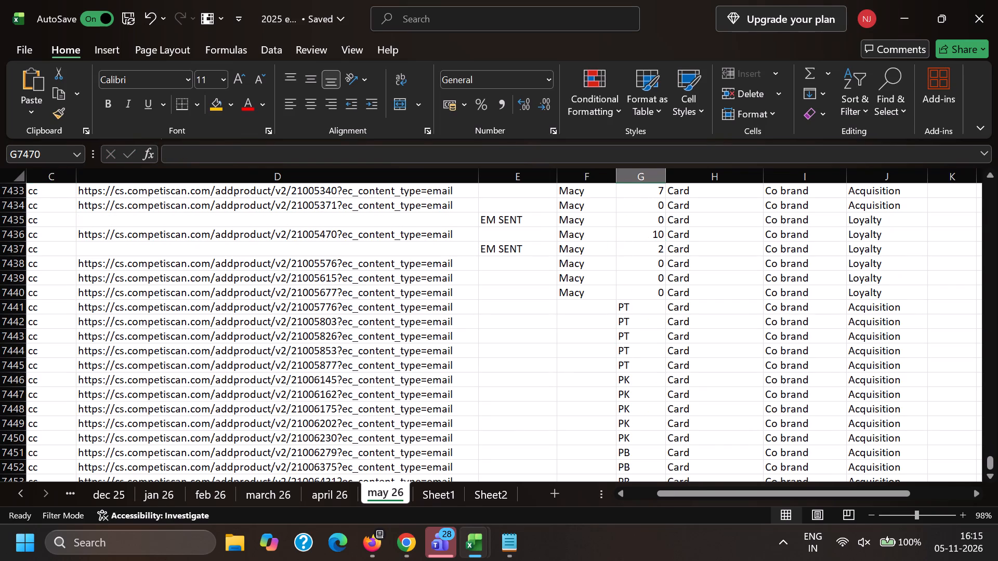
scroll(659, 404, down, 5)
Switch to the Chrome Content Portal, dismiss the update notice, and rerun the "Get glowing with up to 75% off" subject search.
key(alt+Tab)
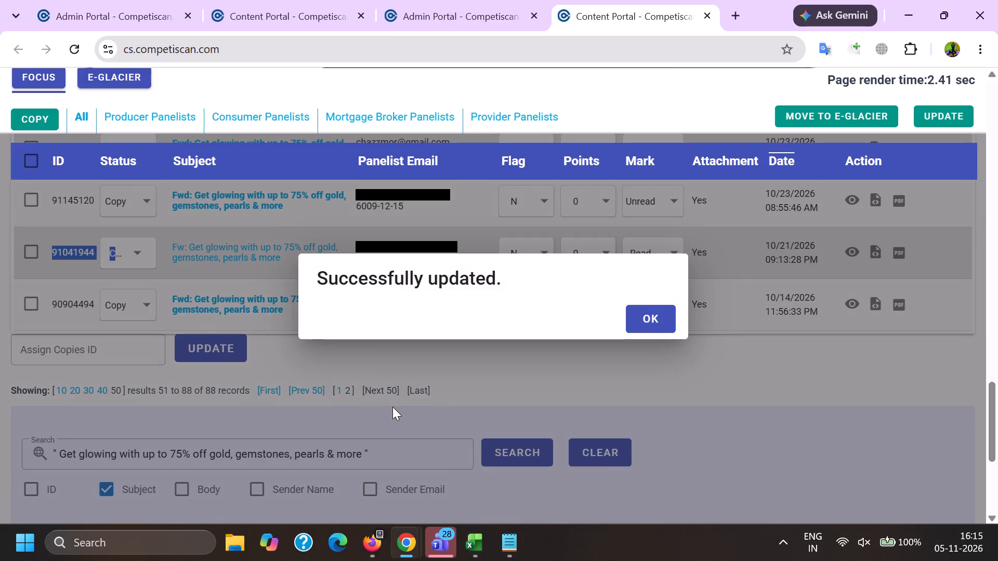
click(424, 410)
click(514, 448)
click(404, 544)
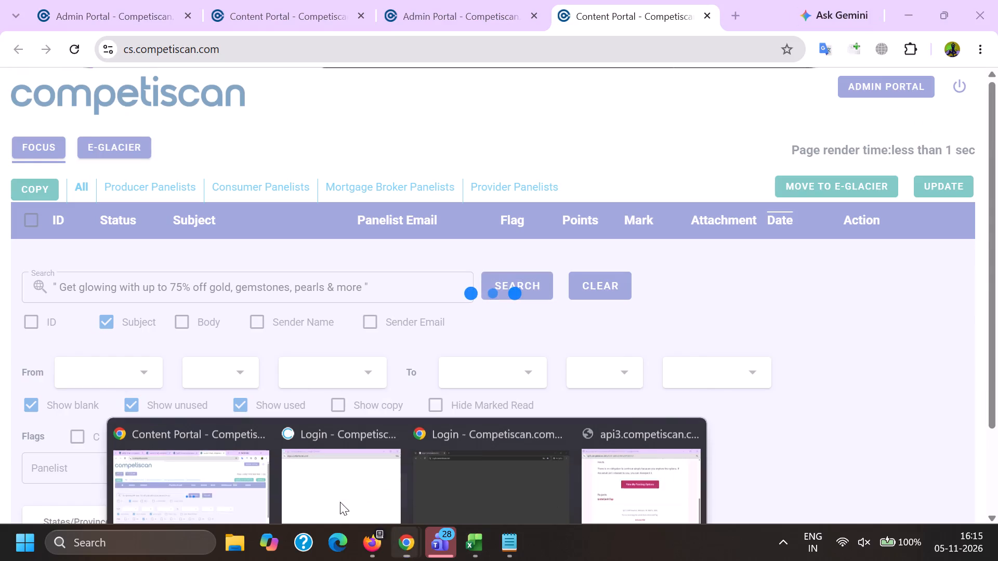
click(231, 489)
Switch to the Content Portal in Firefox and rerun the N-flagged subject and body search for the Macy's street address.
click(373, 543)
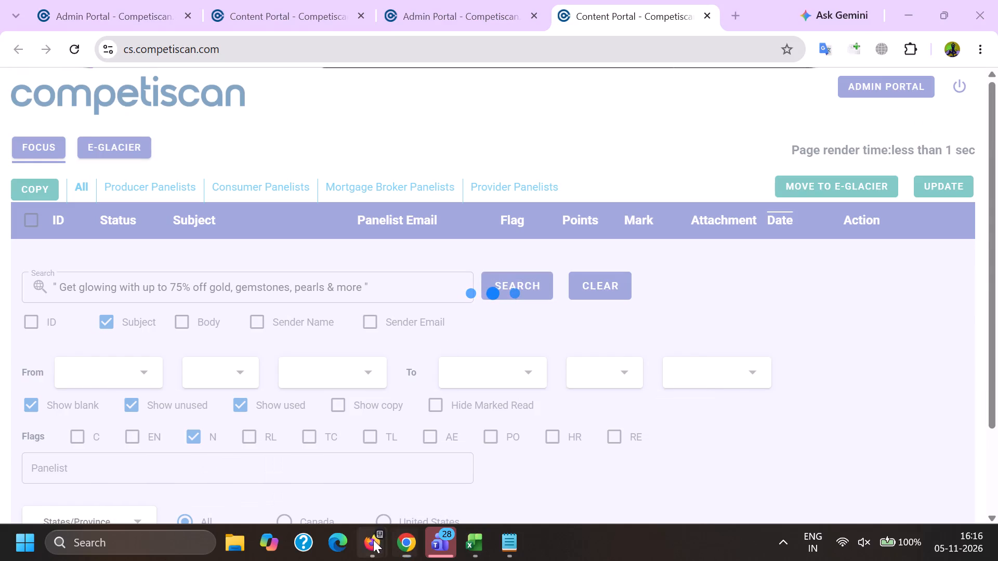
click(93, 453)
scroll(297, 328, down, 2)
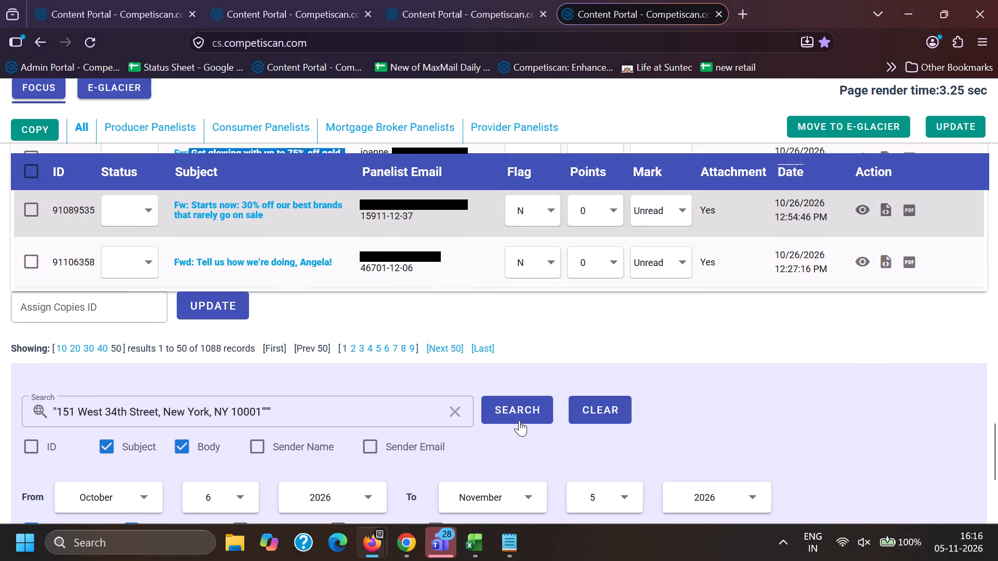
click(519, 419)
Reload the Focus list in the first Firefox Content Portal tab and look through its newest emails.
click(320, 0)
click(80, 0)
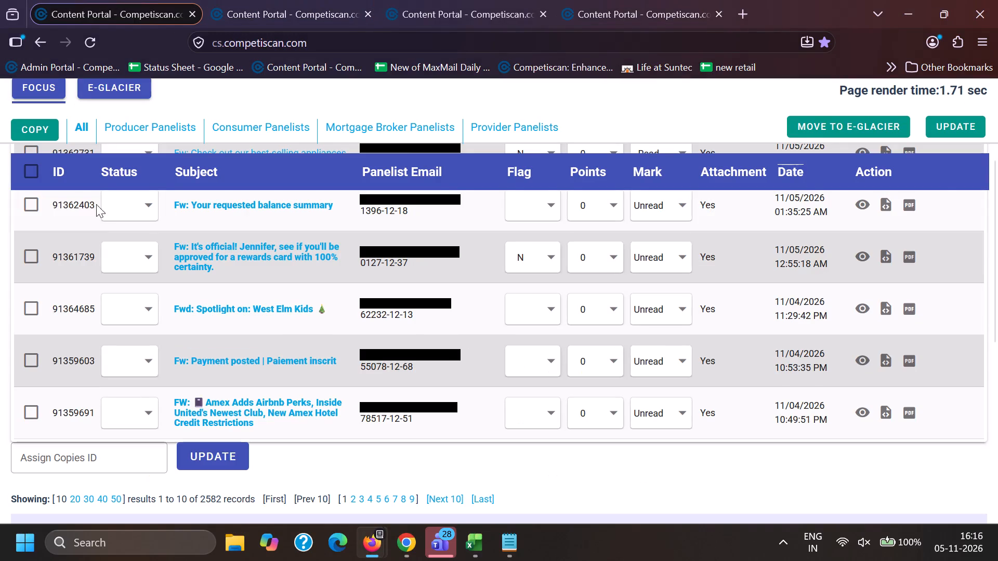
click(45, 91)
click(299, 0)
click(119, 0)
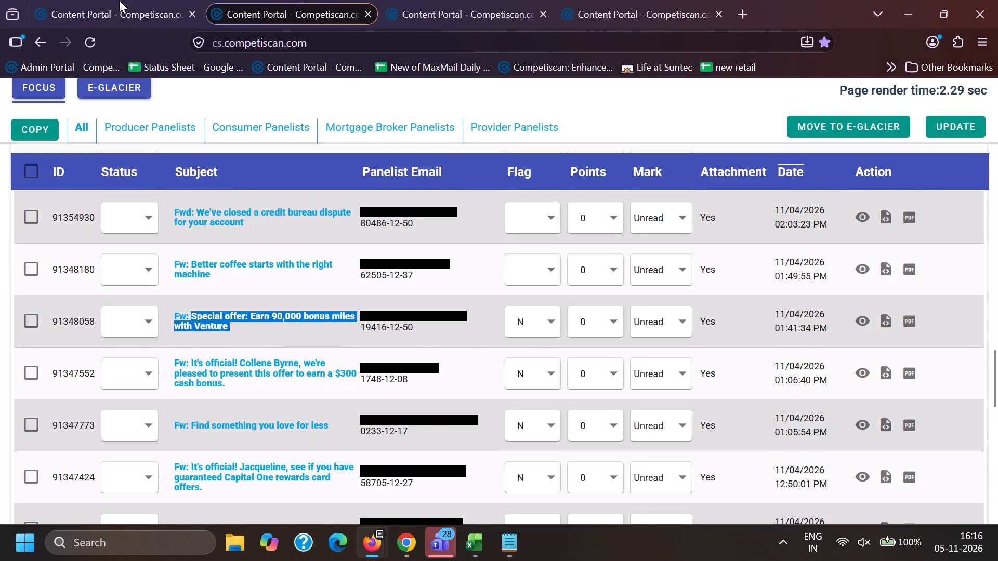
scroll(179, 297, down, 1)
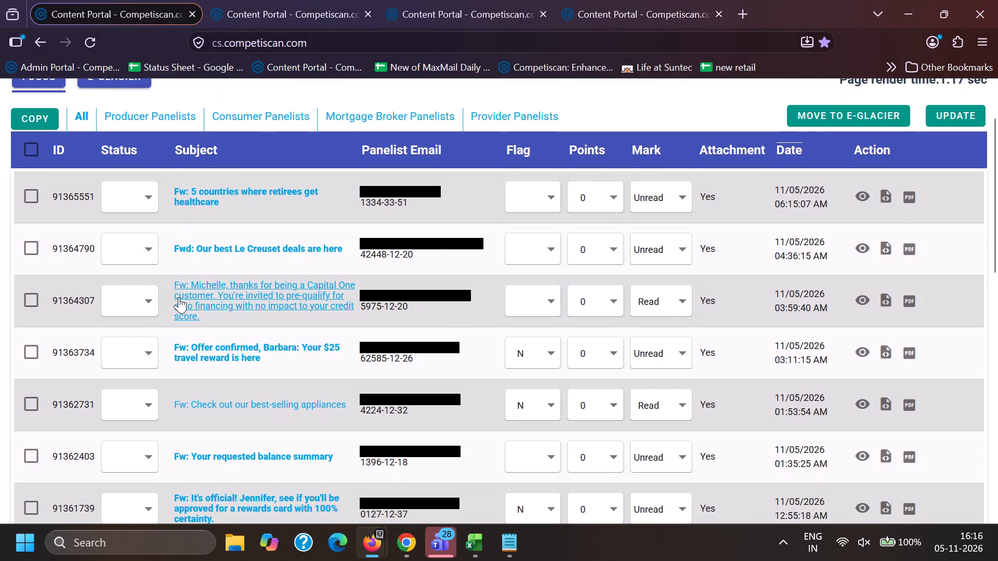
scroll(179, 297, down, 1)
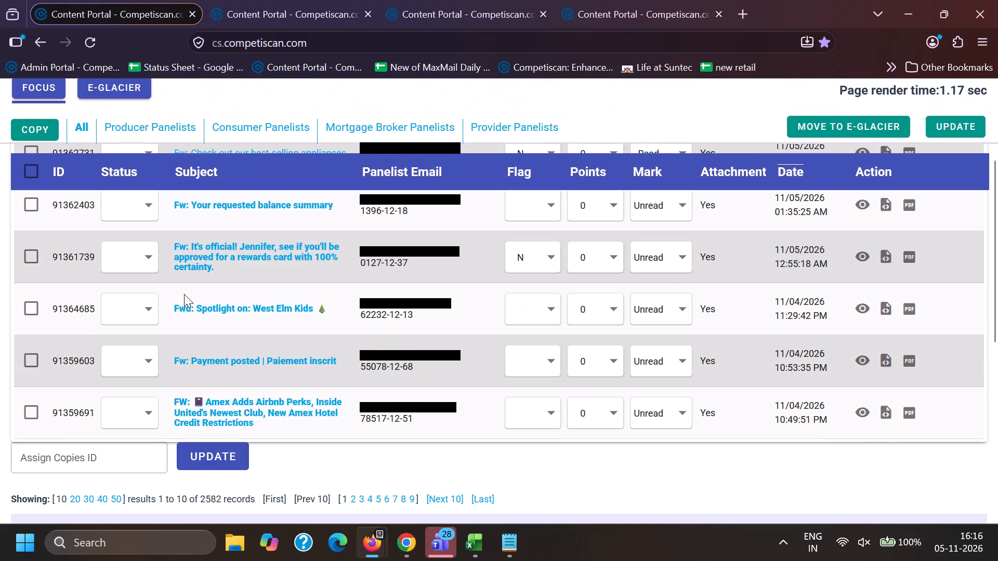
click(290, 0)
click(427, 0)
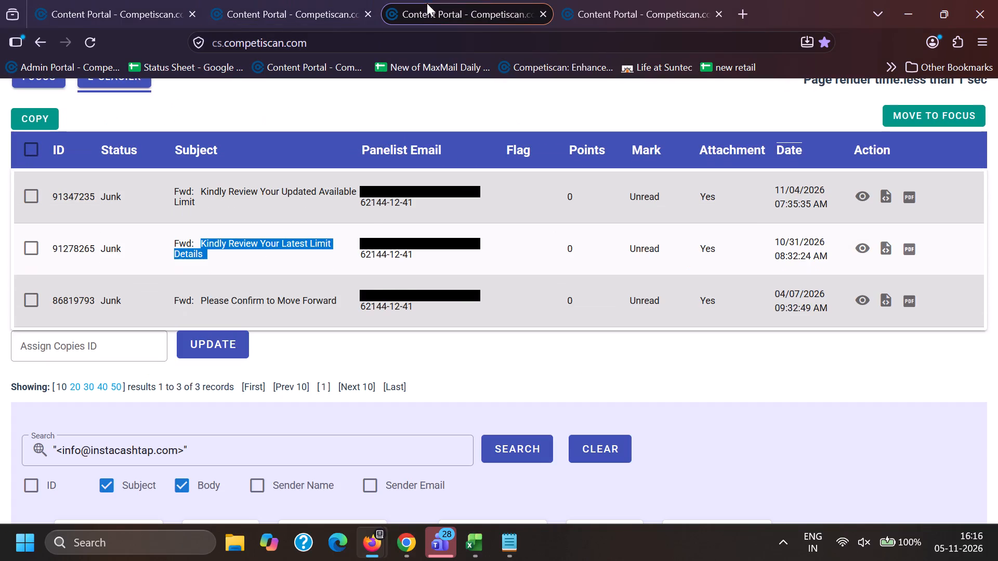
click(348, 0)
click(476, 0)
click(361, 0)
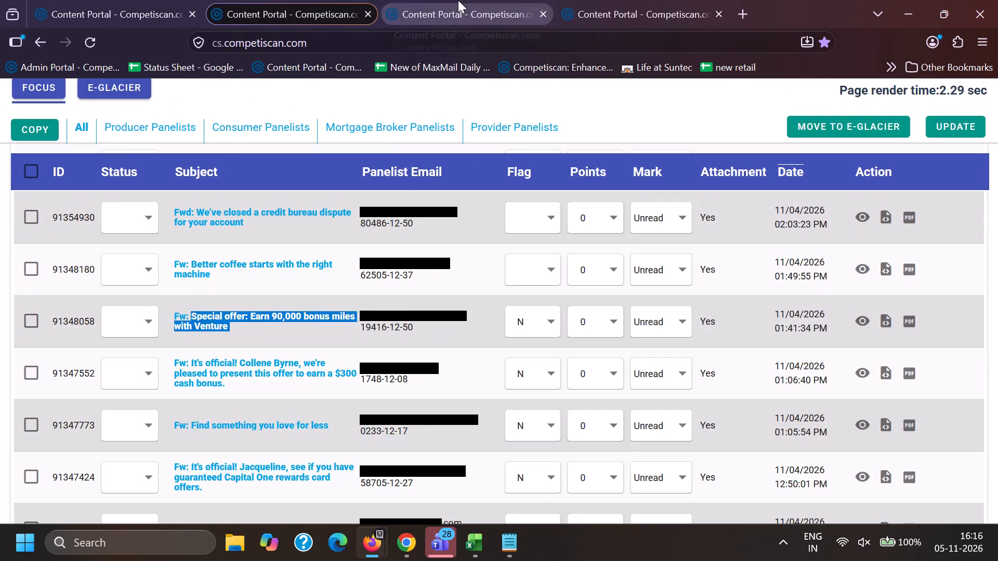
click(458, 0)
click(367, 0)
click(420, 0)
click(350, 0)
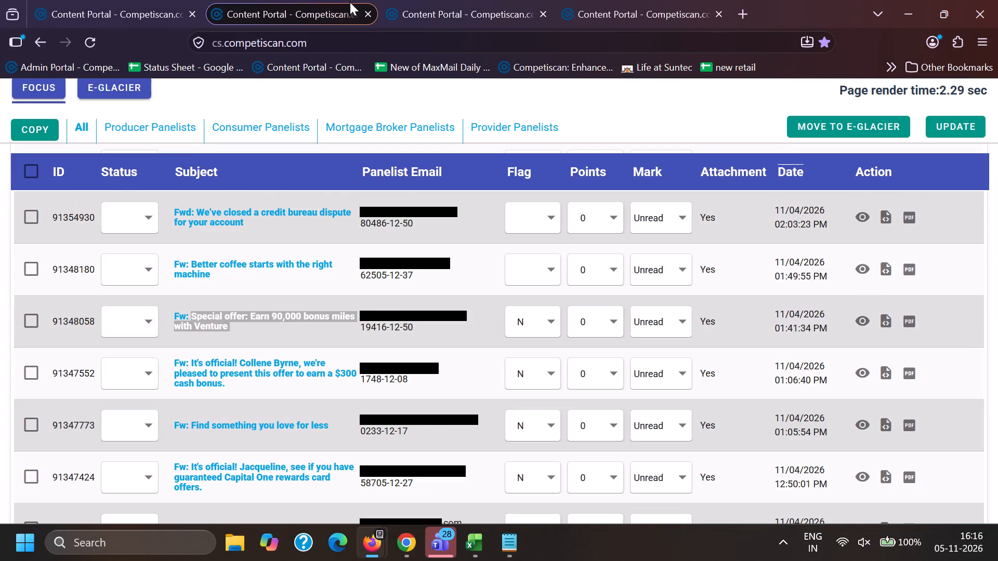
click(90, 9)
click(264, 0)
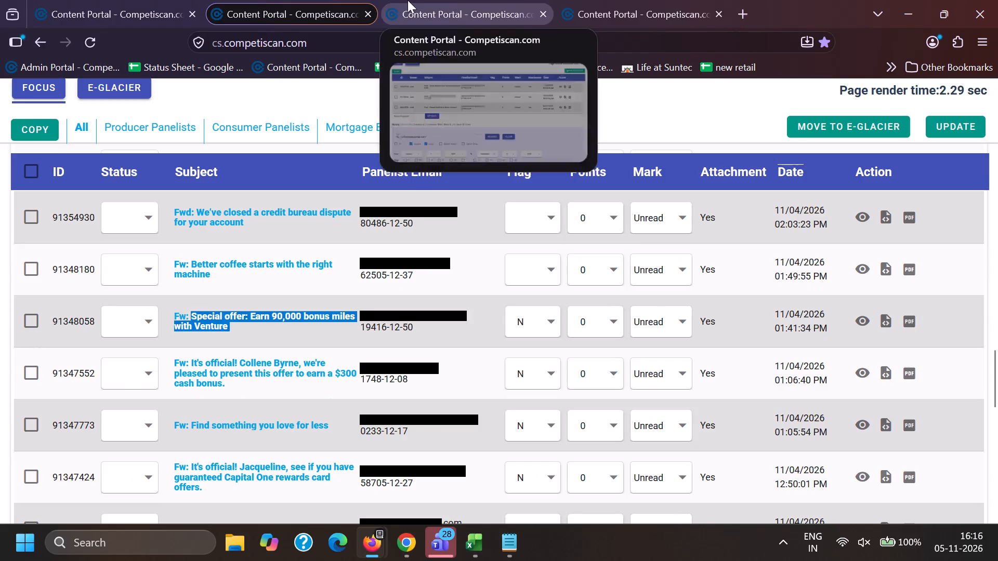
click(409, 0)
In the Macy's address results, find the October 29 shopping email and copy its subject phrase "so many reasons to shop right now".
click(582, 0)
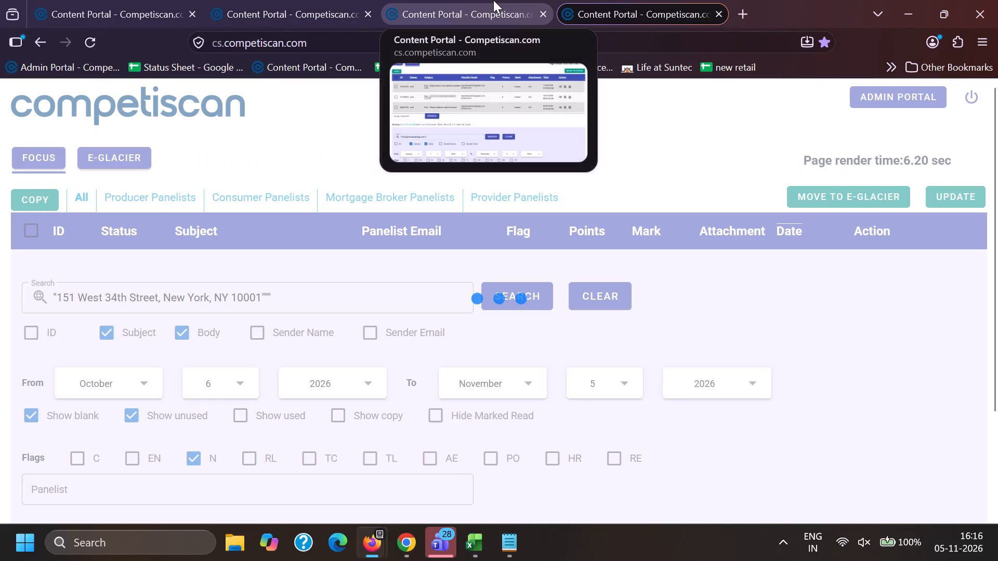
scroll(242, 335, down, 2)
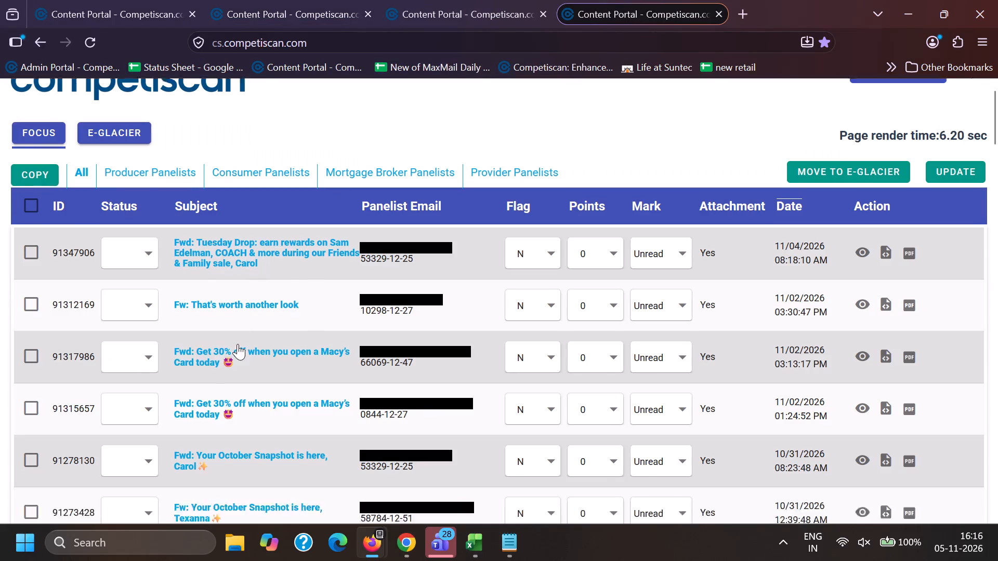
scroll(237, 341, down, 11)
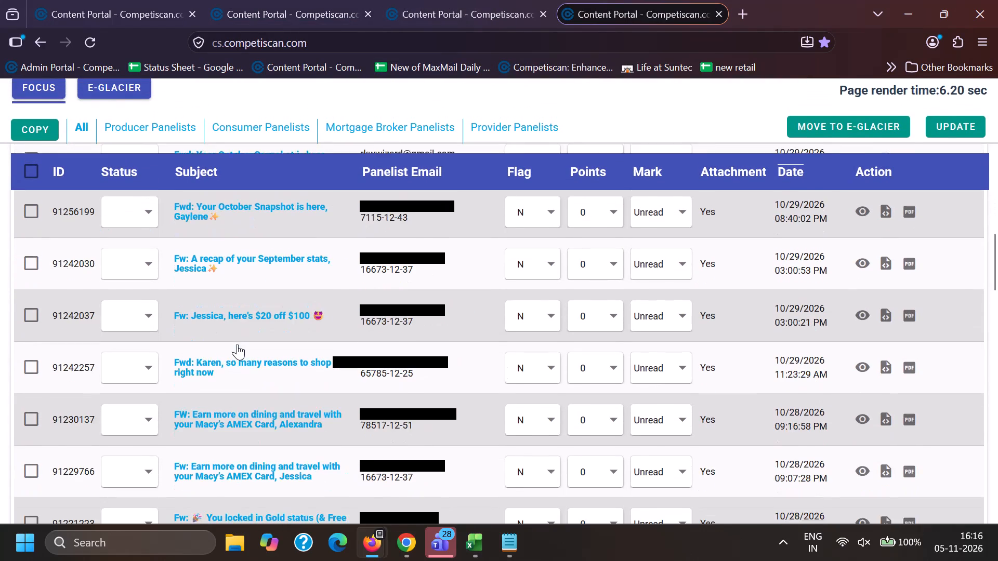
drag(222, 343, 230, 359)
key(ctrl+c)
Switch to the Chrome Content Portal, look through the "Get glowing" emails, and rerun their search.
click(409, 554)
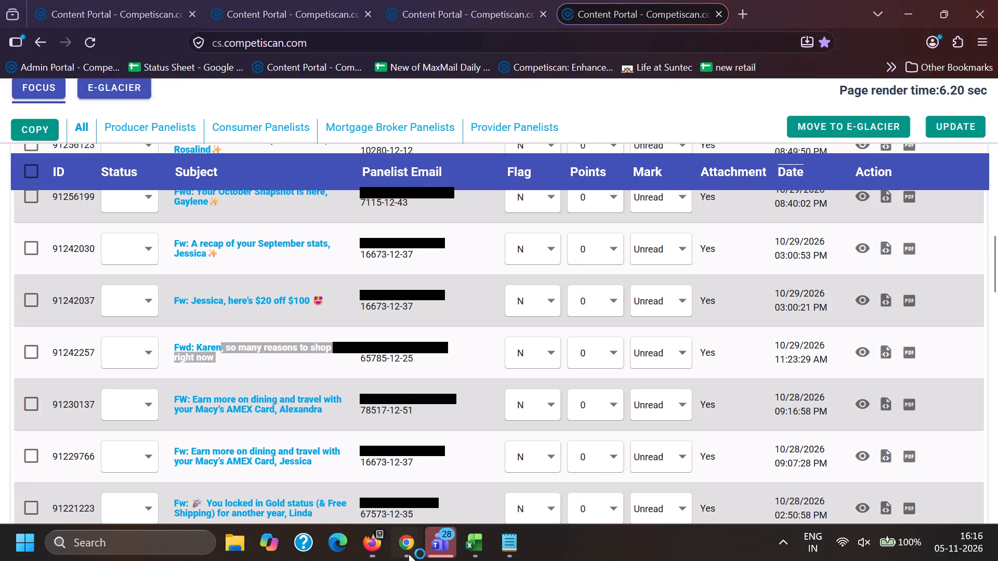
click(193, 478)
scroll(259, 327, down, 13)
scroll(258, 379, down, 13)
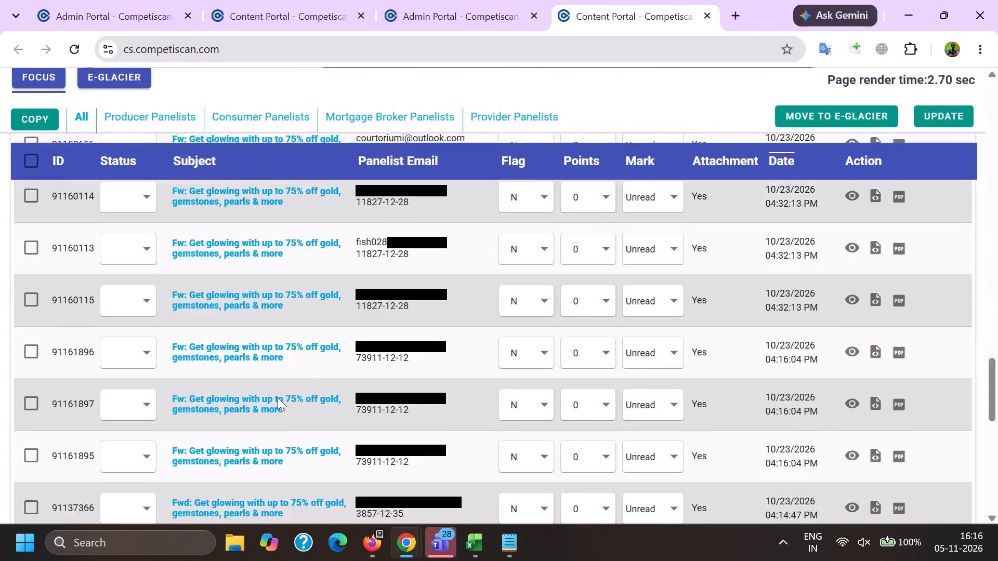
scroll(278, 397, down, 7)
scroll(275, 404, up, 4)
scroll(410, 437, down, 1)
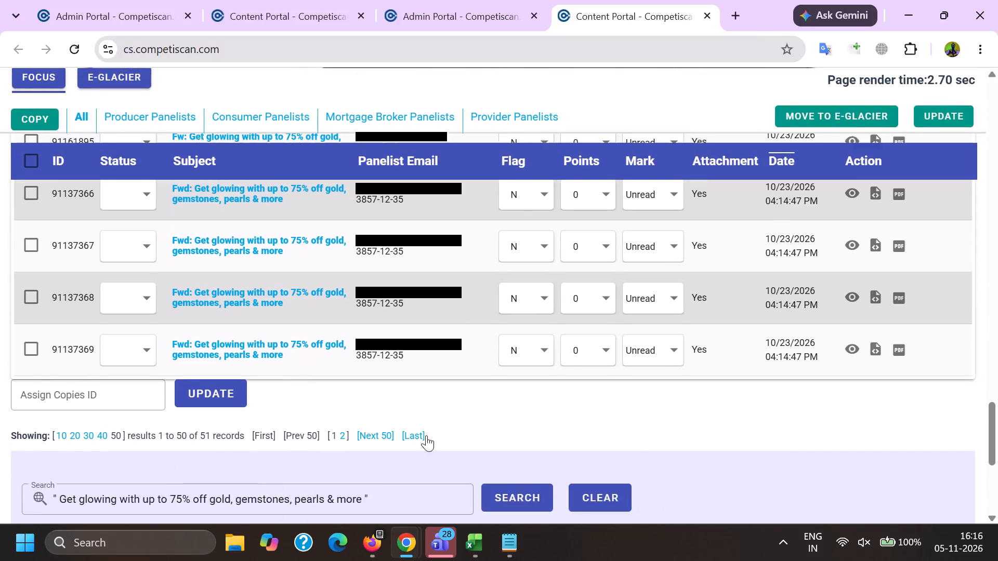
click(533, 455)
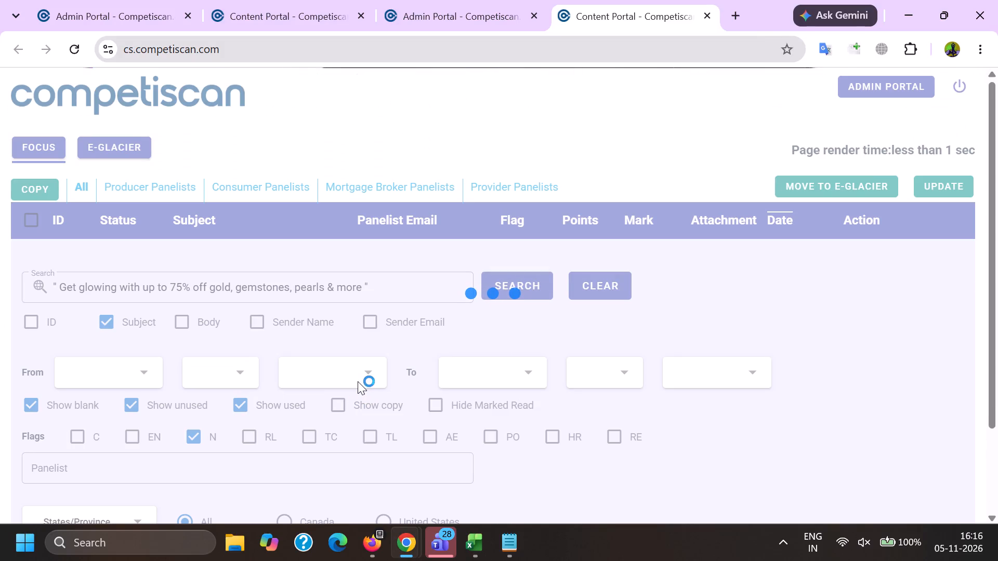
Look through the refreshed "Get glowing" emails and open the second page of results.
scroll(271, 338, down, 10)
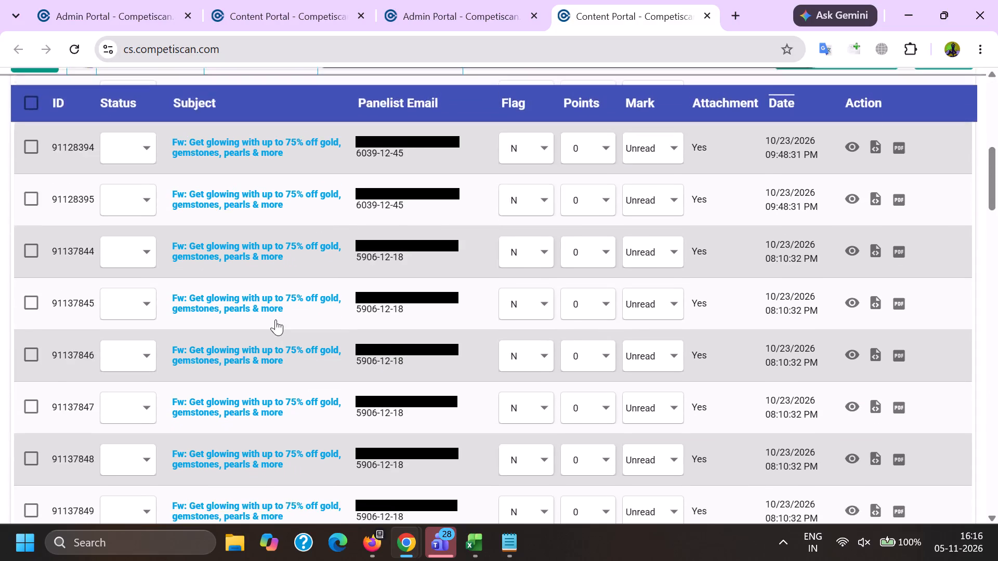
scroll(275, 319, down, 20)
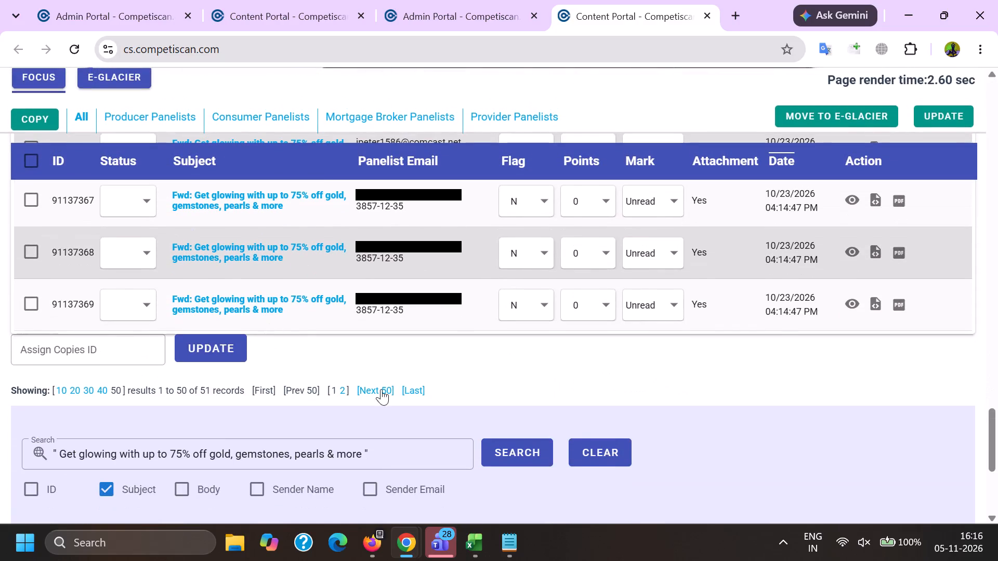
click(340, 390)
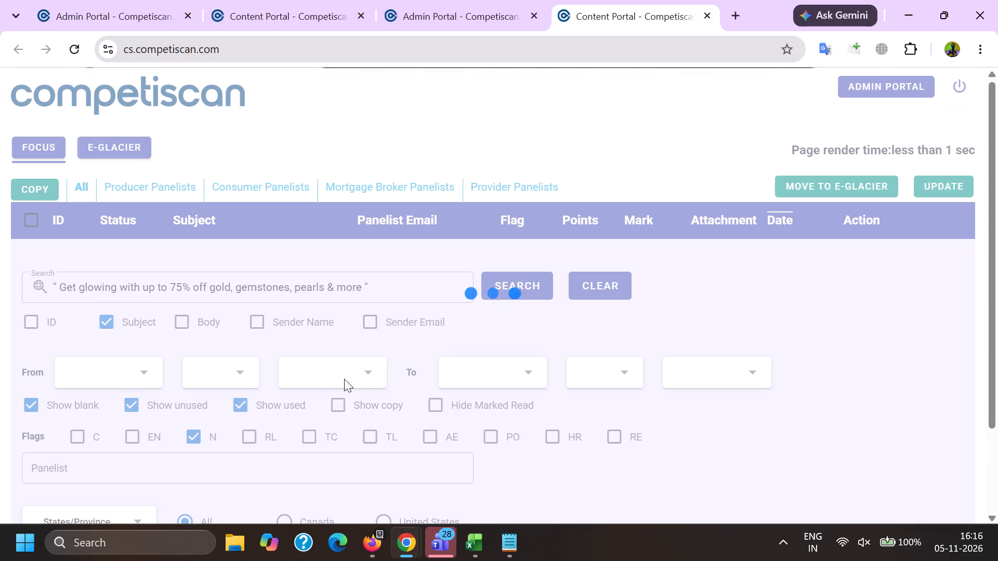
Pick used email 91041944 as the copies ID, mark all first-page "Get glowing" emails as its copies, update them, and rerun the search.
double_click(94, 271)
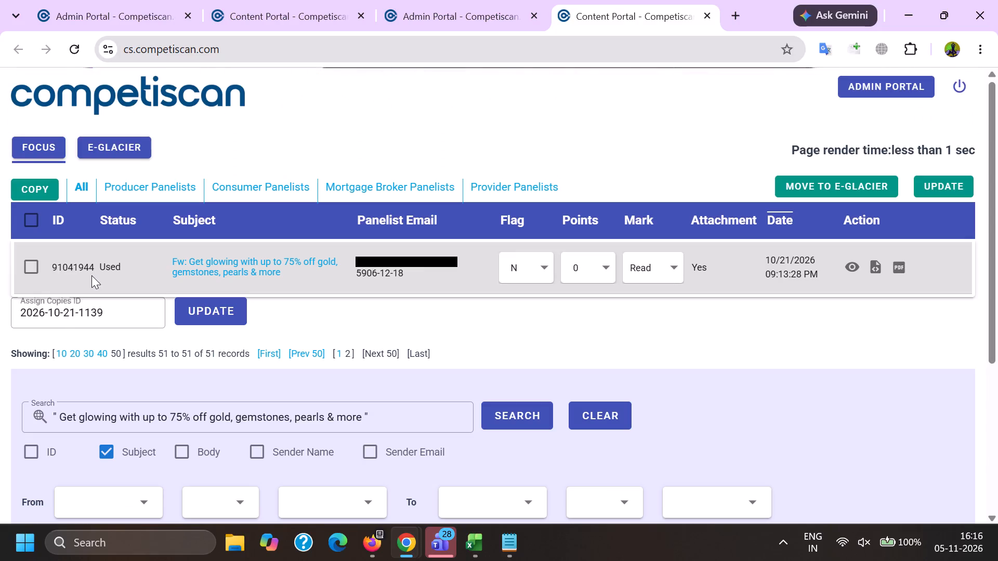
triple_click(72, 268)
key(ctrl+c)
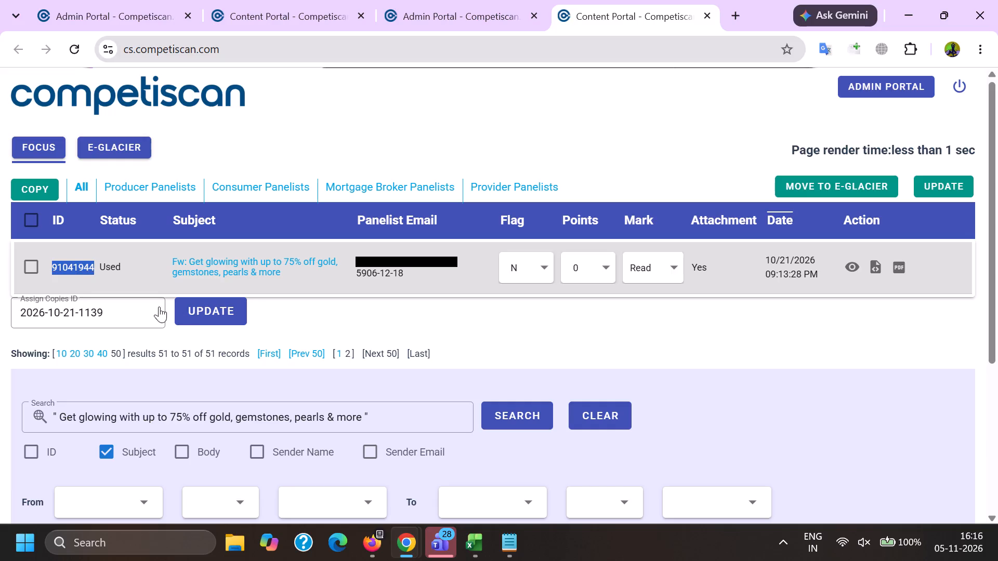
click(340, 357)
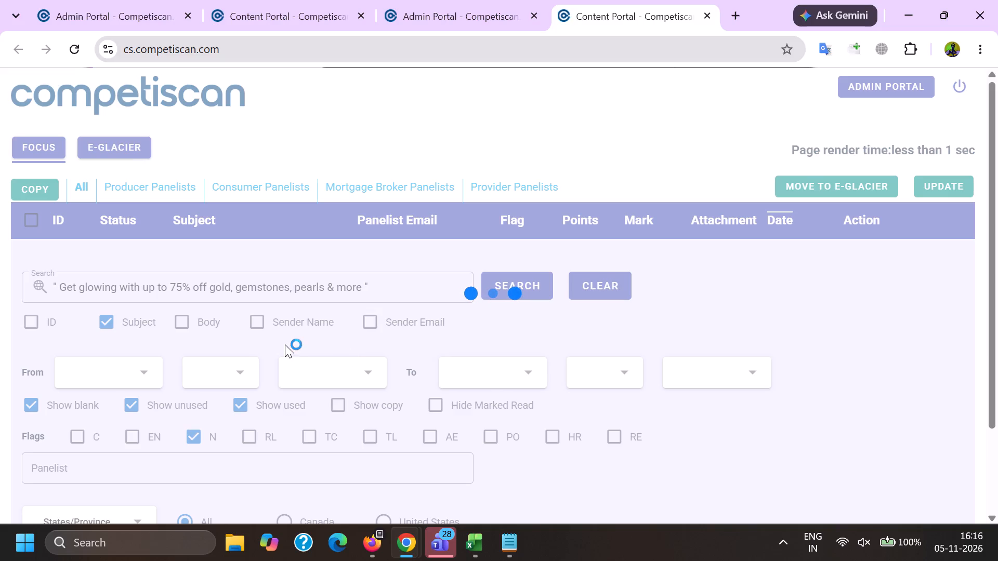
scroll(139, 316, down, 18)
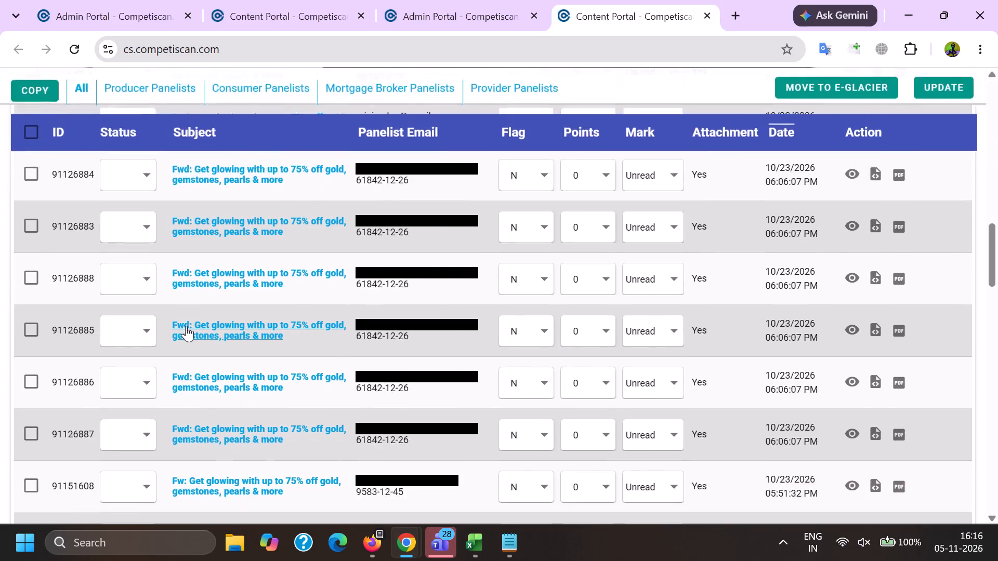
scroll(186, 326, down, 13)
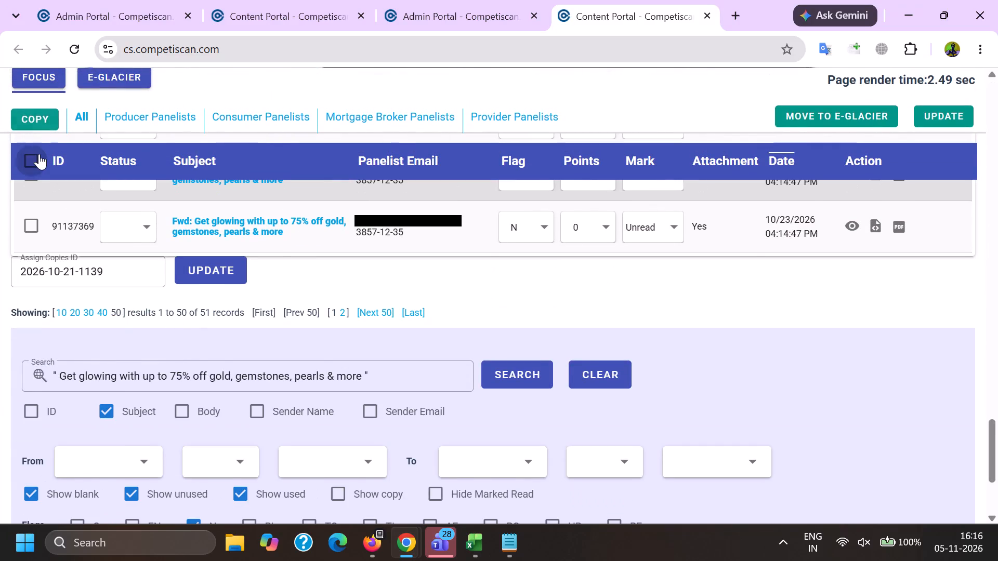
click(37, 152)
click(196, 269)
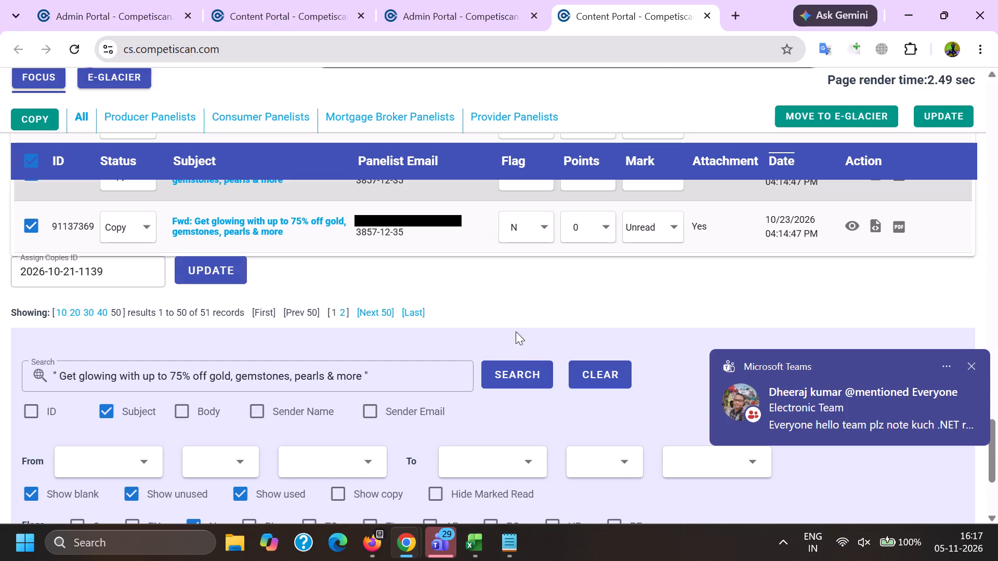
click(515, 377)
click(562, 158)
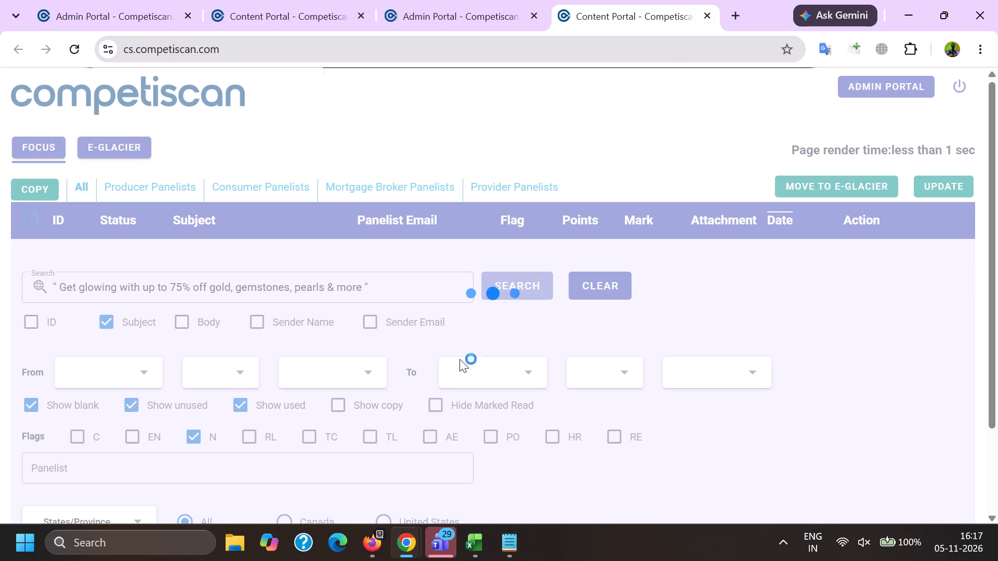
In the Macy's results in Firefox, copy the subject part ", so many reasons to shop online right now" from email 91242257.
click(376, 556)
click(141, 461)
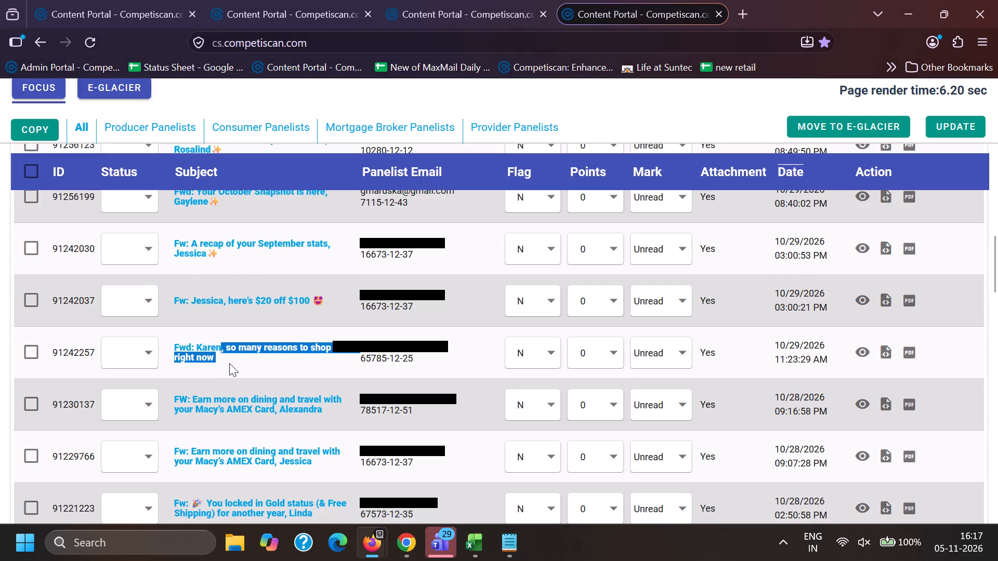
scroll(229, 364, down, 2)
key(ctrl+c)
In the Chrome Content Portal, search subjects for the quoted "so many reasons to shop online right now" phrase.
click(418, 549)
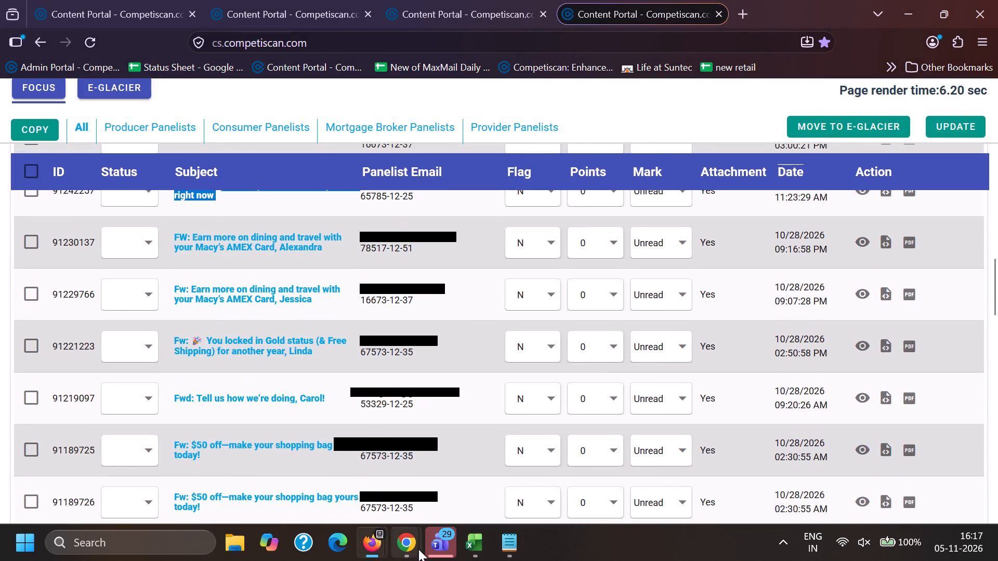
click(203, 445)
click(379, 416)
drag(377, 416, 1, 407)
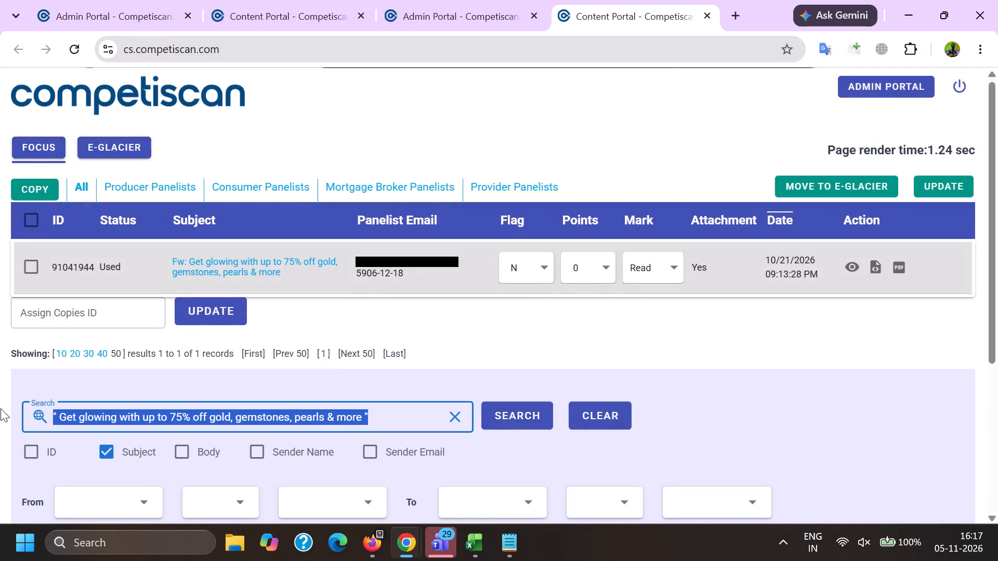
key(BackSpace)
key(shift+quotedbl)
key(ctrl+v)
key(shift+quotedbl)
key(Return)
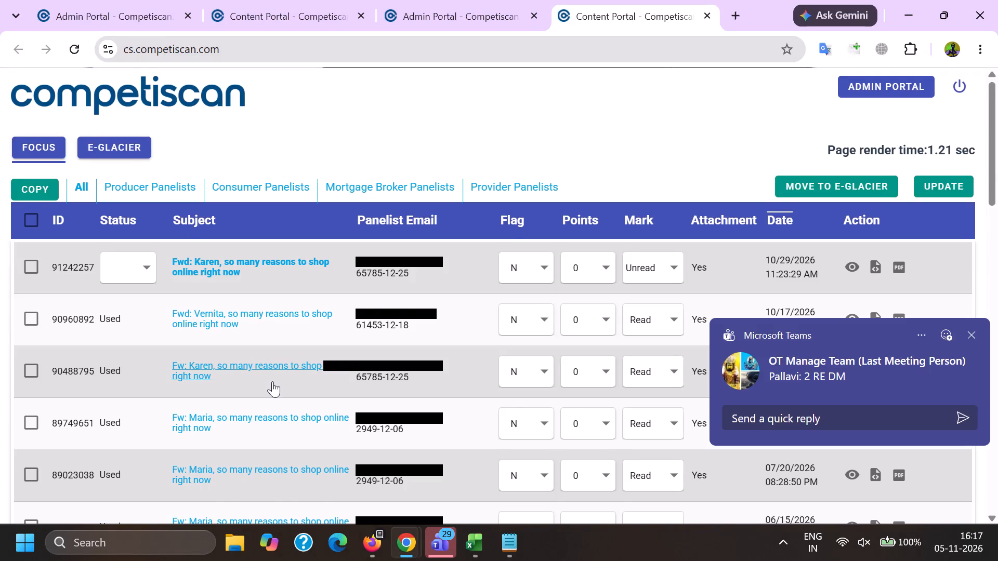
Preview used email 90960892 and examine its Macy's content from top to bottom.
scroll(272, 381, down, 1)
click(855, 239)
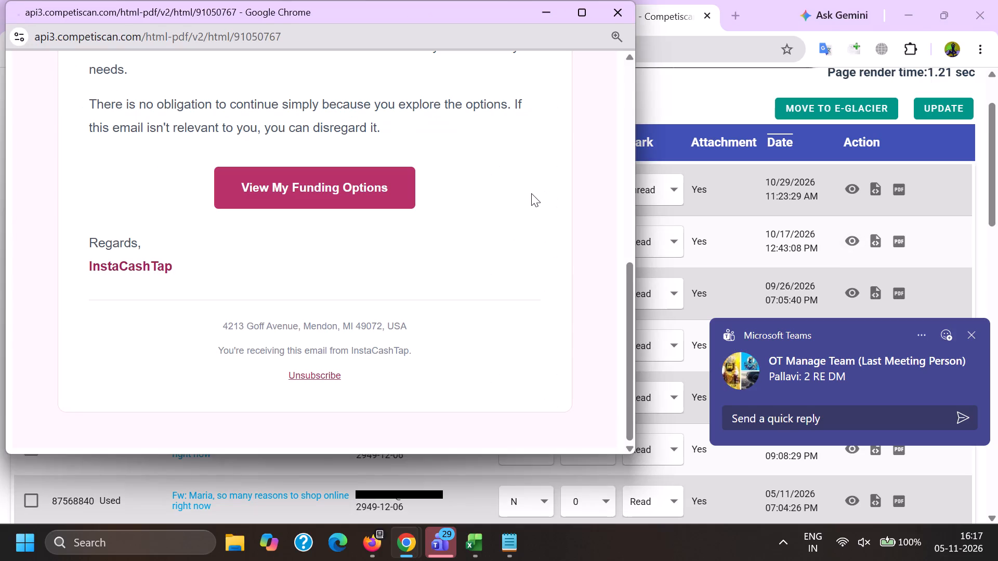
scroll(531, 193, down, 16)
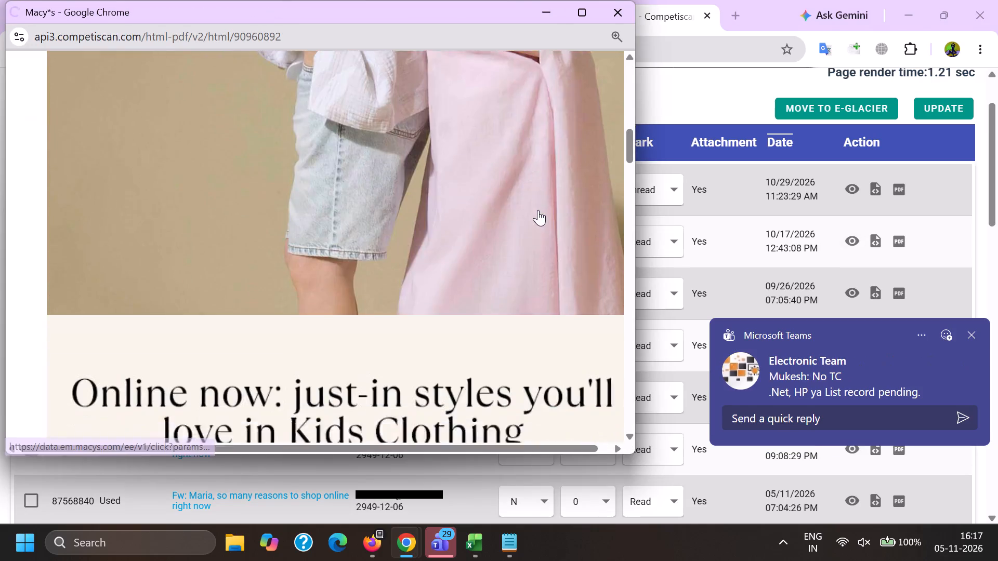
scroll(538, 210, down, 17)
scroll(550, 222, up, 6)
key(alt+Tab)
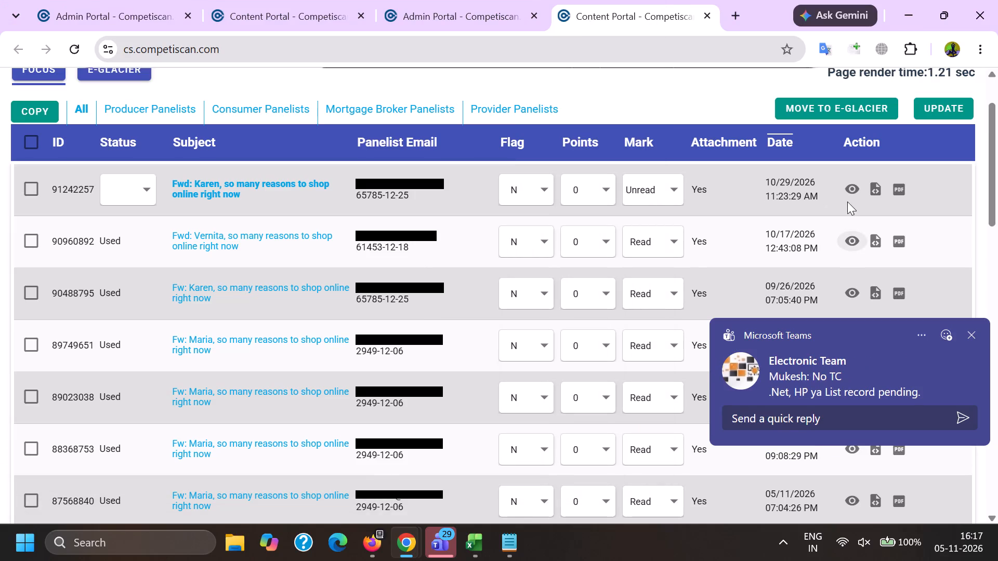
key(alt+Tab)
scroll(424, 233, down, 17)
scroll(422, 237, up, 7)
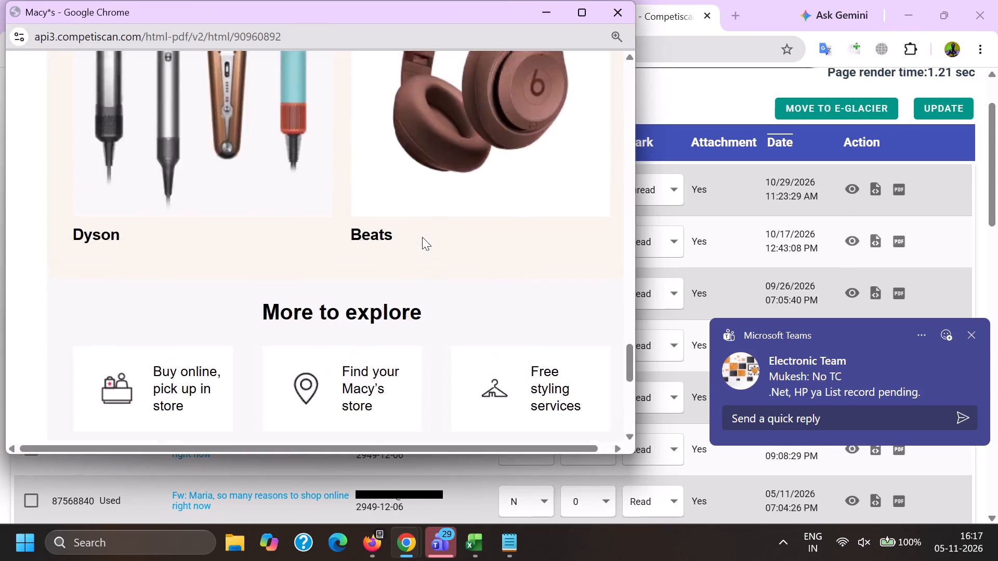
scroll(422, 237, up, 7)
scroll(422, 237, up, 14)
scroll(423, 232, down, 4)
key(alt+Tab)
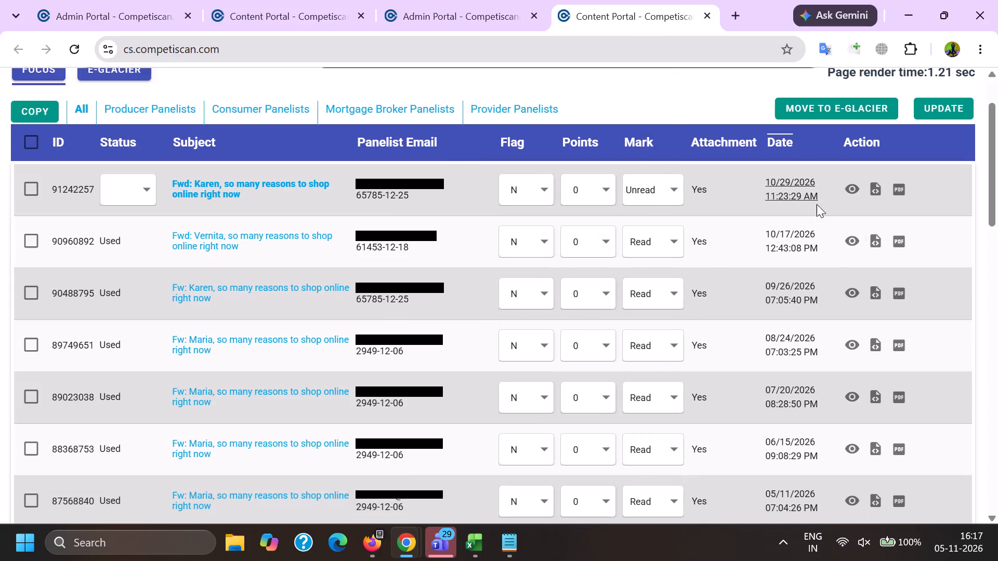
Preview unread email 91242257 and compare its Macy's content with the used email.
click(851, 186)
scroll(314, 248, down, 2)
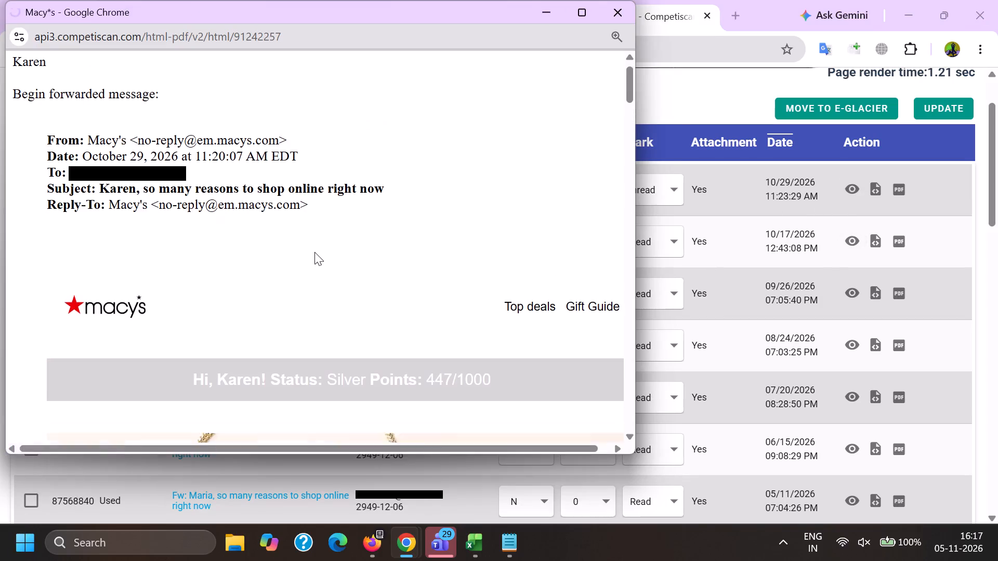
scroll(314, 252, down, 6)
scroll(322, 253, down, 19)
scroll(326, 260, up, 5)
scroll(326, 259, down, 19)
key(alt+Tab)
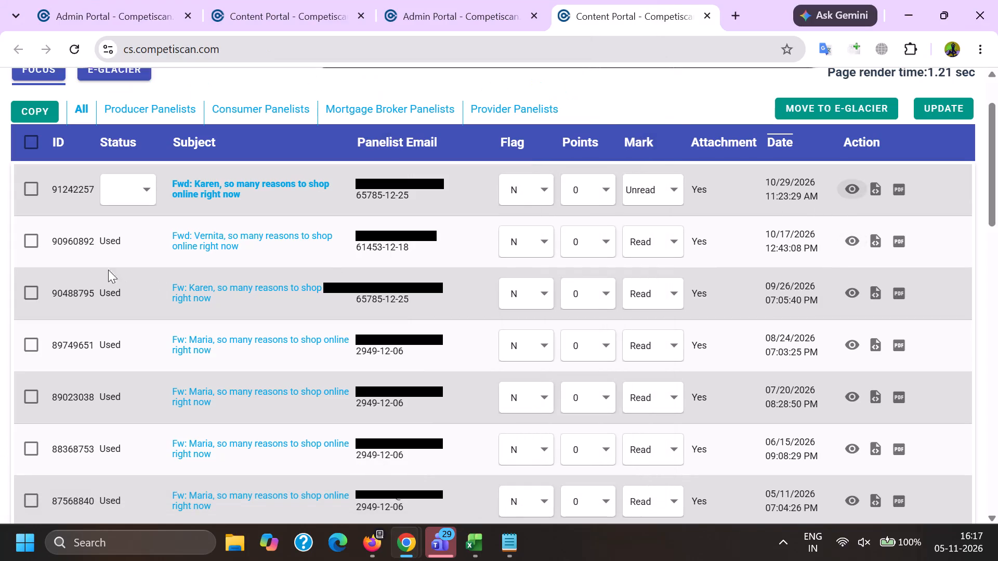
triple_click(78, 235)
click(78, 235)
click(40, 179)
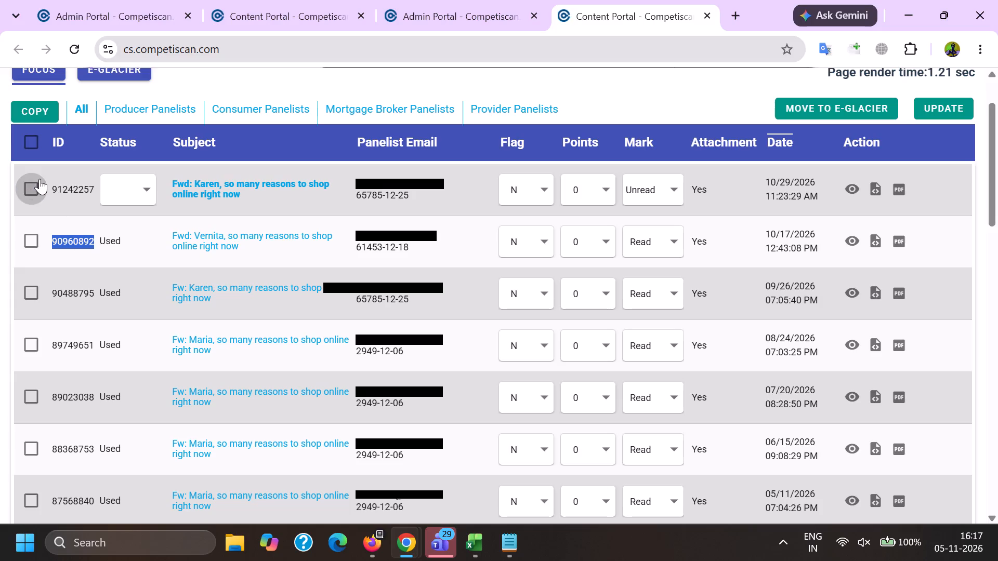
click(930, 103)
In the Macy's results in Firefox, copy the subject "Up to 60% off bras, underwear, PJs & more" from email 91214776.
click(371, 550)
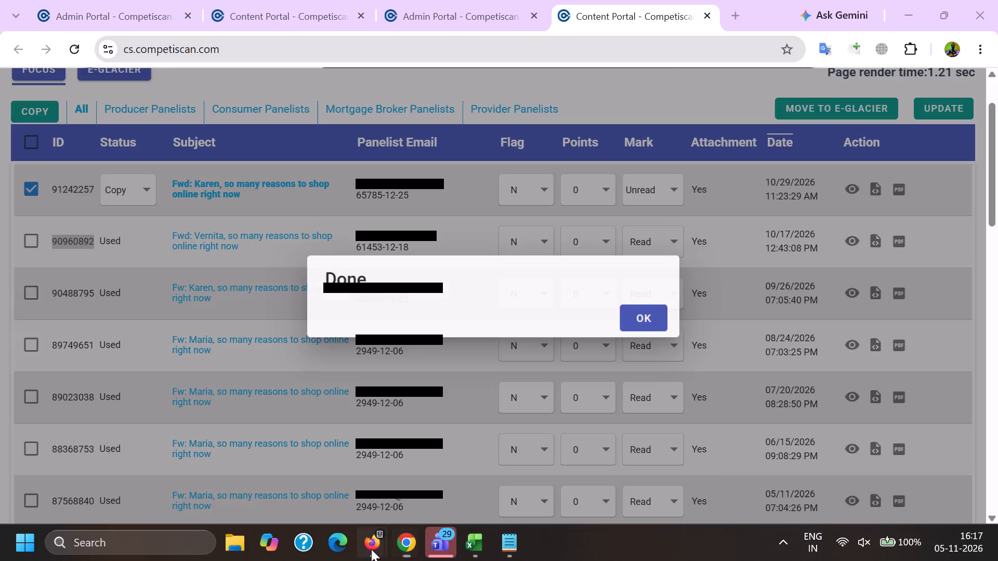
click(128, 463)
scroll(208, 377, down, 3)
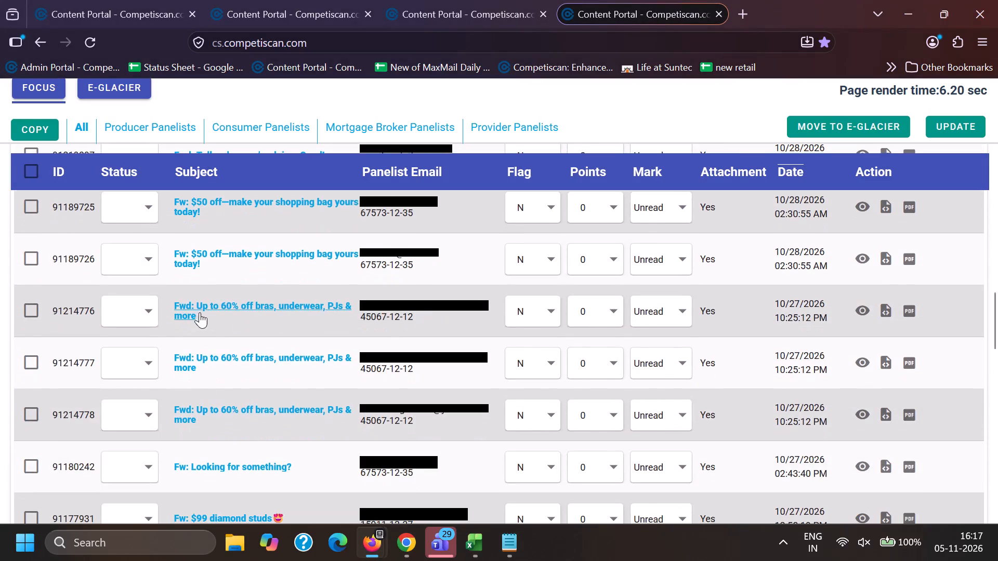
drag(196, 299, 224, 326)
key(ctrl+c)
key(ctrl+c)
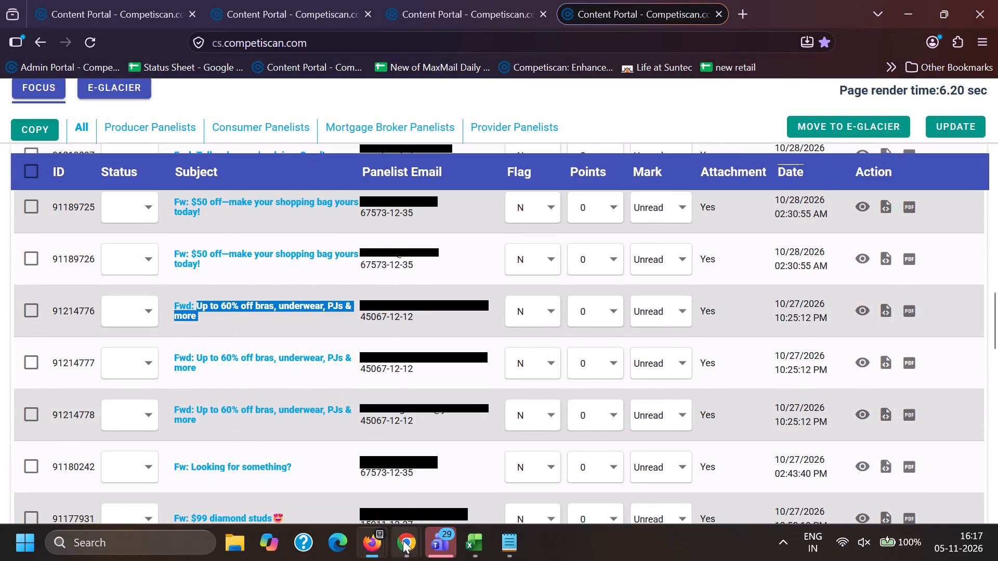
Copy the subject "Starts now: 30% off our best brands that rarely go on sale" from email 91089535.
scroll(299, 372, down, 10)
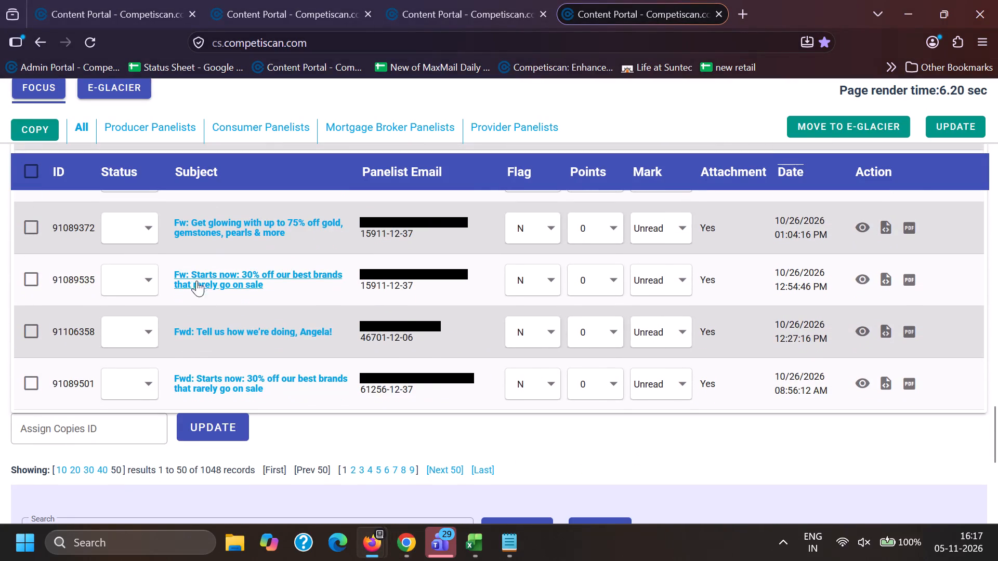
drag(193, 266, 293, 303)
key(ctrl+c)
key(ctrl+c)
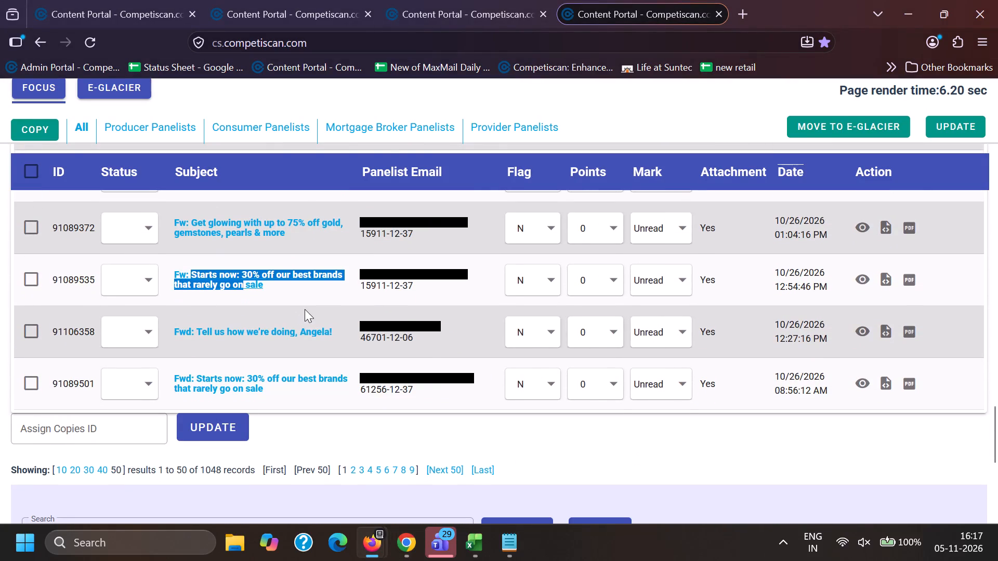
Rerun the Macy's address search over email subjects and bodies in Firefox.
key(alt+Tab)
click(351, 448)
key(alt+Tab)
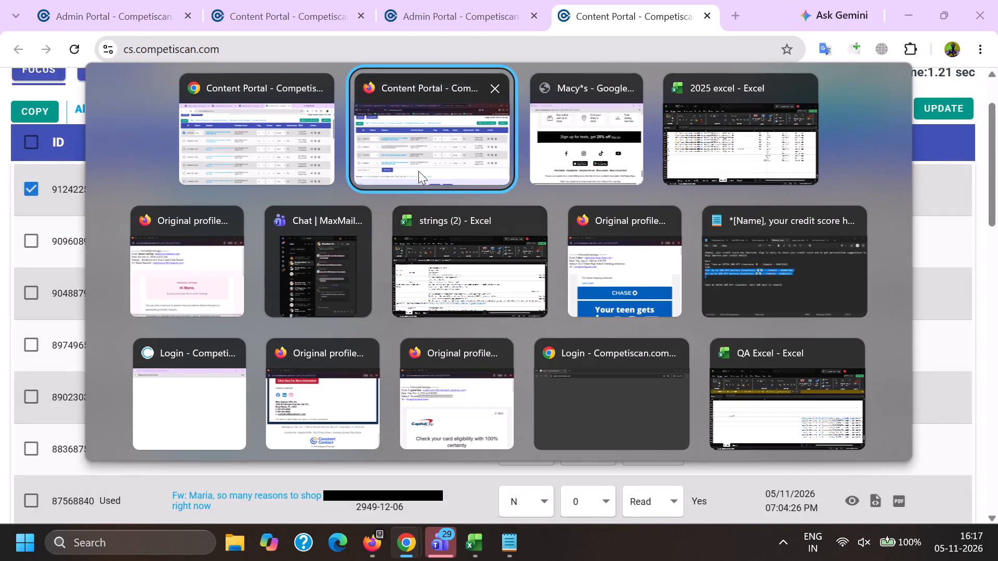
click(417, 147)
scroll(387, 331, down, 1)
click(499, 449)
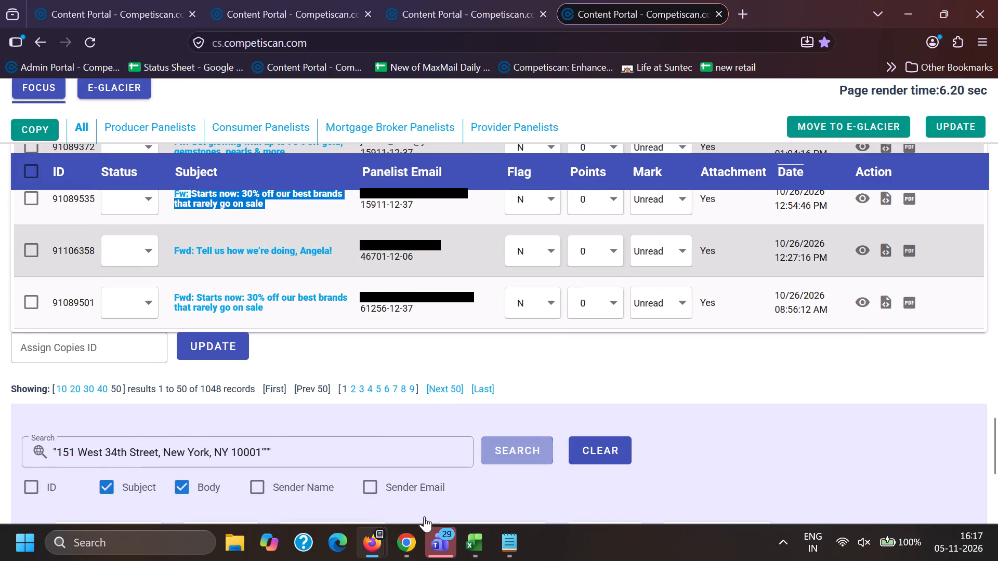
In the portal in Chrome, search email subjects for the quoted phrase "Starts now: 30% off our best brands that rarely go on sale".
click(411, 548)
click(221, 475)
scroll(253, 375, down, 13)
scroll(255, 395, up, 2)
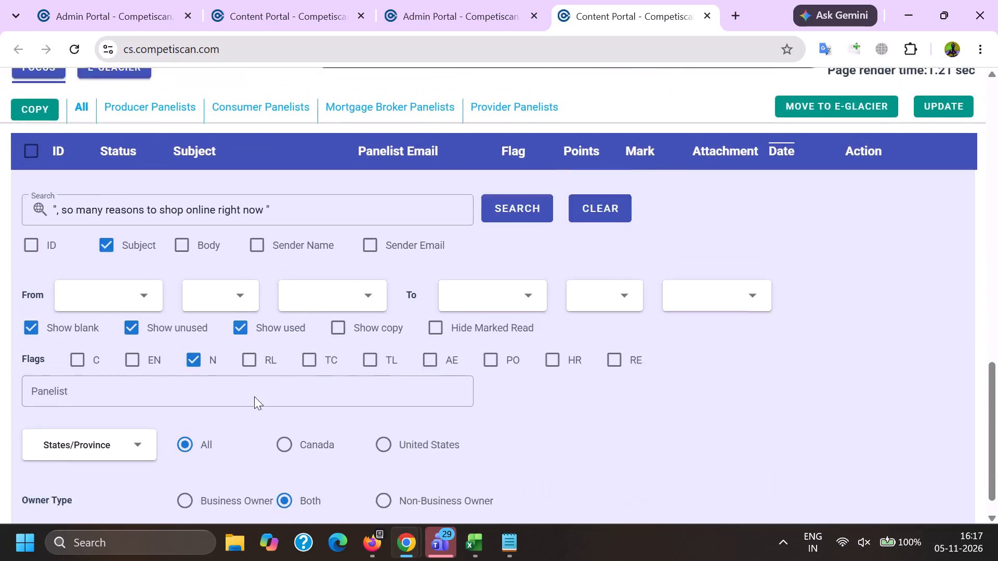
scroll(254, 396, up, 1)
drag(320, 411, 4, 432)
key(BackSpace)
key(shift+quotedbl)
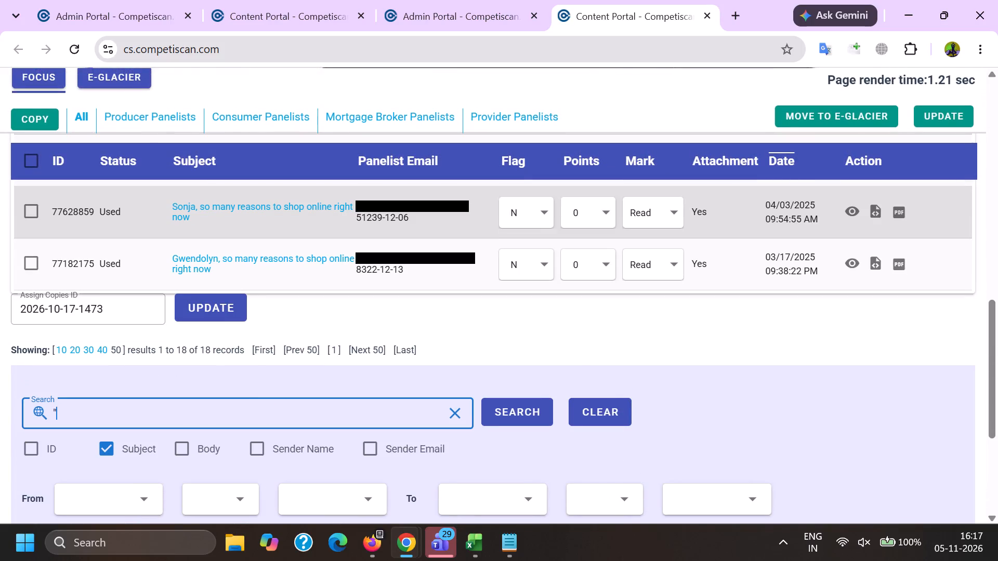
key(ctrl+v)
key(shift+quotedbl)
key(Return)
key(Return)
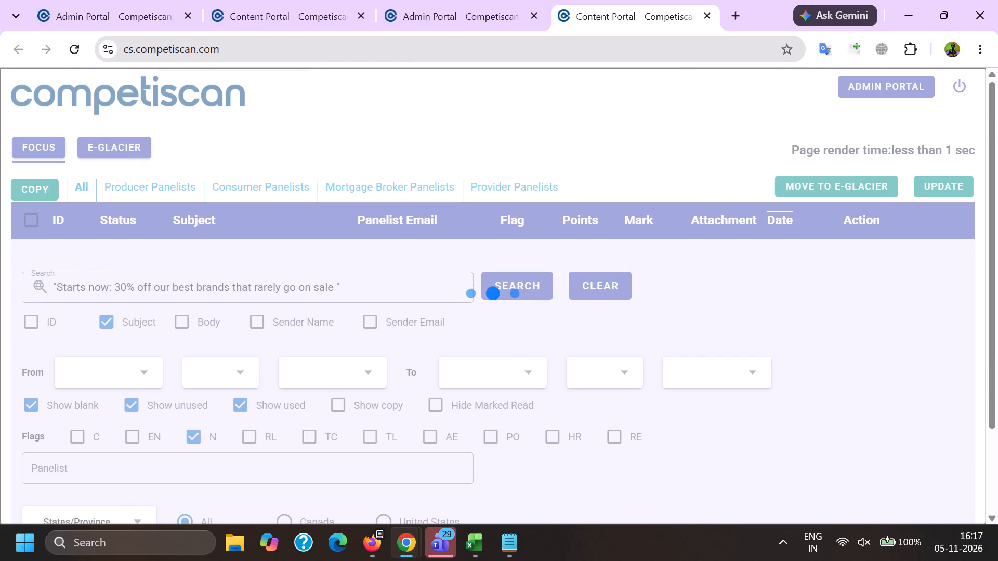
Remove the N flag filter and rerun the same subject search across all flags.
scroll(5, 430, down, 3)
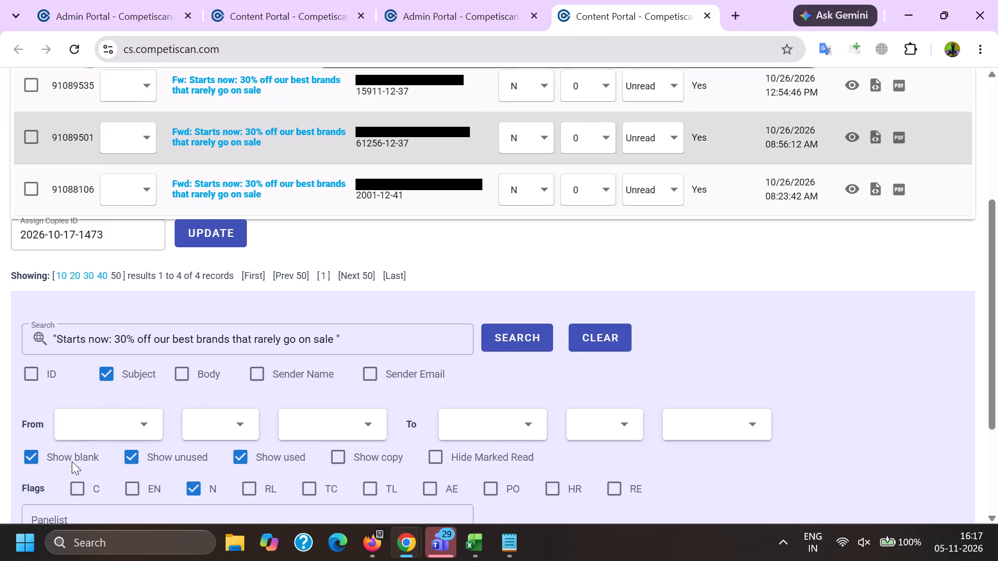
click(197, 492)
click(520, 335)
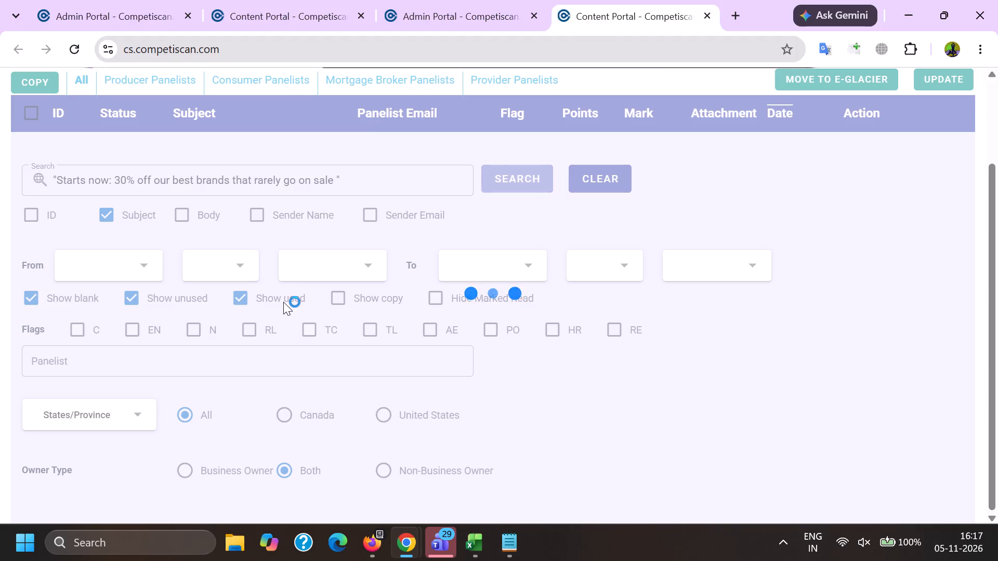
scroll(285, 303, down, 2)
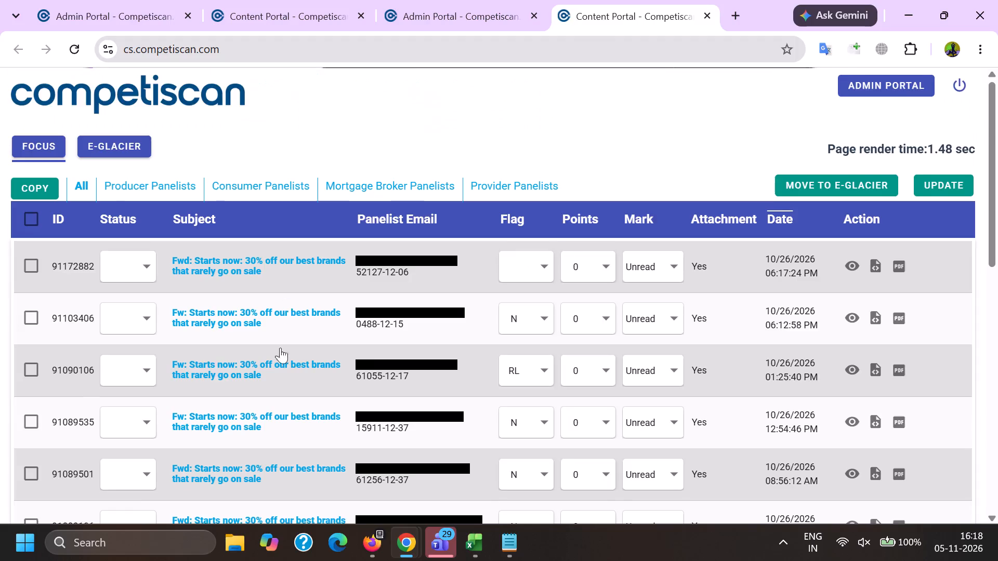
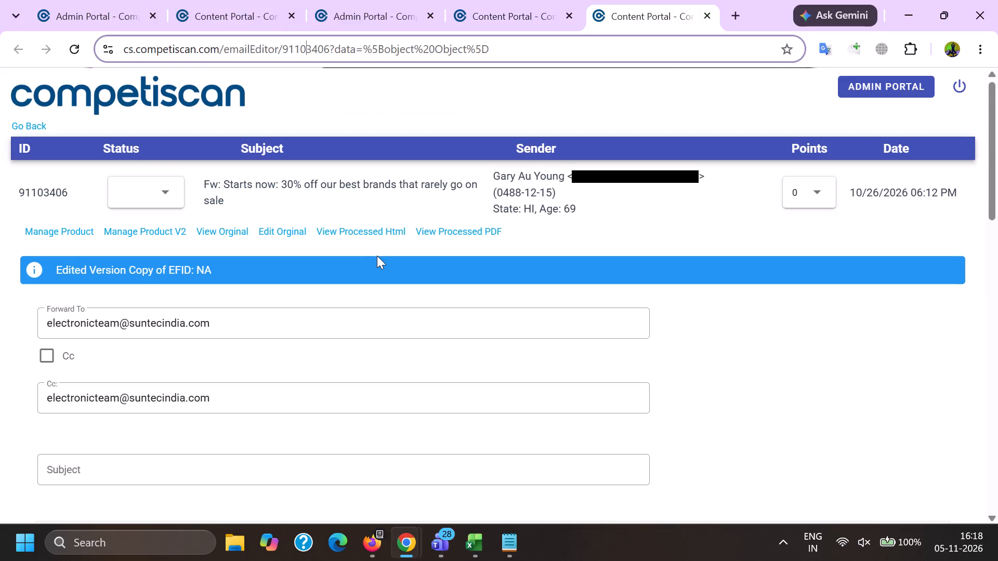
In Excel's may 26 sheet, log email ID 91103406 as entry 45 with category cc in the first empty row.
scroll(377, 256, down, 11)
click(477, 555)
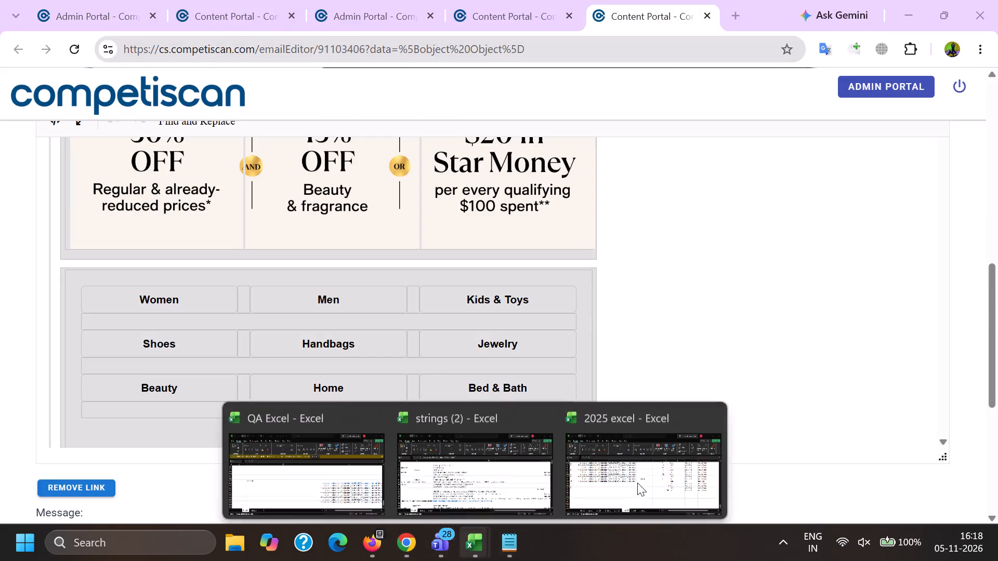
click(637, 483)
click(45, 391)
click(40, 382)
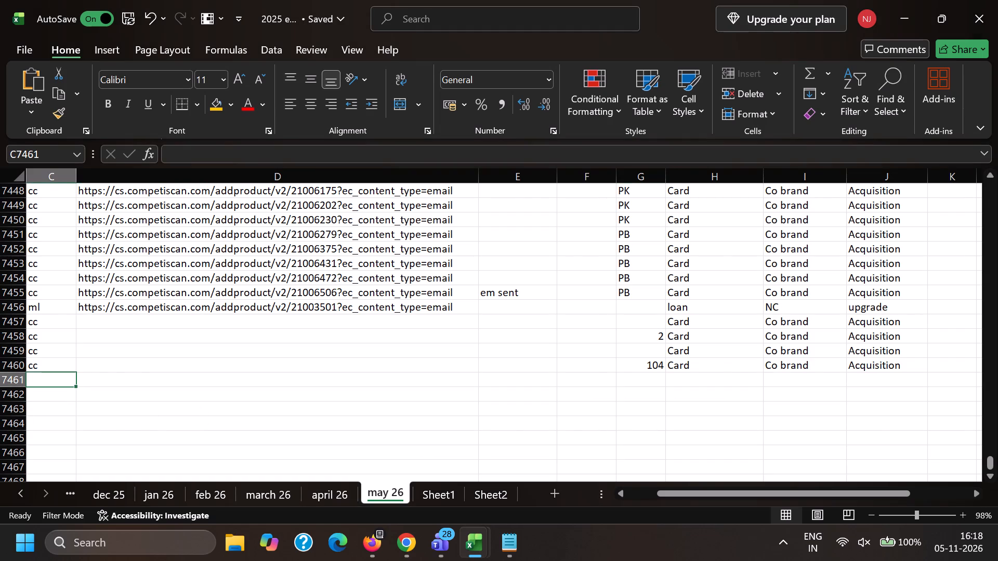
key(Left)
key(Left)
key(Left)
key(Right)
key(ctrl+v)
key(Right)
text(cc)
key(Right)
key(Right)
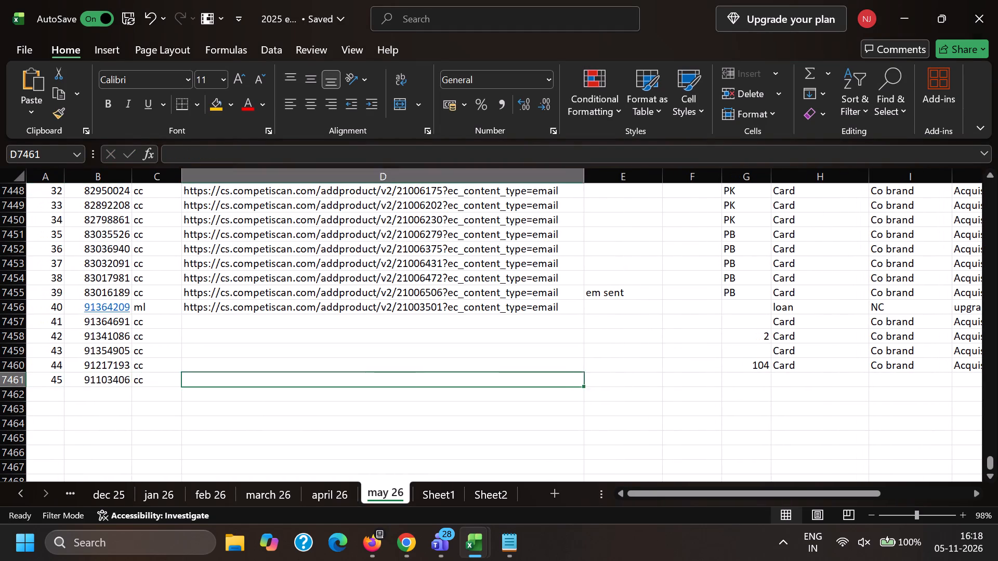
Complete the row for 91103406 with Macy, count 4, Card, Co brand and Acquisition.
key(Right)
key(Right)
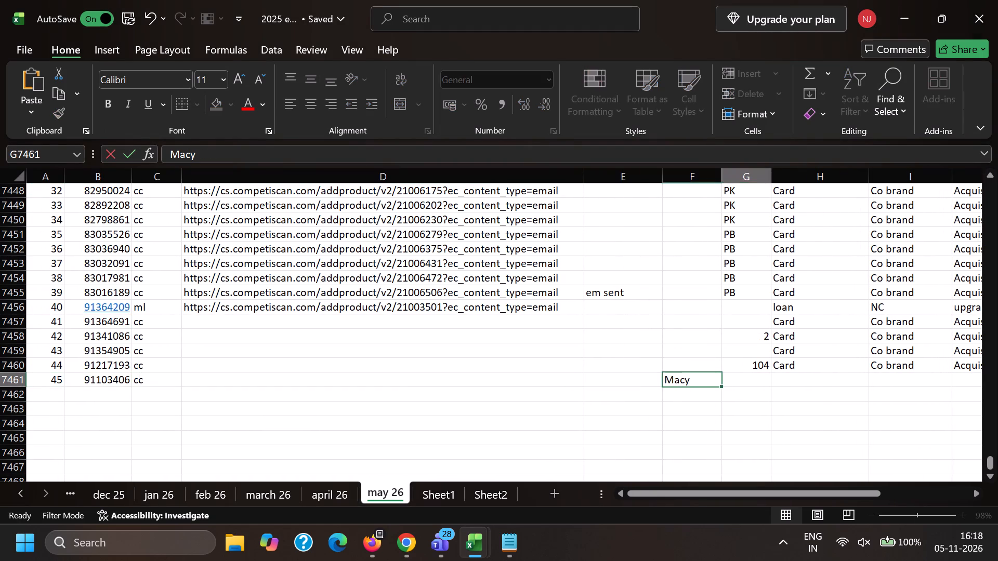
key(4)
key(Right)
key(c)
key(Right)
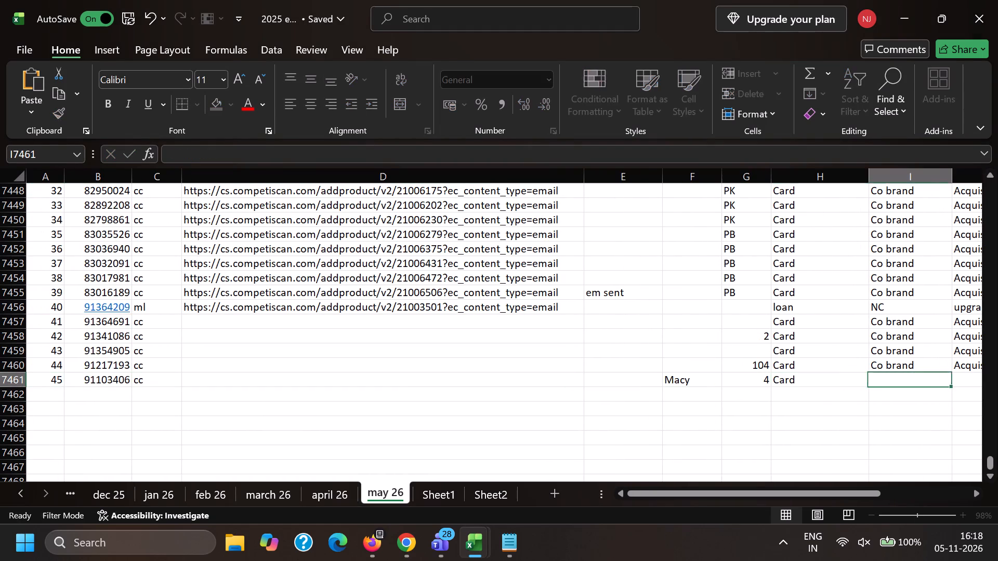
key(c)
key(Right)
key(a)
key(Left)
key(Left)
key(alt+Tab)
key(alt+Tab)
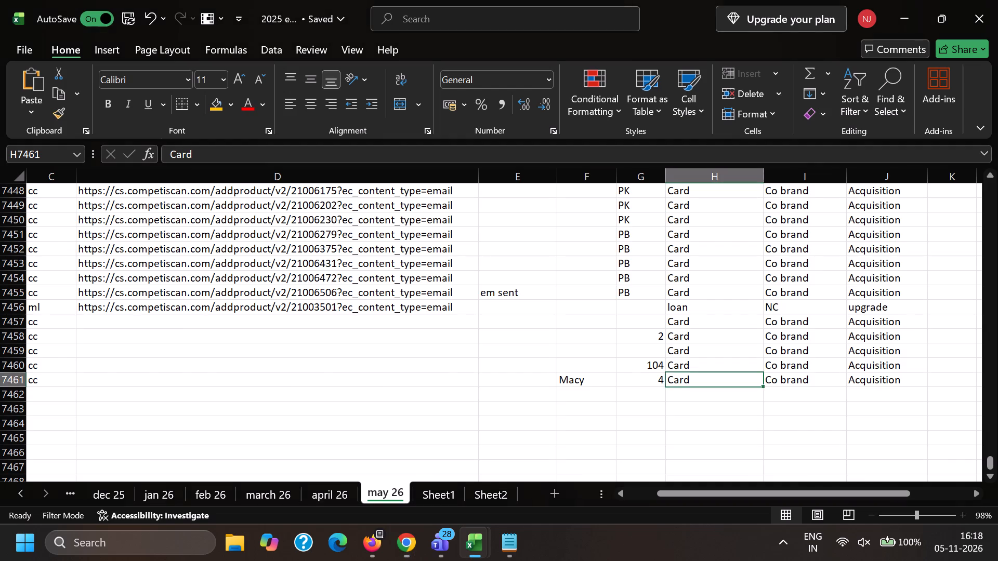
Copy the product link for 21005292 from the earlier Macy acquisition row and open it in a new Chrome tab.
scroll(369, 329, up, 5)
click(419, 272)
key(ctrl+c)
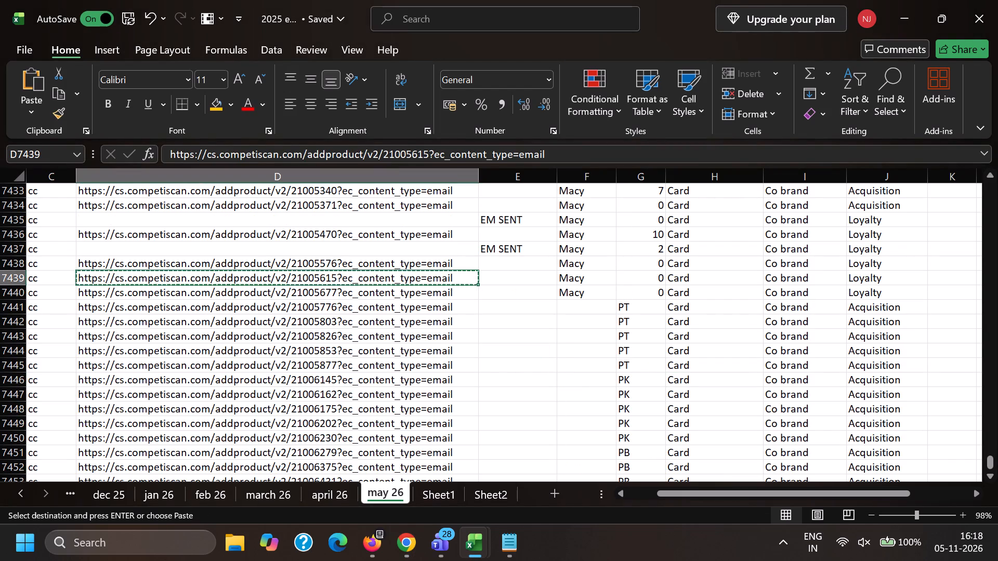
scroll(471, 332, up, 2)
click(426, 269)
key(ctrl+c)
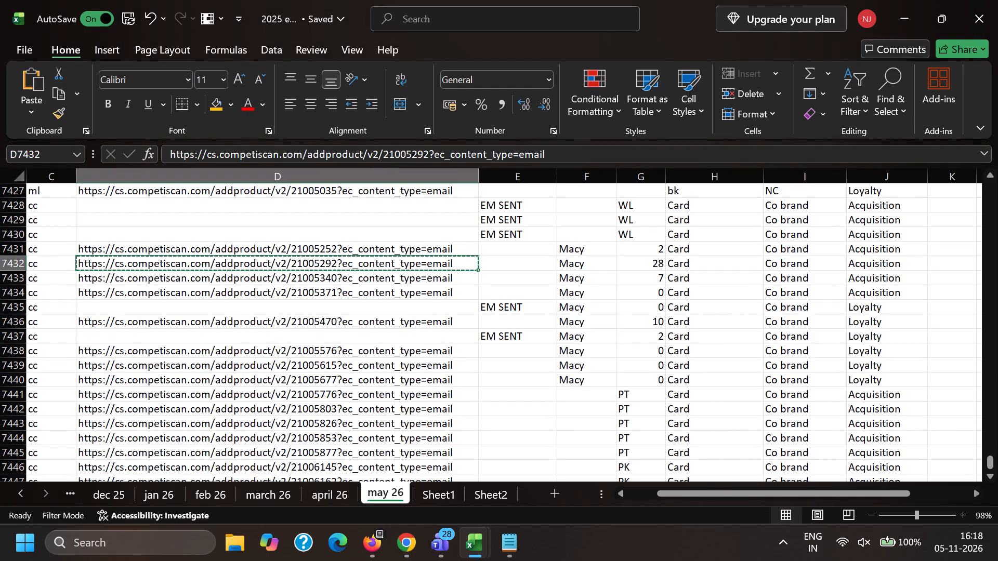
key(alt+Tab)
click(735, 16)
key(ctrl+v)
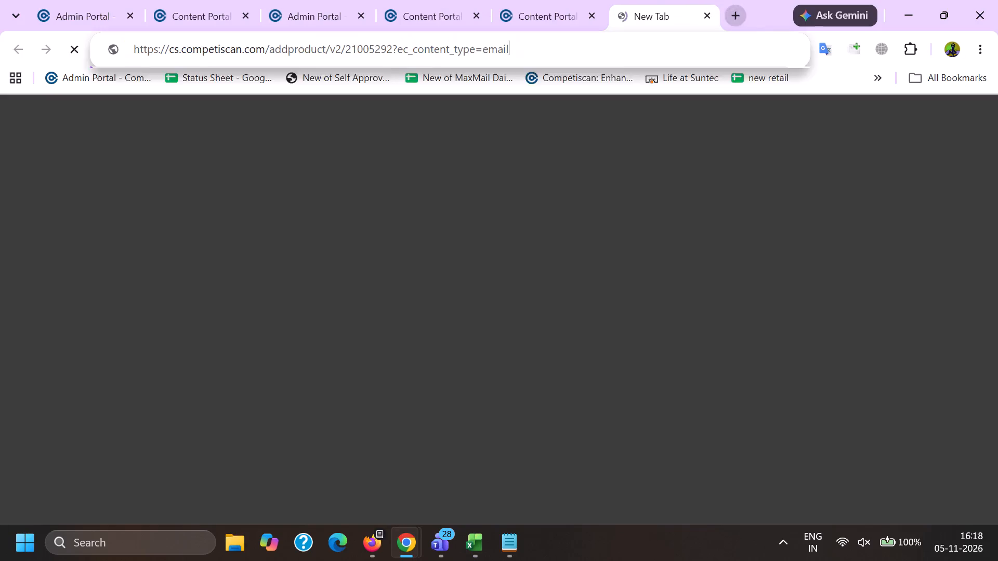
key(Return)
Replace the forwarding intro in email 91103406's body with From: Macy's Friends and Family, Date: Monday, October 26, 2026, 2:50 AM, and the original subject.
click(541, 0)
scroll(281, 234, down, 1)
scroll(255, 288, up, 19)
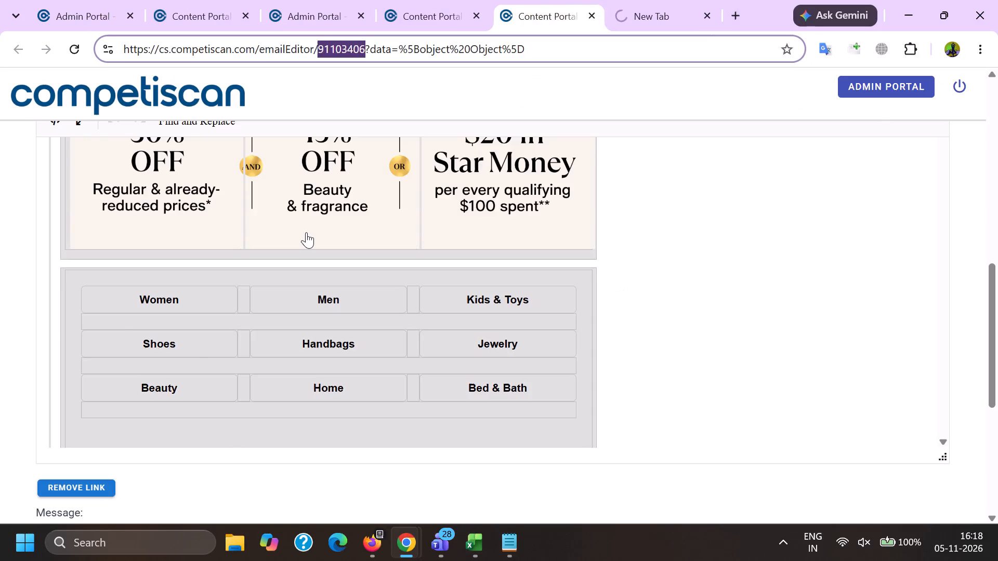
scroll(306, 232, up, 1)
scroll(171, 323, down, 3)
click(97, 353)
drag(301, 390, 1, 330)
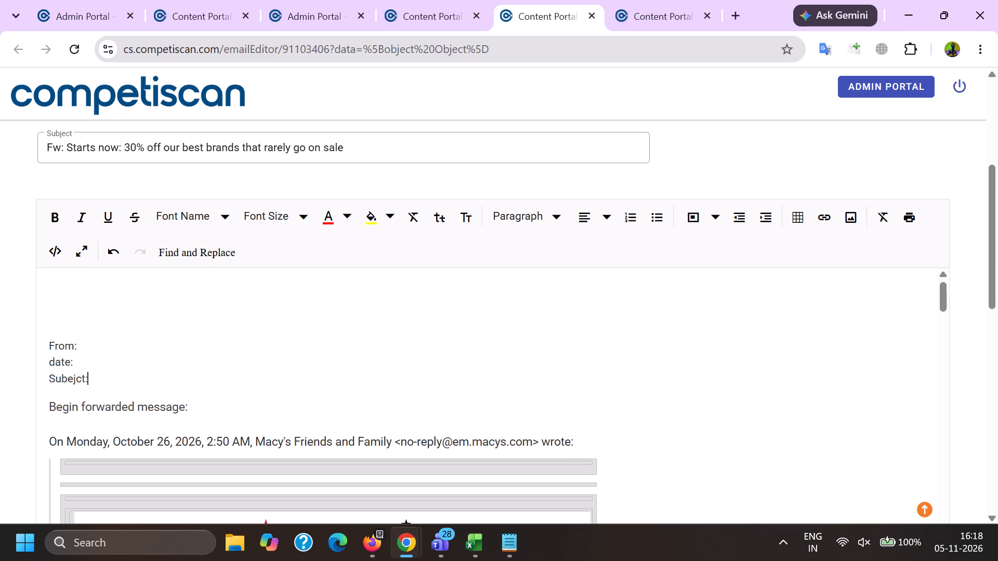
click(56, 359)
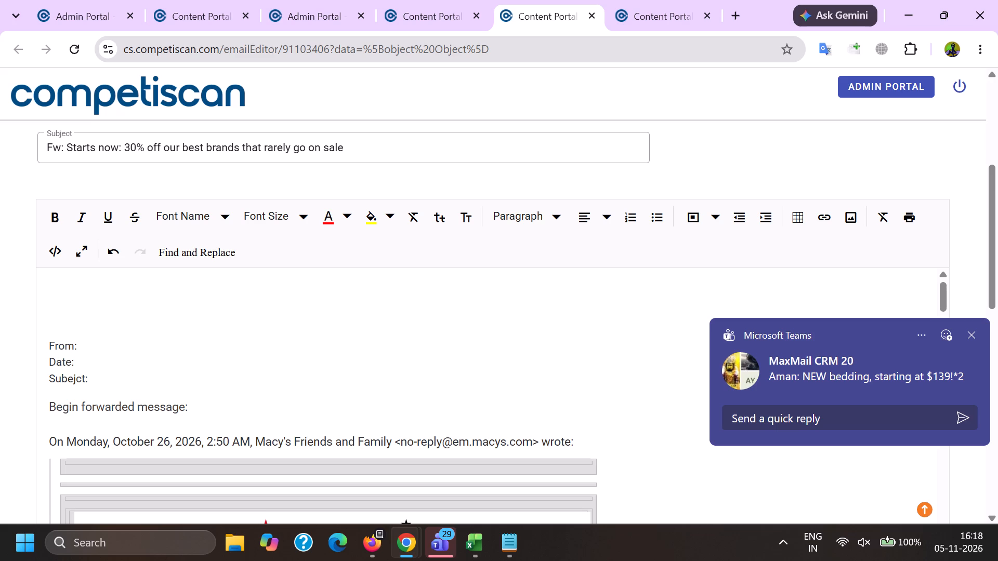
Fill the body's Date line with Monday, October 26, 2026, 2:50 AM and the From line with Macy's Friends and Family, copied from the forwarding intro.
scroll(456, 154, down, 3)
scroll(145, 408, up, 1)
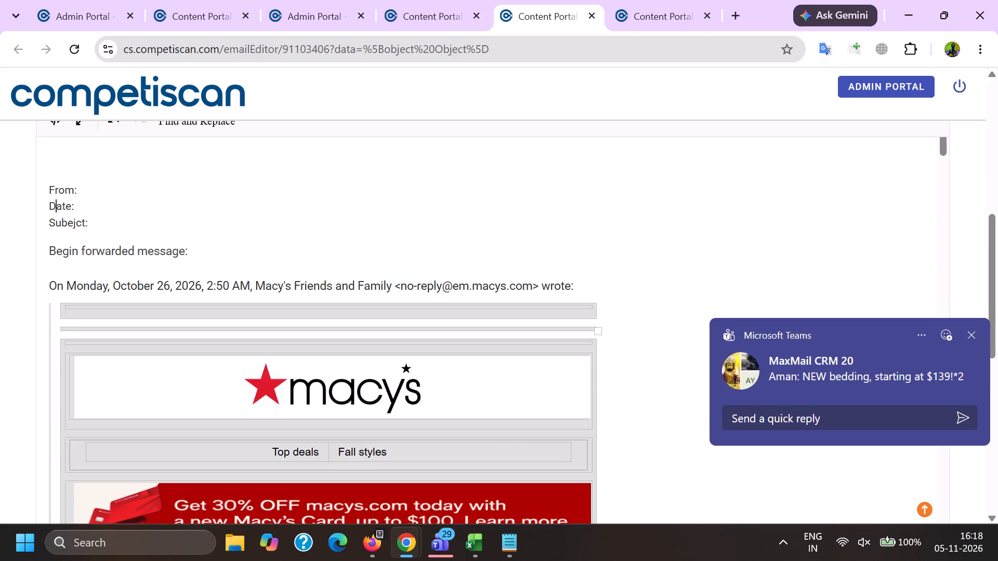
double_click(77, 284)
shift+click(241, 284)
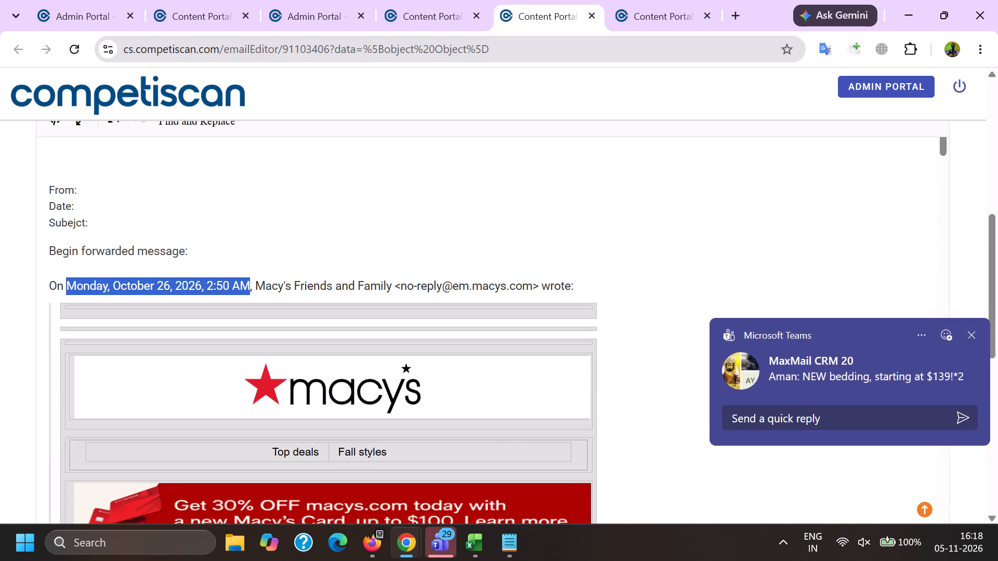
key(ctrl+c)
click(99, 208)
key(ctrl+v)
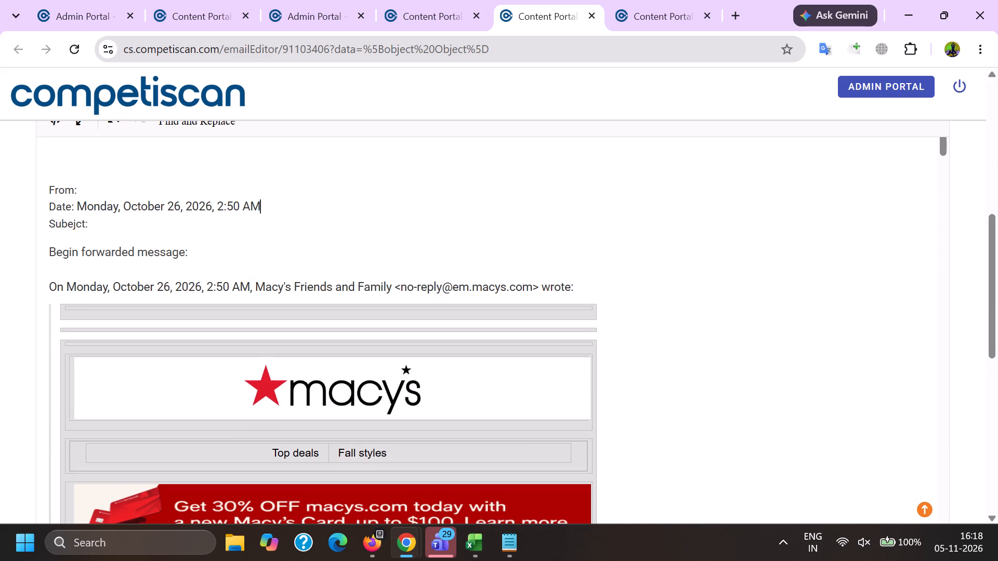
click(99, 190)
double_click(271, 284)
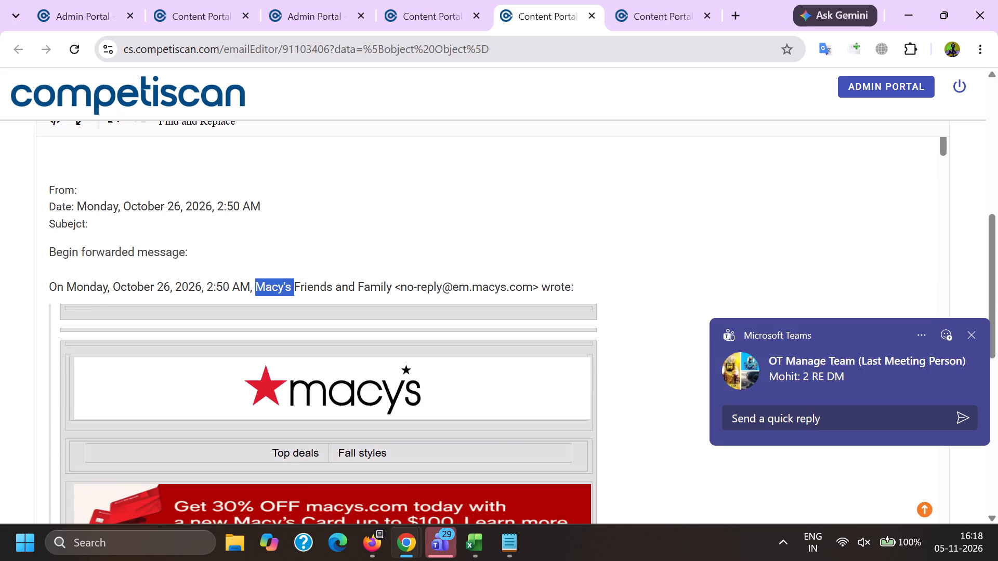
shift+click(369, 289)
key(ctrl+c)
click(111, 190)
key(ctrl+v)
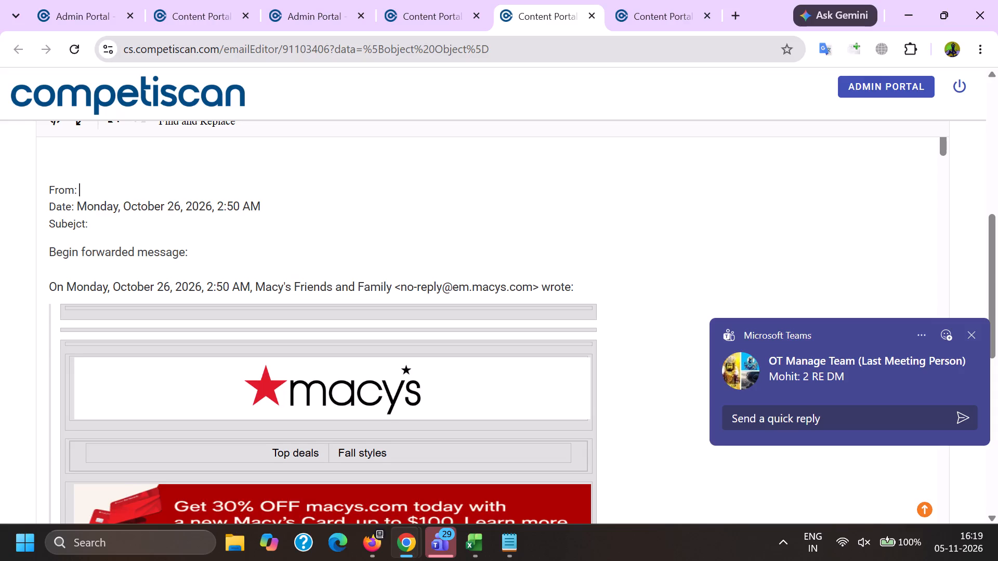
Copy the original subject without Fw: into the body's subject line: Starts now: 30% off our best brands that rarely go on sale.
click(119, 228)
scroll(126, 229, up, 10)
drag(224, 185, 234, 194)
key(ctrl+c)
scroll(206, 172, down, 3)
scroll(137, 207, down, 2)
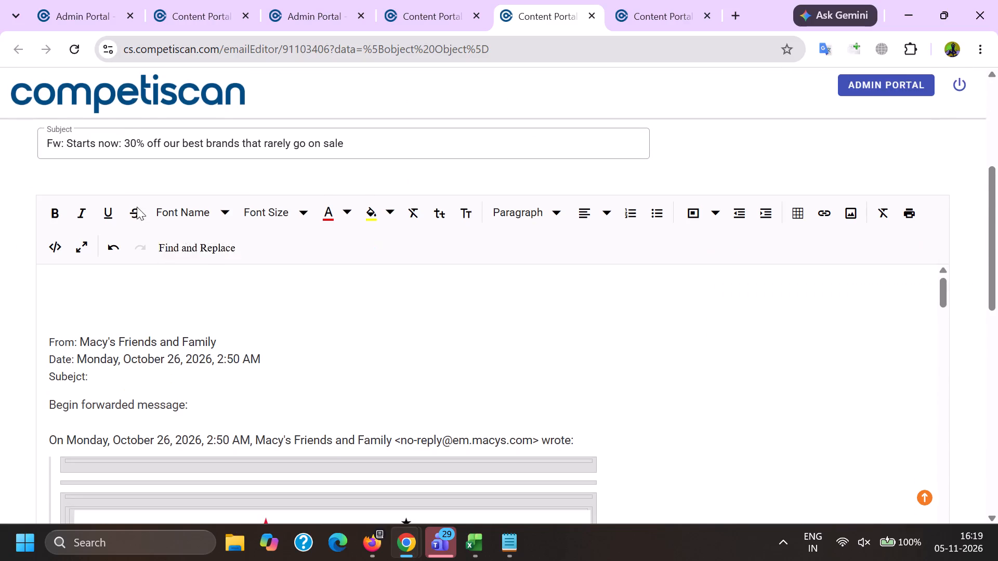
click(106, 250)
key(ctrl+v)
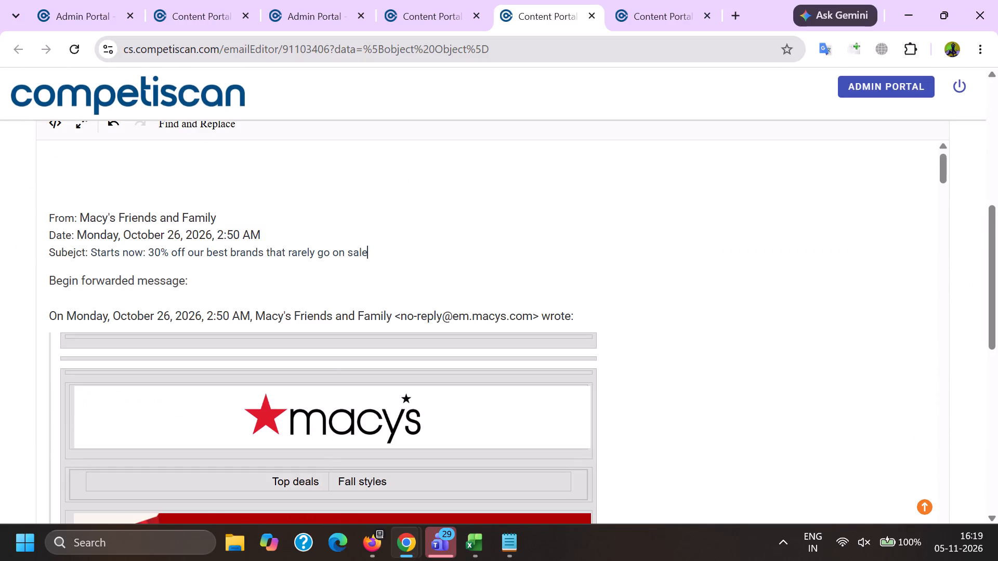
drag(49, 278, 316, 293)
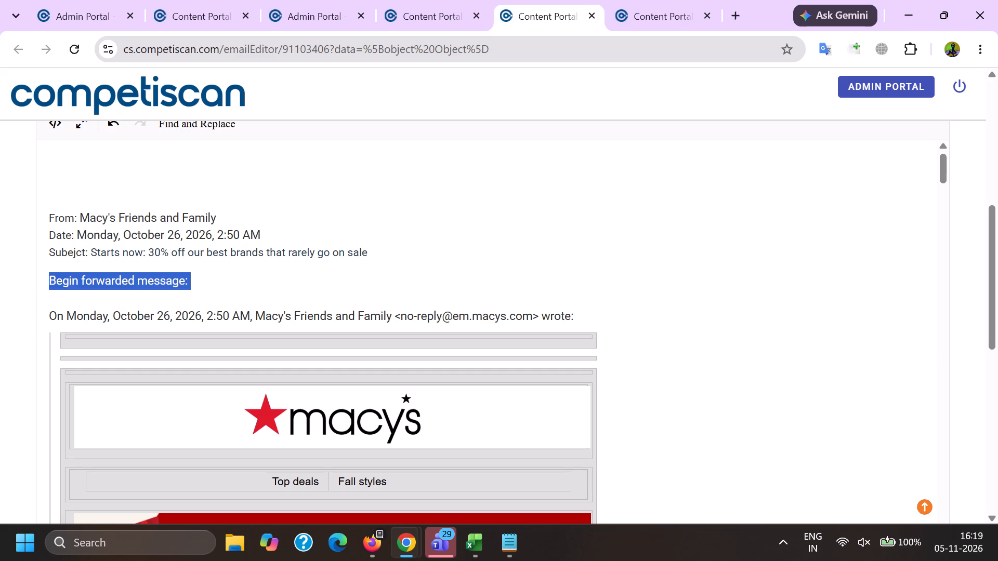
drag(316, 293, 633, 324)
key(BackSpace)
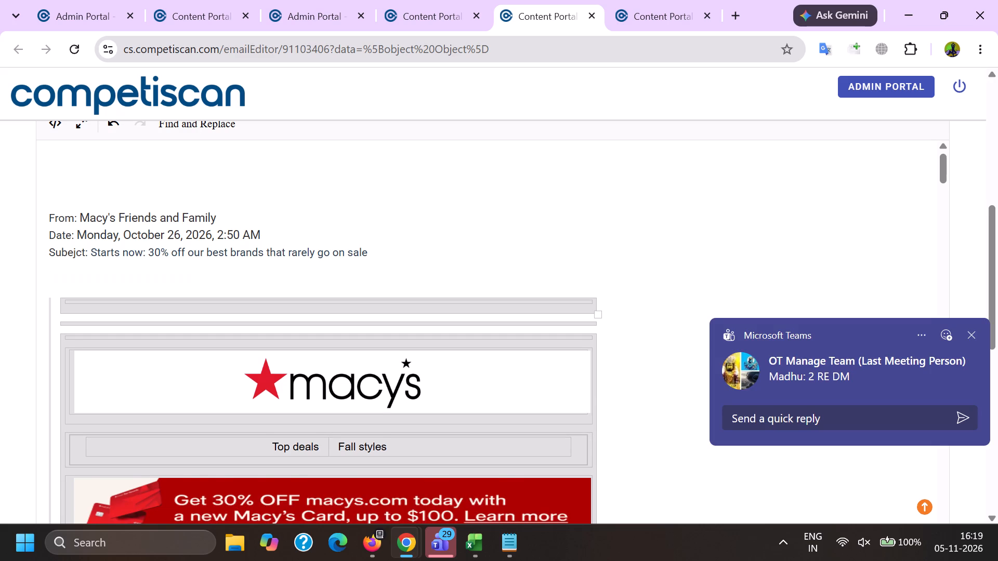
key(BackSpace)
Remove the hyperlink from the red Get 30% OFF Macy's Card banner image in the email body.
scroll(383, 369, down, 3)
click(275, 249)
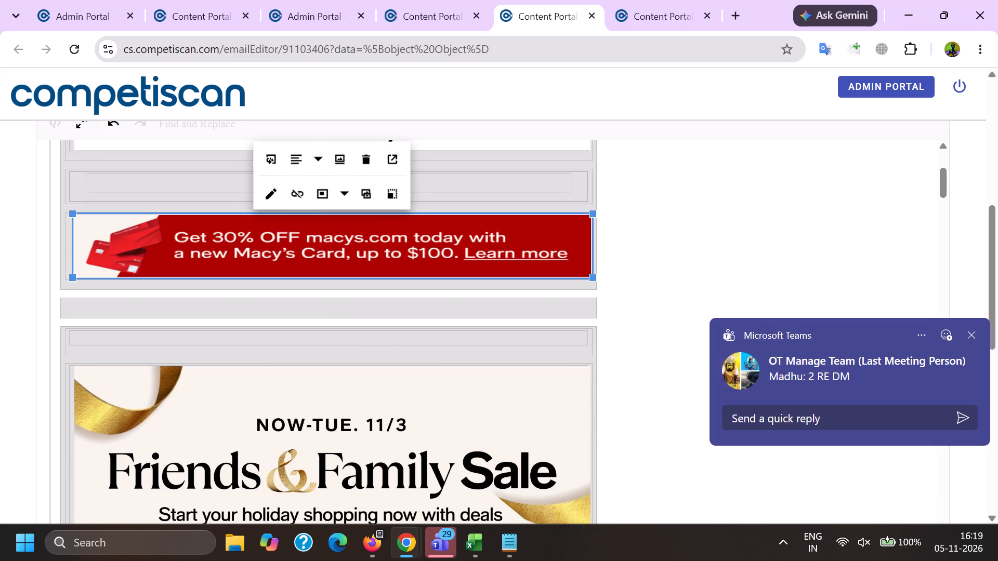
click(304, 199)
scroll(340, 318, down, 20)
scroll(340, 318, down, 14)
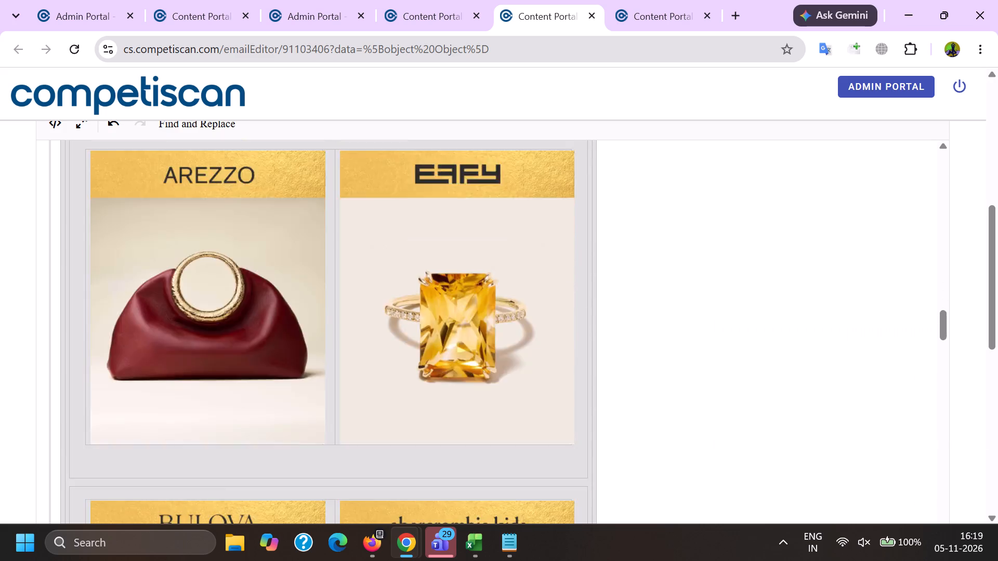
Remove the links from the Sign Up text and the YouTube, TikTok, Instagram and Facebook icons in the email's footer.
scroll(327, 317, down, 20)
scroll(327, 317, down, 17)
scroll(334, 331, up, 7)
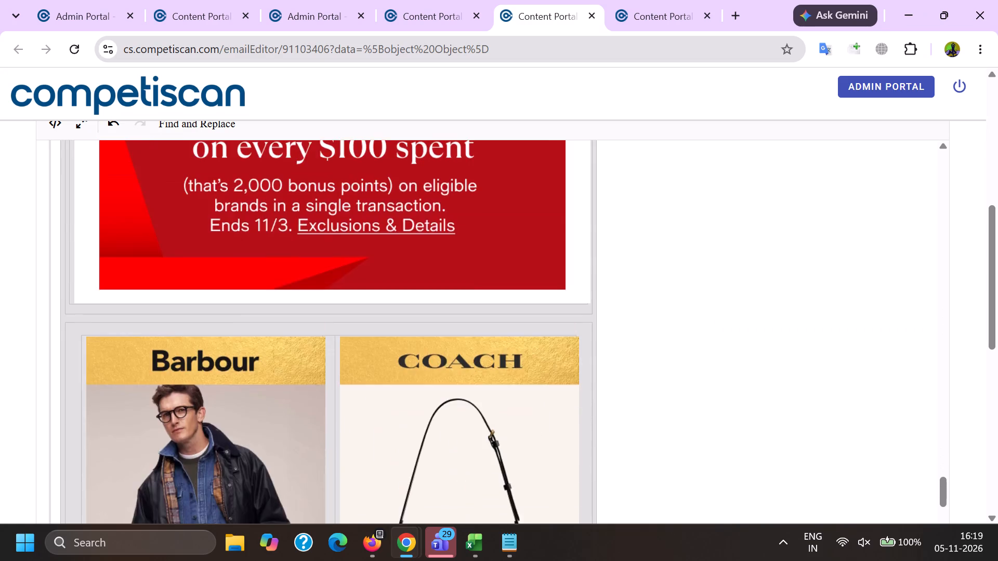
scroll(335, 333, up, 3)
scroll(335, 335, down, 15)
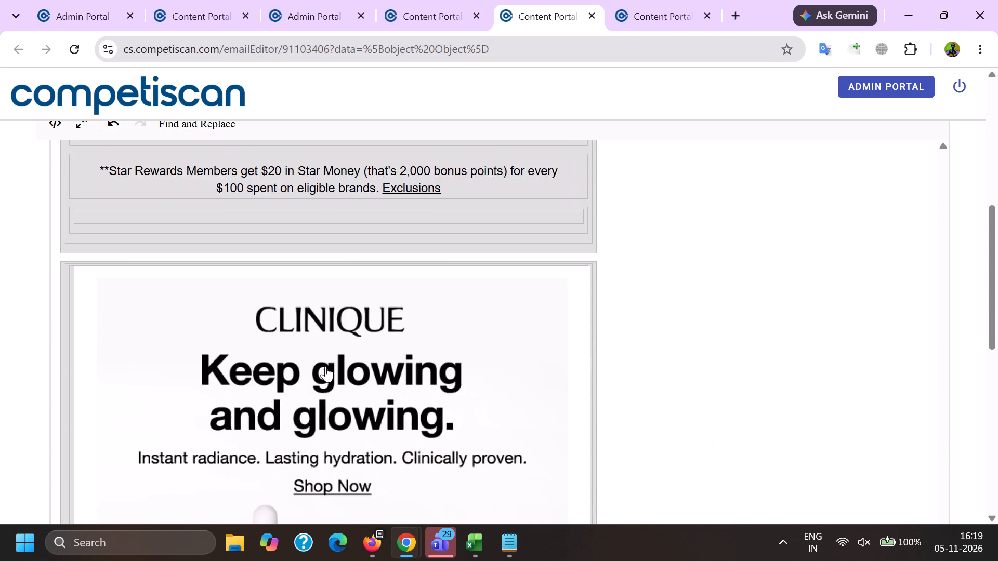
scroll(325, 366, down, 9)
click(428, 355)
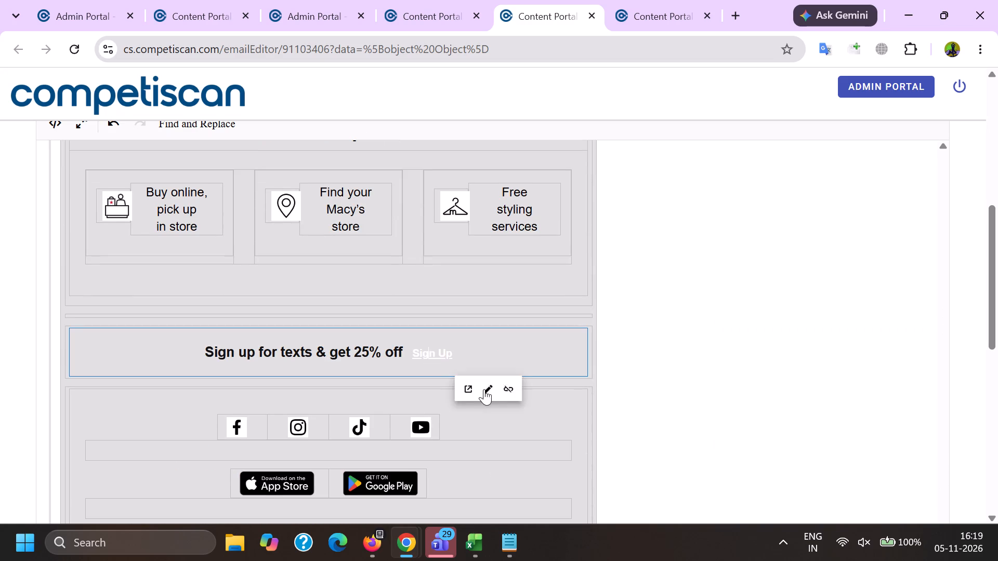
click(517, 389)
click(415, 431)
click(462, 390)
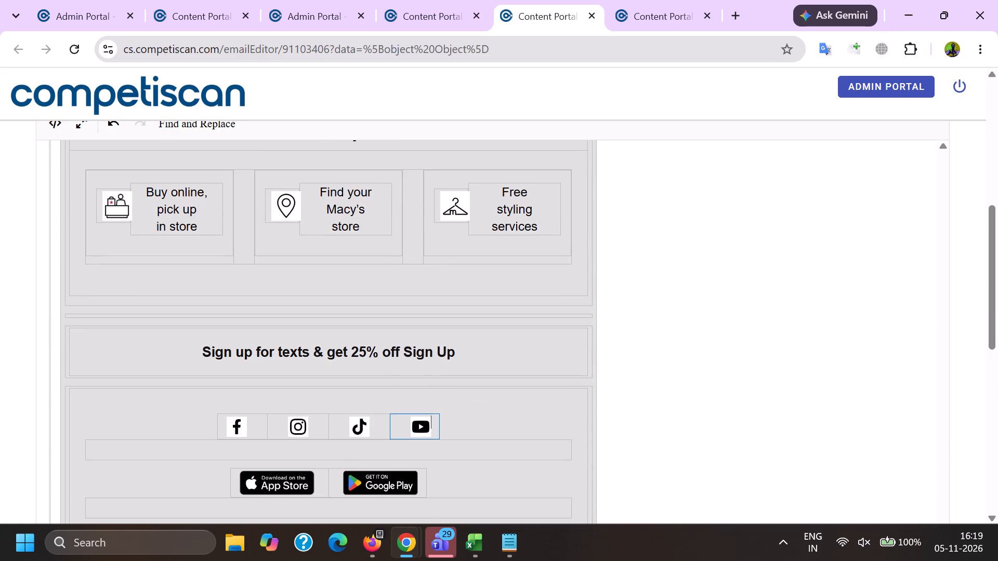
click(362, 425)
click(390, 395)
click(293, 428)
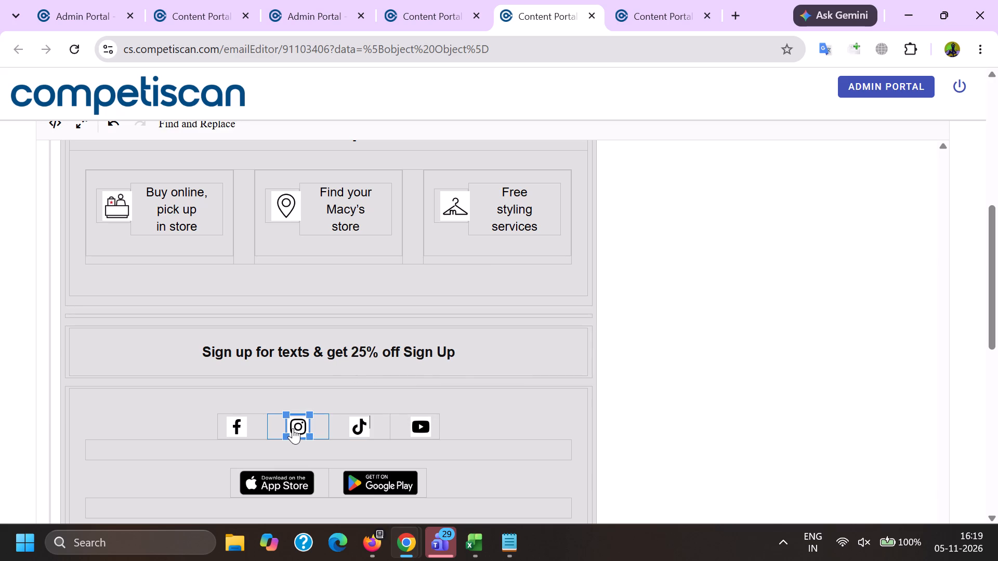
click(333, 395)
click(232, 426)
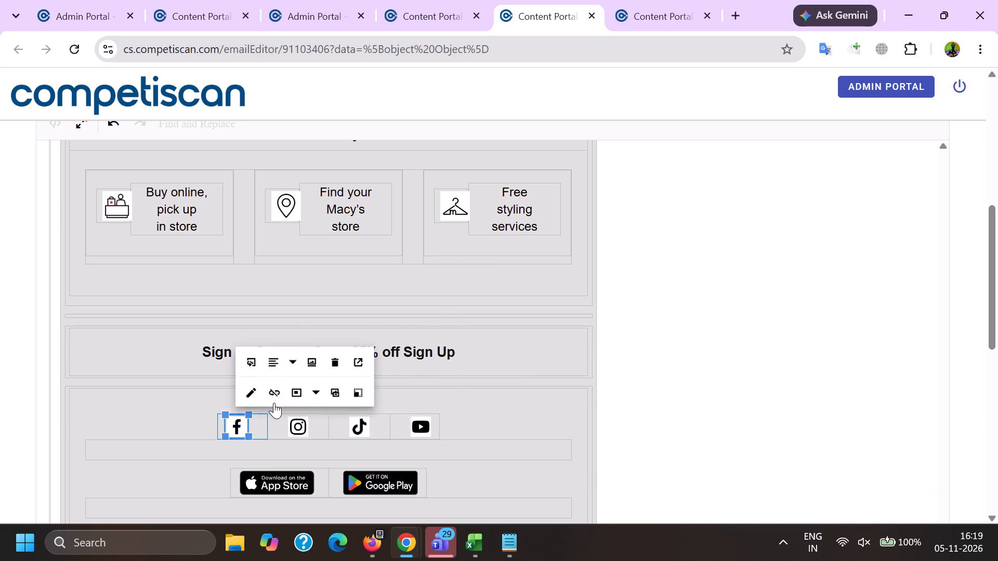
click(274, 399)
Remove the links from the App Store and Google Play badges in the email's footer.
scroll(269, 329, down, 2)
click(275, 331)
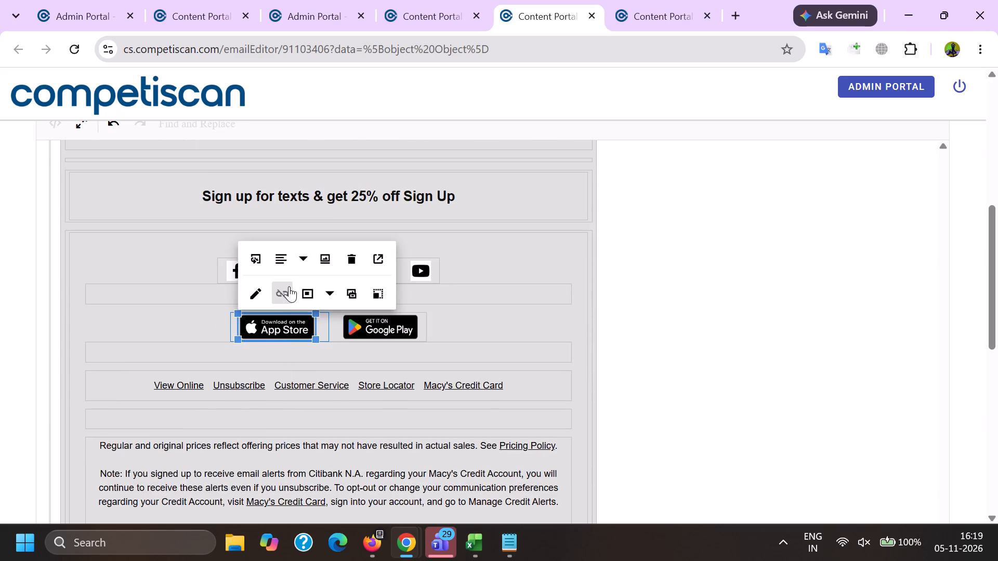
click(289, 286)
click(364, 327)
click(385, 293)
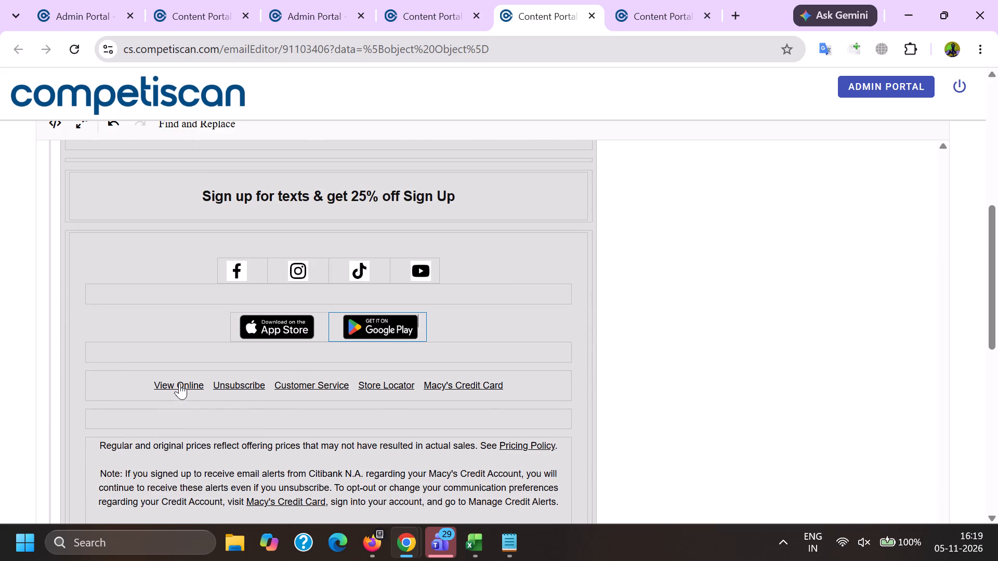
Remove the links from View Online, Unsubscribe and both Macy's Credit Card mentions in the footer text.
click(179, 383)
click(260, 415)
click(241, 385)
click(329, 421)
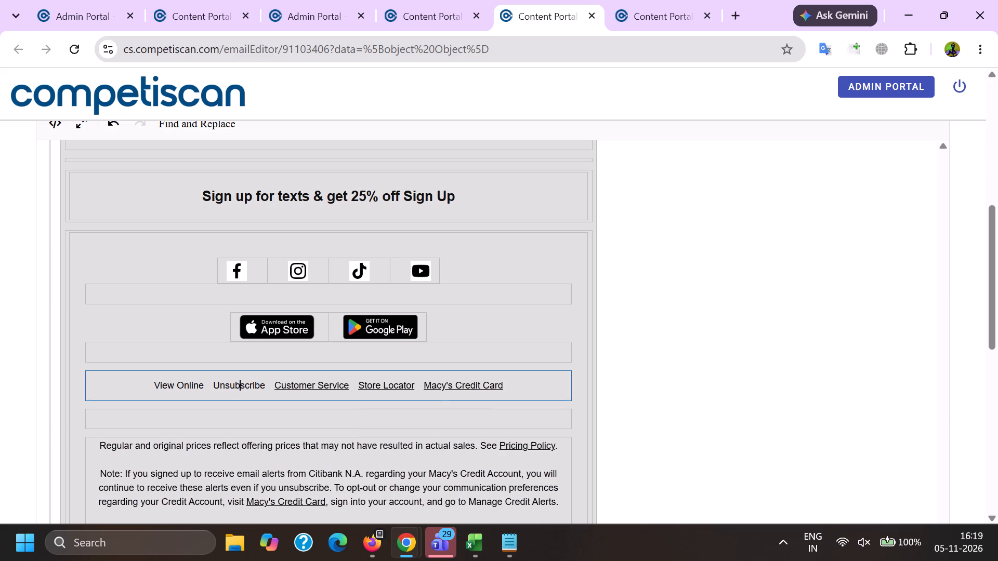
click(484, 383)
click(576, 411)
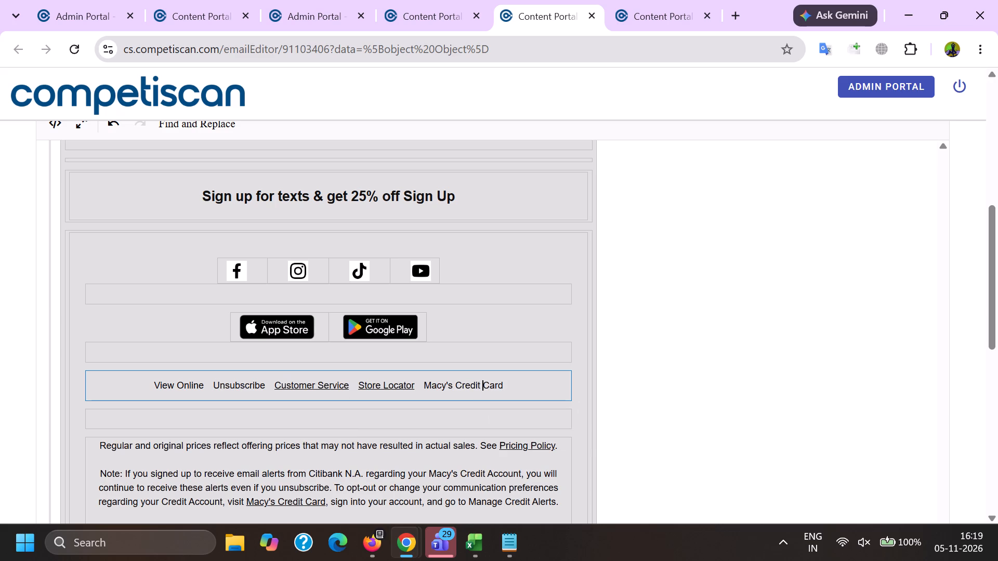
scroll(349, 340, down, 2)
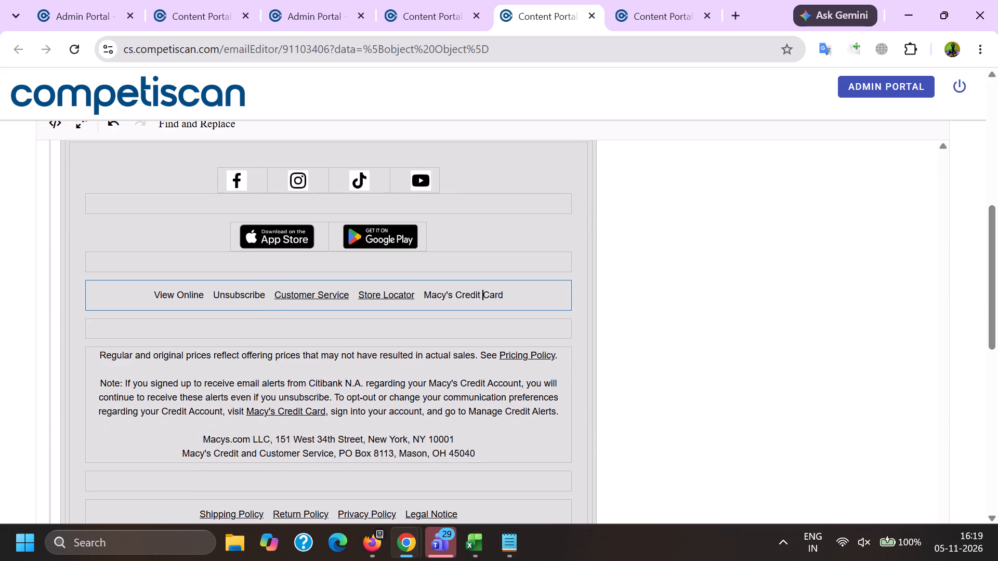
click(255, 413)
click(349, 440)
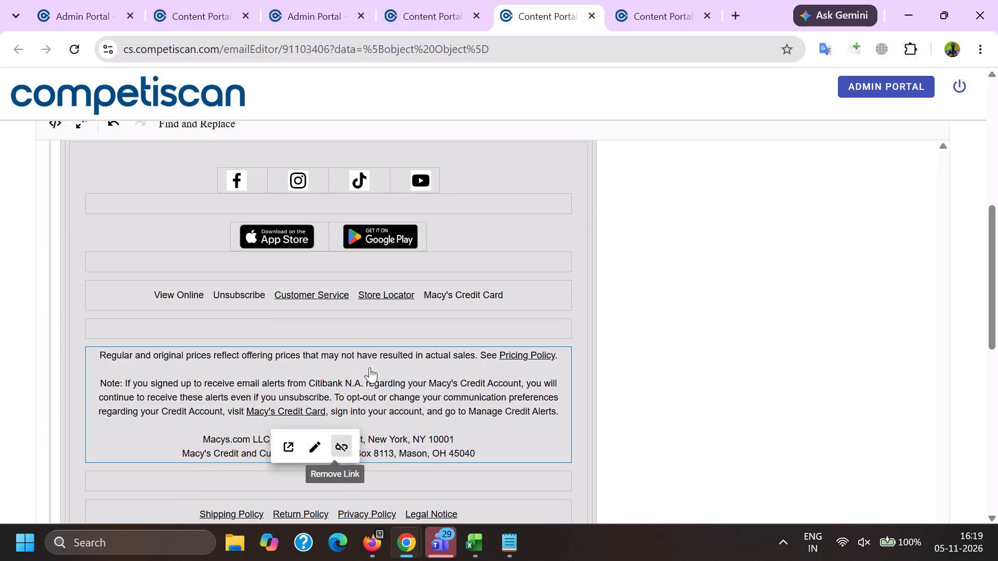
Save the edited email's product info.
scroll(368, 362, down, 12)
click(376, 404)
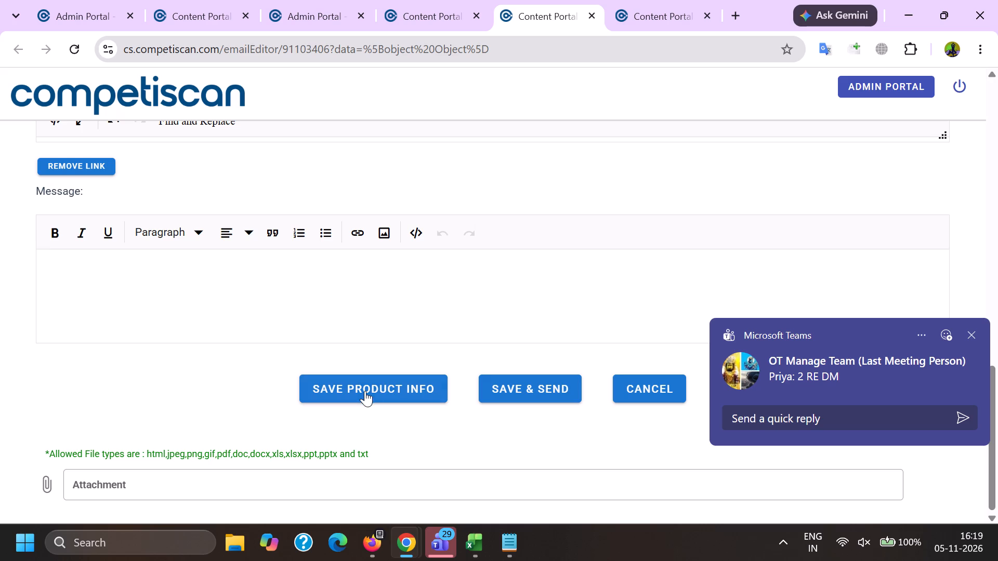
click(363, 388)
click(512, 312)
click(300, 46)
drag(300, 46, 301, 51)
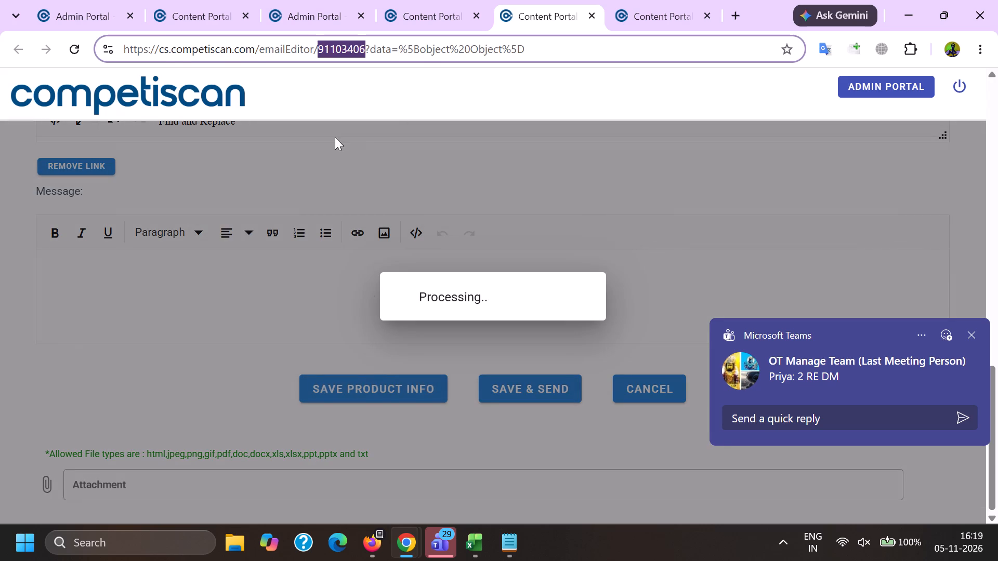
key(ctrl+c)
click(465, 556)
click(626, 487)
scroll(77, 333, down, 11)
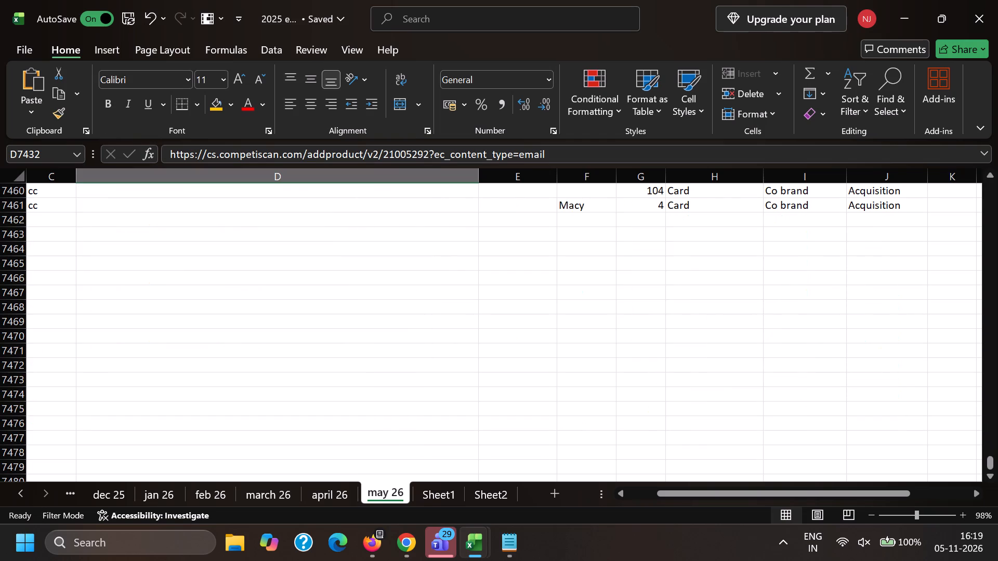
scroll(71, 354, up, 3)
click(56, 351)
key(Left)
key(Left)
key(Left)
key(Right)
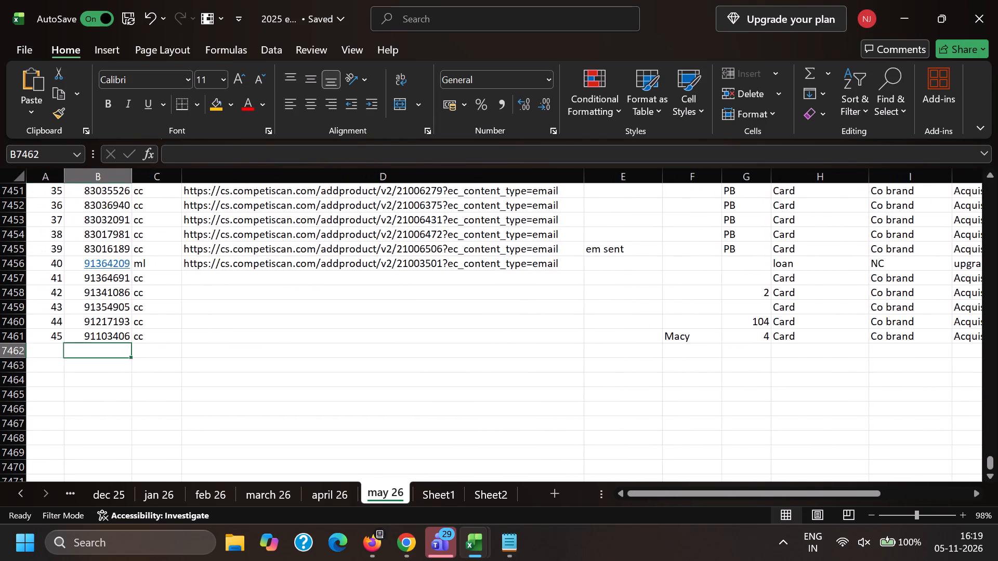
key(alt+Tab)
Open the product management form for email 91103406.
click(0, 325)
click(52, 107)
key(alt+Tab)
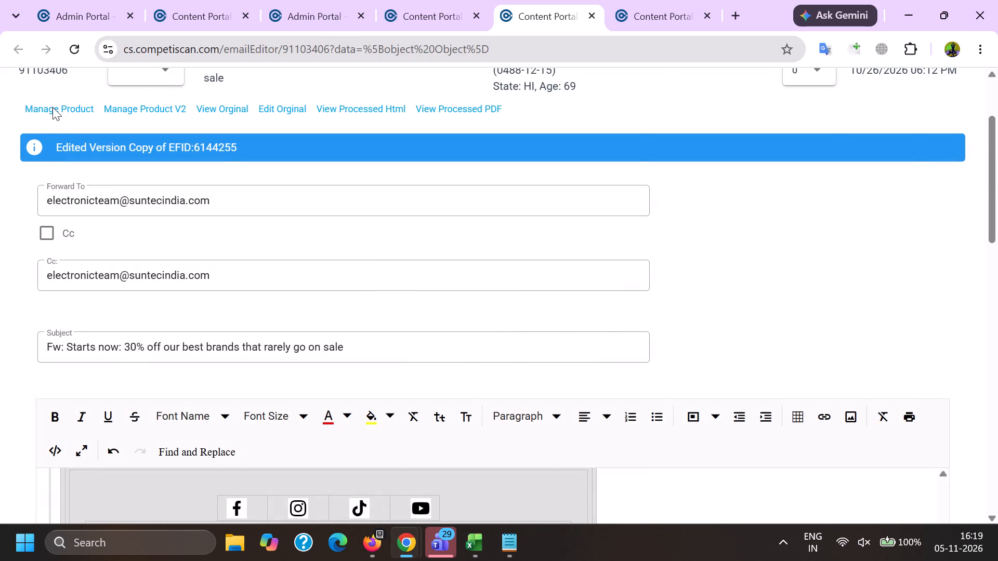
Copy the word "Macy's" from the From line at the top of the email body.
scroll(83, 153, down, 4)
click(297, 143)
scroll(189, 219, down, 4)
click(108, 316)
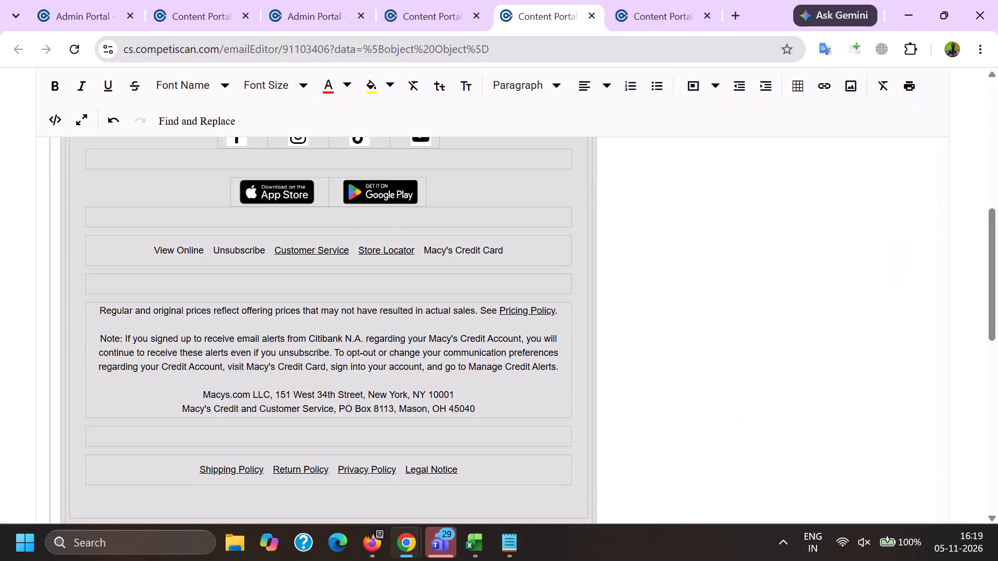
click(87, 297)
key(Page_Up)
key(Page_Up)
key(Page_Up)
key(Page_Up)
key(Page_Up)
key(Page_Up)
key(Page_Up)
key(Page_Up)
key(Page_Up)
key(Page_Up)
key(Page_Up)
key(Page_Up)
key(Page_Up)
key(Page_Up)
key(Page_Up)
key(Page_Up)
key(Page_Up)
key(Page_Up)
key(Page_Up)
key(Page_Up)
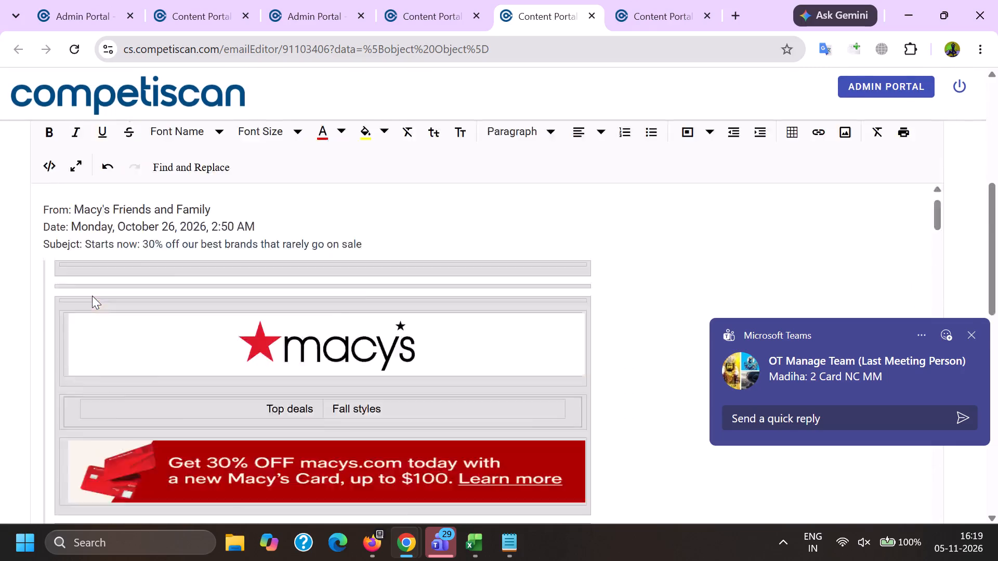
scroll(92, 280, down, 6)
double_click(95, 357)
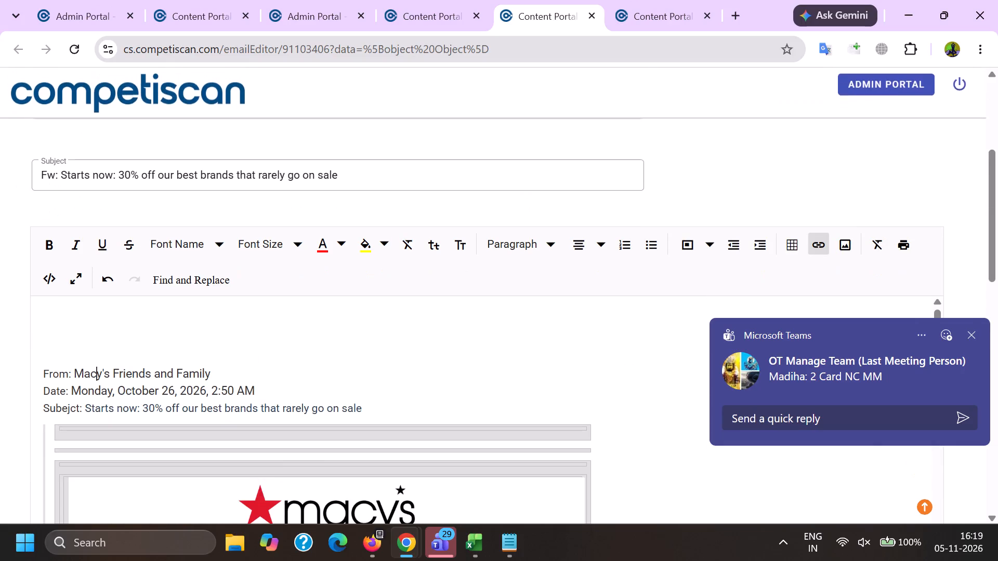
key(ctrl+c)
Add Macy's as the company on form 91103406, look up Macy's under Affinity/Association, and use the company's product image.
key(alt+Tab)
scroll(347, 227, down, 6)
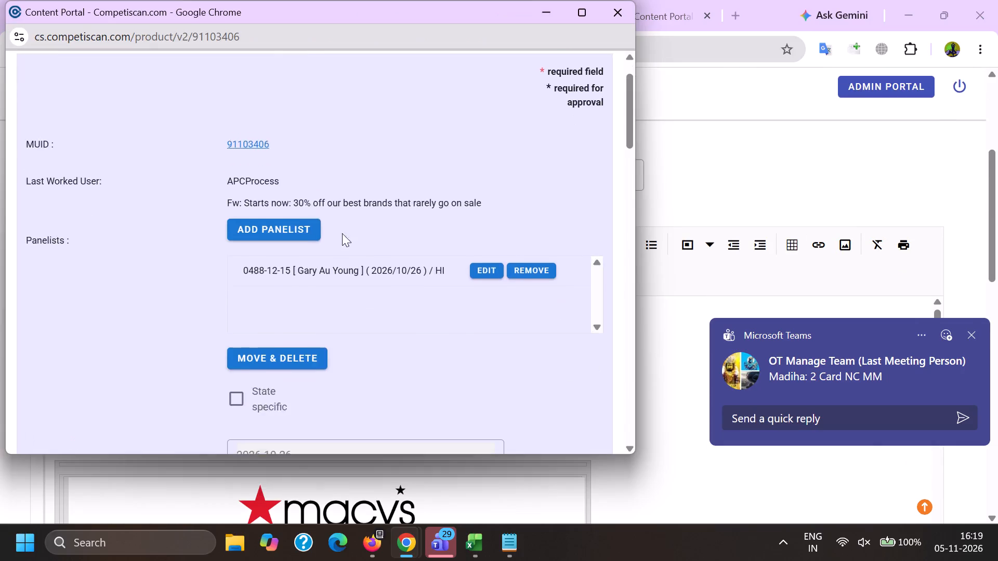
click(301, 206)
click(299, 181)
key(ctrl+v)
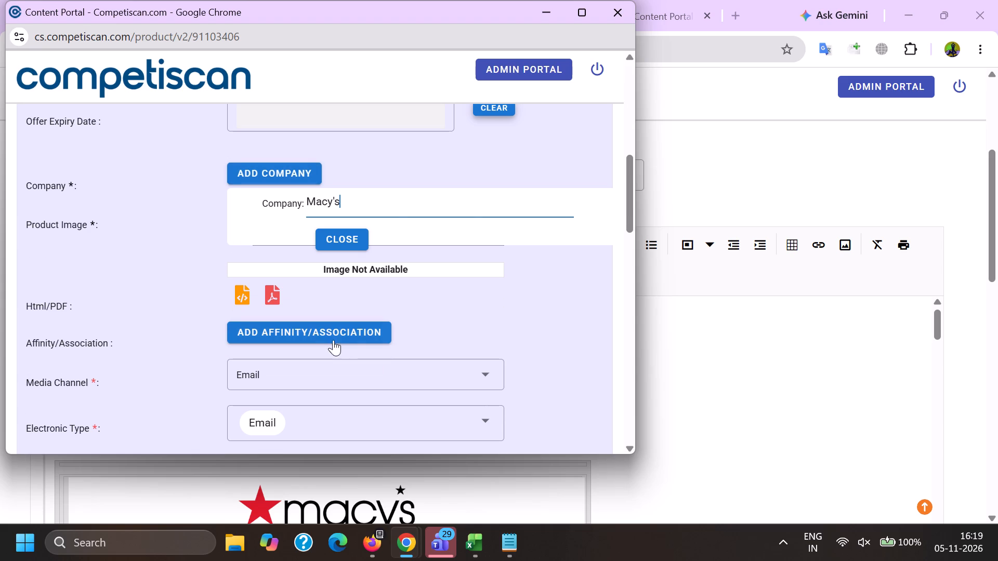
click(333, 340)
click(370, 361)
key(ctrl+v)
scroll(355, 402, up, 1)
click(337, 314)
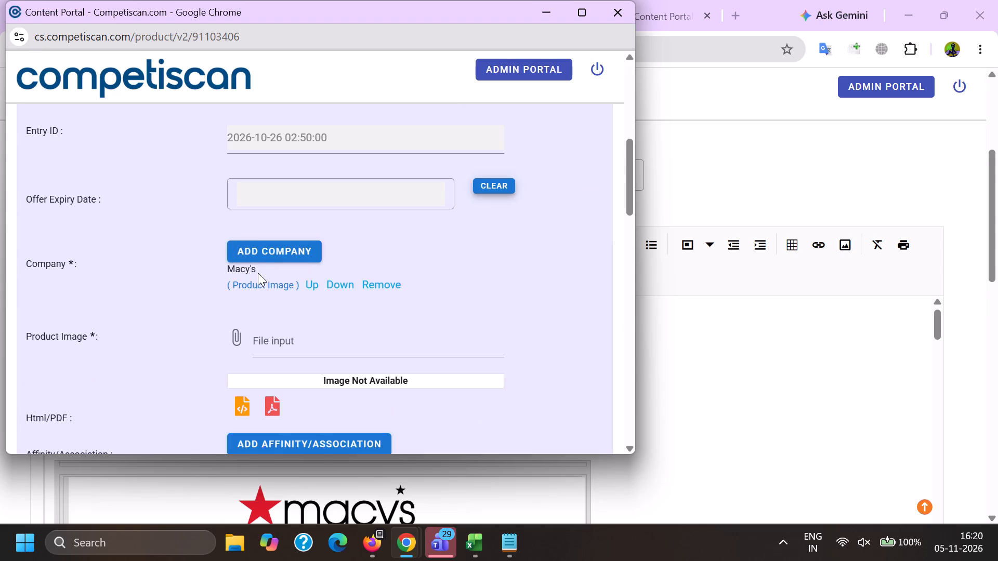
click(254, 286)
Add Citibank as a second company and pick the looked-up Macy's affinity/association.
click(261, 255)
key(c)
text(itibank)
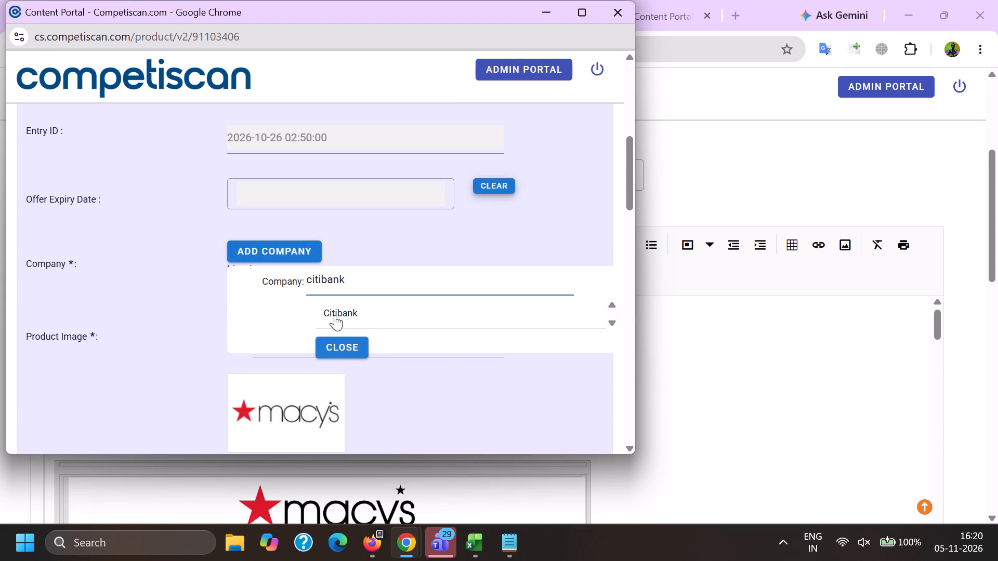
click(335, 315)
scroll(301, 235, down, 4)
click(329, 308)
Set the product's sector to Retail.
scroll(307, 182, down, 3)
click(301, 232)
scroll(301, 231, down, 7)
click(269, 296)
drag(166, 294, 199, 297)
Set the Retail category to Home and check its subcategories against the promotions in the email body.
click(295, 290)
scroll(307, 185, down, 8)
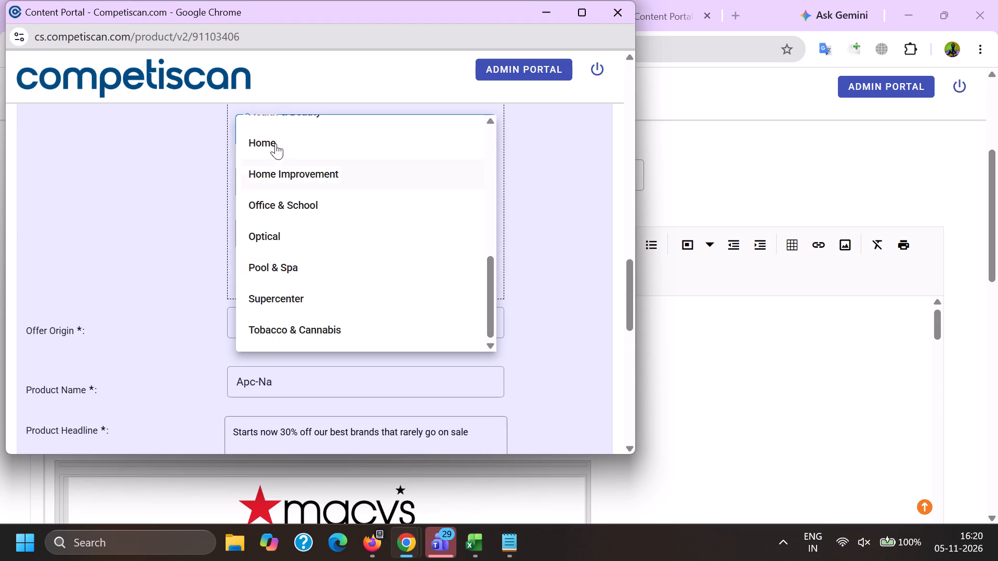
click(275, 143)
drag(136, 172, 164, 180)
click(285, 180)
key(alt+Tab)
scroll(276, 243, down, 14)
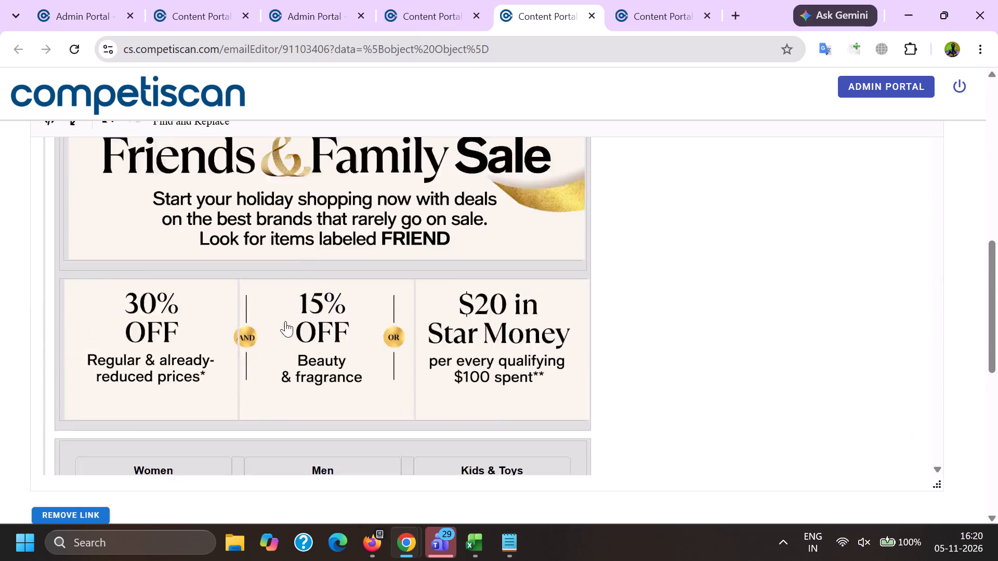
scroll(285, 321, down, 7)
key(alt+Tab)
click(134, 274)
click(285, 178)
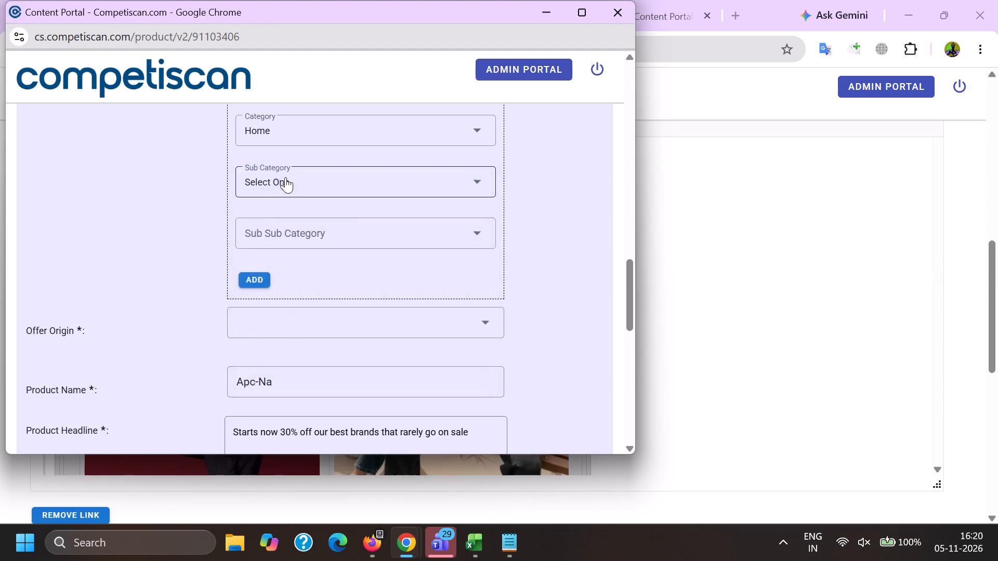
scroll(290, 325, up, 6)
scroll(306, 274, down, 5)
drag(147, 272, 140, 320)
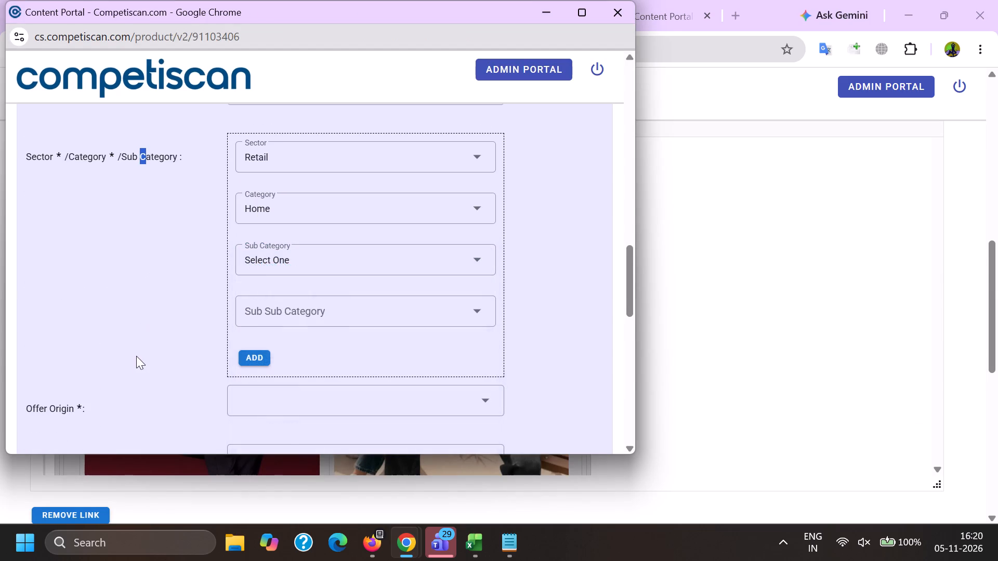
Set the Retail category to Clothing & Accessories with subcategory Women's, and add the entry.
click(259, 203)
scroll(284, 325, up, 7)
click(309, 330)
click(215, 318)
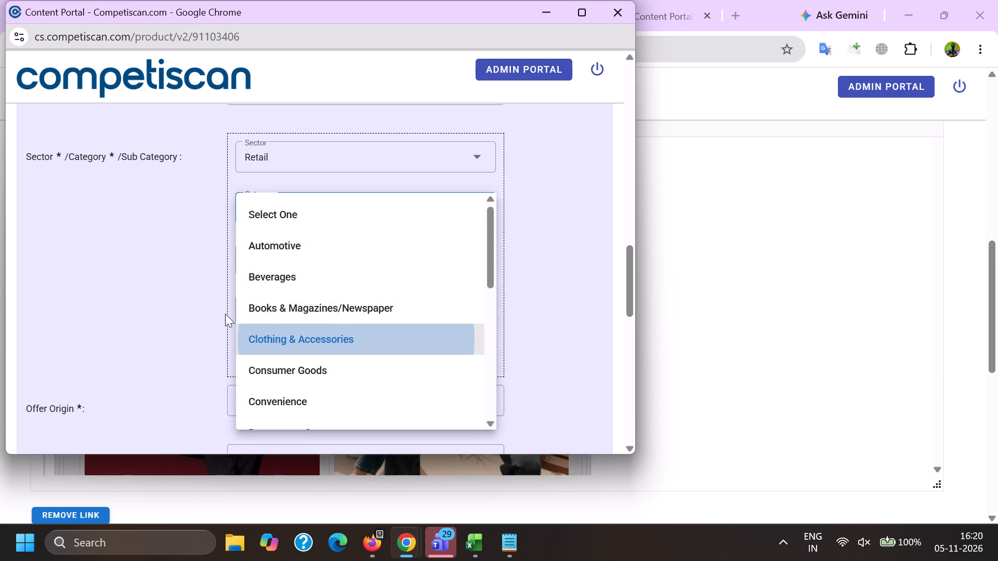
click(292, 255)
scroll(305, 169, down, 8)
click(307, 306)
drag(124, 286, 154, 282)
click(261, 198)
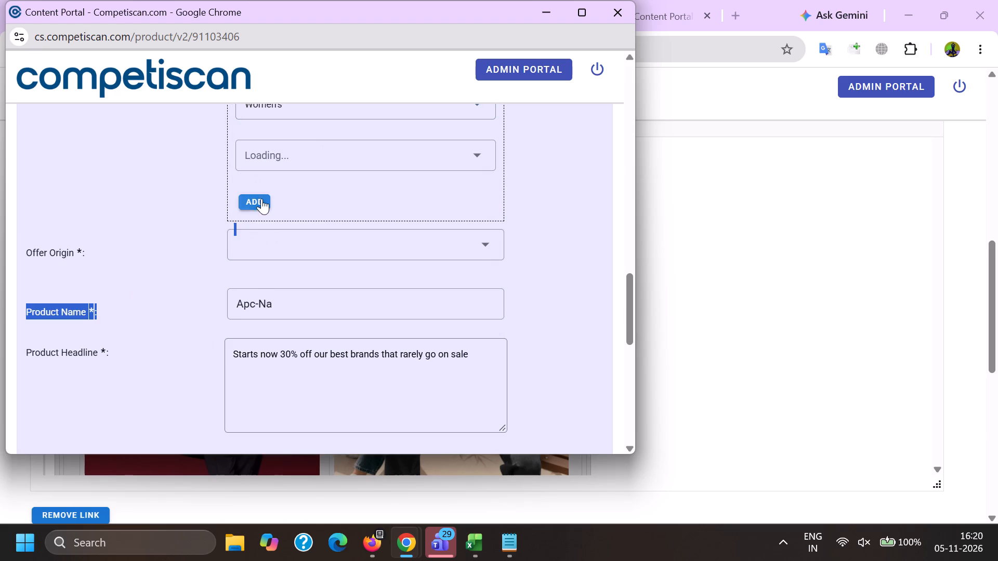
Add a second sector entry for Credit Cards with the subcategory Private Label Cards.
scroll(258, 280, up, 3)
click(295, 258)
scroll(278, 363, up, 5)
click(285, 353)
drag(169, 328, 193, 330)
click(299, 313)
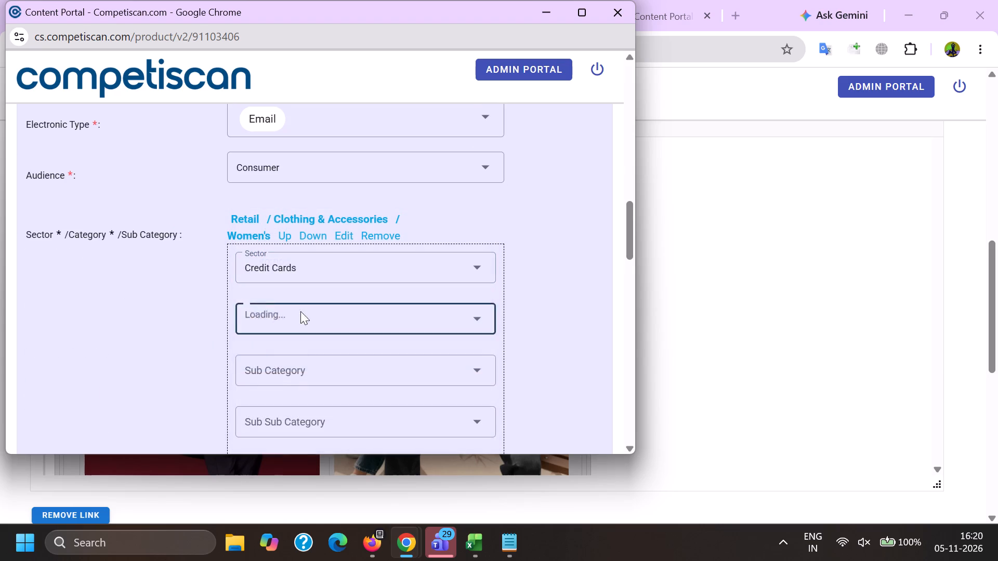
scroll(311, 198, down, 2)
click(301, 218)
click(288, 219)
scroll(298, 148, down, 1)
click(302, 310)
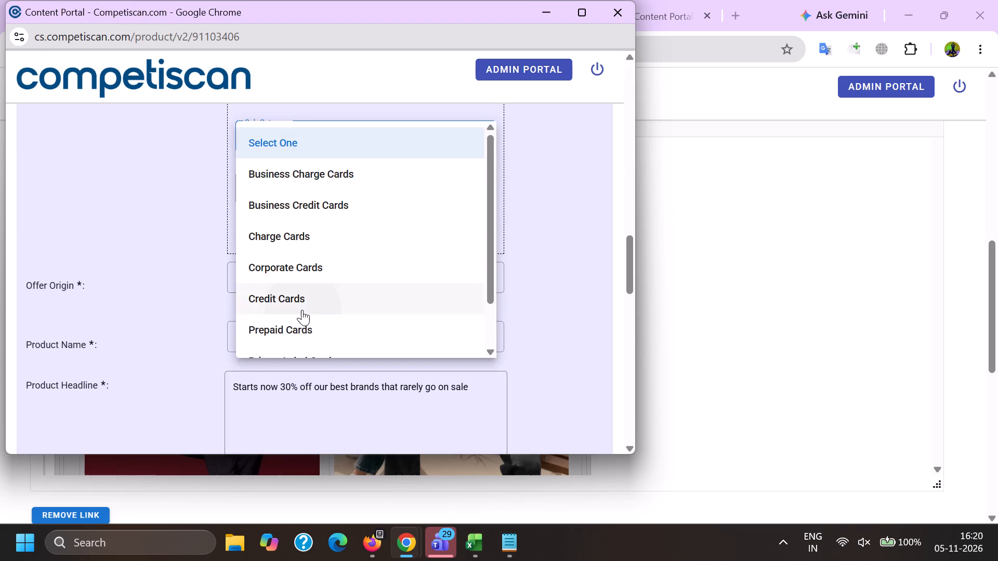
drag(176, 288, 197, 286)
click(268, 139)
scroll(271, 141, down, 7)
click(305, 297)
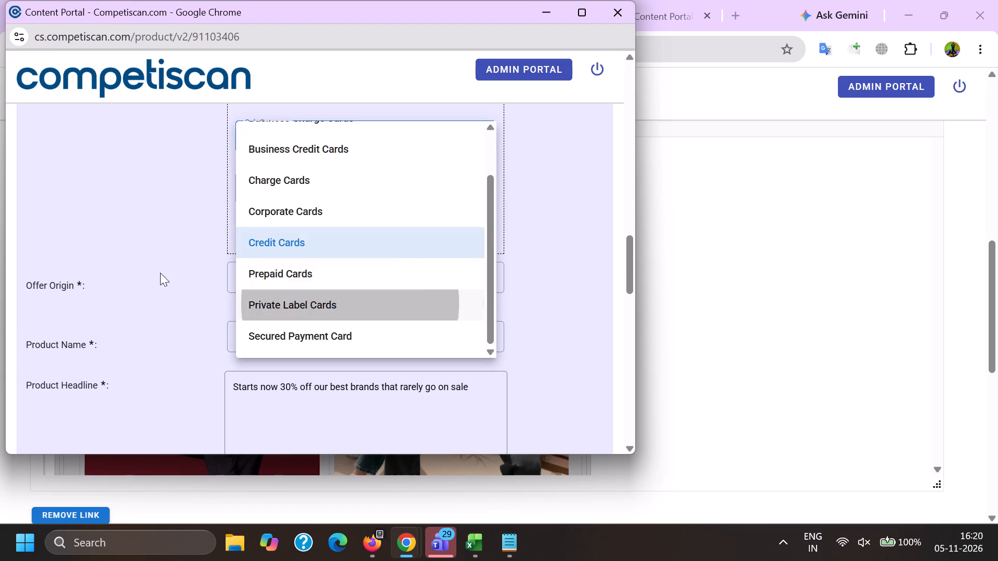
drag(160, 272, 168, 272)
click(246, 233)
Set the offer origin to Provider/Bank and the product name to Macy's Card.
scroll(275, 292, up, 3)
click(313, 233)
scroll(313, 232, down, 4)
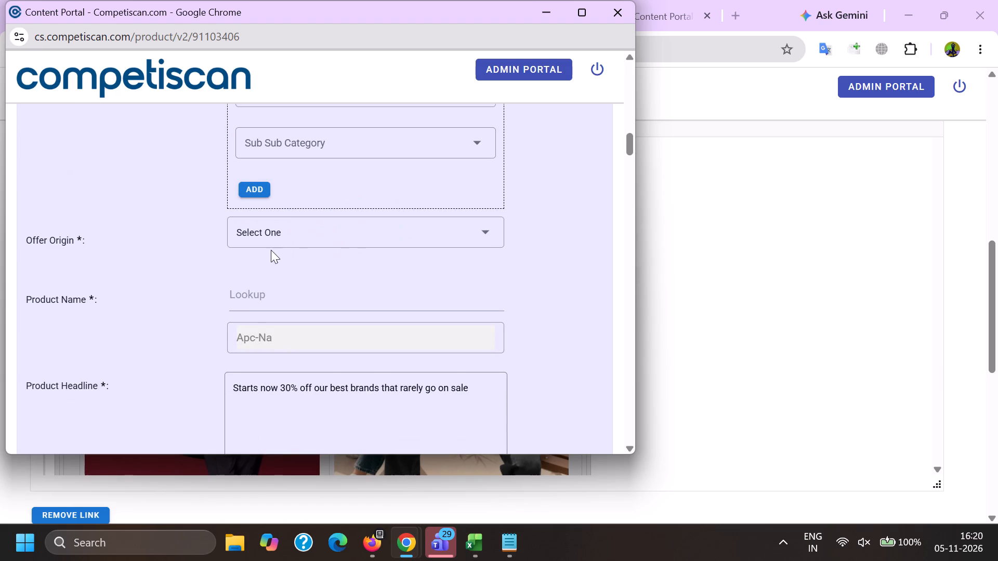
click(269, 226)
double_click(257, 301)
key(ctrl+v)
click(272, 367)
scroll(274, 367, up, 4)
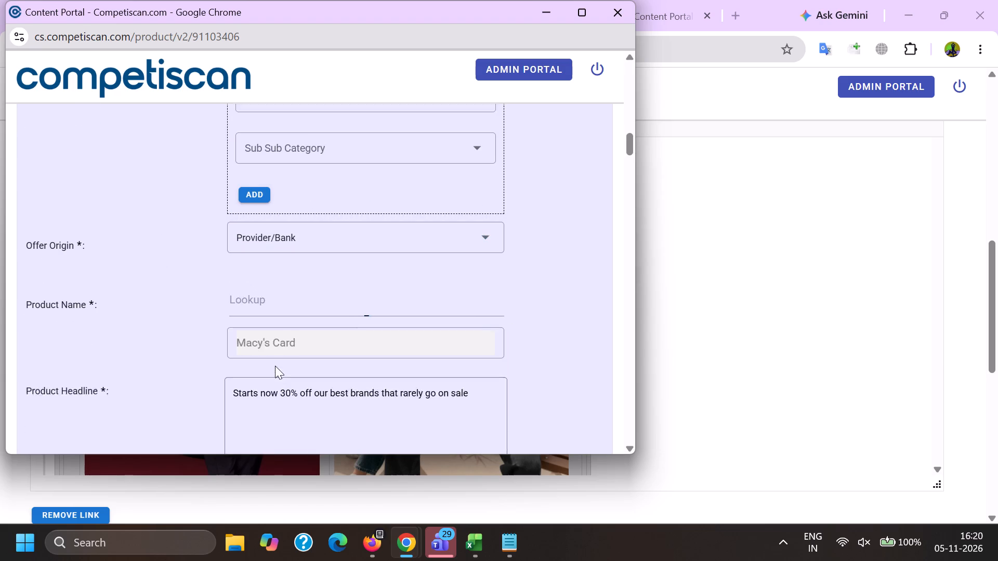
click(295, 231)
Replace the product headline with the email's subject, "Starts now: 30% off our best brands that rarely go on sale", ending in a period.
scroll(295, 233, down, 5)
drag(497, 279, 1, 297)
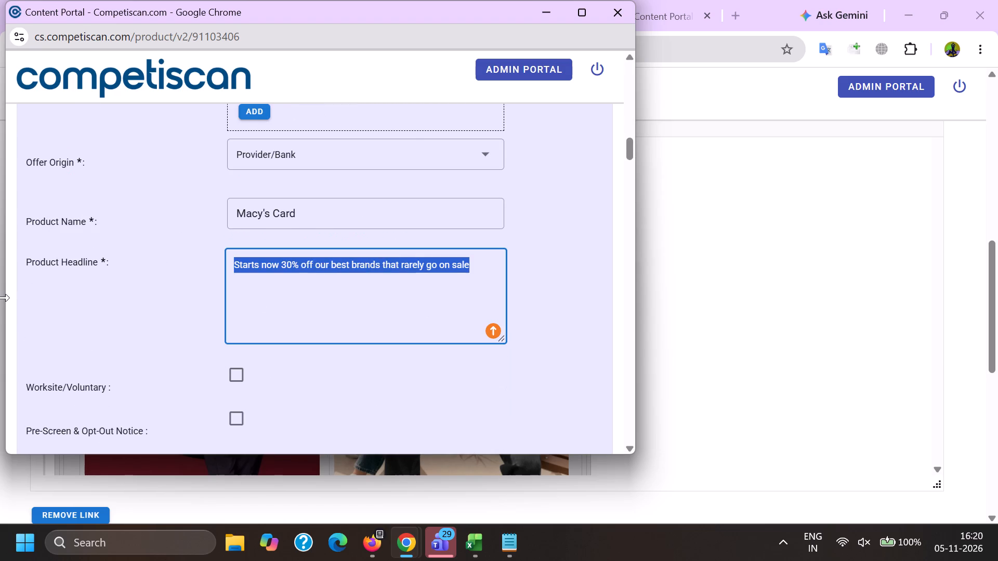
key(BackSpace)
key(alt+Tab)
scroll(166, 385, up, 19)
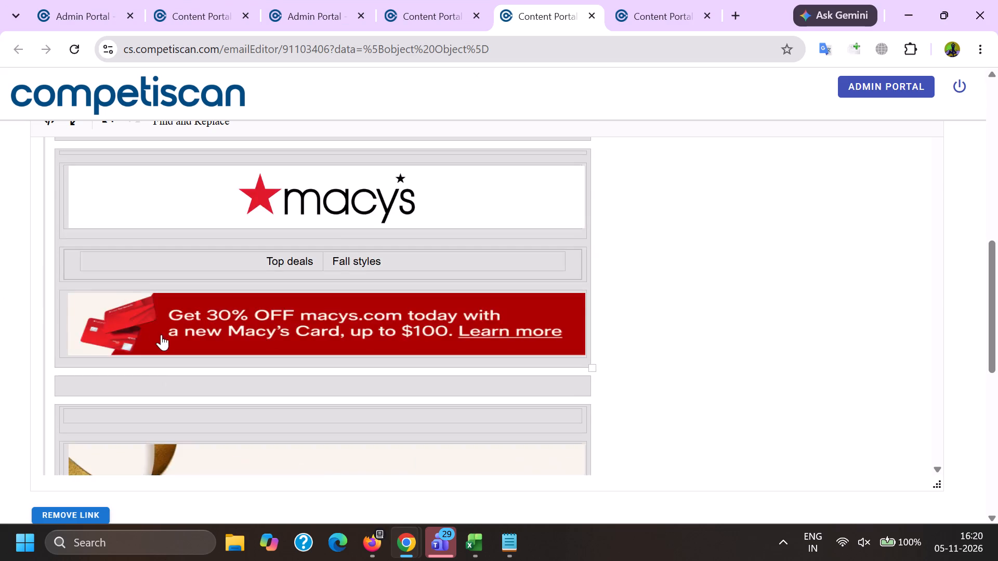
scroll(159, 330, up, 3)
click(95, 329)
drag(95, 329, 104, 329)
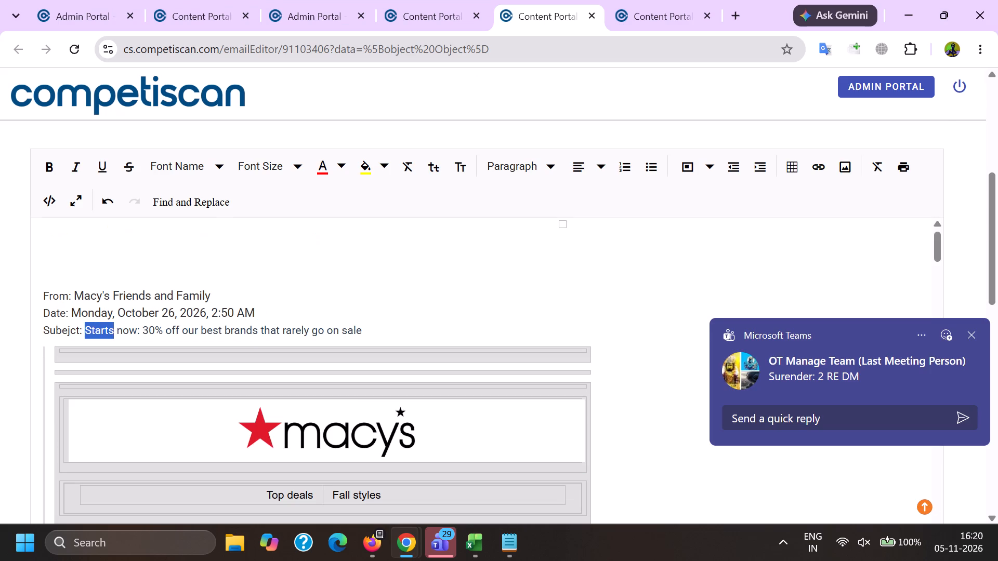
shift+click(385, 333)
key(ctrl+c)
key(alt+Tab)
key(ctrl+v)
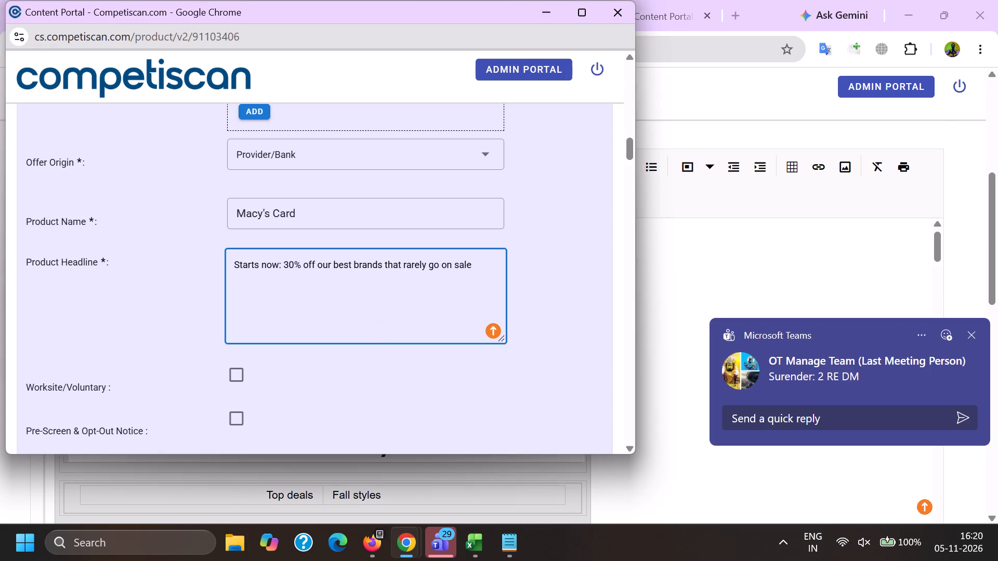
key(BackSpace)
key(period)
key(space)
Append "Get 30% OFF macys.com today with a new Macy's Card, up to $100" to the headline, copied from the headline of product 21005292.
key(alt+Tab)
click(641, 0)
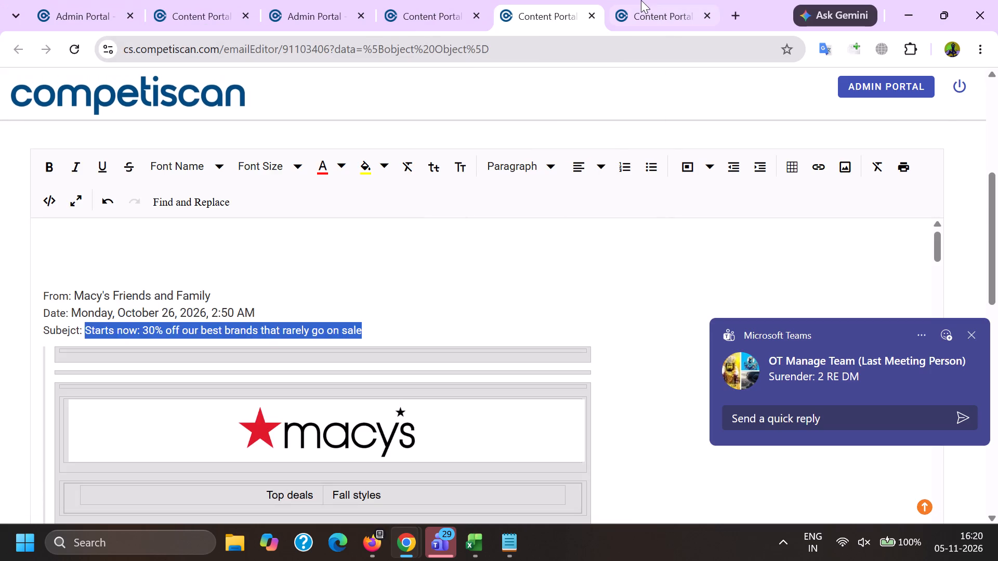
scroll(504, 306, up, 3)
scroll(504, 305, down, 20)
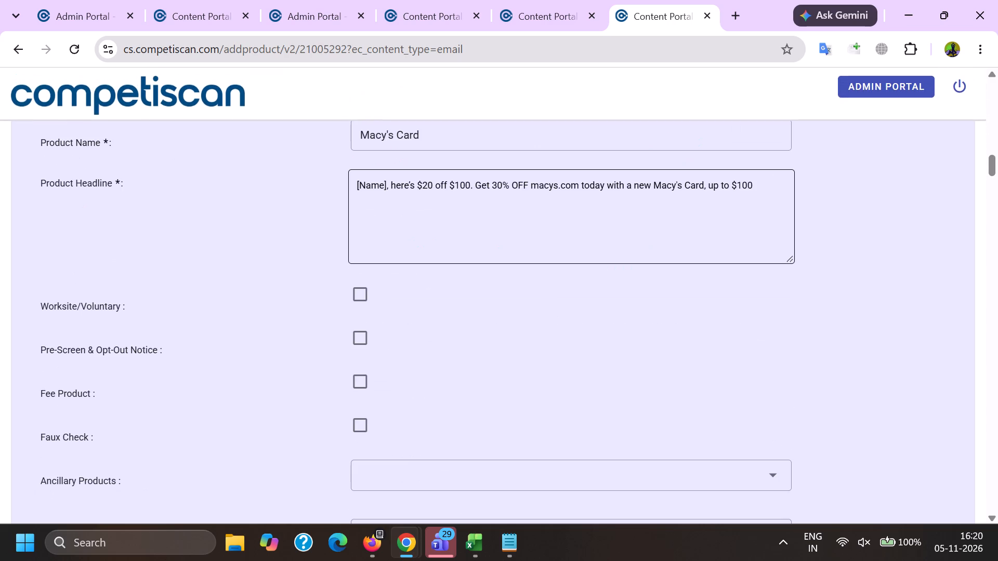
double_click(481, 184)
shift+click(760, 189)
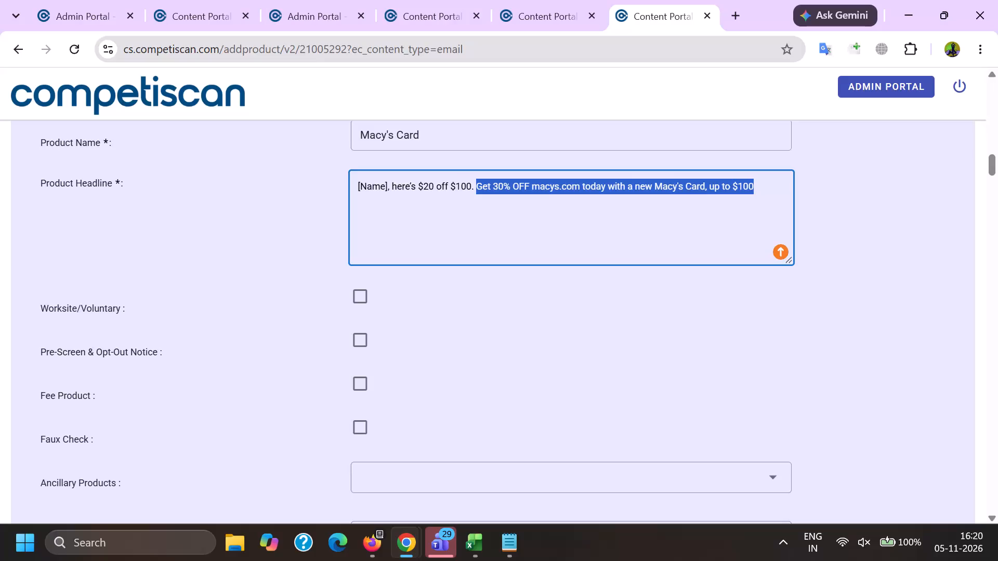
key(ctrl+c)
key(alt+Tab)
key(ctrl+v)
Set the response mechanism to URL/Website and the mailing type to Acquisition.
scroll(293, 331, down, 5)
click(323, 236)
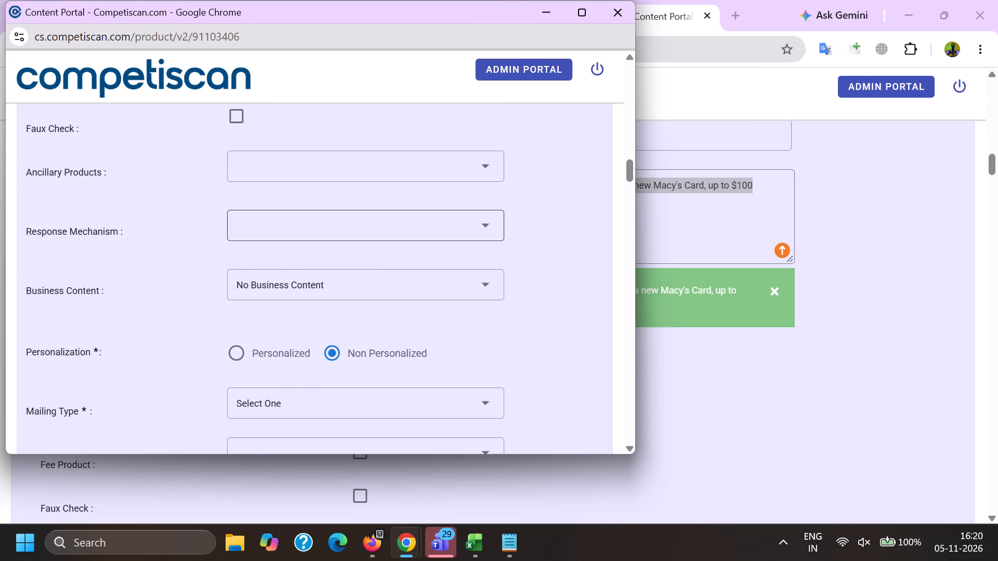
scroll(300, 118, down, 7)
click(316, 361)
drag(171, 334, 177, 336)
click(270, 334)
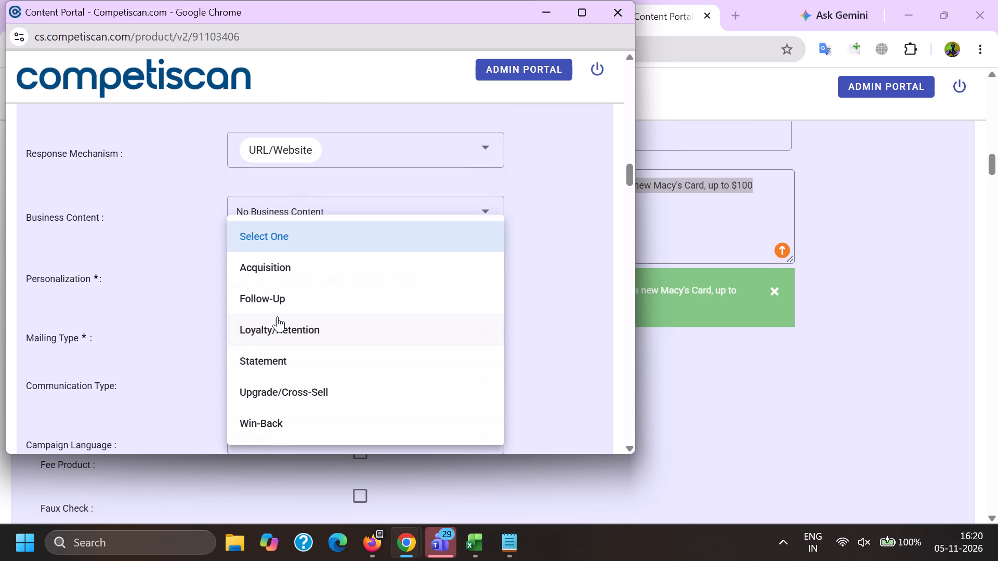
click(280, 274)
drag(132, 297, 140, 301)
Select Bonuses/Contests/Incentives and Co-Brand as the communication types.
click(293, 368)
scroll(291, 197, down, 2)
click(320, 339)
scroll(320, 338, down, 5)
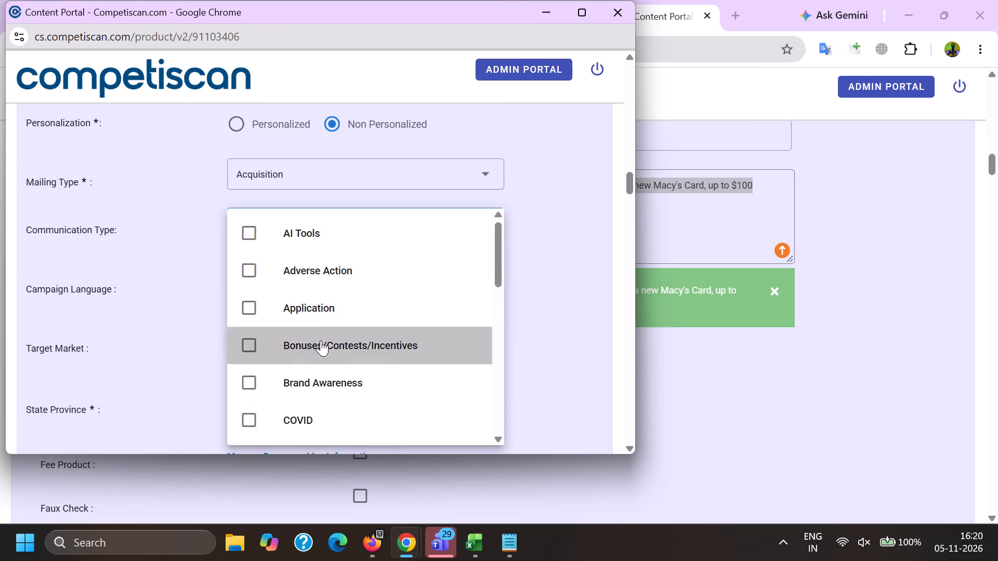
click(321, 419)
click(150, 383)
Fill Sign-on Incentive #1 with "30% OFF macys.com today with a new Macy's Card, up to $100".
click(329, 340)
key(ctrl+v)
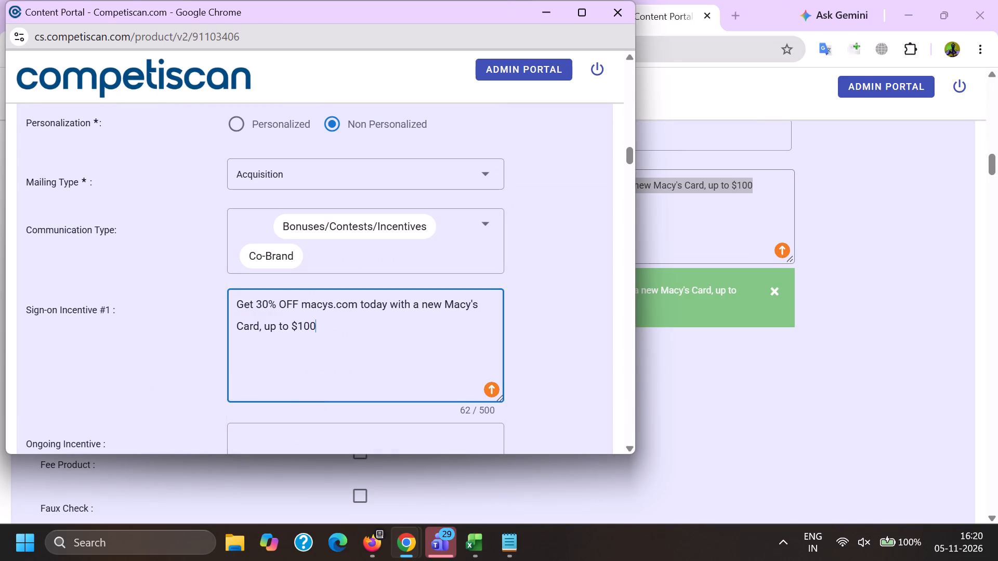
drag(259, 301, 157, 300)
key(BackSpace)
Set Sign-on Incentive Type #1 to Coupon/Discount.
scroll(266, 276, down, 2)
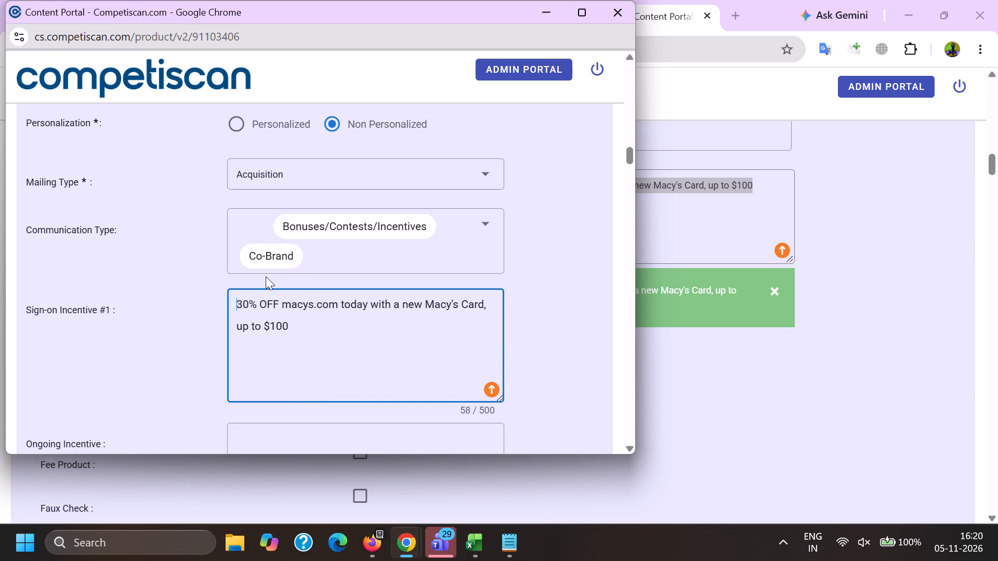
scroll(266, 276, down, 2)
click(287, 269)
scroll(286, 358, down, 6)
click(294, 345)
drag(115, 339, 134, 339)
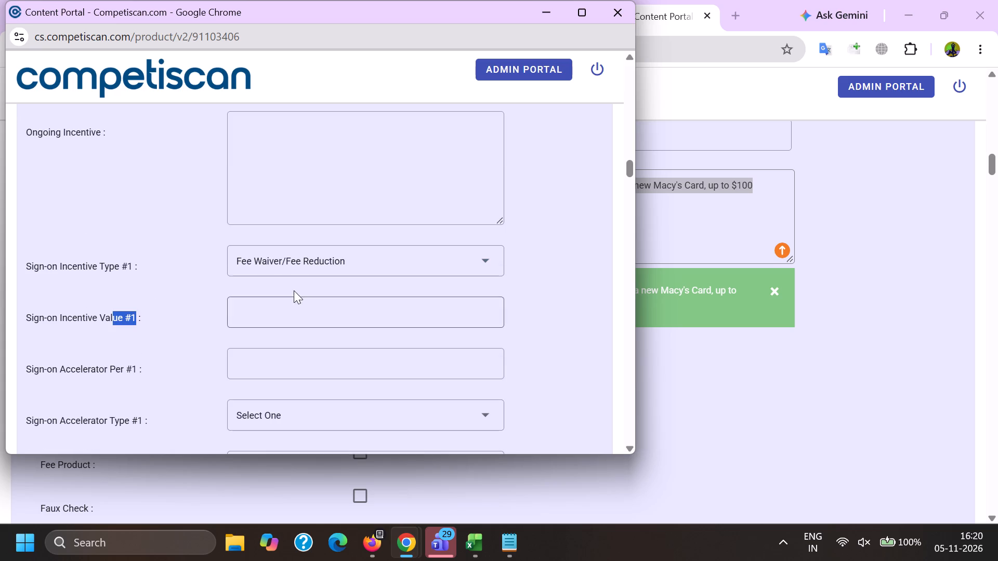
click(281, 267)
drag(295, 331, 279, 332)
drag(160, 327, 172, 327)
click(292, 288)
Enter 30.00 for both Sign-on Incentive Value #1 and Sign-on Max award #1.
click(297, 307)
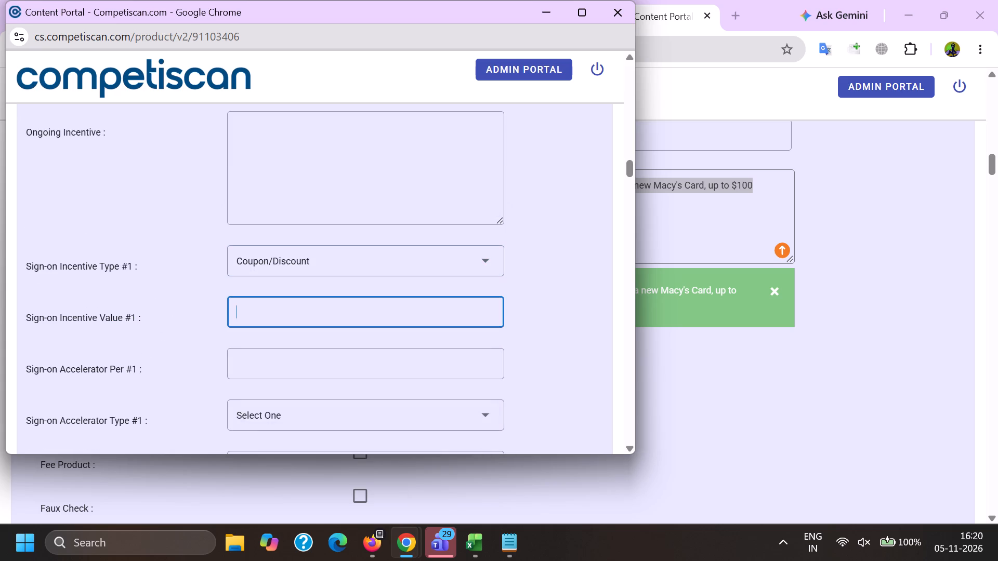
text(30.00)
key(Tab)
key(Tab)
key(Tab)
text(30.00)
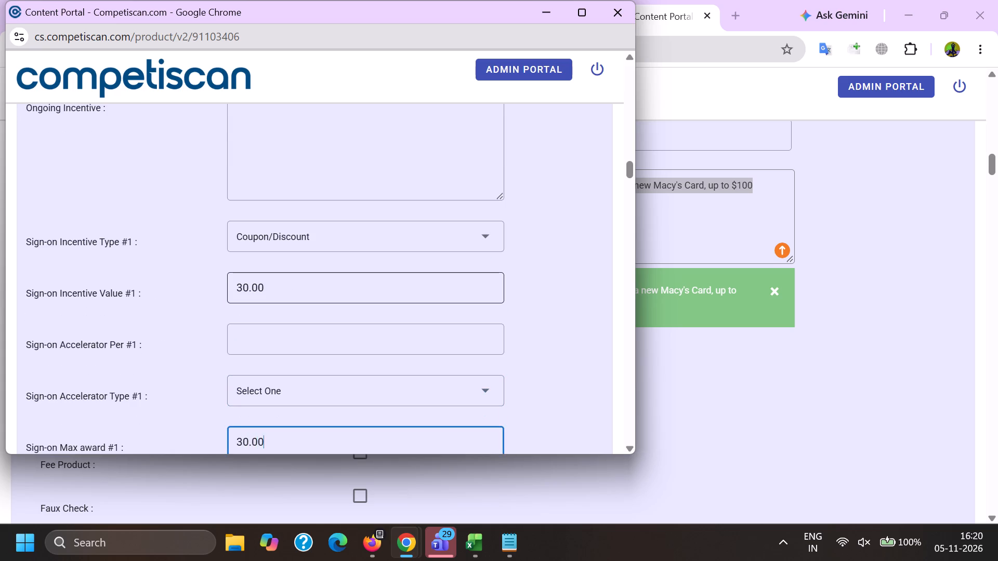
key(Tab)
In the payment card offer details, set the application type to Invitation to Apply and the primary card level to Not Mentioned.
scroll(297, 307, down, 20)
scroll(297, 307, down, 4)
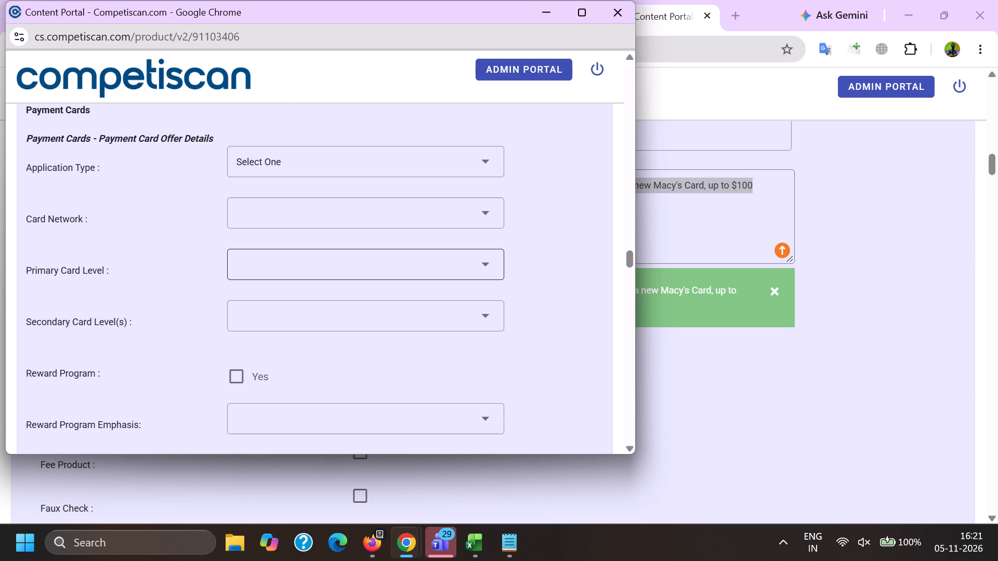
click(274, 158)
click(298, 225)
drag(147, 239, 155, 240)
click(279, 268)
scroll(296, 181, down, 2)
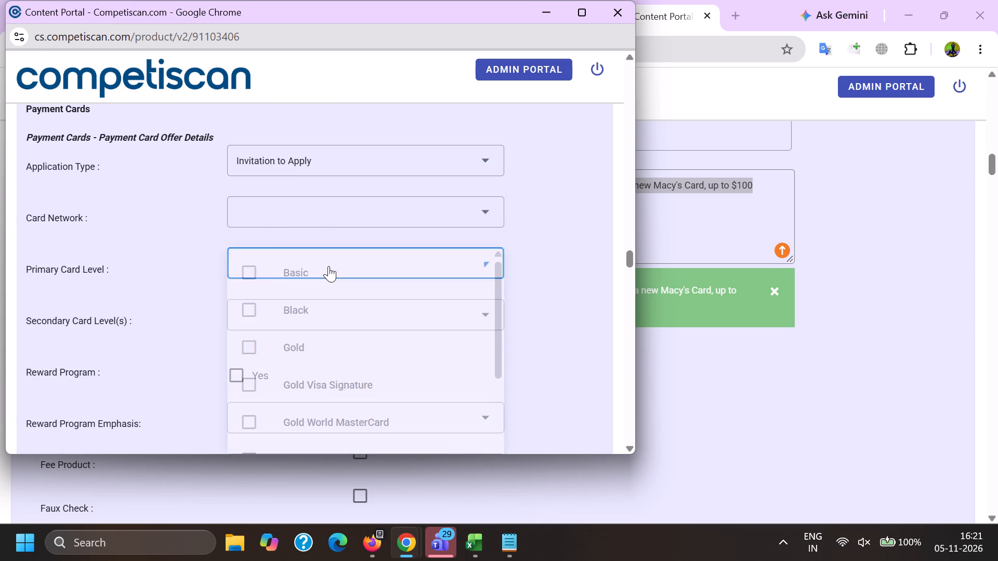
click(324, 301)
click(178, 280)
Mark Reward Program as Yes and select Points as the reward program emphasis.
click(237, 229)
click(262, 270)
click(309, 355)
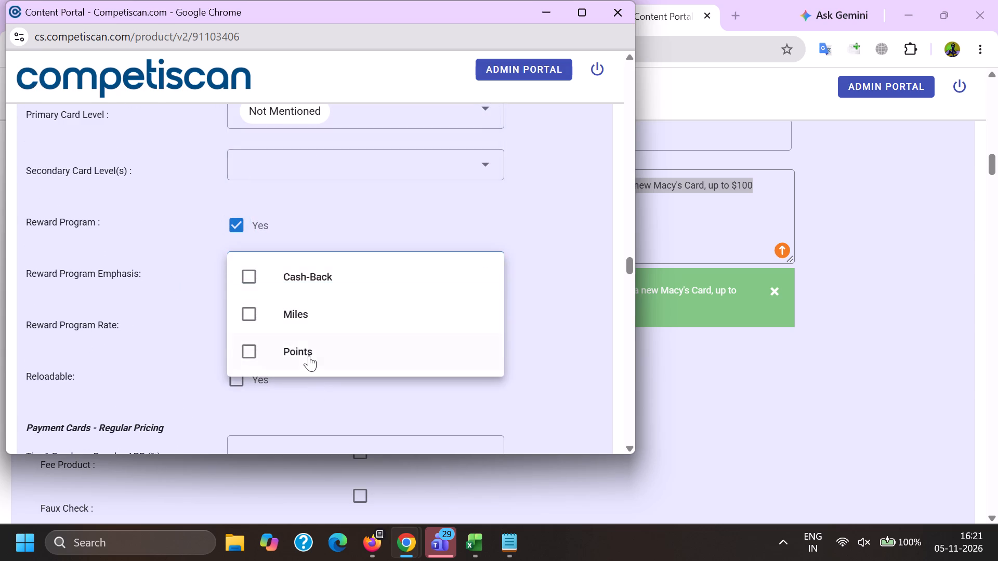
double_click(96, 344)
Tick Credit Card Mentioned in the retail credit section and submit the product form.
key(End)
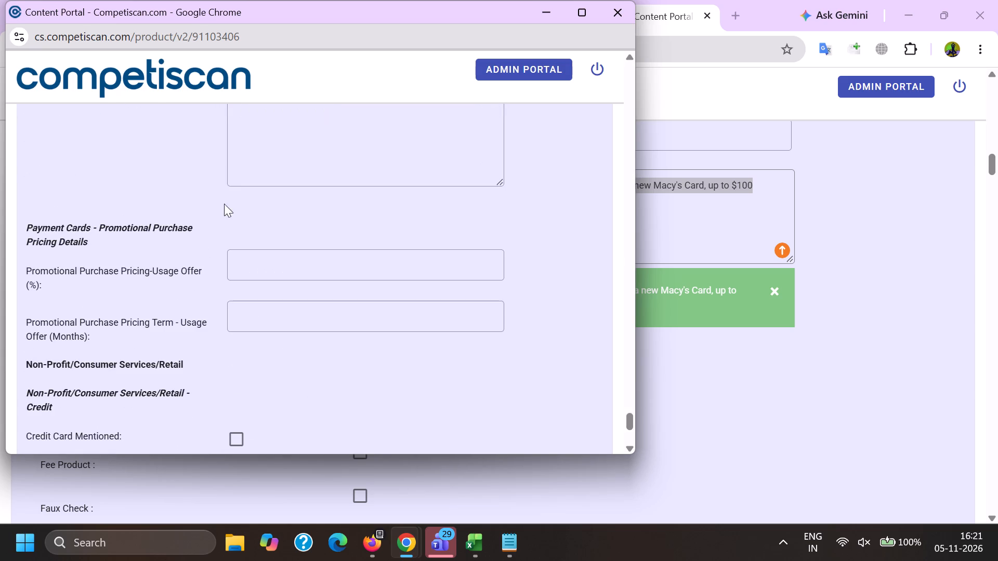
click(234, 202)
click(258, 429)
key(alt+Tab)
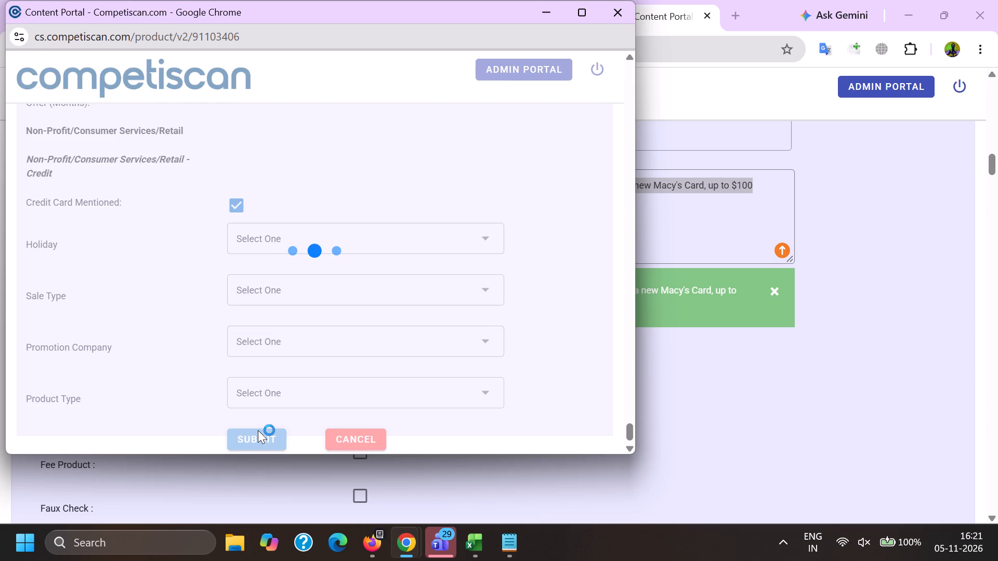
Close the product 91217193 tab and rerun the "Starts now: 30% off our best brands that rarely go on sale" search with flag N.
click(219, 0)
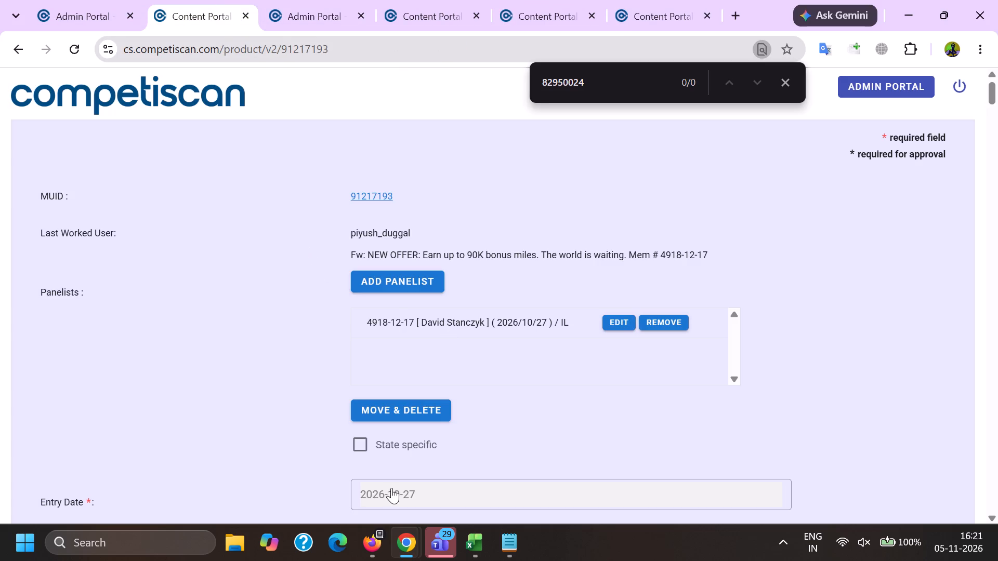
click(246, 21)
click(400, 0)
click(339, 0)
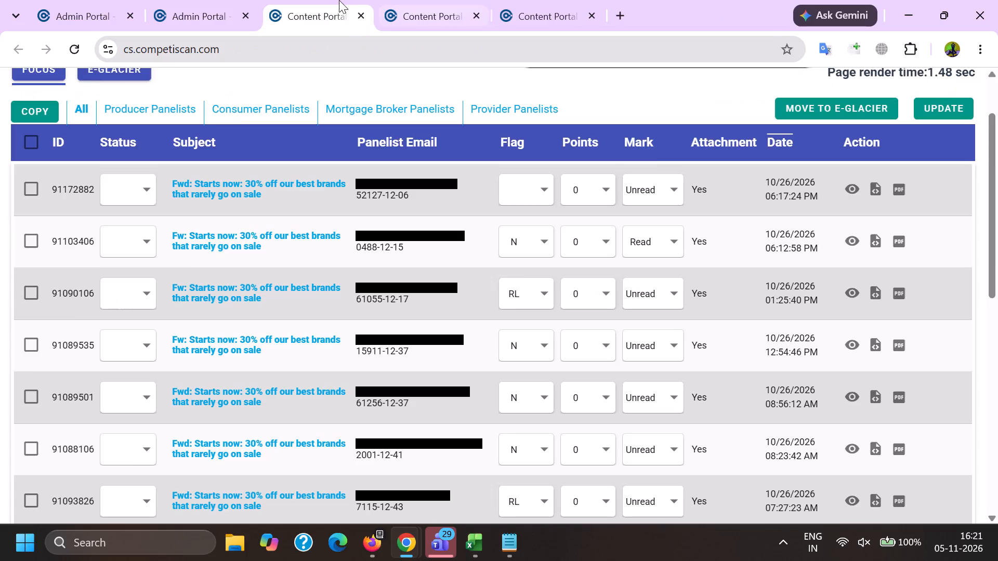
scroll(286, 303, down, 5)
click(201, 325)
scroll(386, 417, up, 1)
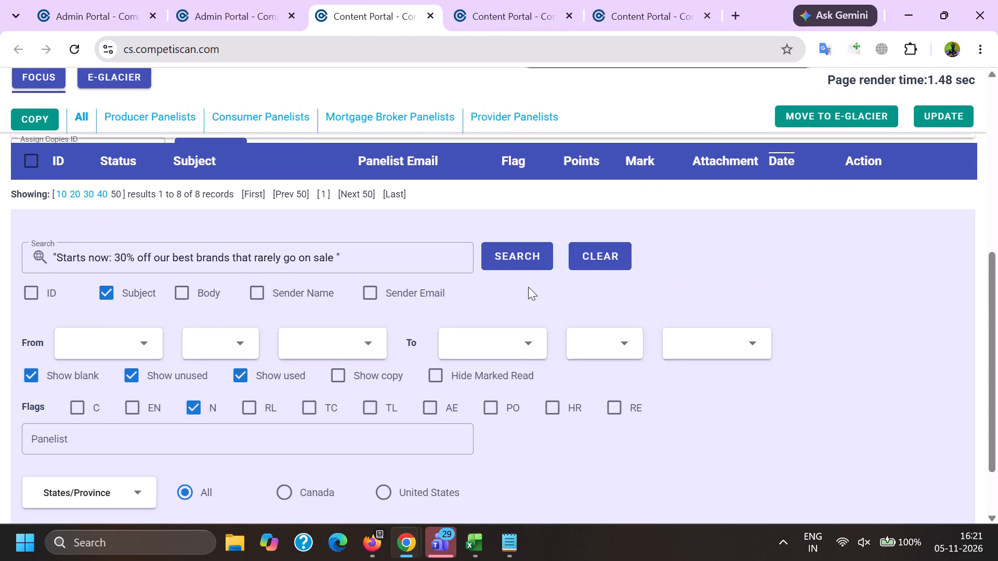
click(517, 256)
click(356, 560)
click(110, 469)
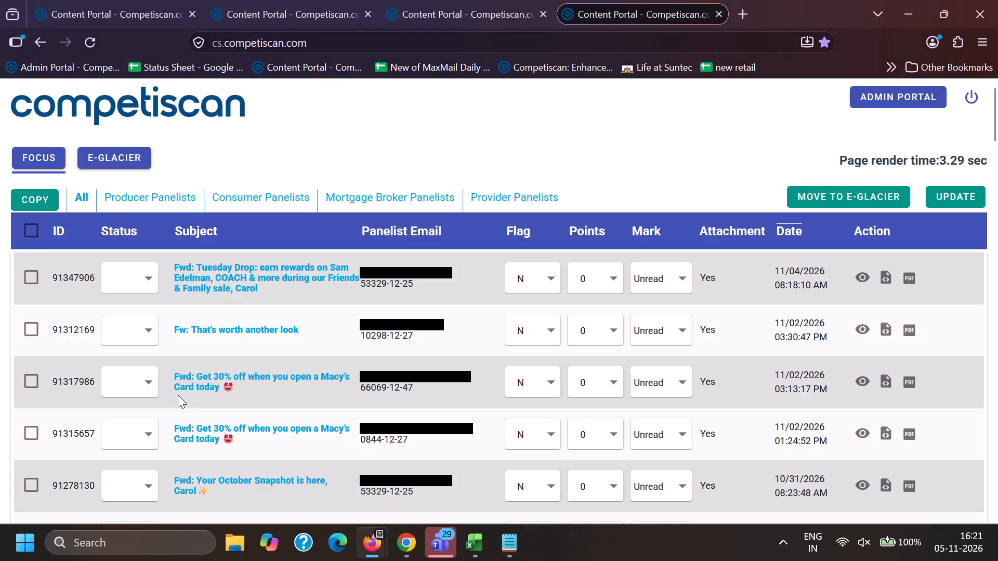
scroll(178, 395, down, 5)
scroll(221, 374, down, 3)
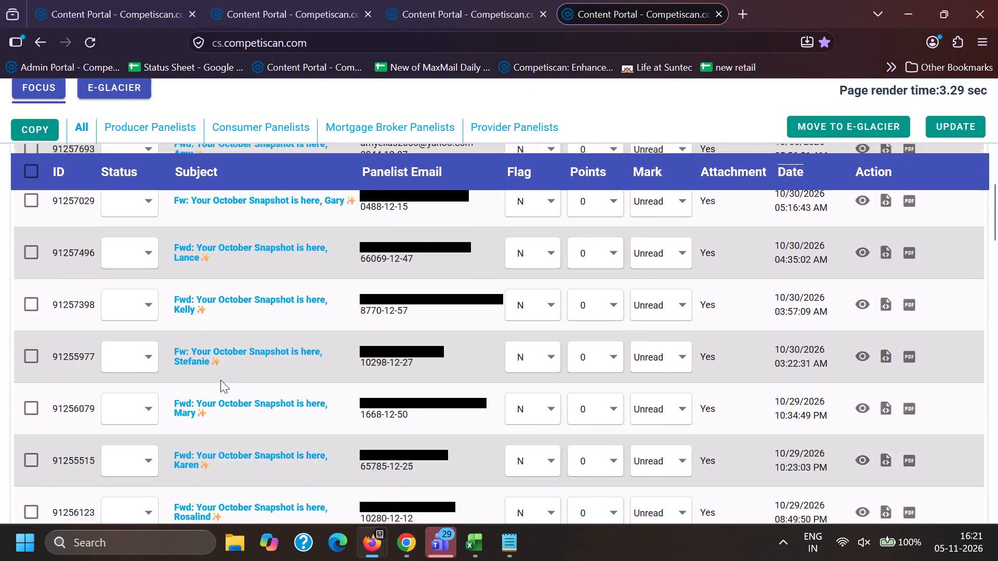
scroll(220, 380, down, 11)
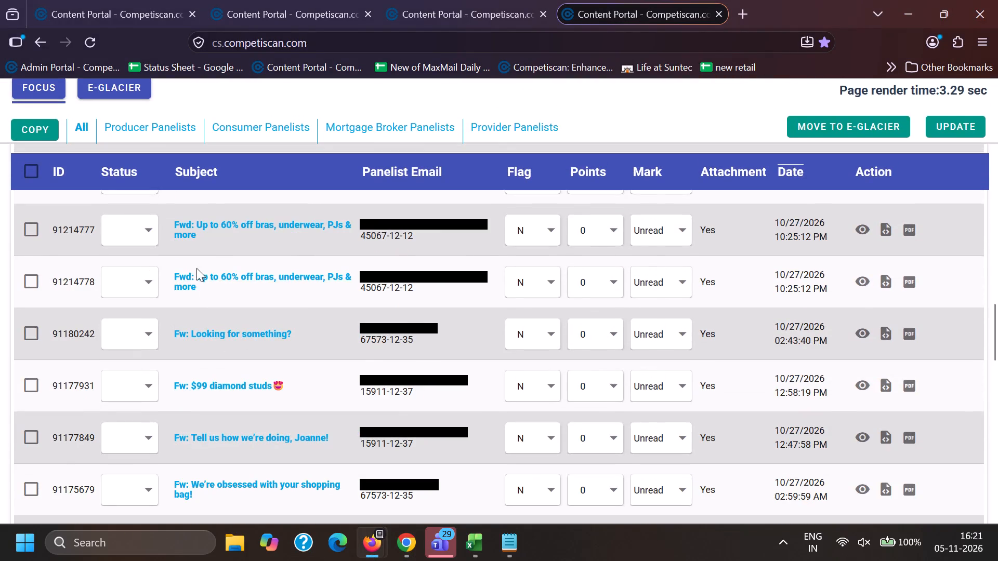
drag(196, 268, 213, 290)
key(ctrl+c)
key(ctrl+c)
Back in Chrome, assign emails 91089535, 91089501 and 91088106 as copies of 91103406 and update the list.
click(403, 537)
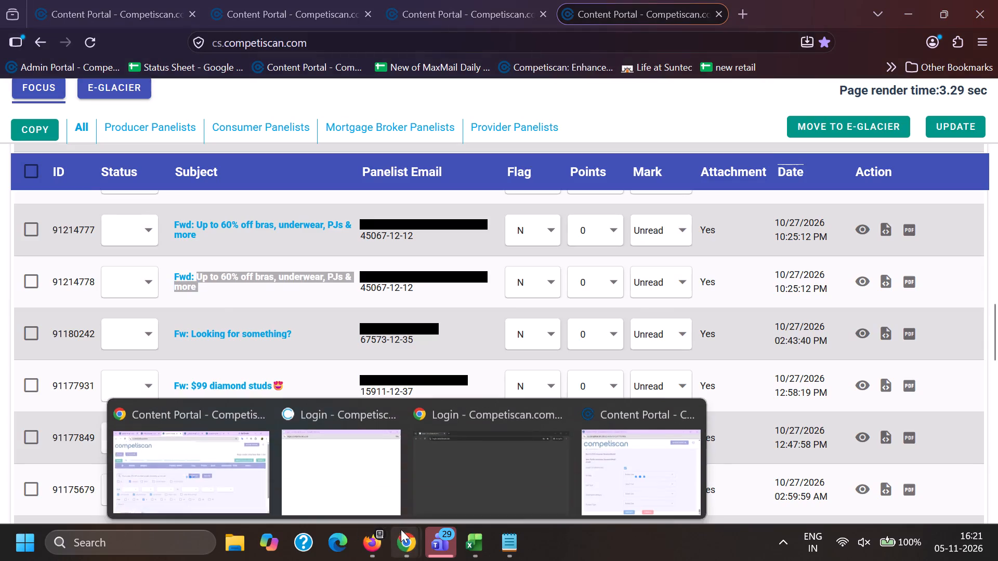
click(180, 457)
double_click(69, 258)
double_click(69, 262)
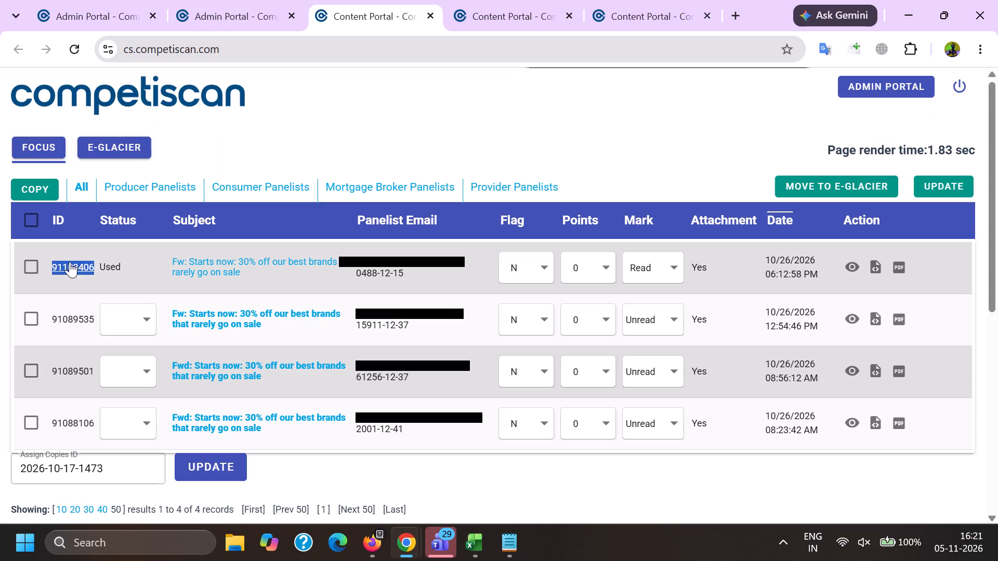
click(38, 316)
click(34, 368)
click(35, 424)
click(211, 468)
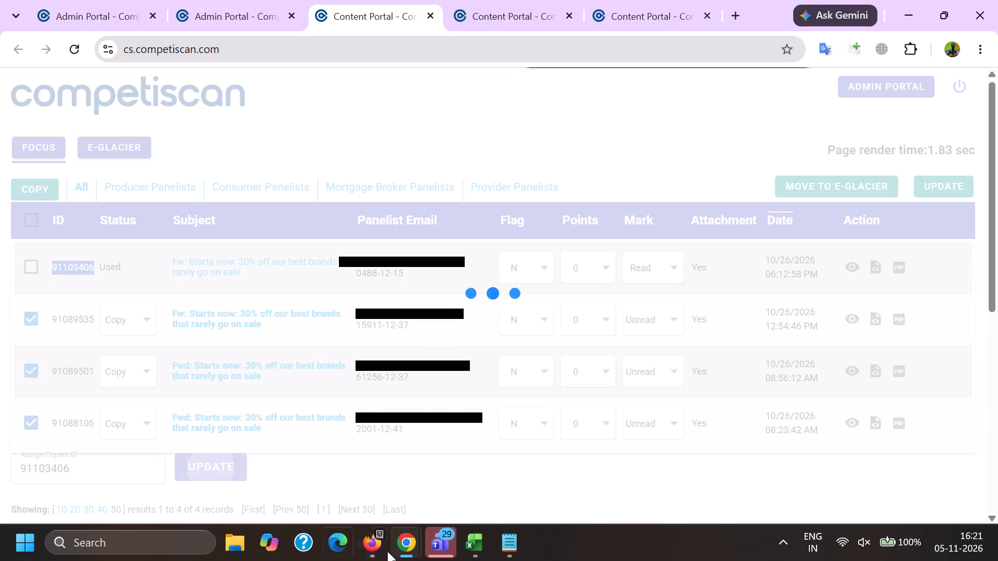
Reload the "Capital one" email list in Firefox and look through it and the second tab's list.
click(376, 554)
click(133, 451)
click(178, 0)
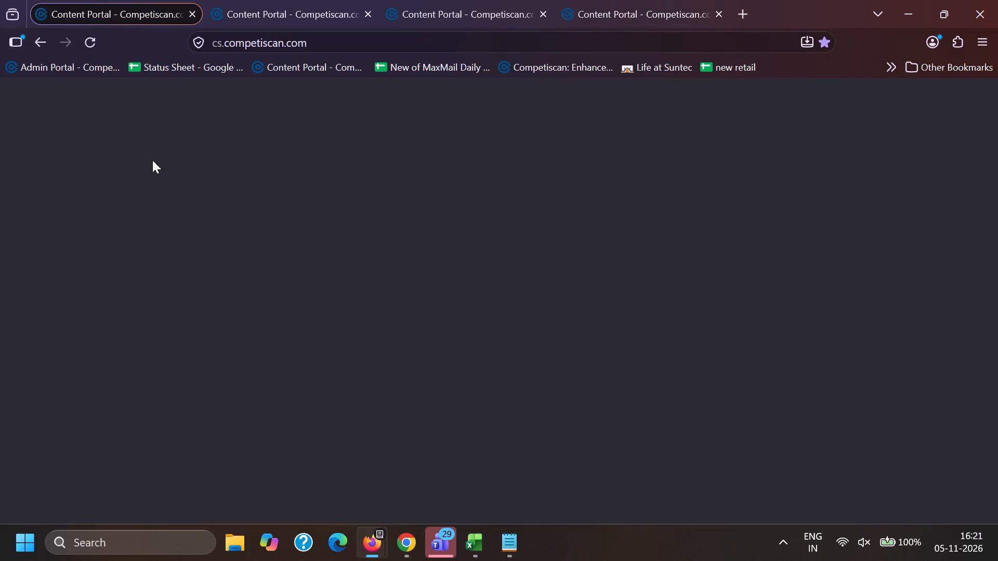
click(57, 86)
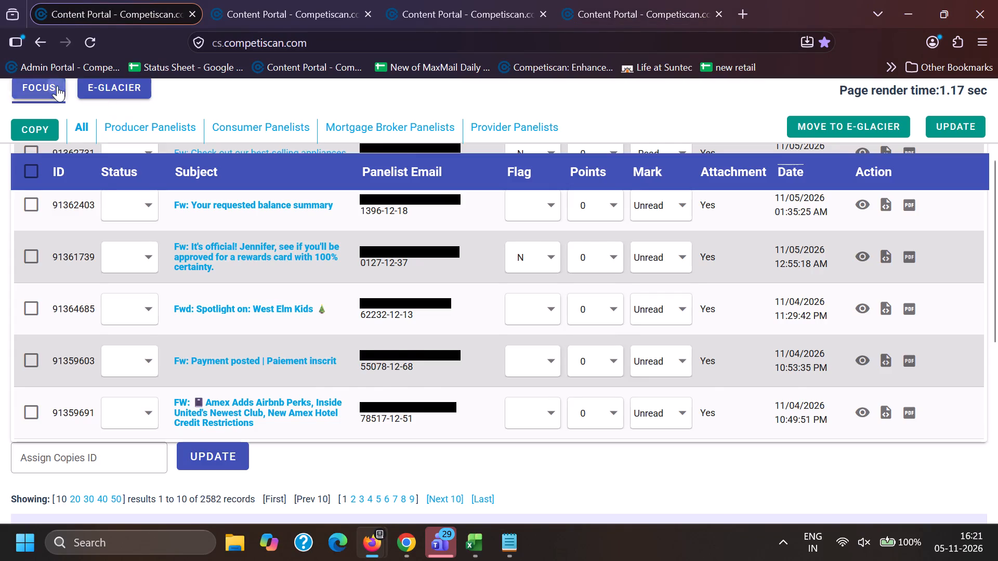
click(280, 0)
click(155, 0)
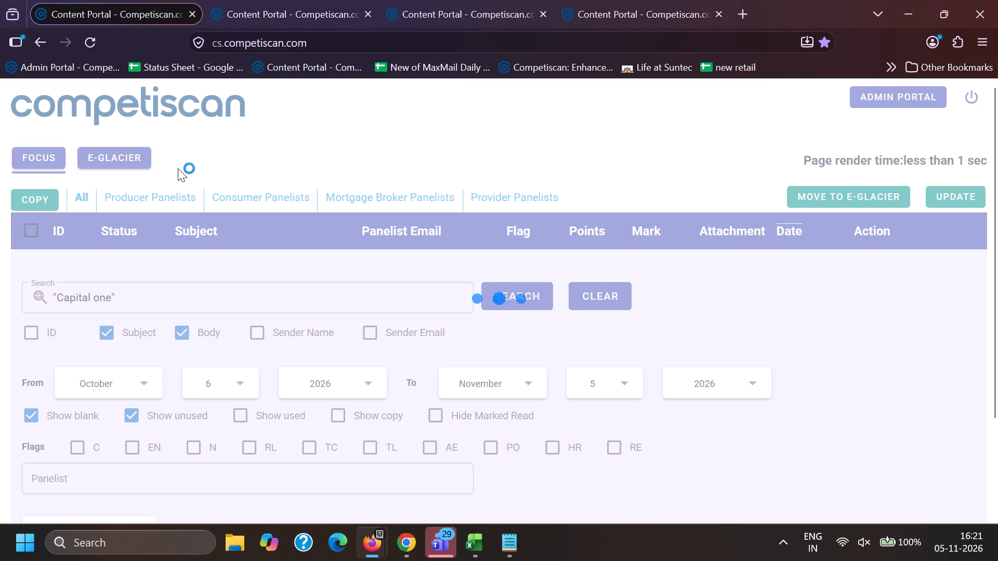
scroll(189, 217, down, 2)
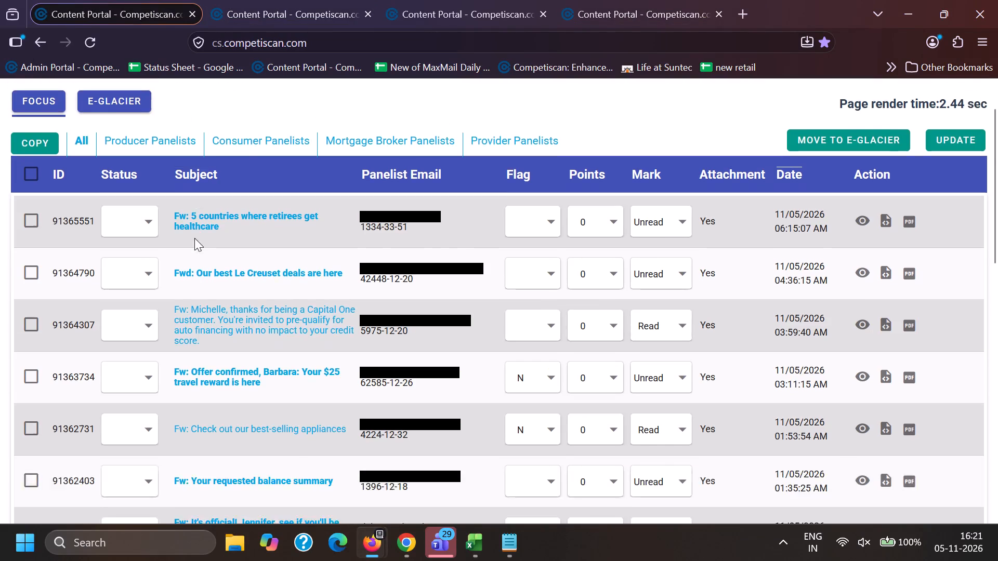
click(285, 0)
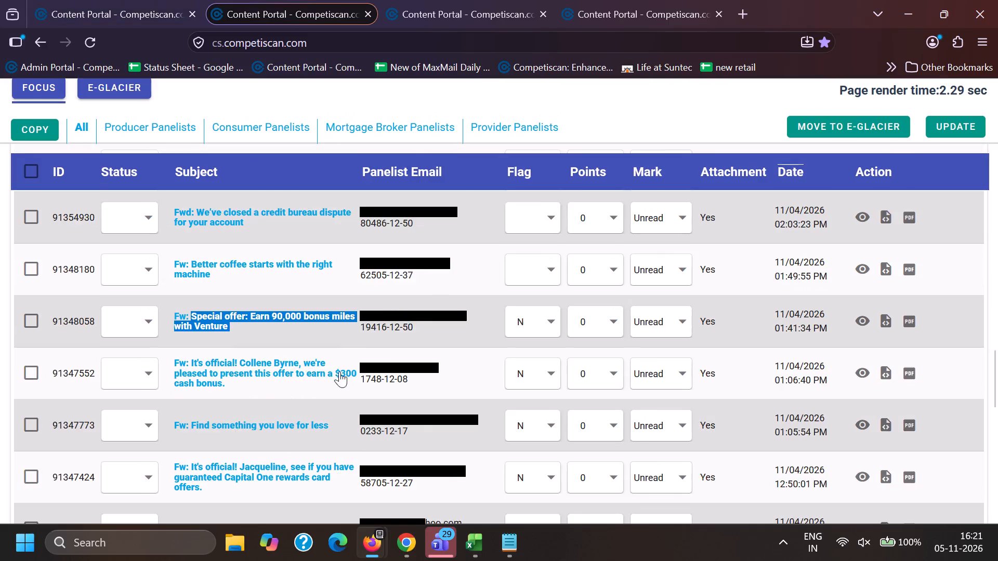
scroll(328, 371, down, 4)
Return to Chrome and search email subjects for "Up to 60% off bras, underwear, PJs & more" in quotation marks.
click(400, 534)
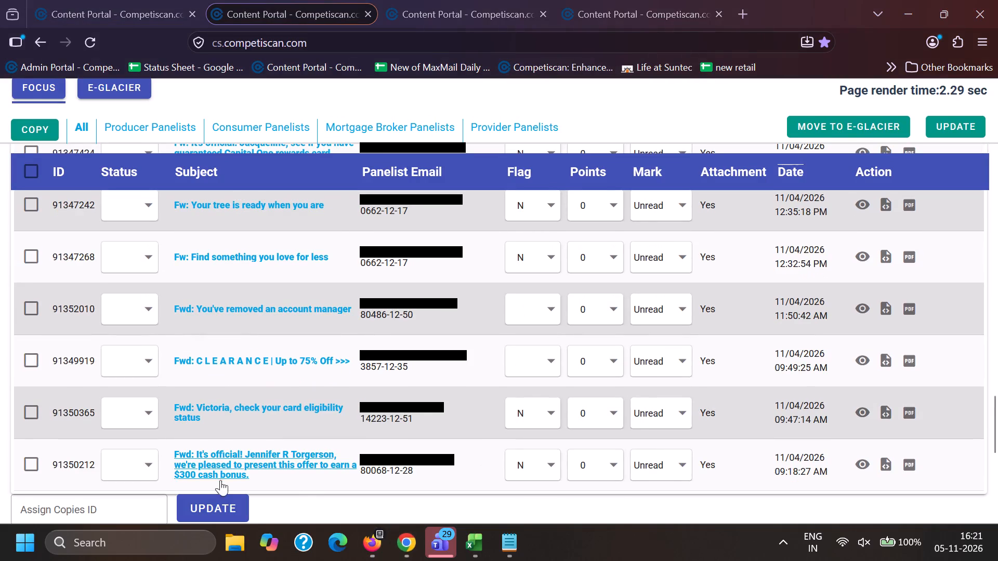
click(417, 558)
click(202, 454)
click(274, 484)
scroll(297, 362, down, 2)
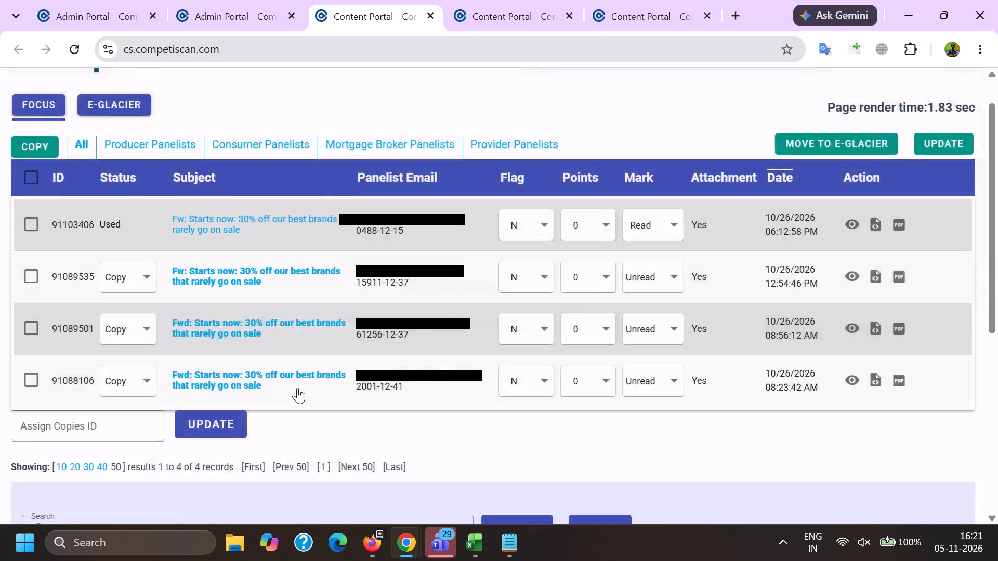
drag(383, 419, 5, 414)
key(BackSpace)
key(shift+quotedbl)
key(ctrl+v)
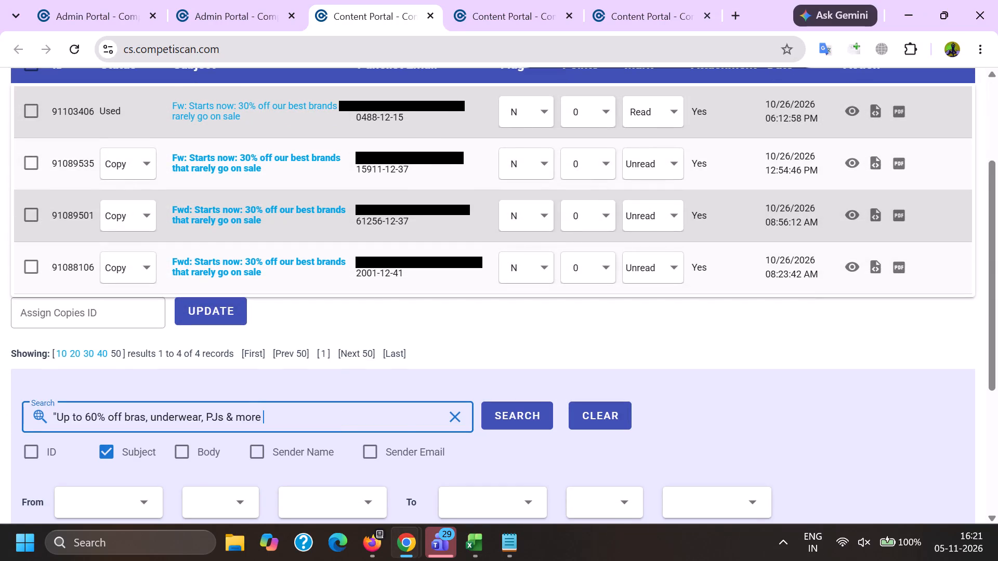
key(shift+quotedbl)
key(Return)
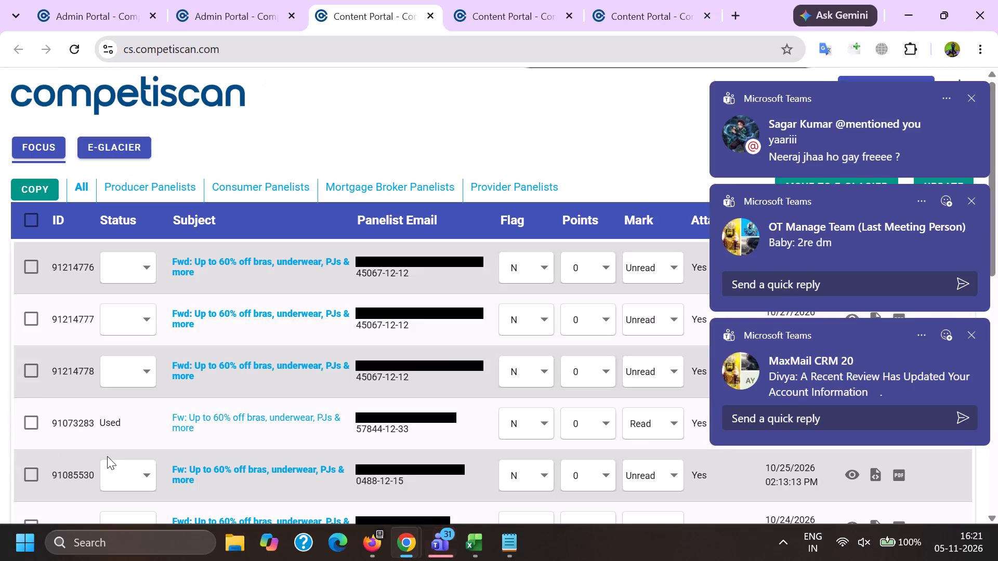
Copy used email ID 91073283 and select 91214776, 91214777, 91214778, 91085530 and 91102670 as copies.
triple_click(83, 424)
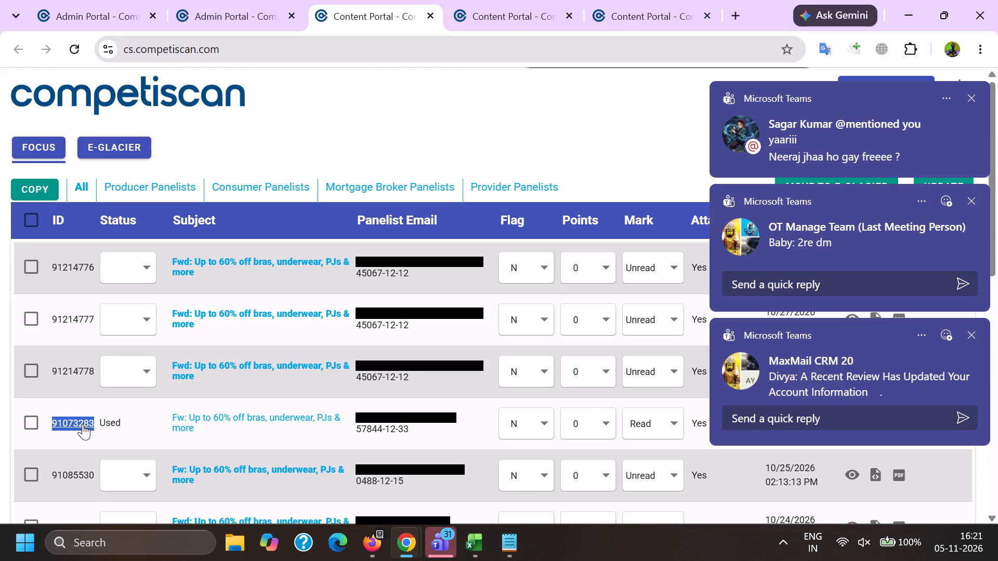
click(83, 423)
click(34, 370)
click(34, 314)
click(28, 269)
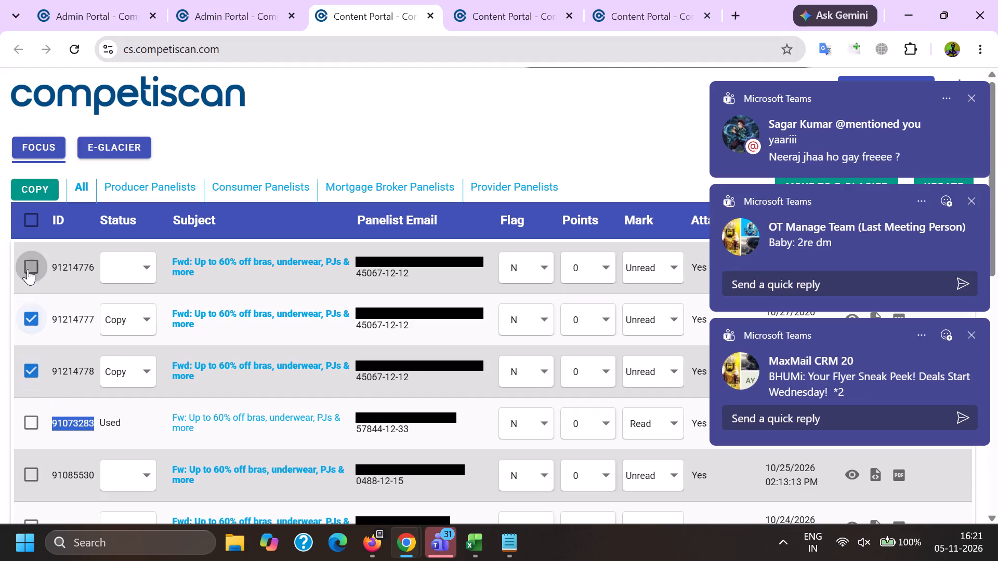
click(14, 469)
click(27, 465)
scroll(51, 411, down, 2)
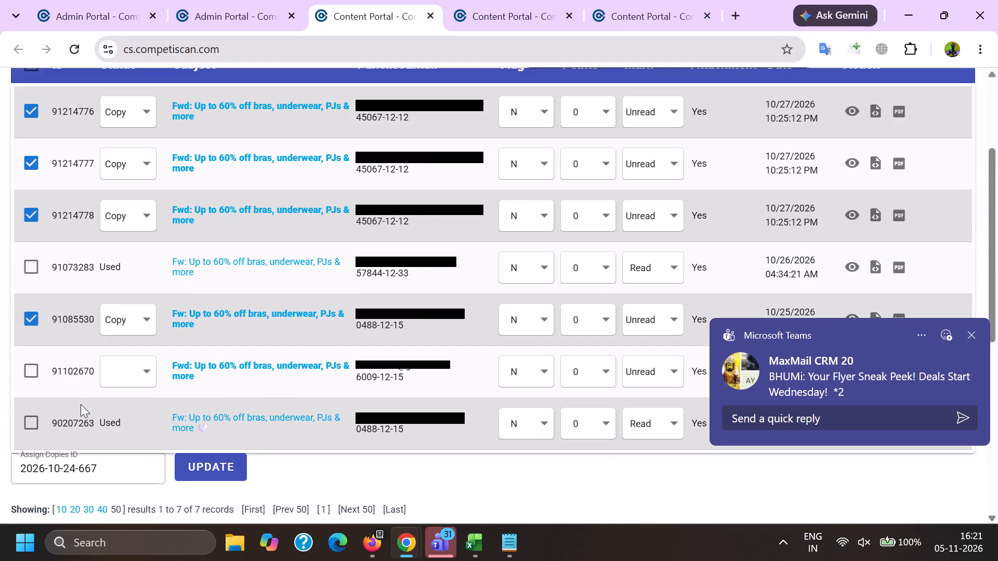
click(33, 371)
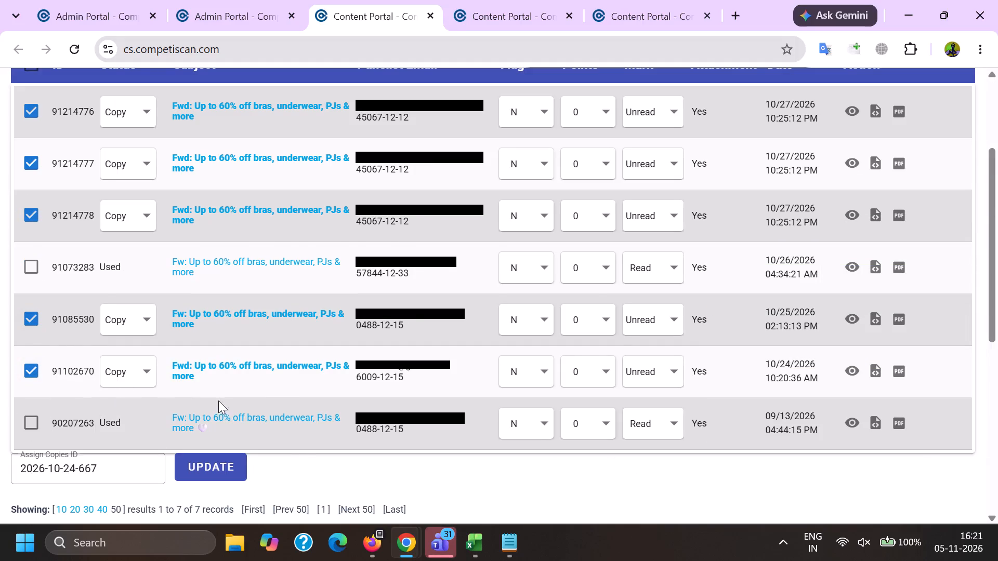
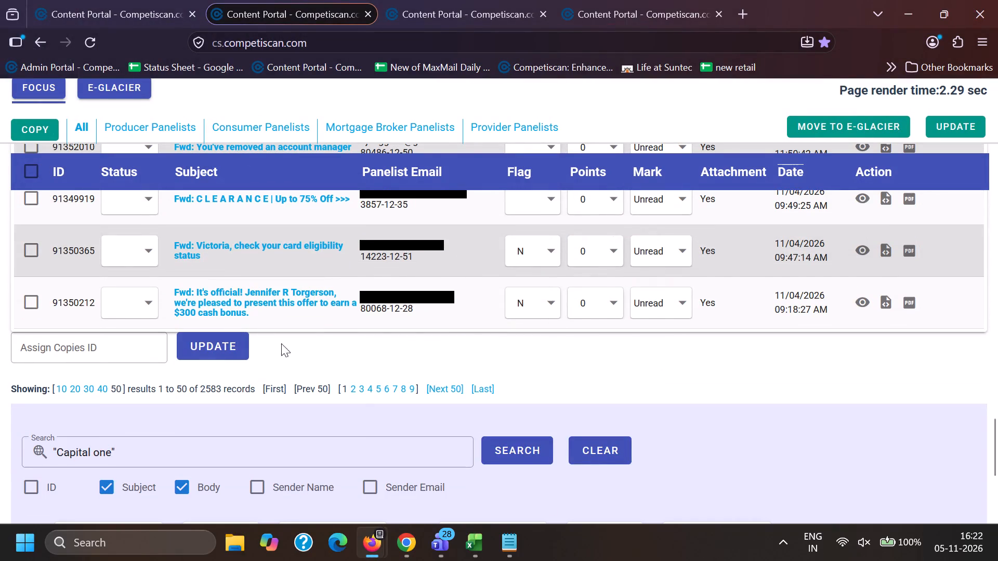
click(477, 0)
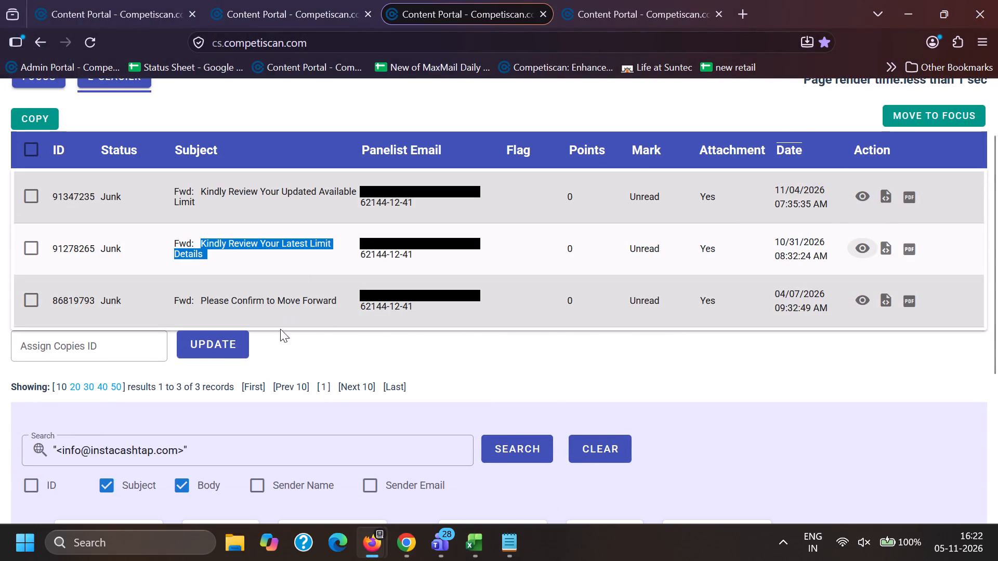
click(314, 0)
click(666, 0)
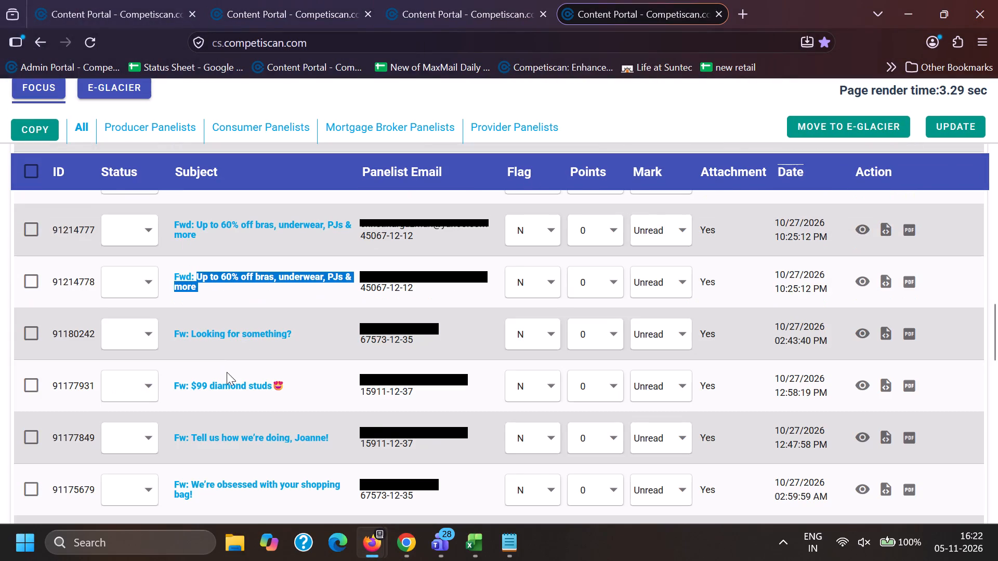
scroll(218, 382, down, 2)
scroll(210, 355, up, 2)
drag(188, 320, 365, 333)
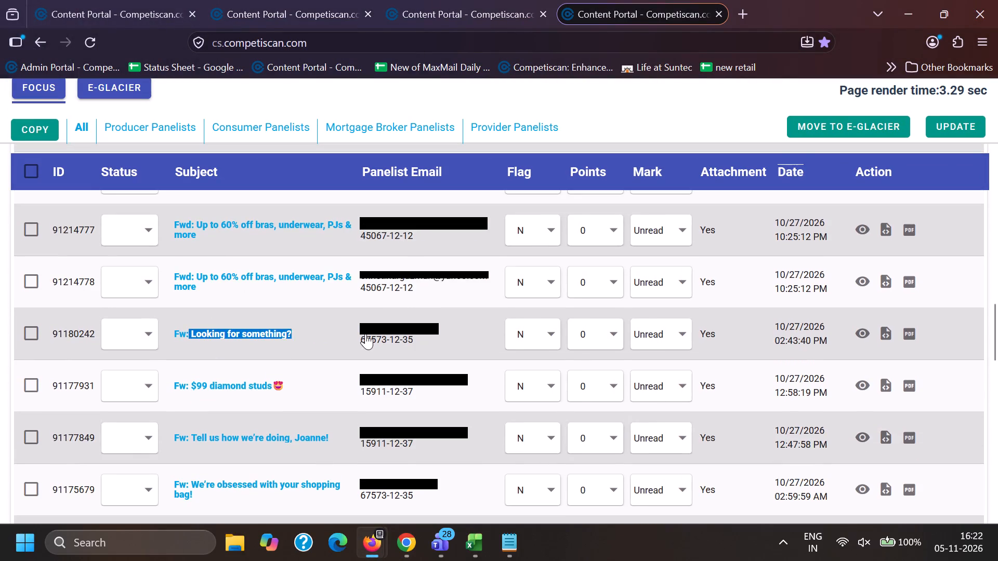
drag(365, 333, 326, 330)
key(ctrl+c)
Switch to Chrome and search email subjects for "Looking for something?" in quotation marks, replacing the previous search text.
click(419, 549)
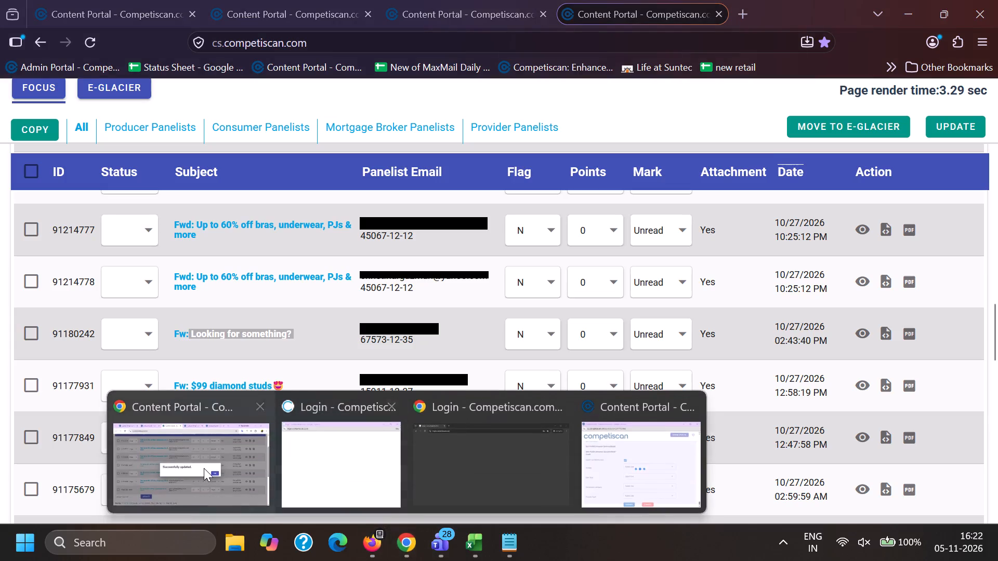
click(197, 469)
drag(323, 489, 328, 488)
scroll(301, 343, down, 2)
drag(351, 246, 351, 247)
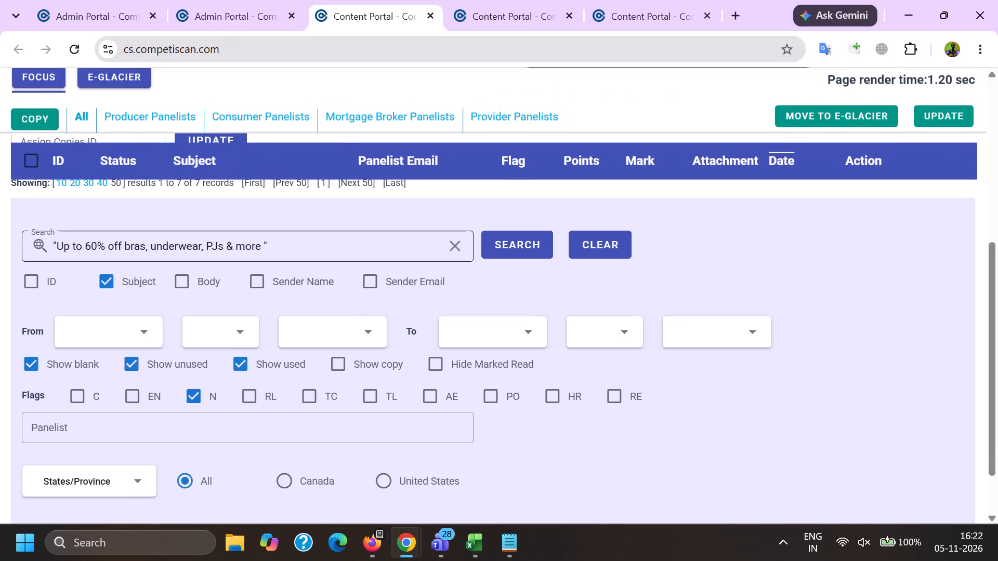
drag(351, 247, 3, 305)
key(BackSpace)
key(shift+quotedbl)
key(ctrl+v)
key(shift+quotedbl)
key(Return)
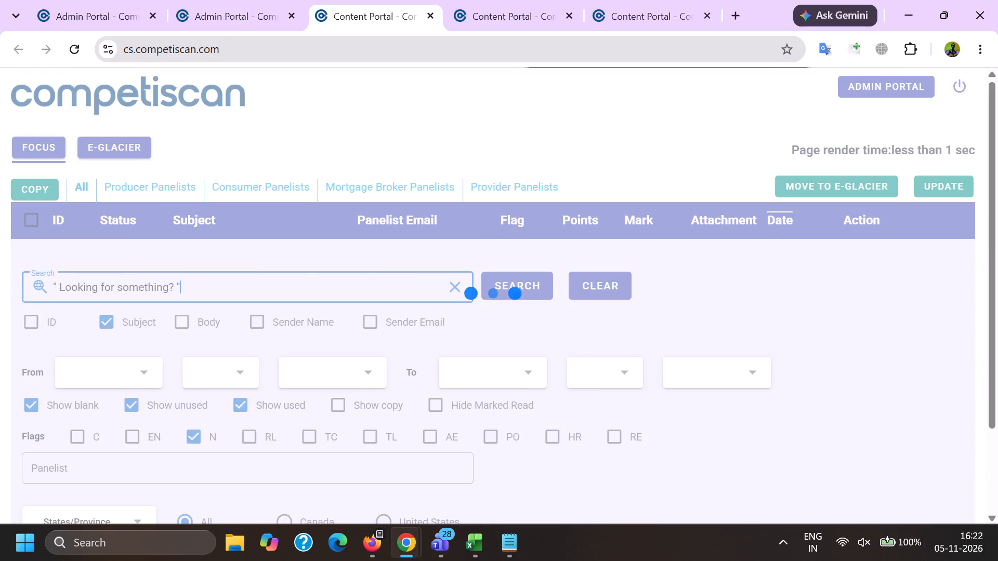
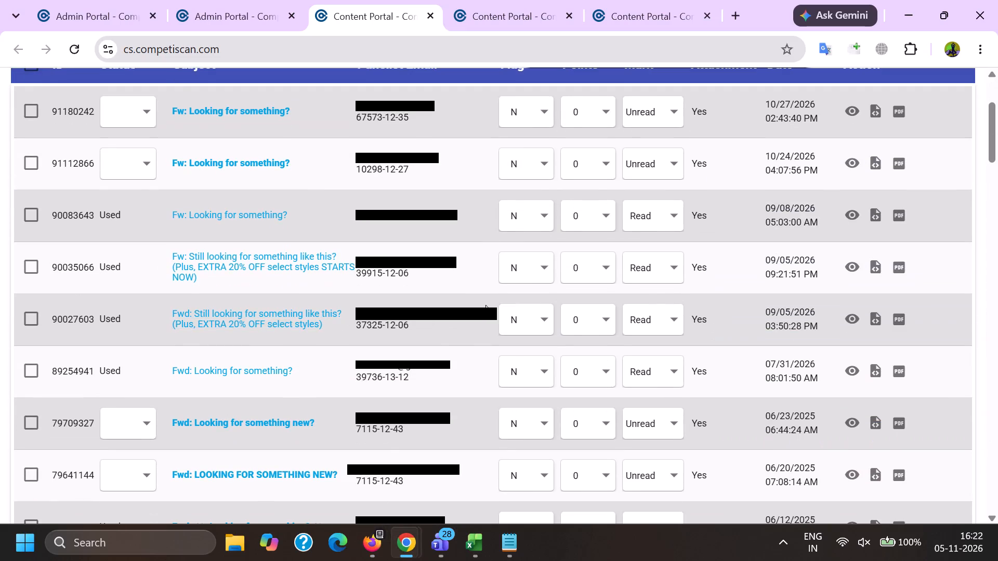
Preview the content of email 91112866, "Looking for something?", and open its record in a new tab.
click(847, 159)
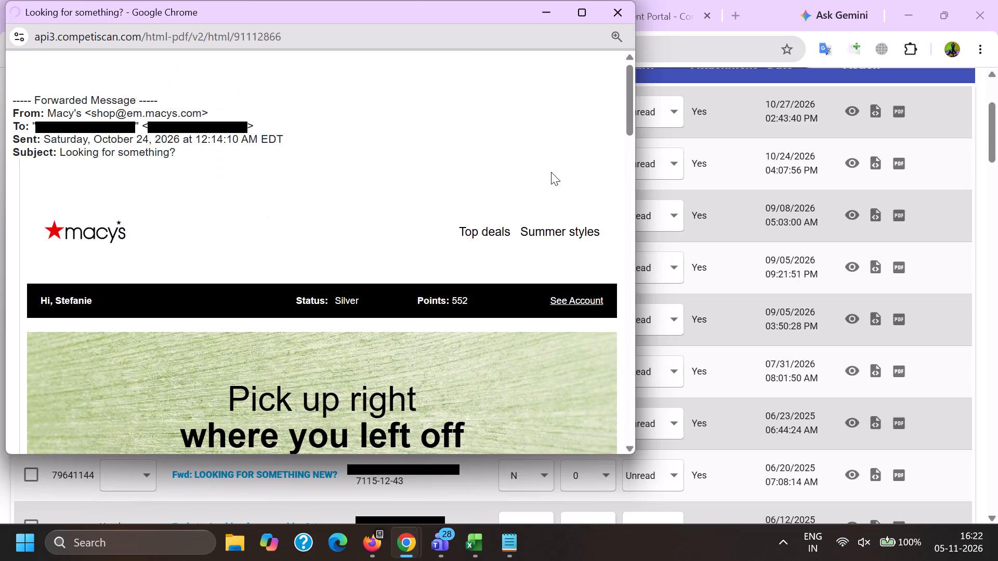
scroll(551, 172, down, 20)
scroll(551, 172, down, 8)
key(alt+Tab)
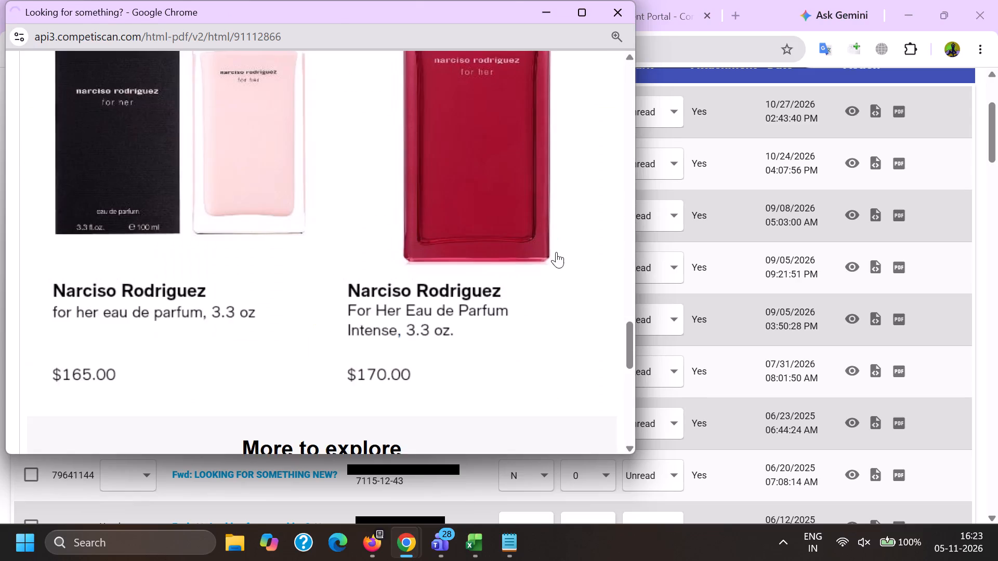
ctrl+click(235, 162)
Compare the products and offers in the previews of "Looking for something?" emails 91180242 and 91112866 to check for a duplicate.
click(844, 110)
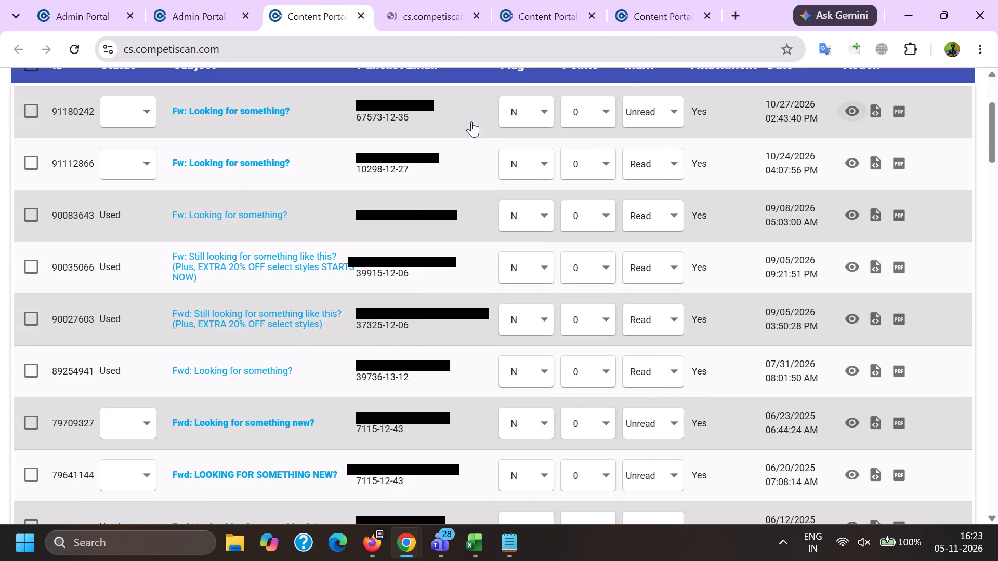
scroll(426, 152, down, 11)
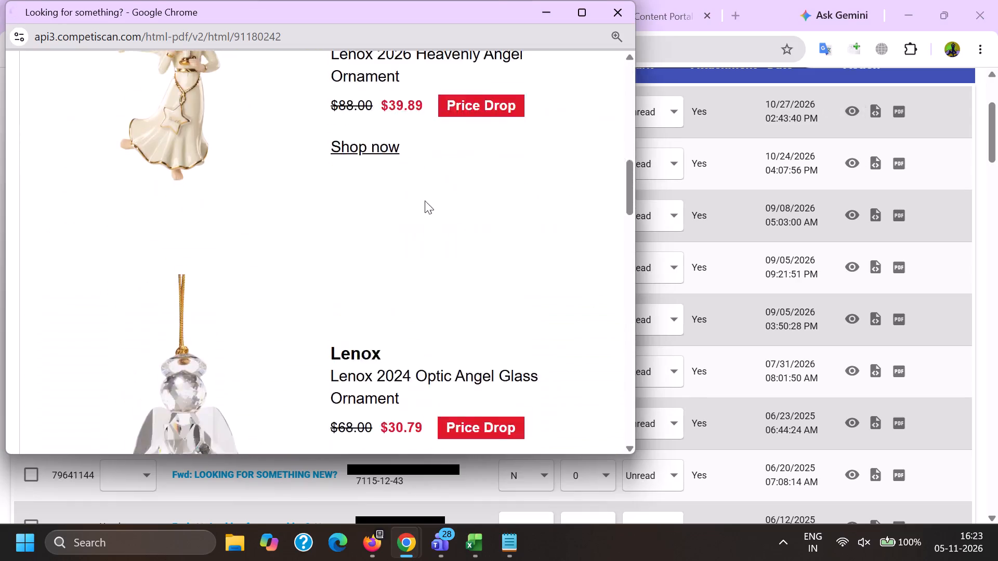
scroll(425, 201, down, 17)
scroll(427, 218, up, 6)
key(alt+Tab)
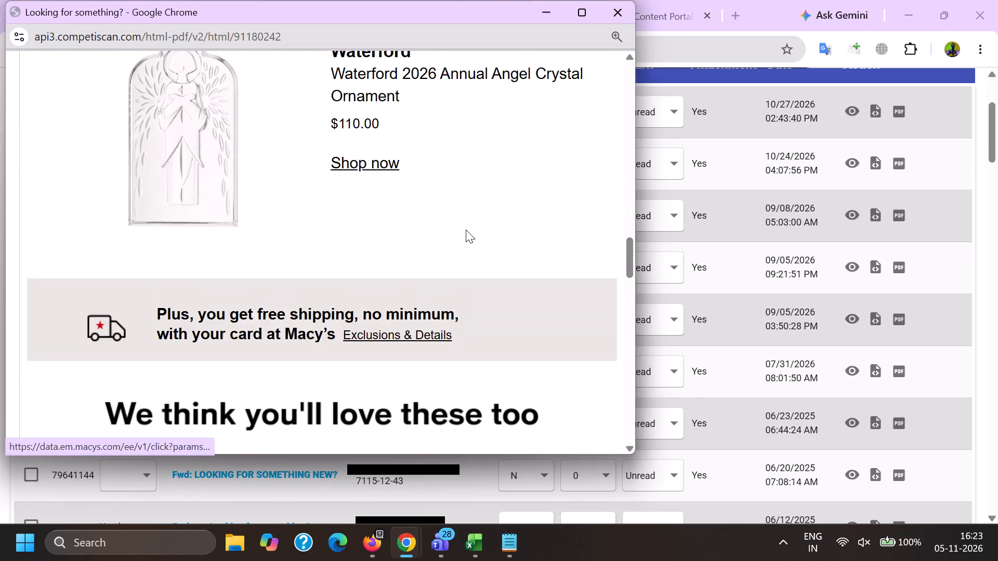
click(847, 164)
scroll(422, 193, down, 8)
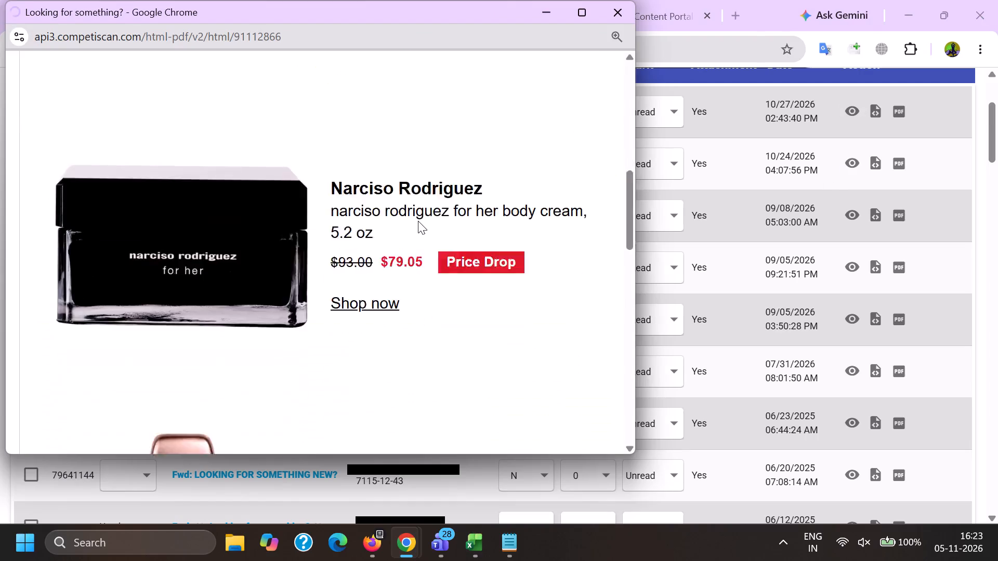
scroll(418, 221, down, 12)
scroll(418, 228, up, 5)
key(alt+Tab)
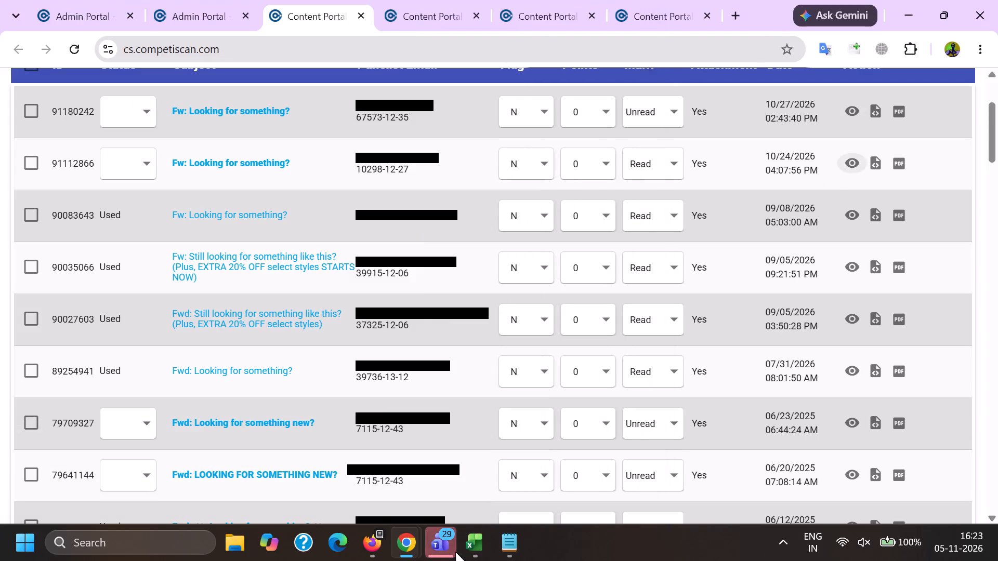
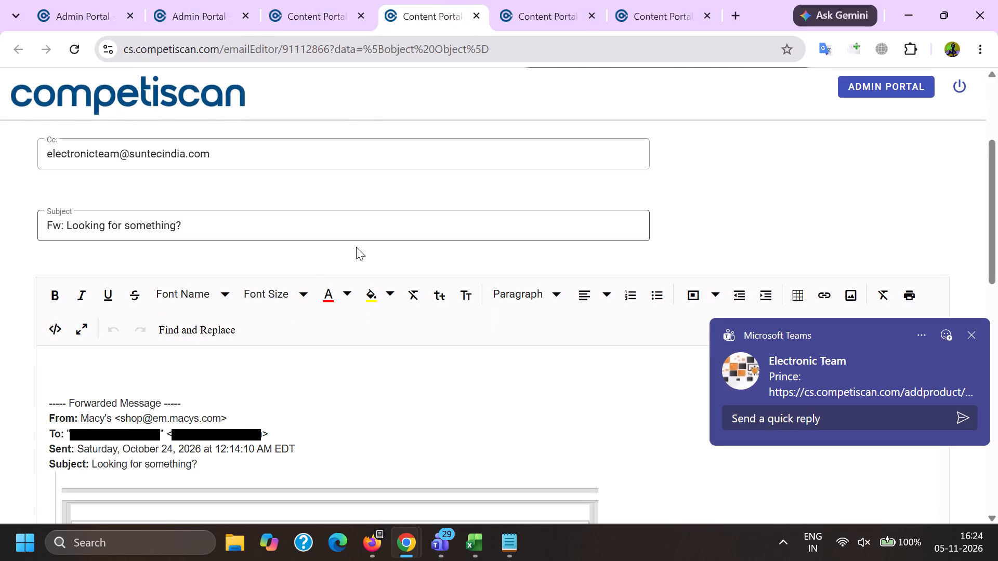
Delete the forwarded-message line, the sender's email address and the whole To line from the header in the body of email 91112866.
drag(207, 397, 0, 374)
key(BackSpace)
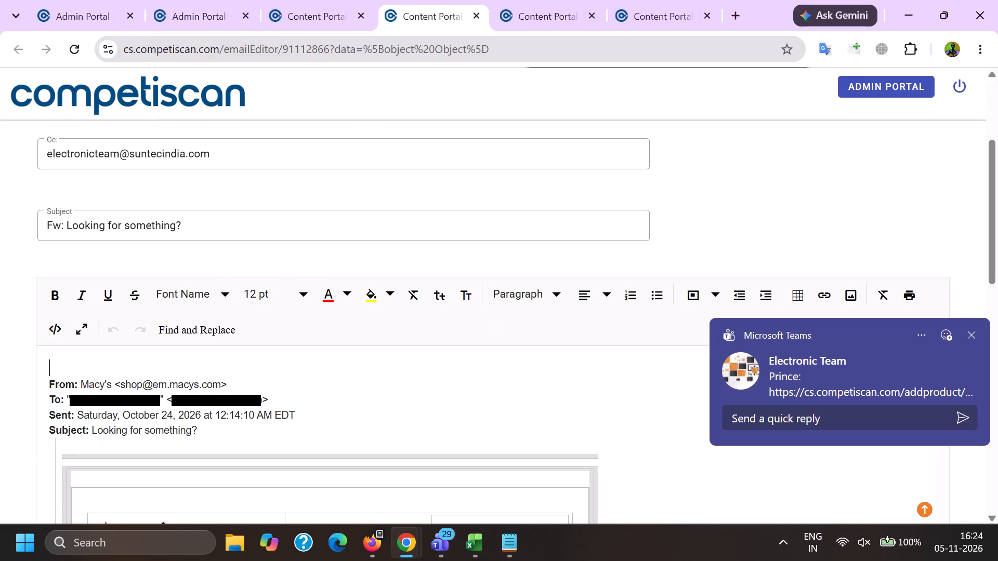
drag(112, 386, 283, 398)
key(BackSpace)
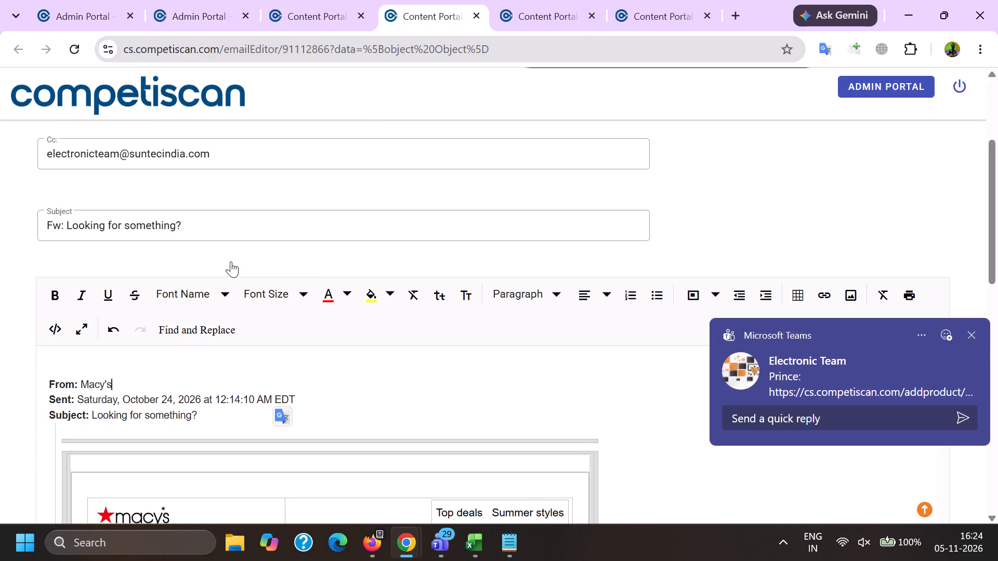
Delete the recipient's first name after "Hi," in the black account status bar of the email body.
scroll(226, 257, down, 1)
scroll(229, 384, down, 3)
double_click(120, 306)
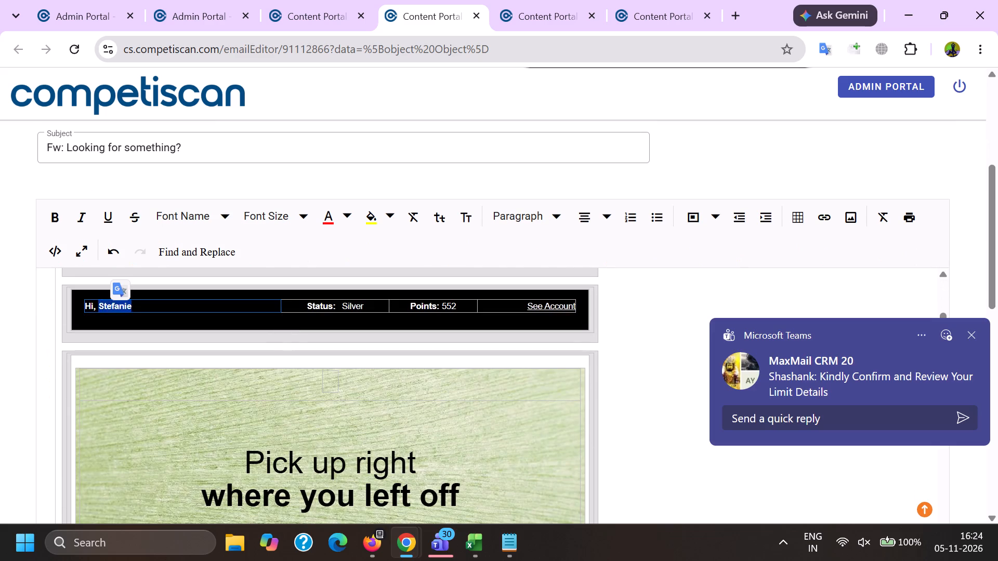
key(BackSpace)
Remove the hyperlink from "See Account" in the black account status bar.
click(545, 308)
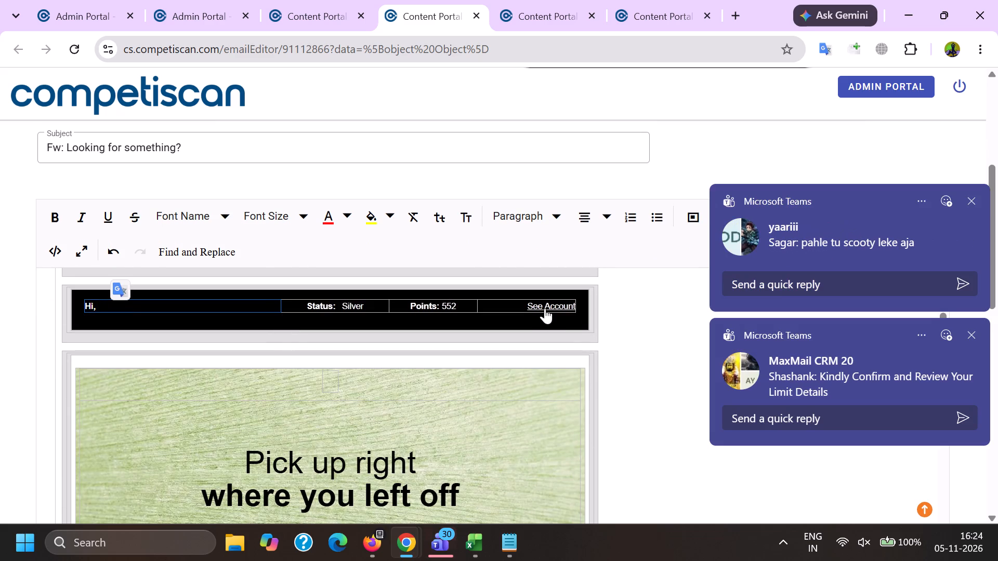
click(640, 345)
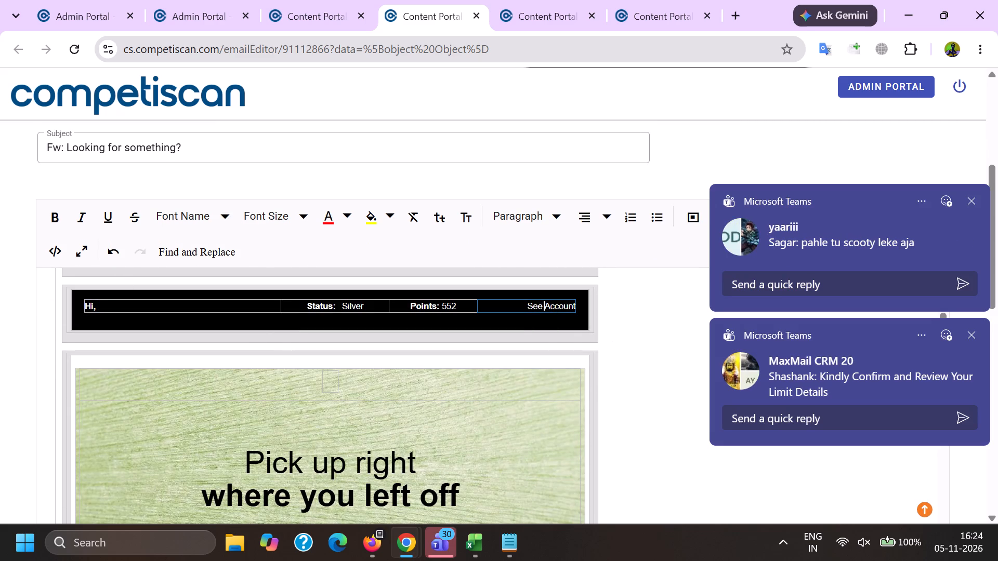
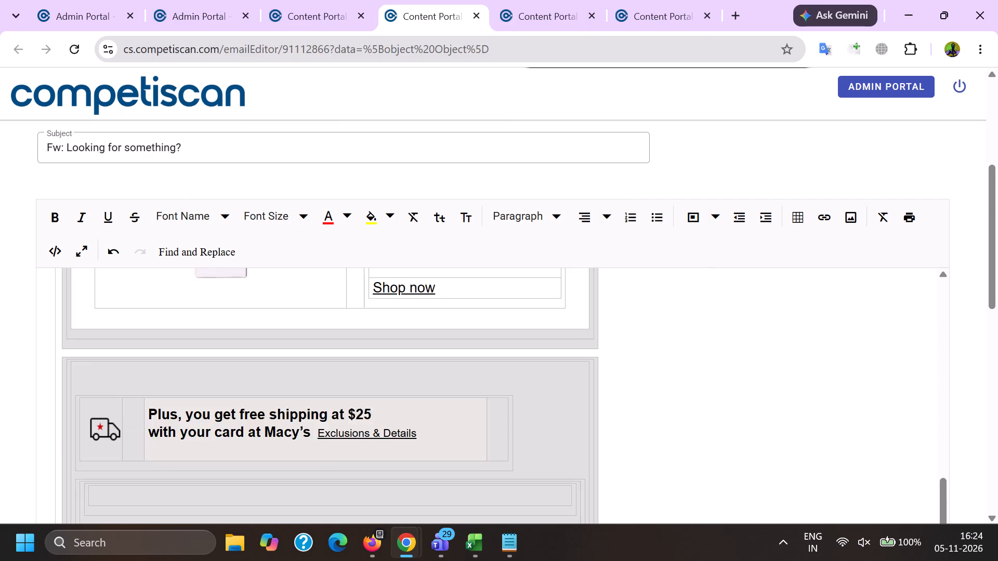
Remove the hyperlink from "Sign Up" in the black "Sign up for texts, get 25% off" banner.
scroll(302, 378, down, 1)
click(346, 358)
scroll(322, 333, down, 12)
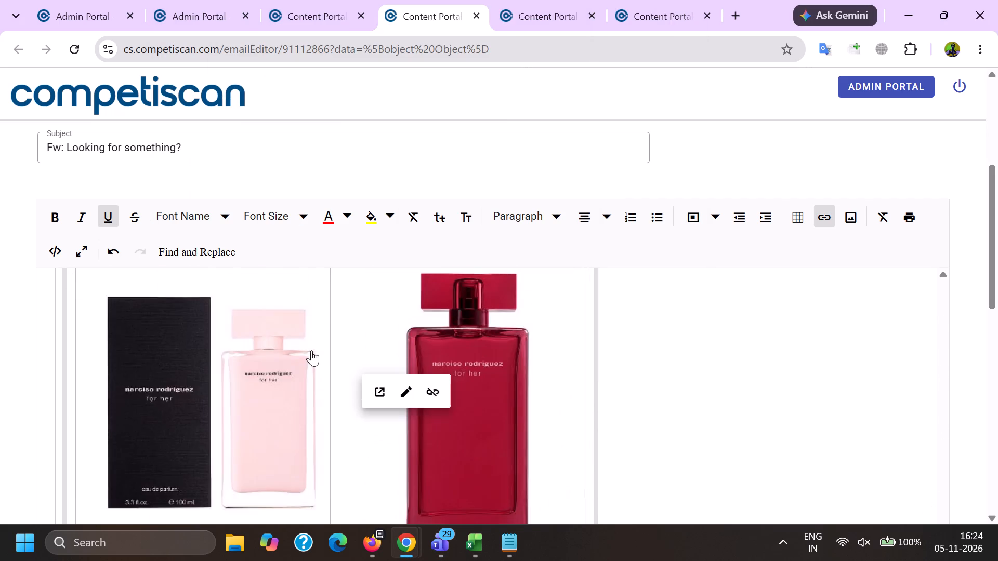
scroll(311, 350, down, 10)
scroll(331, 420, up, 1)
click(461, 355)
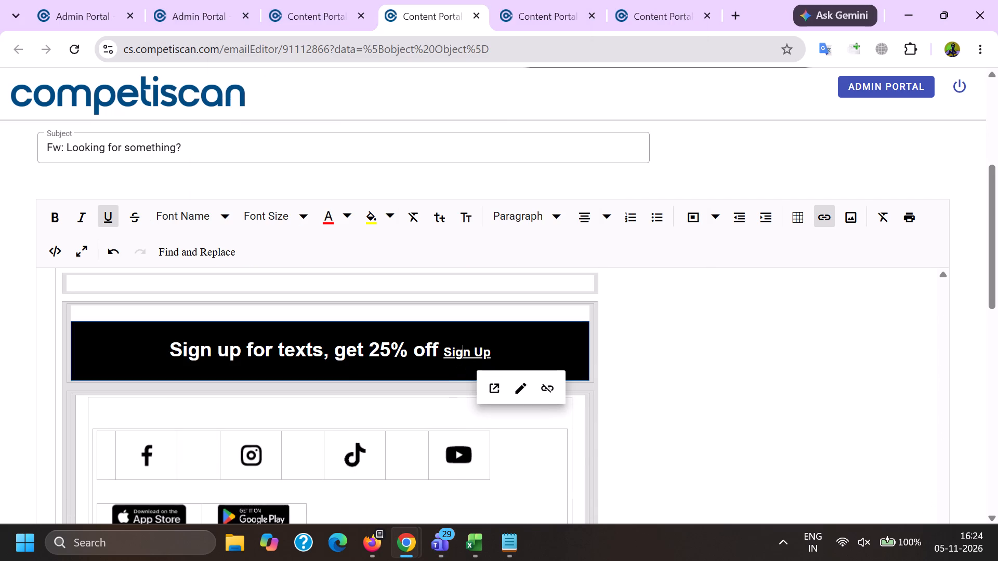
click(550, 390)
Remove the links from the YouTube, TikTok, Instagram and Facebook icons below the text sign-up banner.
click(433, 464)
click(452, 456)
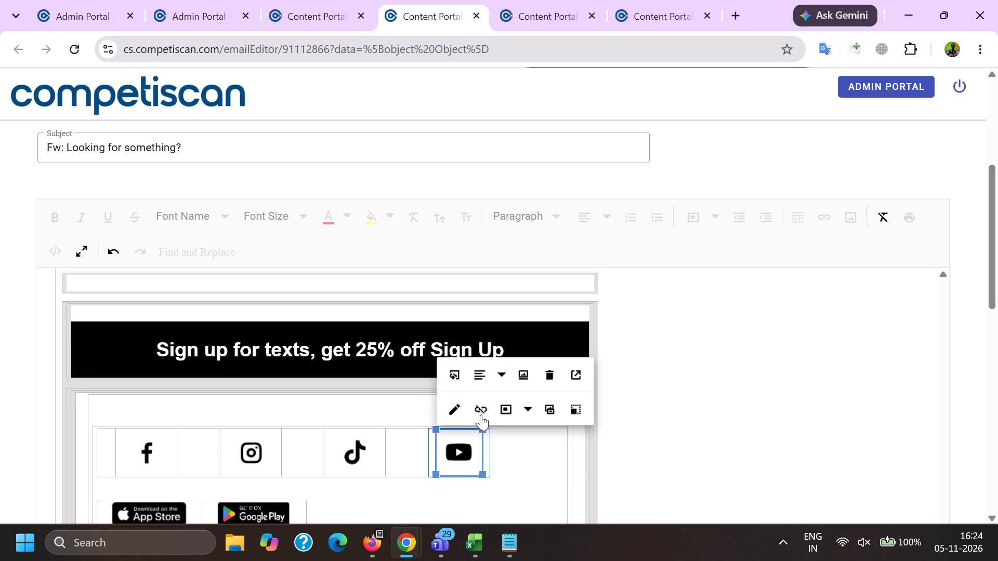
click(481, 415)
click(347, 466)
click(373, 408)
click(245, 439)
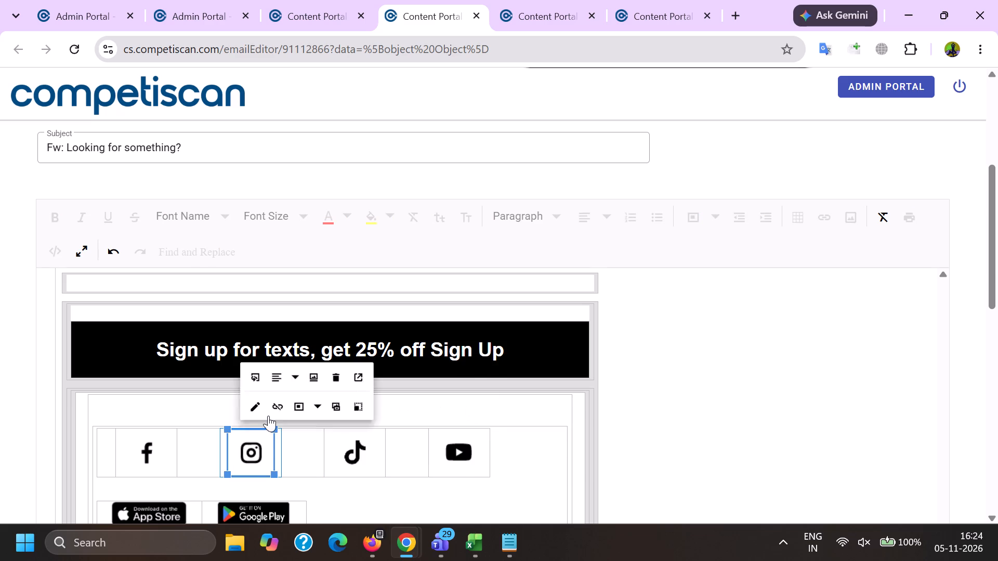
click(268, 412)
click(153, 458)
click(170, 407)
Remove the links from the App Store and Google Play badges under the social media icons.
scroll(163, 310, down, 1)
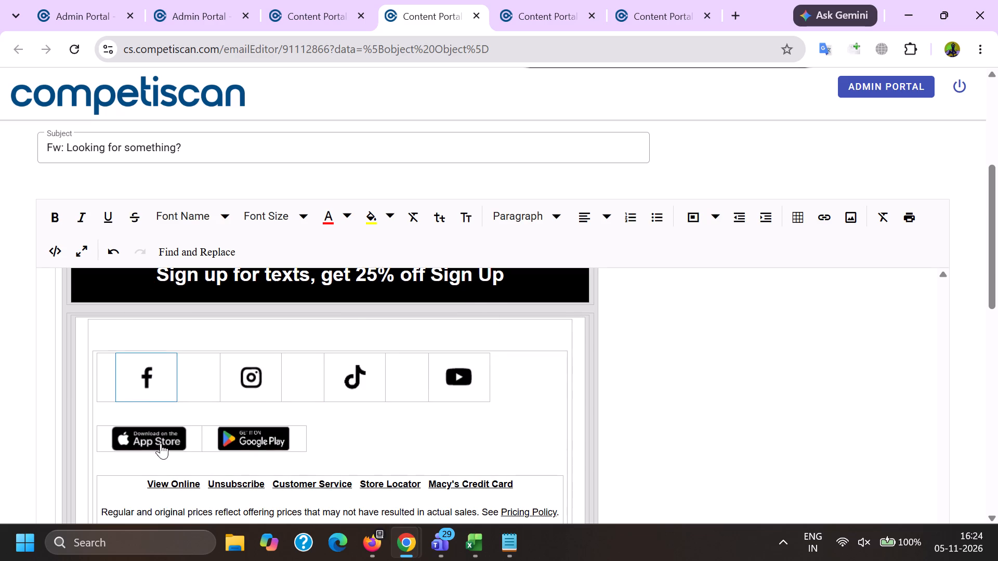
click(162, 445)
click(155, 396)
click(246, 436)
click(251, 404)
Remove the hyperlinks from "View Online", "Macy's Credit Card" and "Unsubscribe" in the footer's bold link row.
scroll(218, 347, down, 1)
click(162, 407)
click(246, 437)
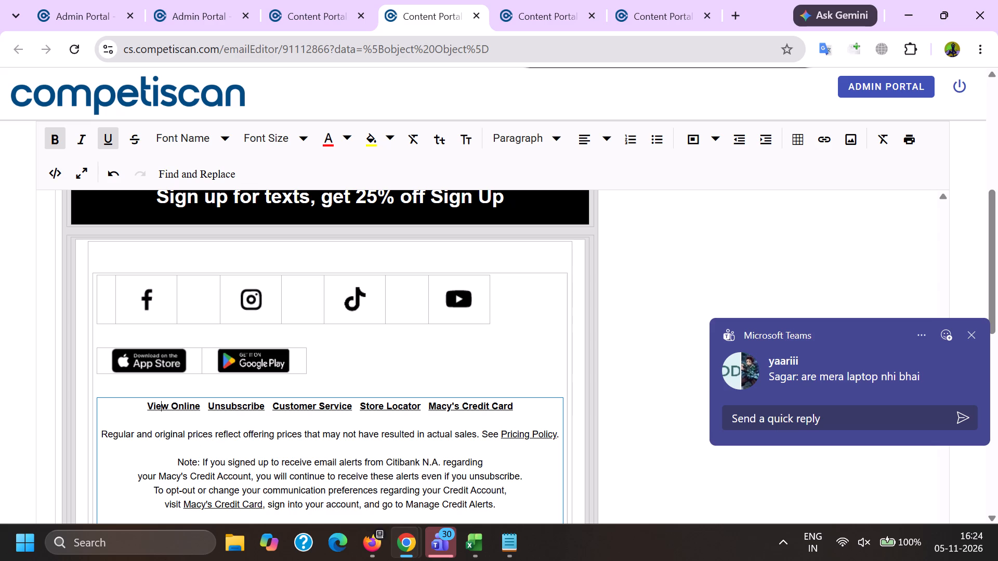
click(473, 408)
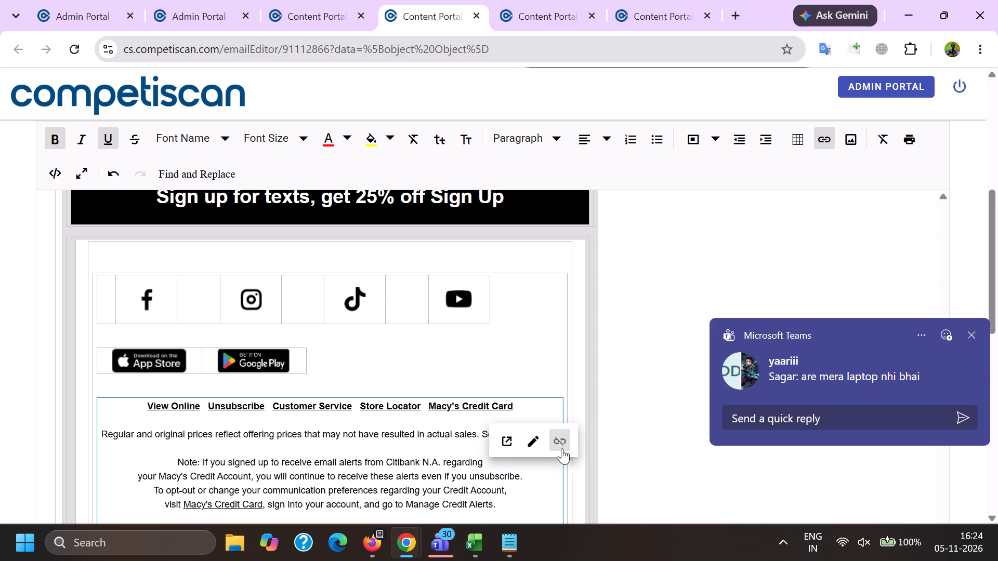
click(562, 446)
click(246, 411)
click(335, 438)
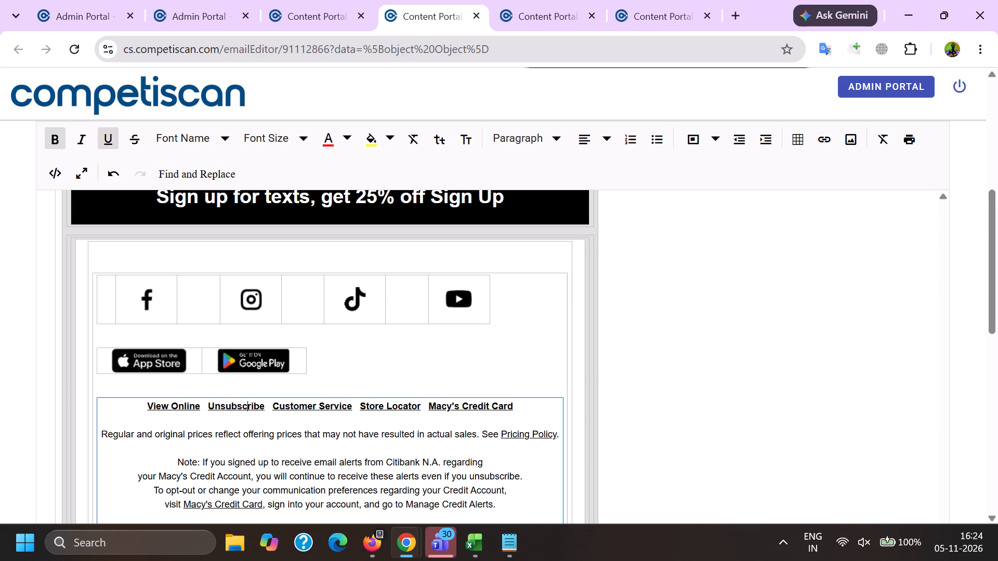
Remove the hyperlink from "Macy's Credit Card" in the footer note about Citibank email alerts.
scroll(357, 356, down, 3)
click(217, 269)
click(307, 302)
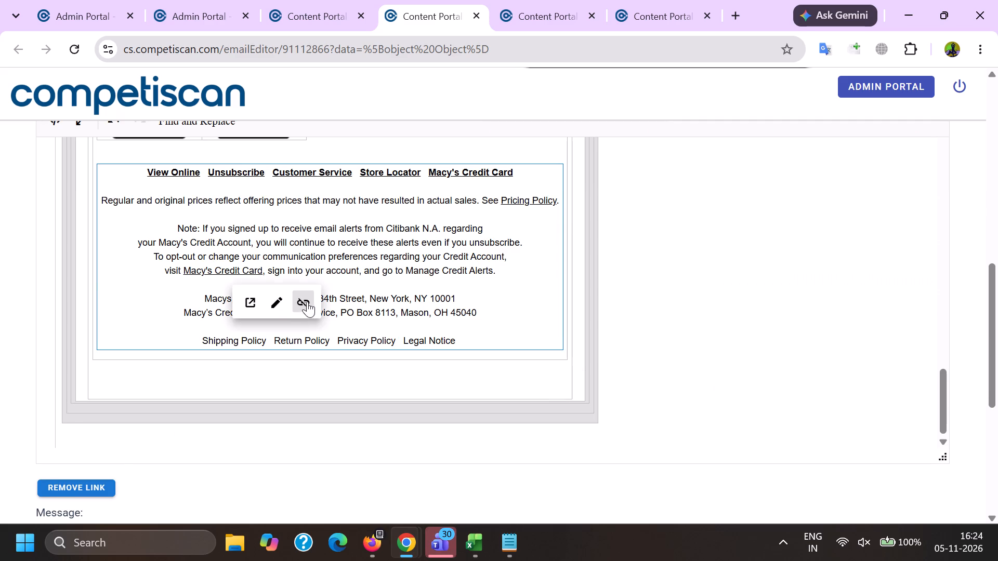
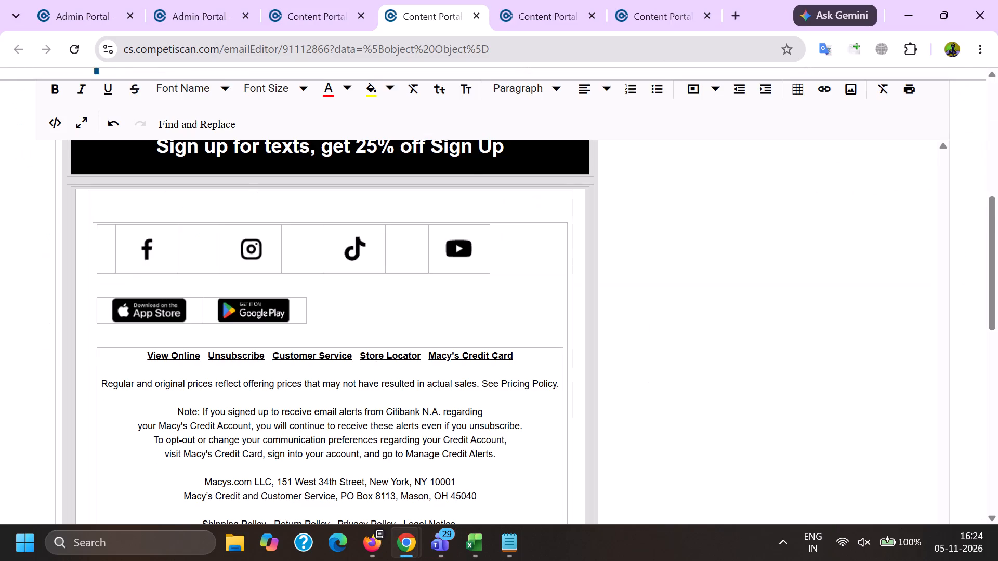
Copy the sender name "Macy's" from the email's From line and switch to the product form window for 91112866.
key(Page_Up)
key(Page_Up)
key(Page_Up)
key(Page_Up)
key(Page_Up)
key(Page_Up)
key(Page_Up)
key(Page_Up)
key(Page_Up)
key(Page_Up)
key(Page_Up)
key(Page_Up)
key(Page_Up)
key(Page_Up)
key(Page_Up)
key(Page_Up)
key(Page_Up)
key(Page_Up)
key(Page_Up)
key(Page_Up)
scroll(93, 366, down, 2)
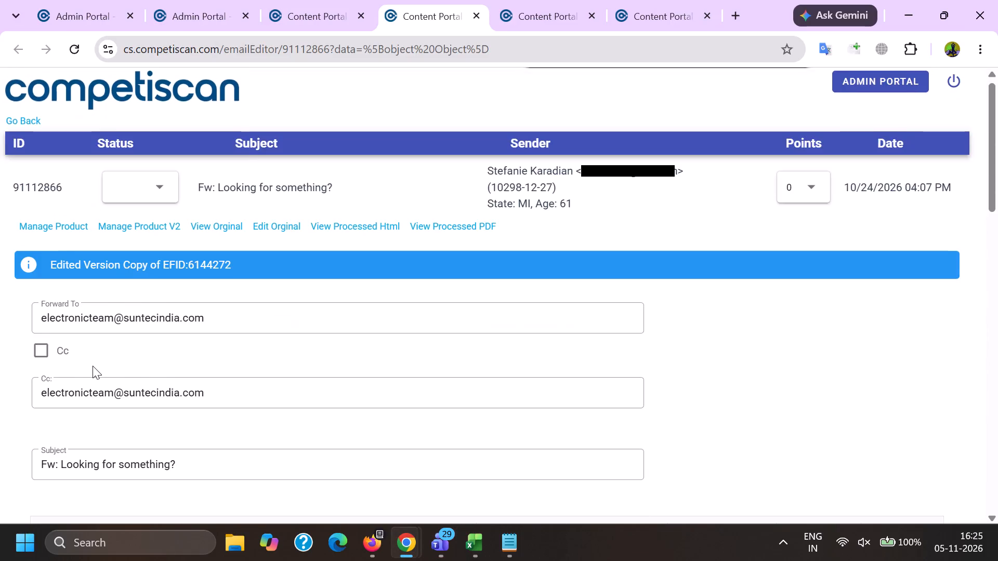
scroll(93, 366, down, 2)
double_click(92, 252)
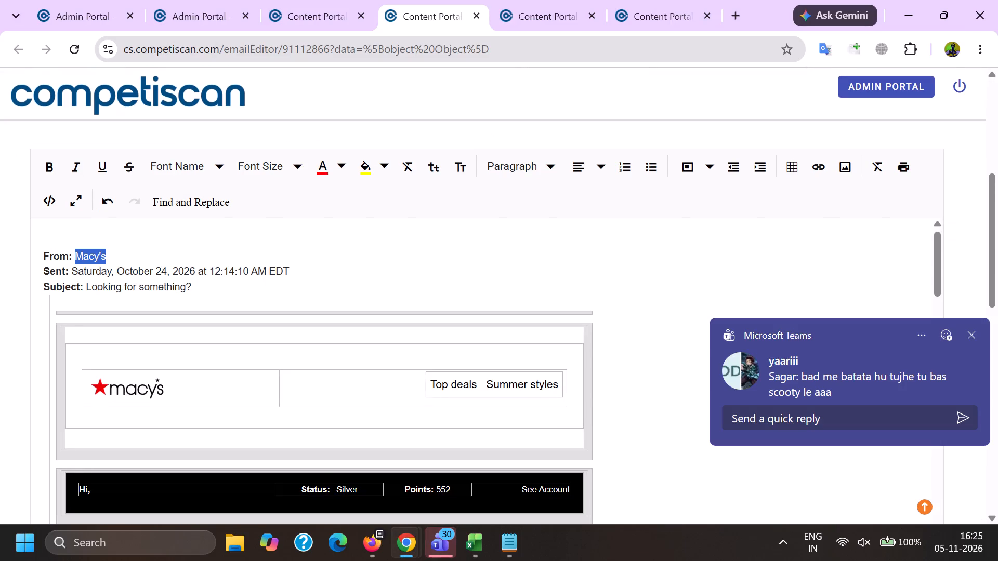
key(ctrl+c)
key(alt+Tab)
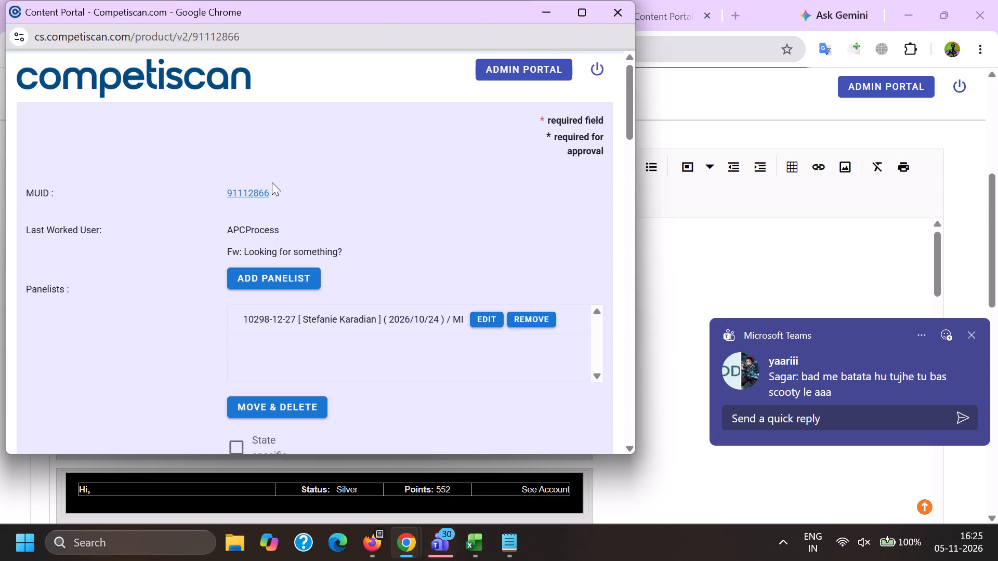
Add Macy's as the company with its logo as the product image, and search affinities/associations for "Macy's".
scroll(271, 180, down, 5)
click(298, 288)
click(287, 248)
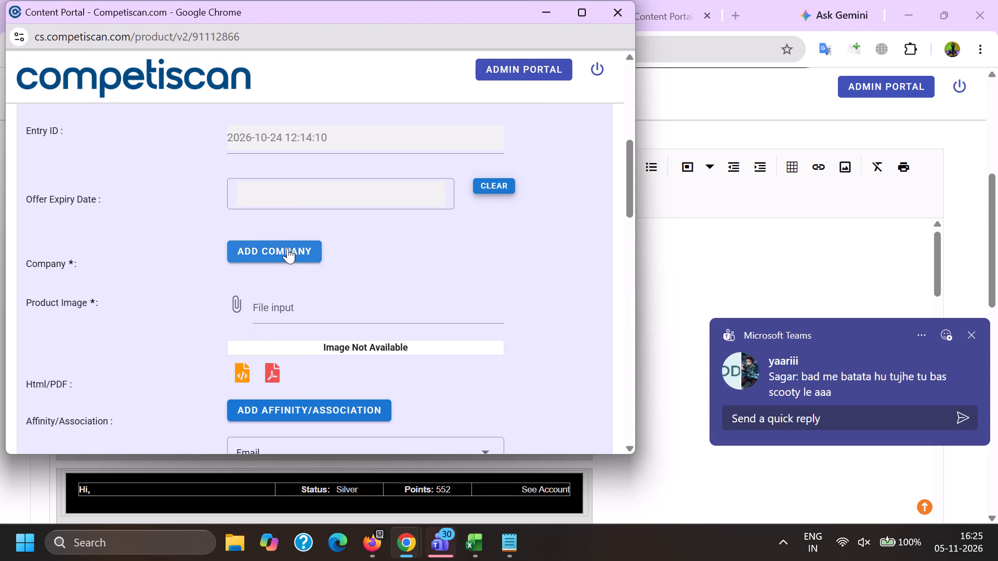
key(ctrl+v)
scroll(302, 221, down, 2)
click(310, 248)
click(363, 270)
key(ctrl+v)
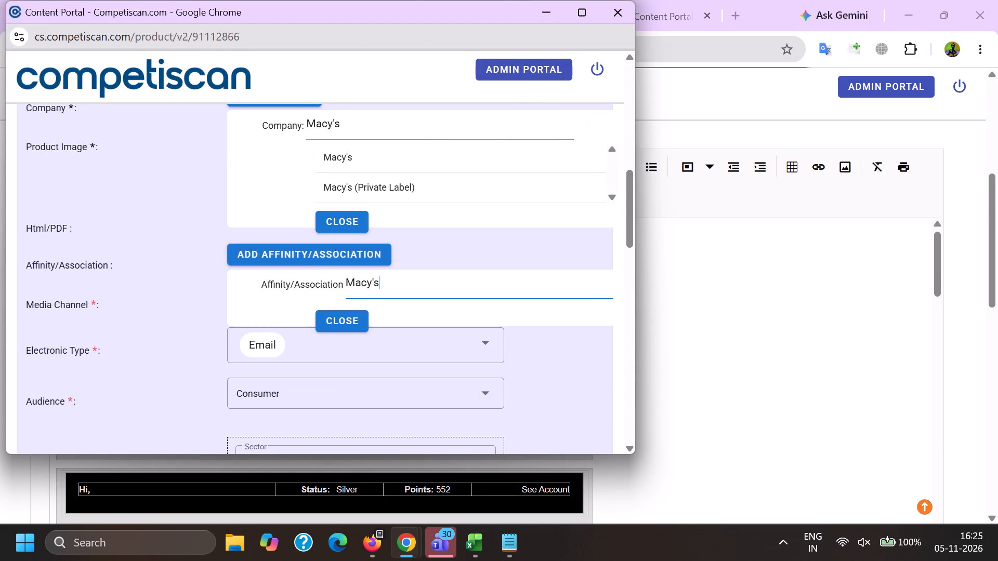
scroll(338, 328, up, 1)
click(348, 243)
click(291, 209)
Add Citibank as a second company on the product form.
click(301, 172)
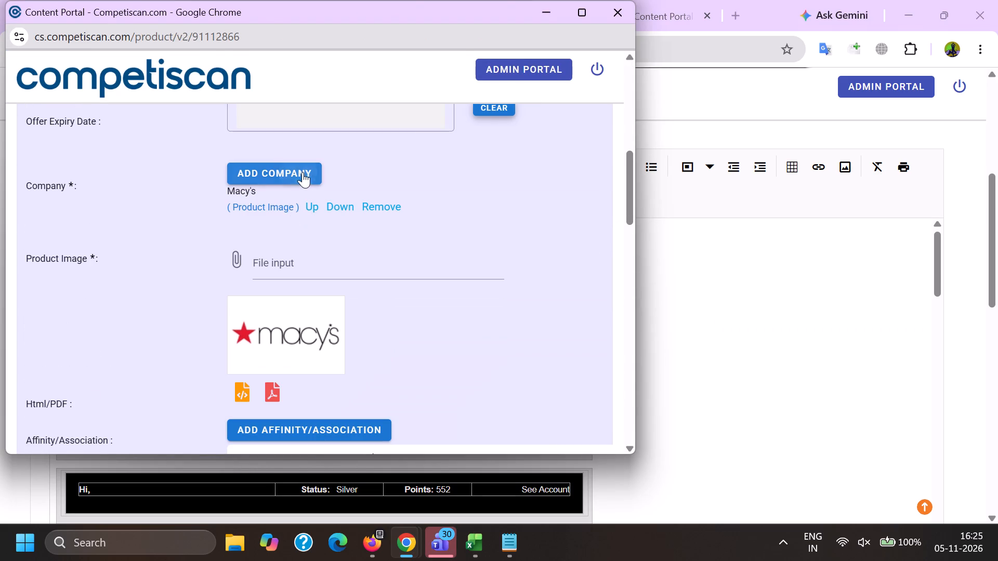
text(citibank)
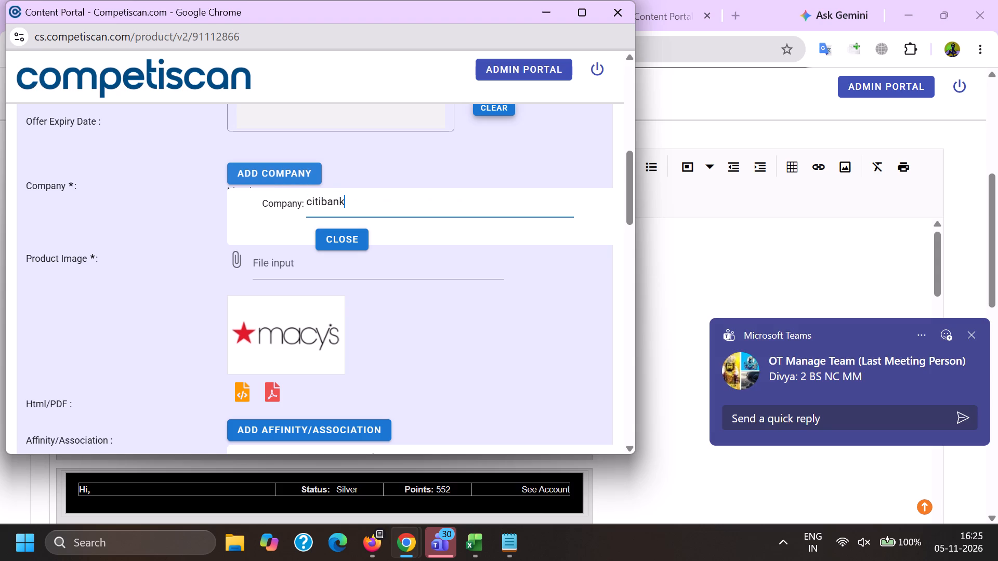
click(342, 239)
Select Macy's (Retail) as the affinity/association.
scroll(333, 208, down, 3)
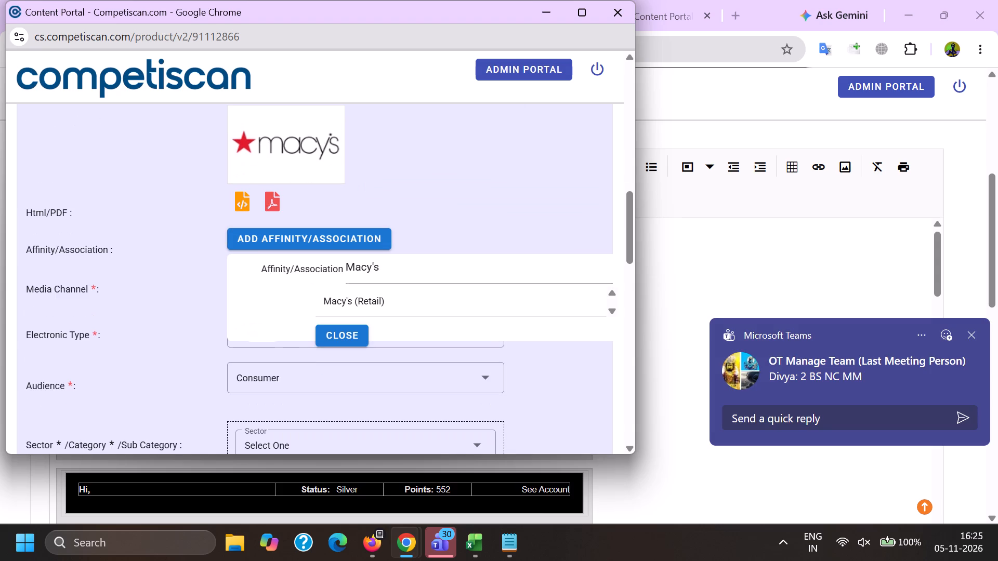
click(342, 302)
Set the product's sector to Retail.
scroll(321, 196, down, 3)
click(303, 233)
scroll(303, 234, down, 6)
click(290, 303)
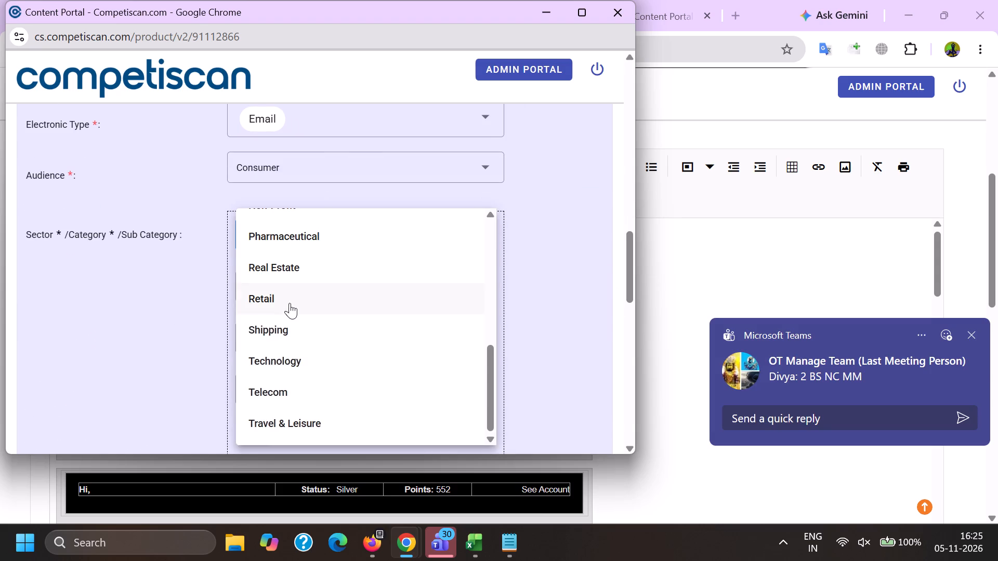
click(197, 289)
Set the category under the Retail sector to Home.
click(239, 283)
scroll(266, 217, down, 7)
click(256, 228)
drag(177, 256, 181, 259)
Check the email's promoted products in the editor window and change the product form's category to Health & Beauty.
key(alt+Tab)
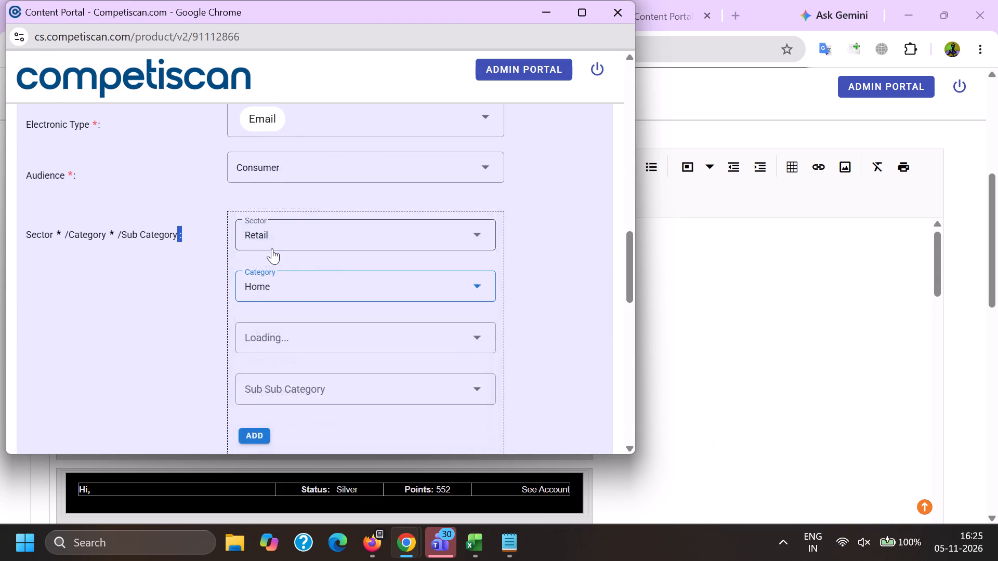
scroll(277, 321, down, 17)
key(alt+Tab)
click(272, 286)
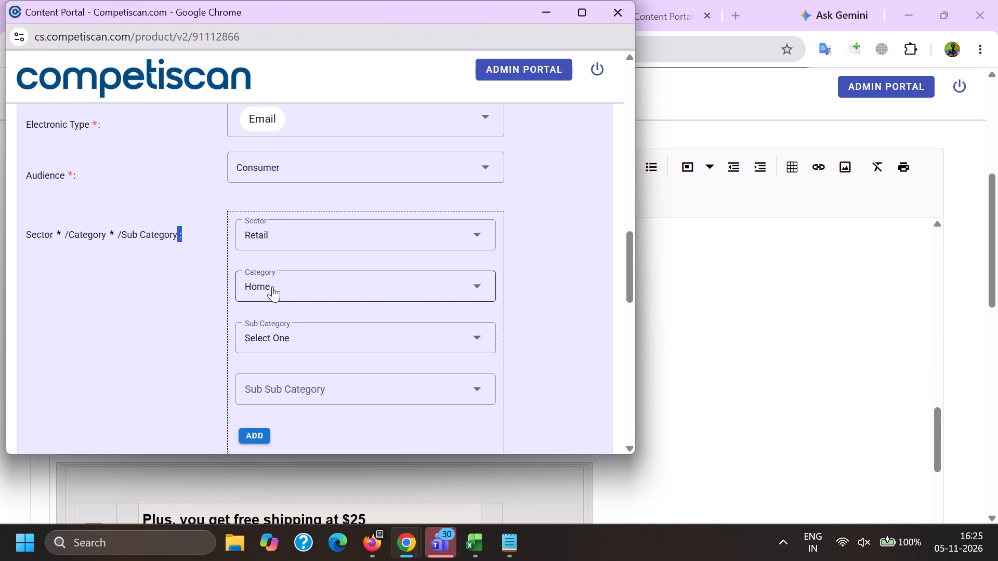
scroll(270, 345, up, 2)
click(300, 355)
drag(154, 345, 161, 346)
Choose a sub category under the Health & Beauty category.
click(274, 336)
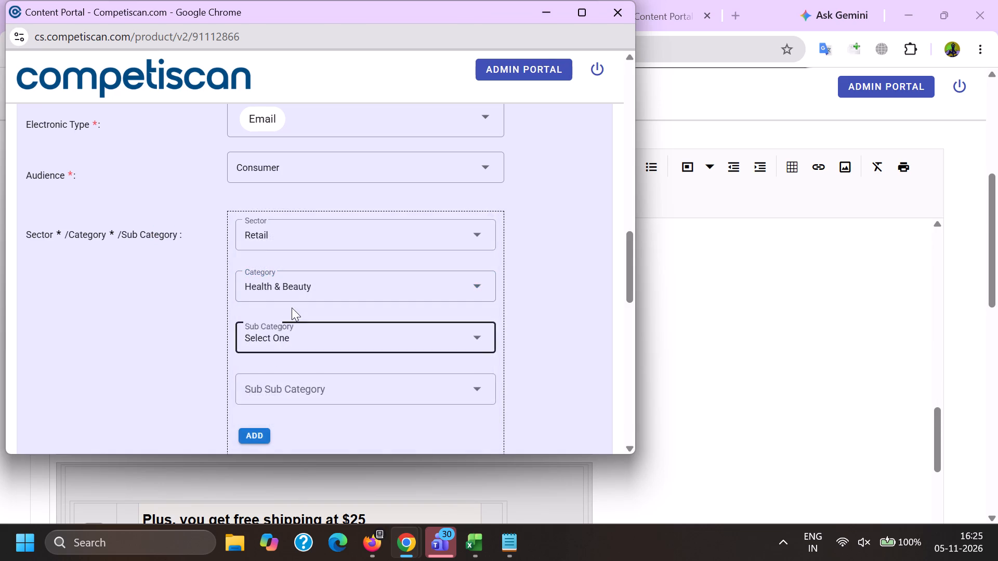
scroll(324, 202, down, 1)
click(322, 243)
drag(103, 270, 115, 276)
click(262, 309)
scroll(313, 205, down, 1)
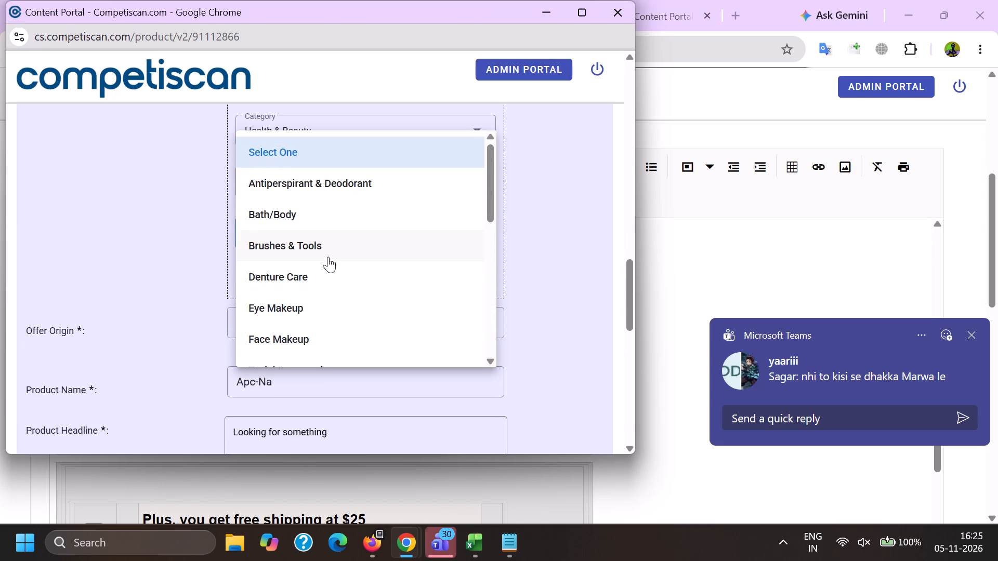
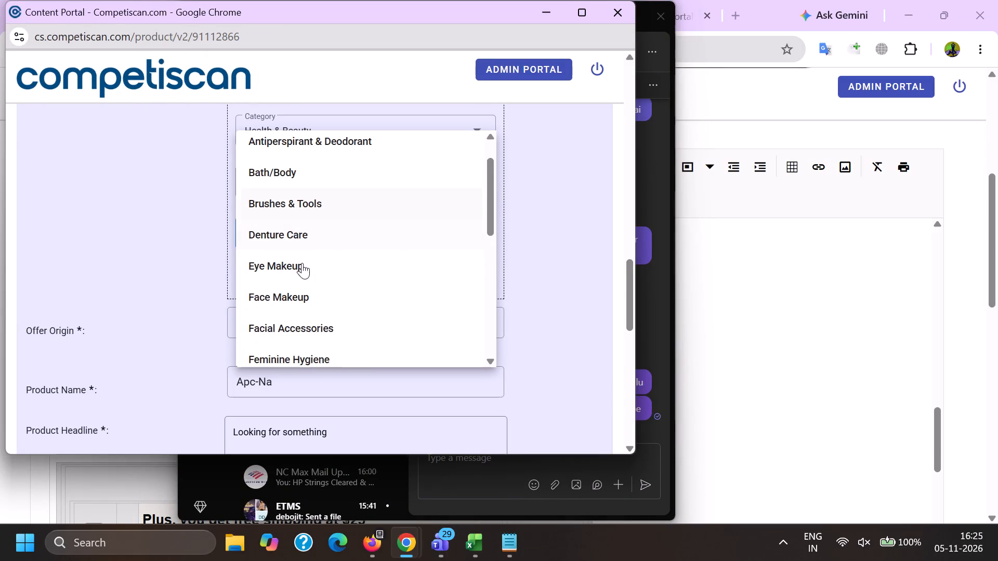
Set the sub sub category to Fragrance and add the Retail / Health & Beauty / Beauty & Personal Care classification to the product.
scroll(301, 308, up, 10)
click(173, 333)
scroll(227, 241, down, 3)
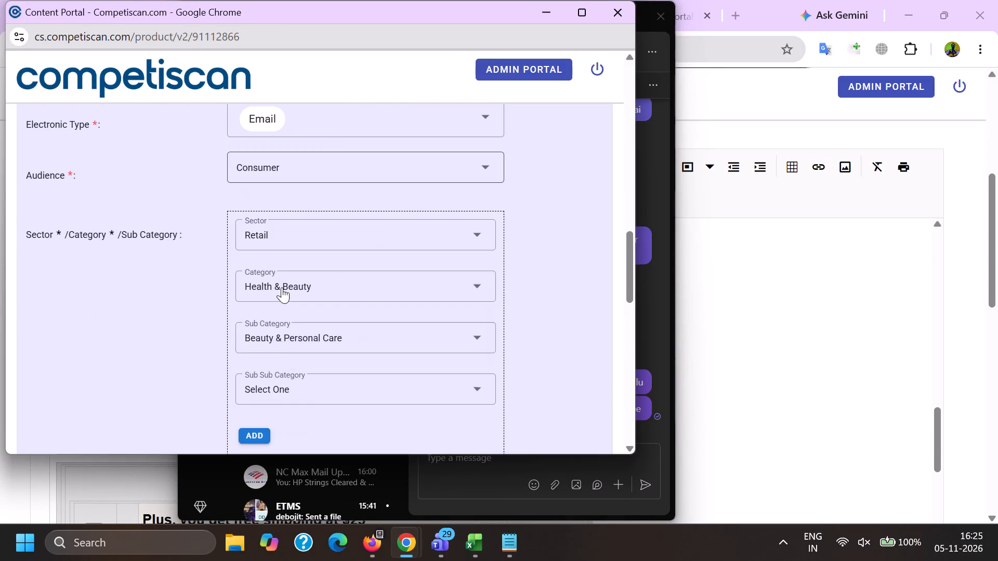
click(266, 391)
scroll(312, 220, down, 1)
scroll(289, 329, down, 2)
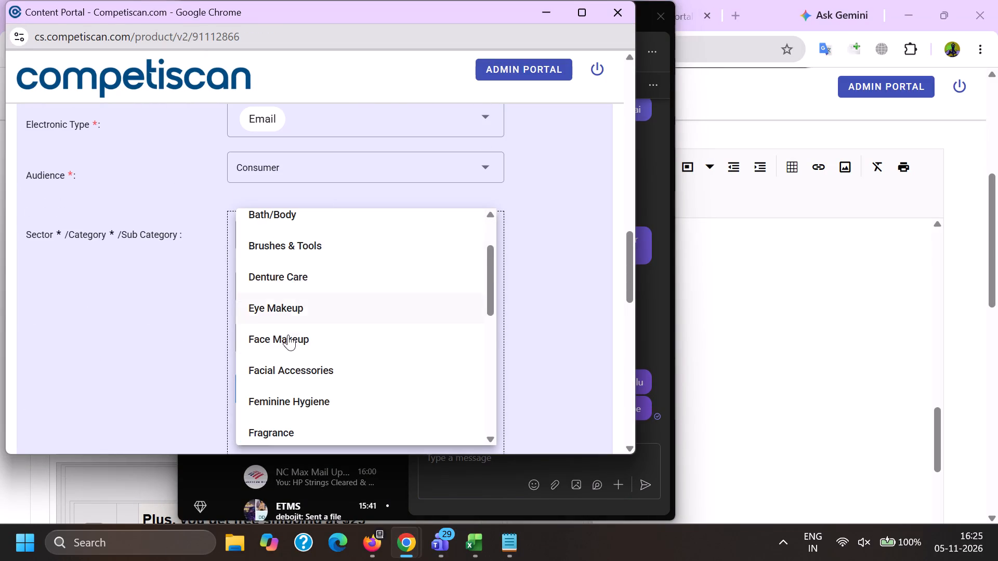
click(287, 277)
drag(113, 304, 120, 302)
scroll(267, 200, down, 2)
click(261, 279)
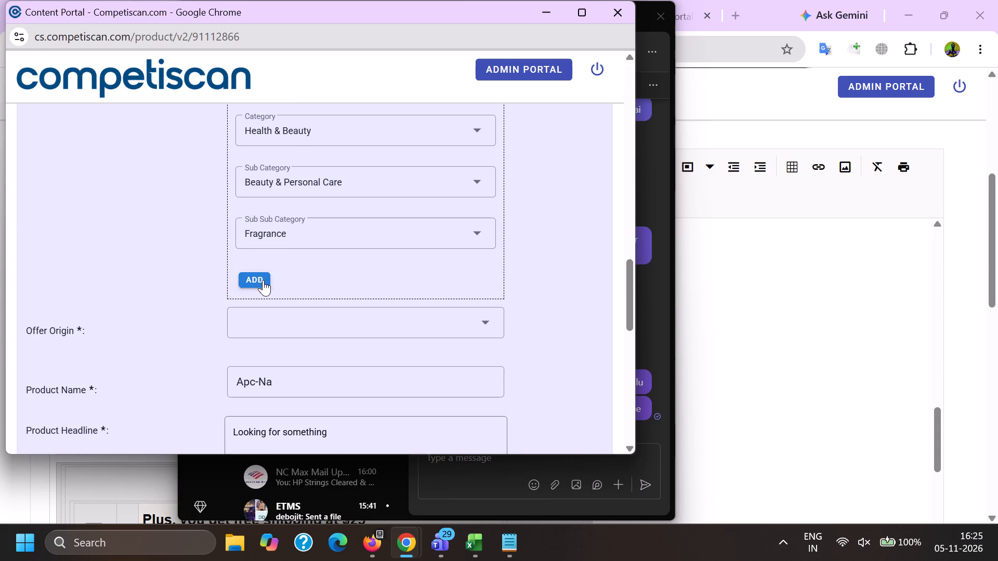
Add a second classification to the product: sector Credit Cards, category Payment Cards, sub category Private Label Cards.
scroll(275, 336, up, 4)
click(288, 411)
scroll(300, 422, up, 5)
click(303, 356)
click(183, 321)
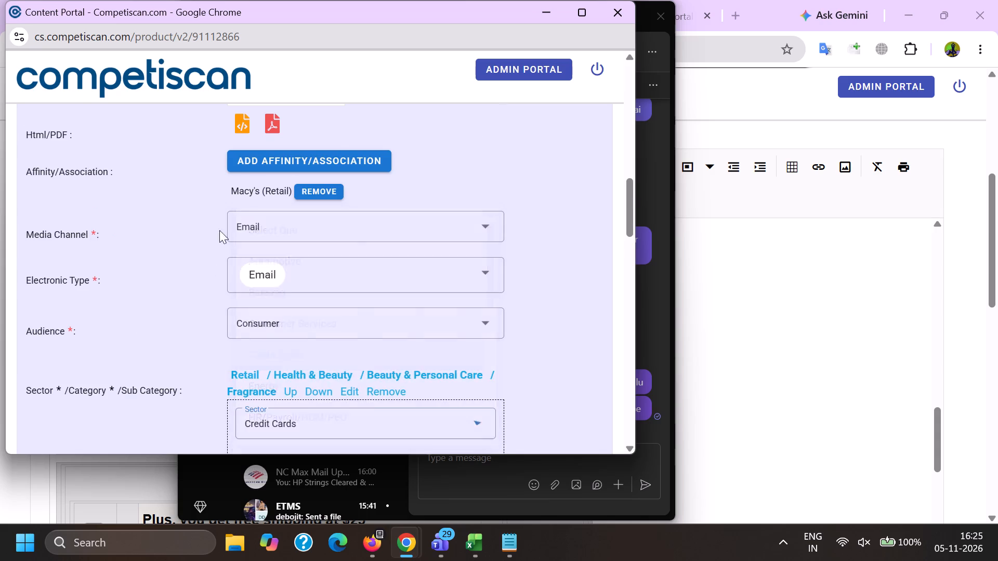
scroll(219, 230, down, 3)
click(260, 257)
click(262, 242)
click(275, 307)
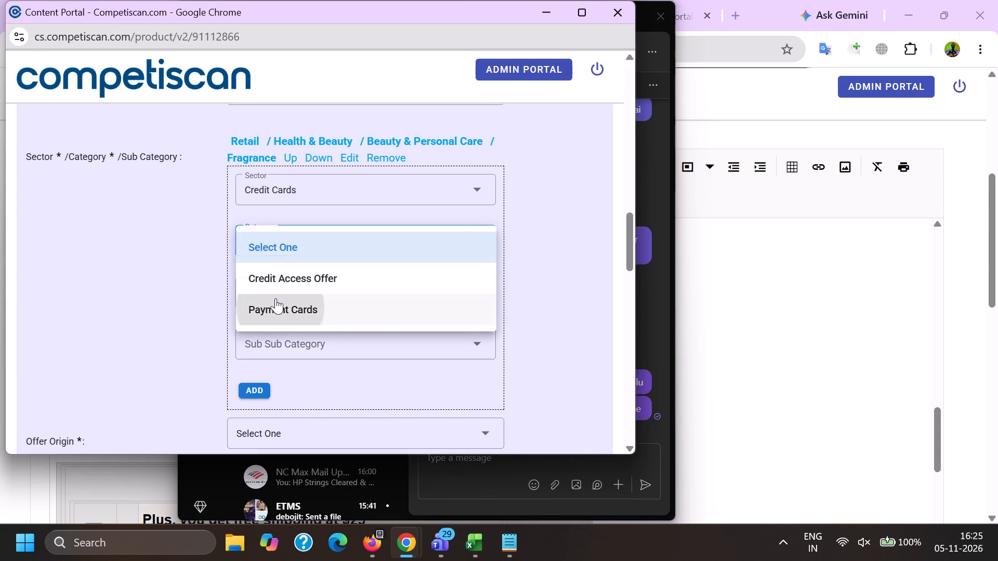
click(272, 289)
scroll(289, 213, down, 2)
scroll(290, 304, down, 6)
click(290, 304)
drag(167, 286, 174, 286)
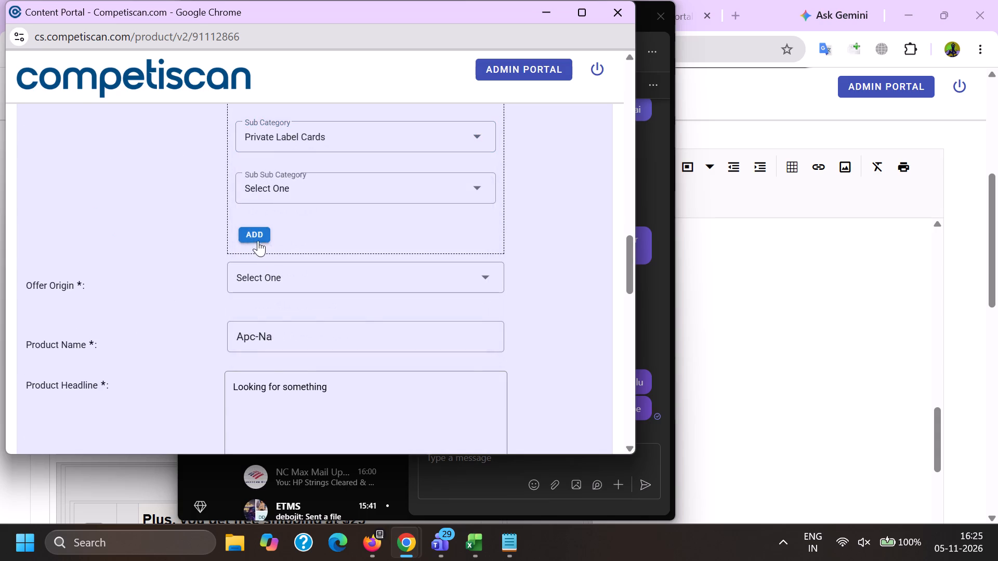
click(258, 241)
Set the product's offer origin to Provider/Bank.
scroll(265, 330, up, 3)
click(320, 235)
scroll(317, 224, down, 5)
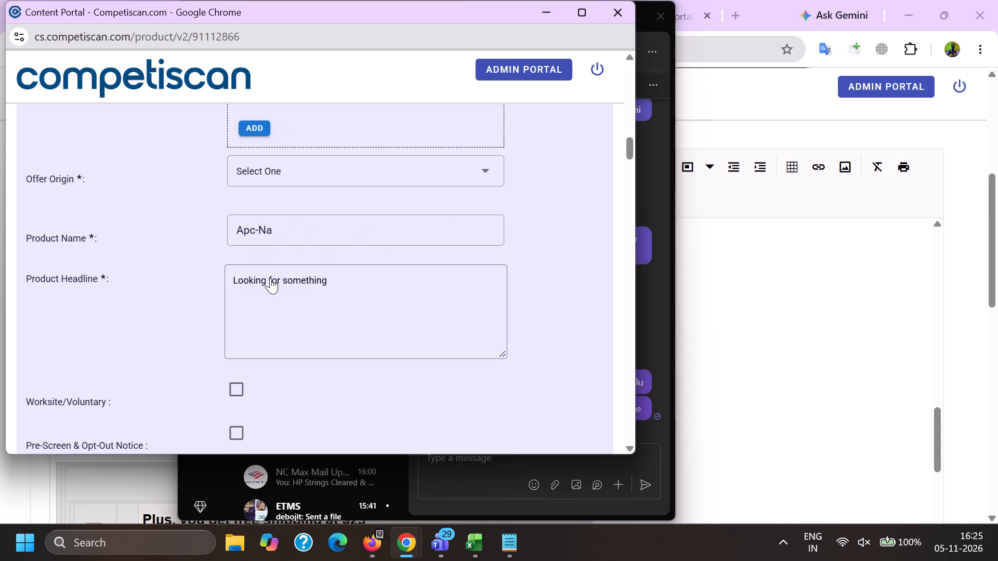
click(268, 152)
Look up Macy's in the product name and choose Macy's Card from the suggestions.
double_click(274, 227)
key(ctrl+v)
click(288, 280)
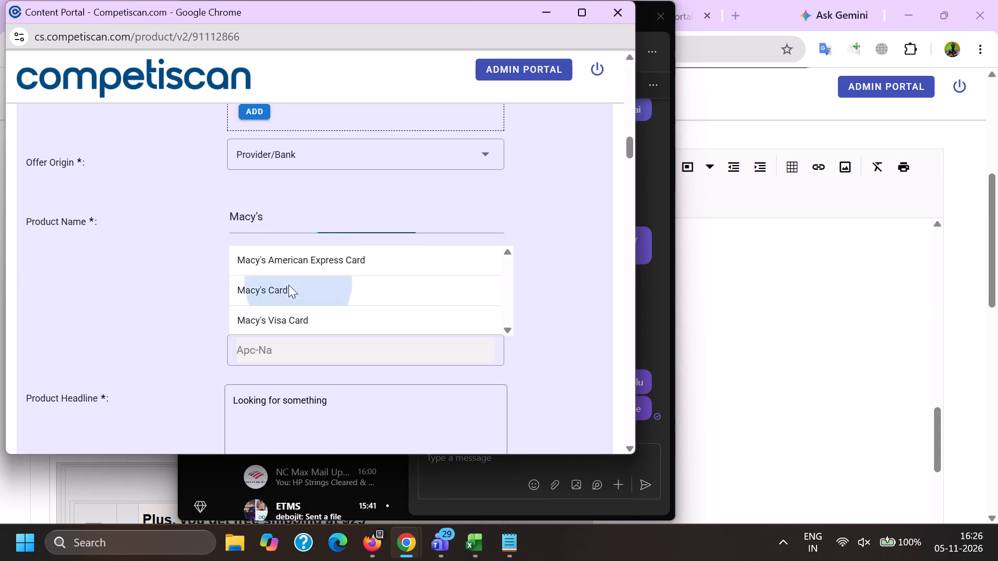
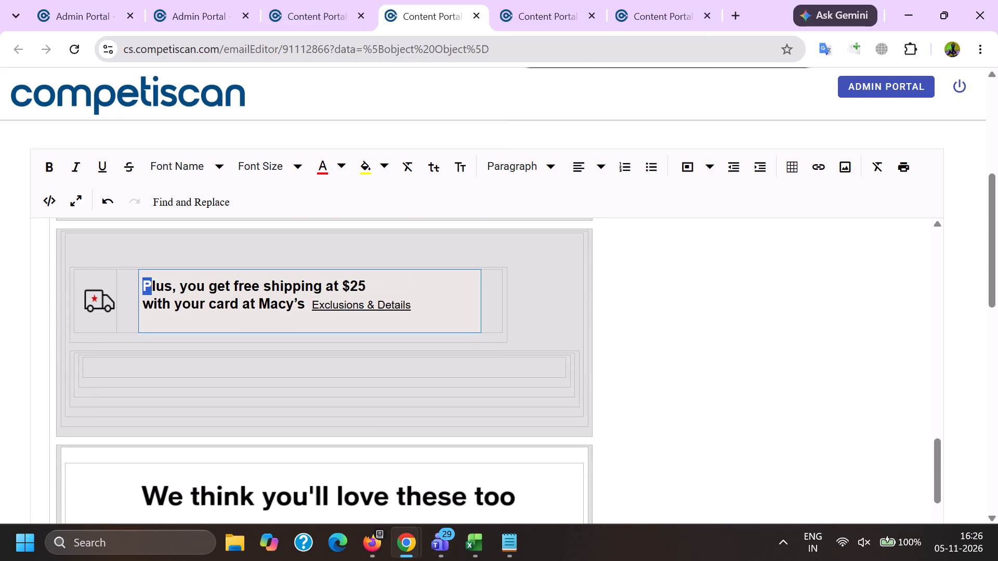
Append the email's text "Plus, you get free shipping at $25 with your card at Macy's Exclusions & Details" to the product headline.
drag(170, 295, 435, 306)
key(ctrl+c)
key(alt+Tab)
key(alt+Tab)
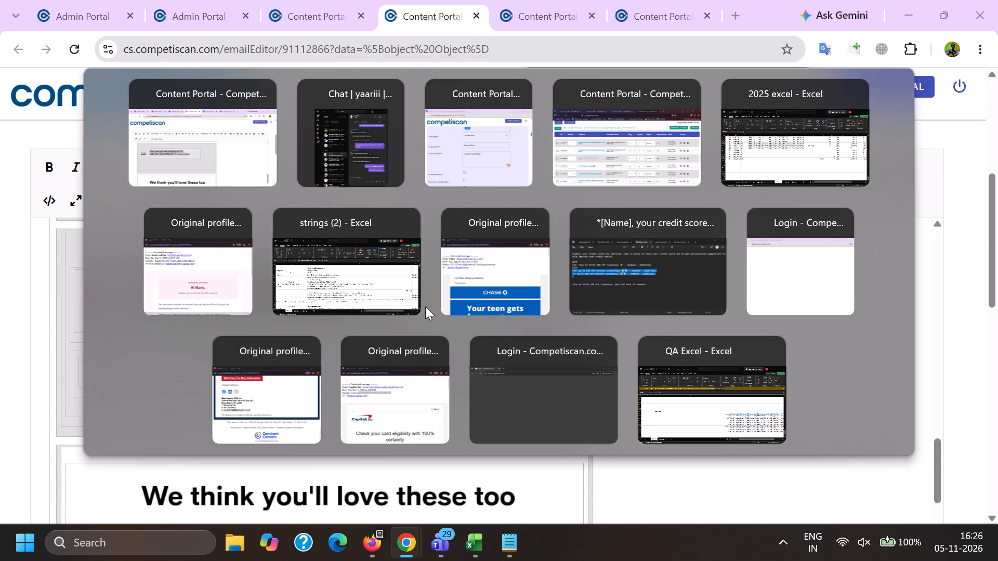
key(ctrl+shift+v)
Clean up the product headline: remove the extra space after "Macy's", replace "&" with "and", and join the lines after "$25".
click(337, 278)
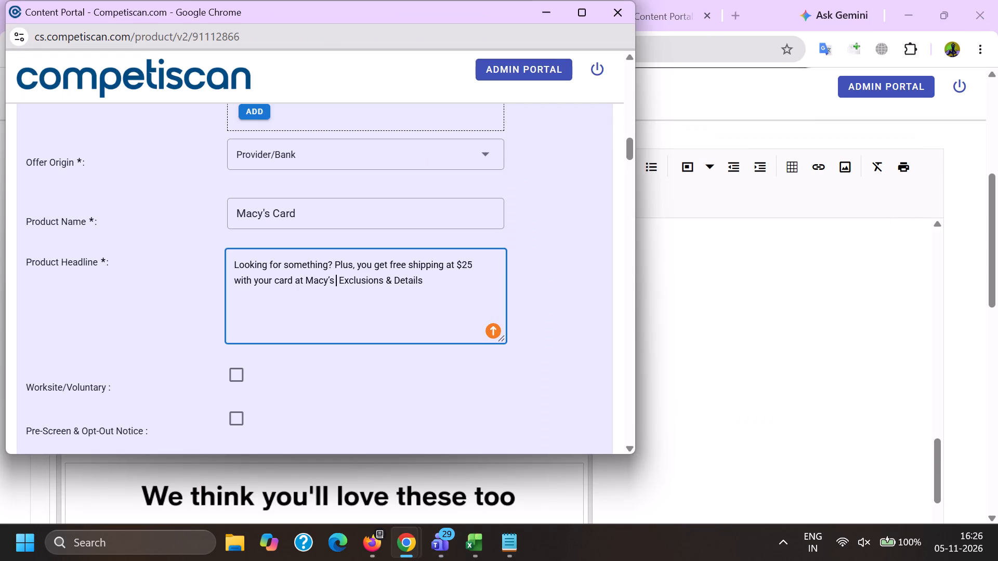
key(BackSpace)
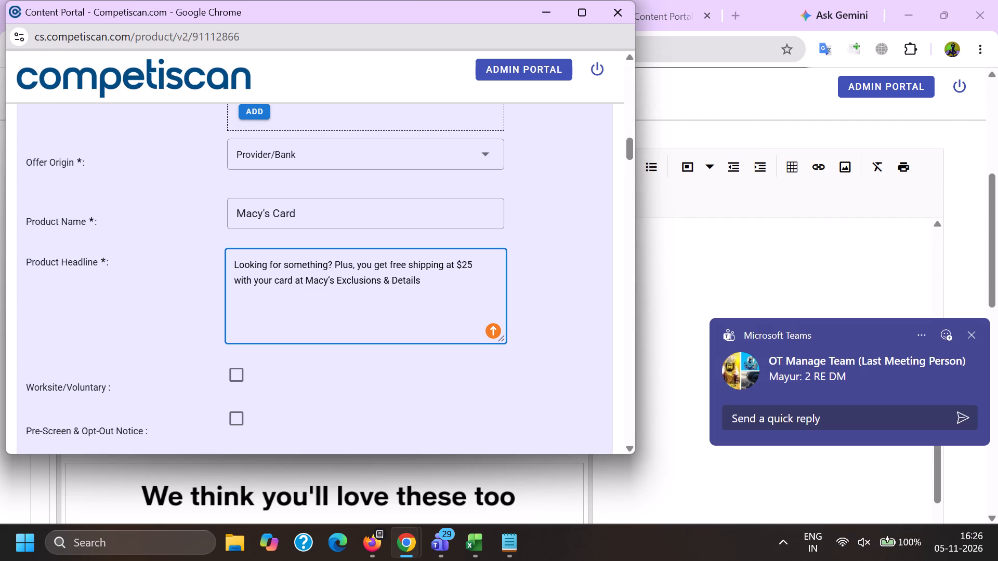
click(388, 277)
key(BackSpace)
key(a)
key(n)
key(d)
drag(501, 339, 799, 341)
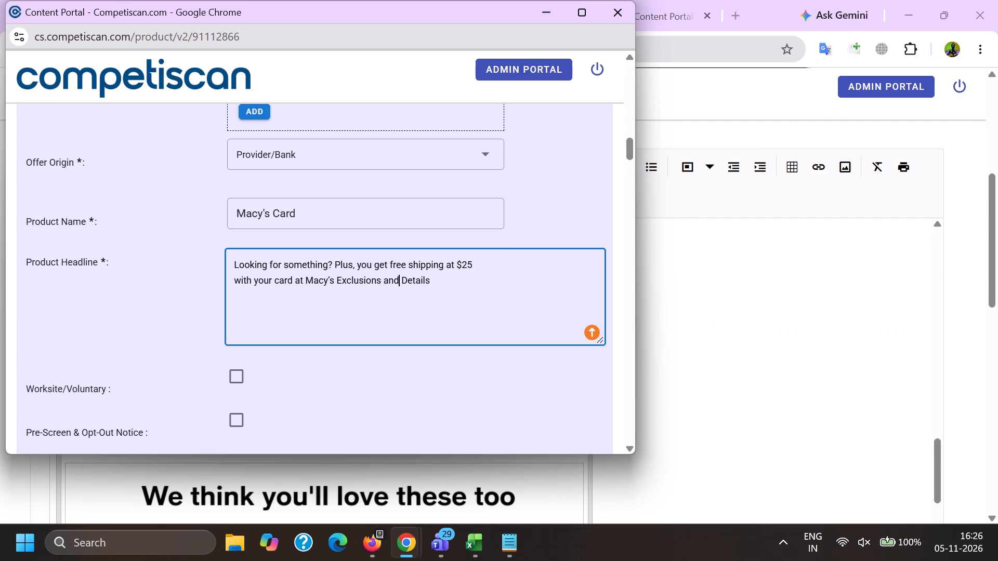
click(523, 256)
key(Right)
key(BackSpace)
key(space)
Set the product's response mechanism to URL/Website.
scroll(166, 271, down, 3)
click(279, 377)
scroll(293, 252, down, 8)
click(300, 408)
click(126, 410)
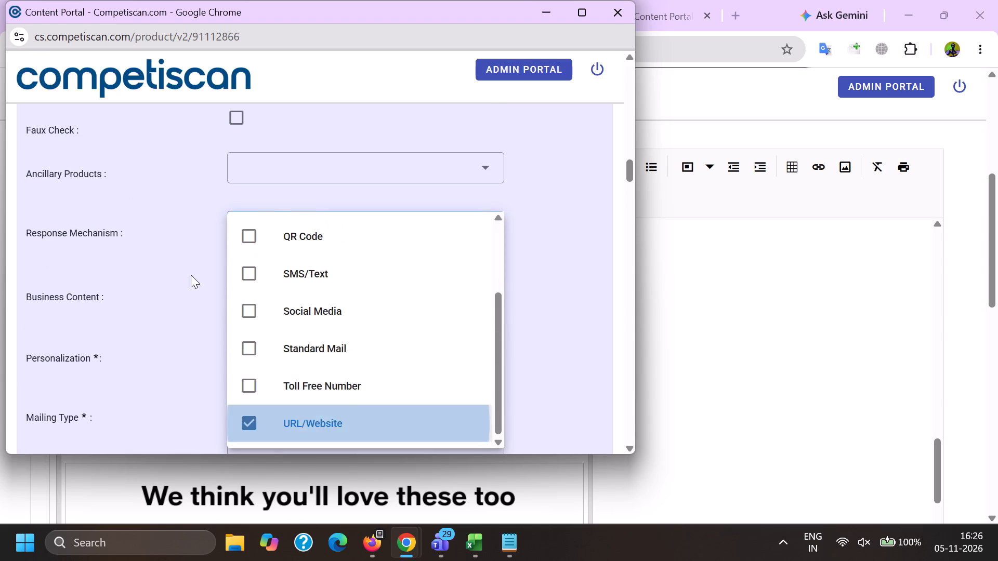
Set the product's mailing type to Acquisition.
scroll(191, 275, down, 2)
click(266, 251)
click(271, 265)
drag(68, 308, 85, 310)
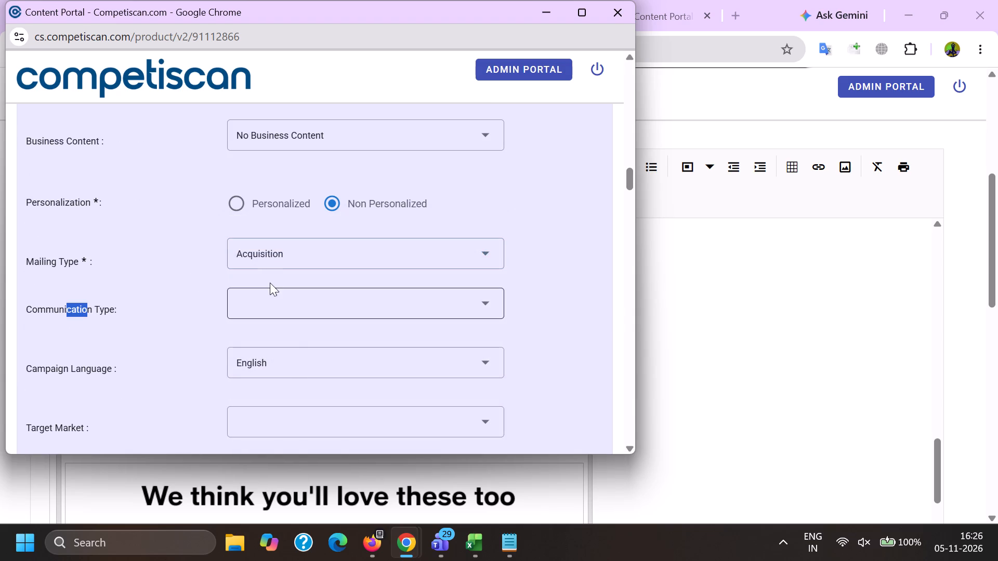
Set the mailing type to Loyalty/Retention and mark the product as Personalized.
click(266, 252)
click(300, 335)
drag(95, 291, 106, 286)
click(228, 205)
Choose a communication type for the product.
click(257, 312)
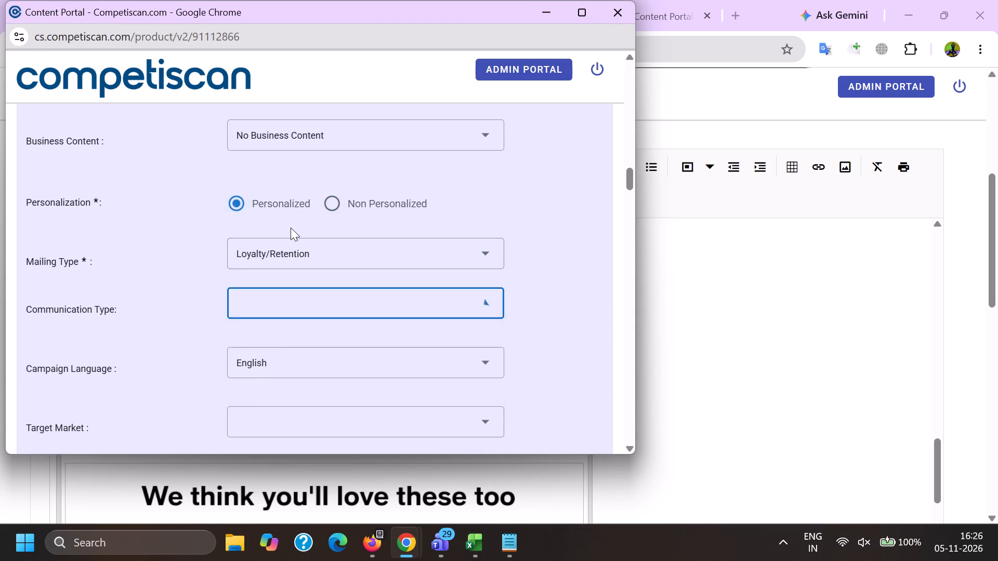
scroll(291, 227, down, 6)
click(293, 261)
scroll(294, 261, down, 11)
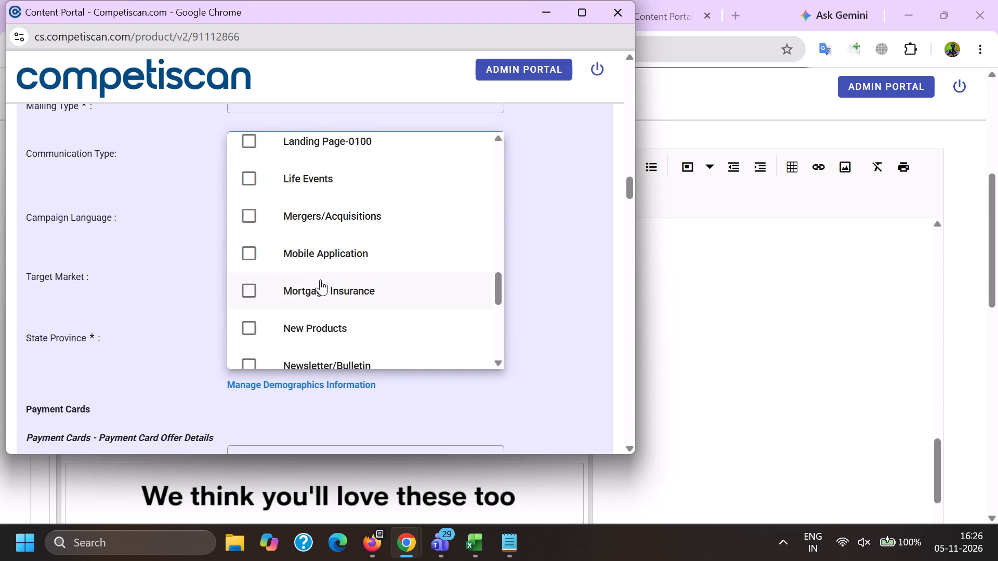
click(161, 282)
Set the primary card level to Not Mentioned in the payment card details.
scroll(257, 193, down, 3)
click(277, 338)
scroll(288, 217, down, 2)
click(314, 374)
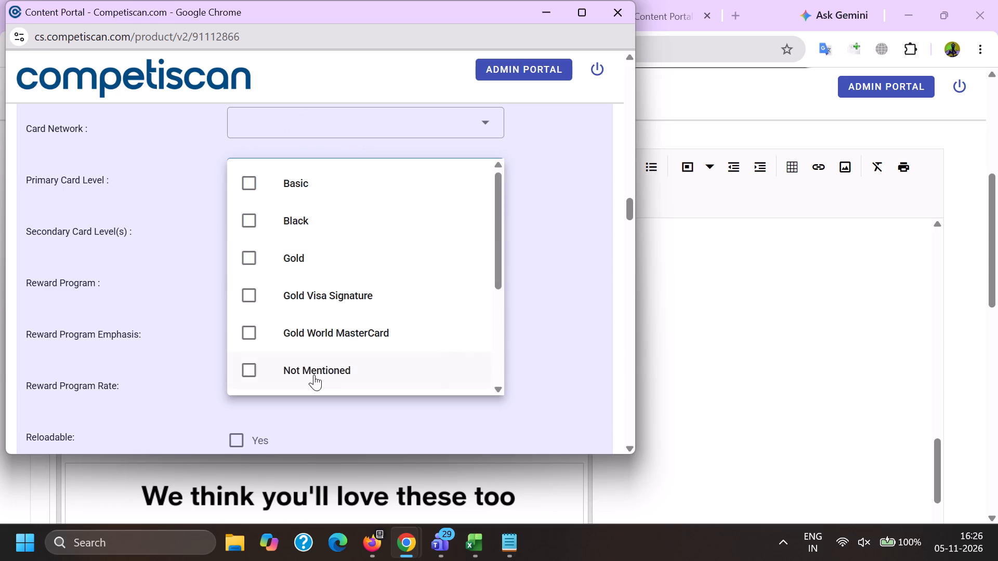
drag(124, 340, 134, 340)
Mark the card as having a reward program and set the reward program emphasis to Points.
click(237, 290)
click(299, 343)
click(308, 418)
double_click(137, 388)
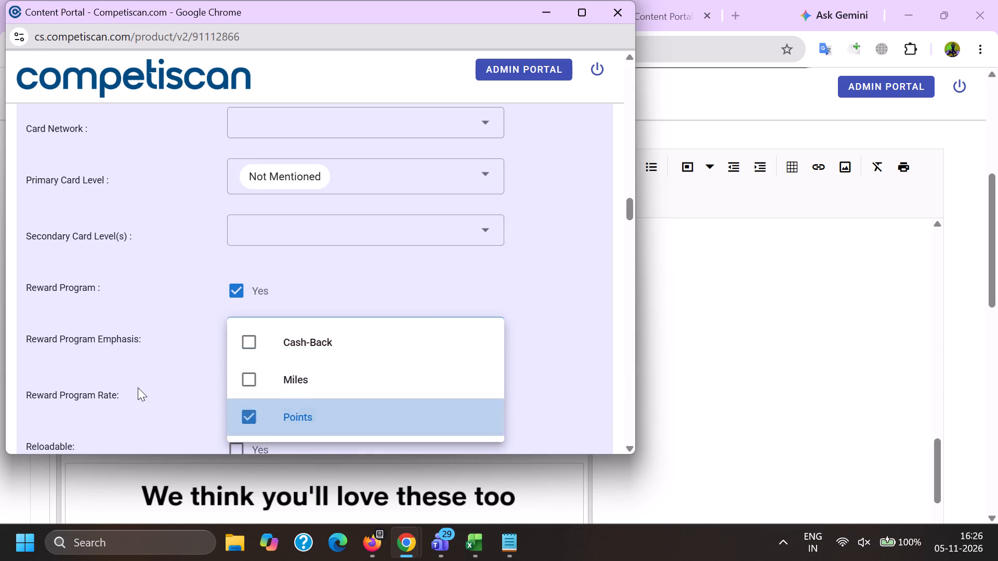
Mark Credit Card Mentioned in the retail credit section and submit the product form.
key(End)
click(226, 196)
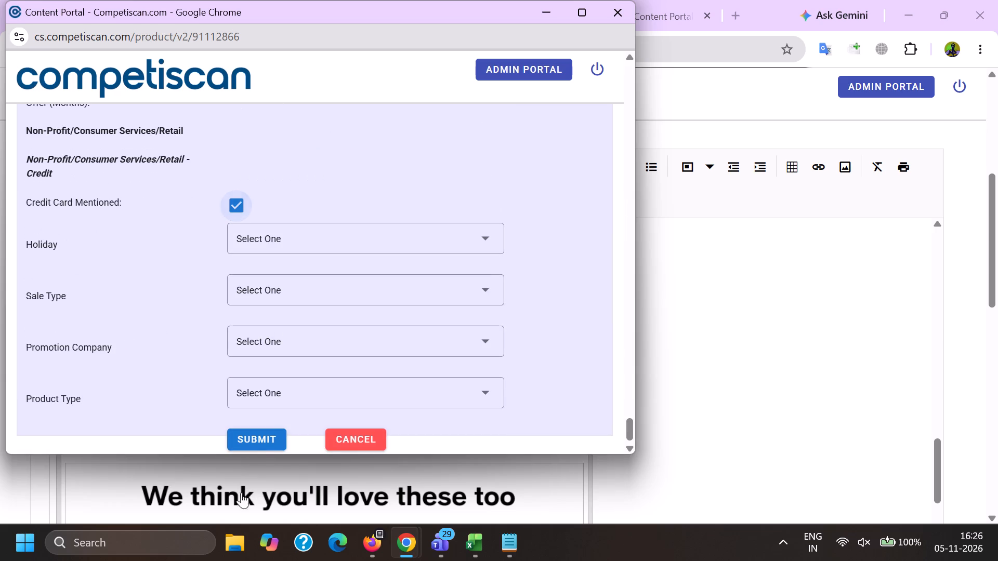
click(261, 445)
Copy email ID 91103406 from the Macy's Friends and Family email into cell B7462 of the Excel sheet may 26.
key(alt+Tab)
click(305, 0)
click(418, 0)
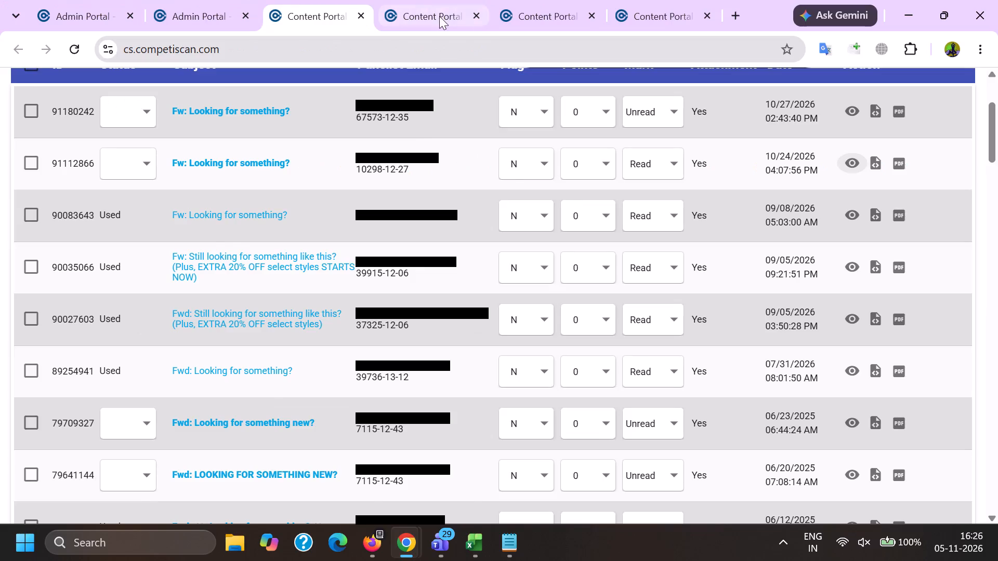
click(531, 1)
double_click(320, 59)
key(ctrl+c)
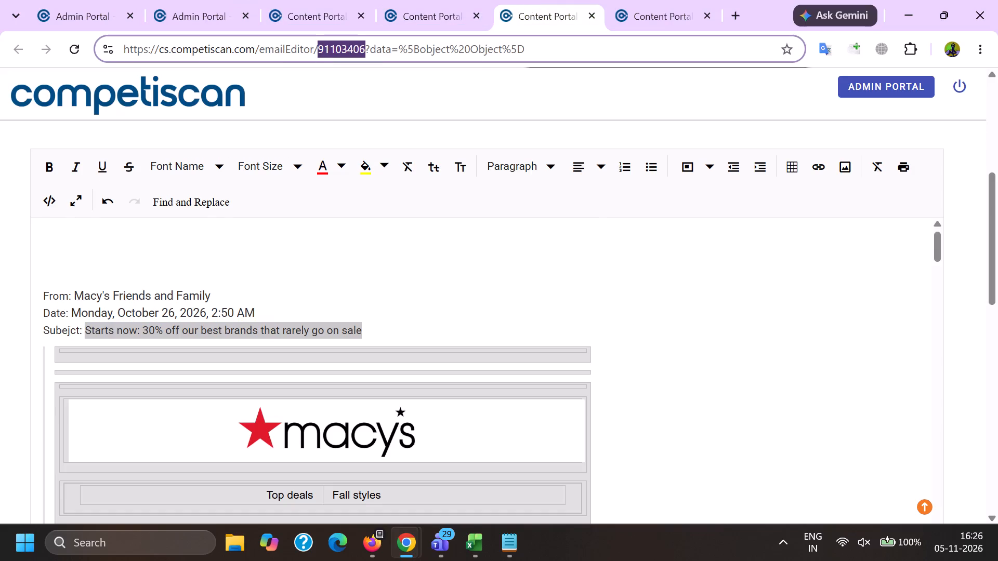
click(469, 551)
click(664, 492)
key(ctrl+v)
Complete row 7462 with cc in column C and "pending !" in column D.
click(162, 357)
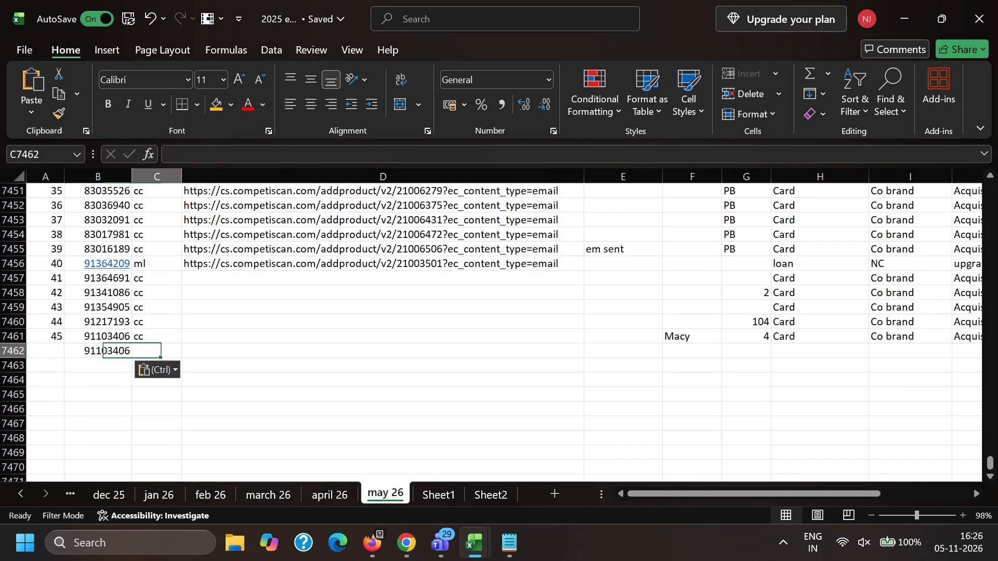
key(c)
key(c)
key(Right)
text(pending !)
key(shift+Return)
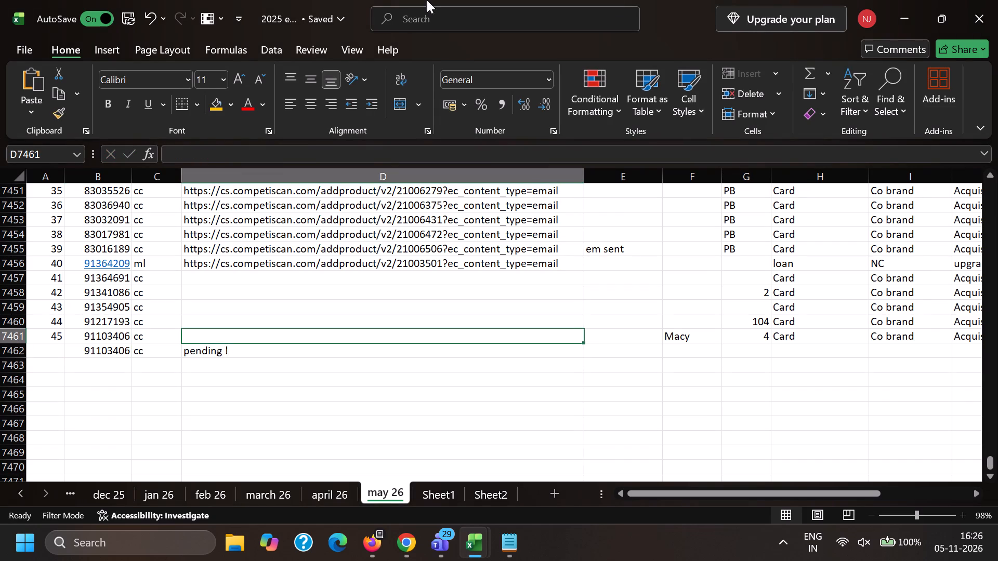